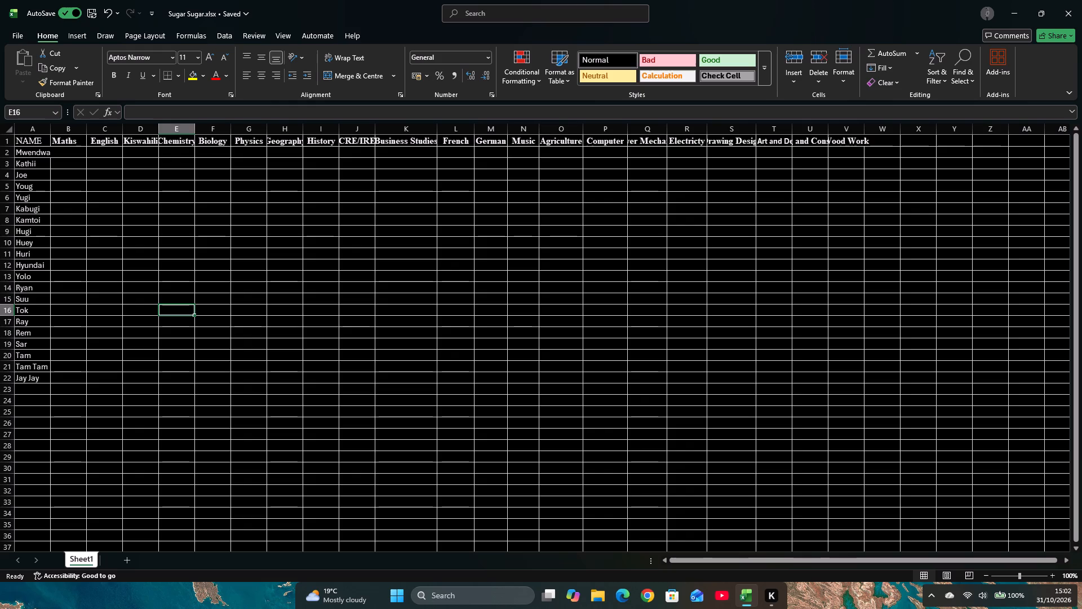
Add the name Das in cell A23, directly below Jay Jay in the NAME column.
{"action": "left_click", "coordinate": [23, 397]}
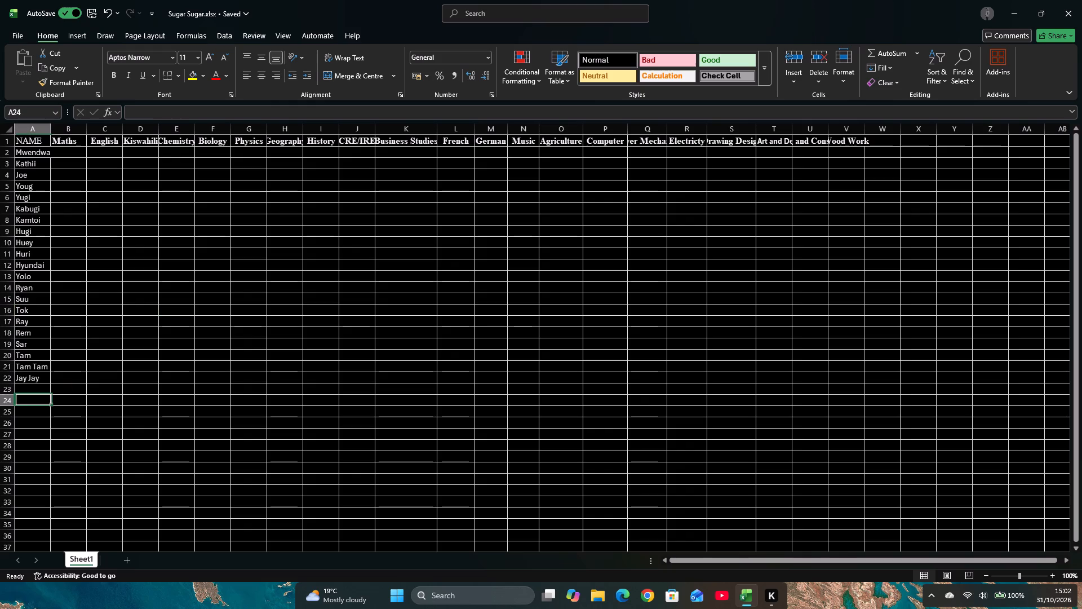
{"action": "left_click", "coordinate": [24, 390]}
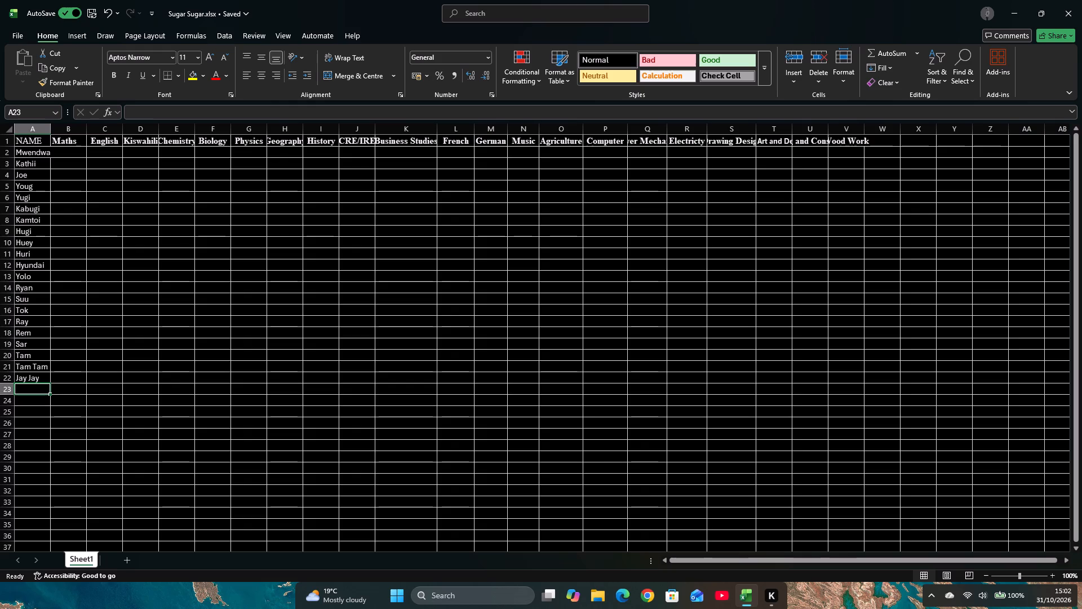
{"action": "type", "text": "gyu"}
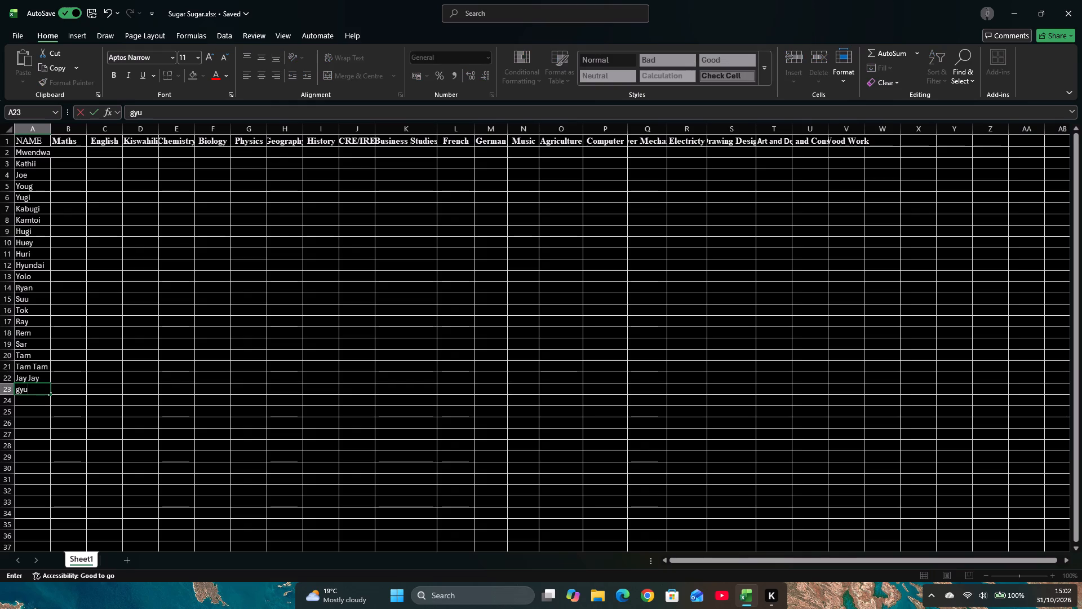
{"action": "key", "text": "BackSpace"}
{"action": "key", "text": "BackSpace"}
{"action": "key", "text": "BackSpace"}
{"action": "key", "text": "shift+d"}
{"action": "key", "text": "a"}
{"action": "key", "text": "s"}
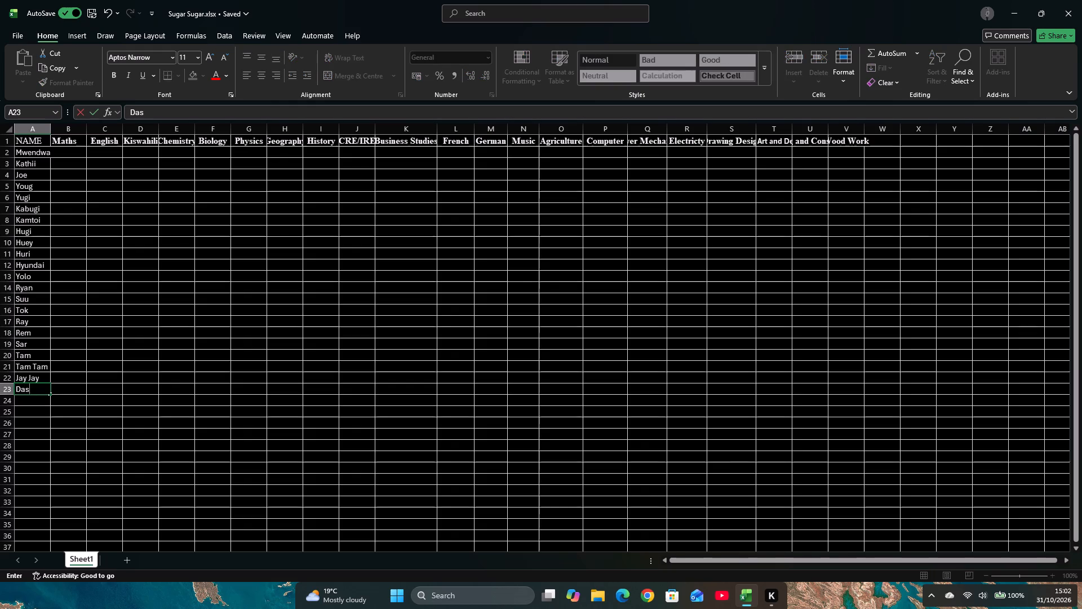
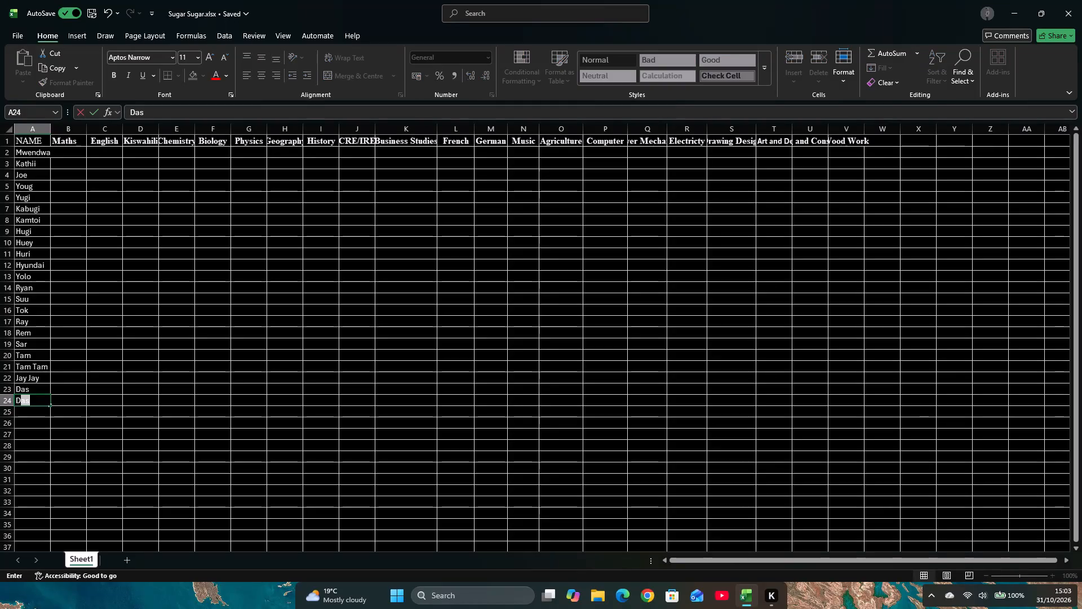
Add the names Dax, Fade and Fanda in cells A24 to A26 of the NAME column.
{"action": "type", "text": "ax"}
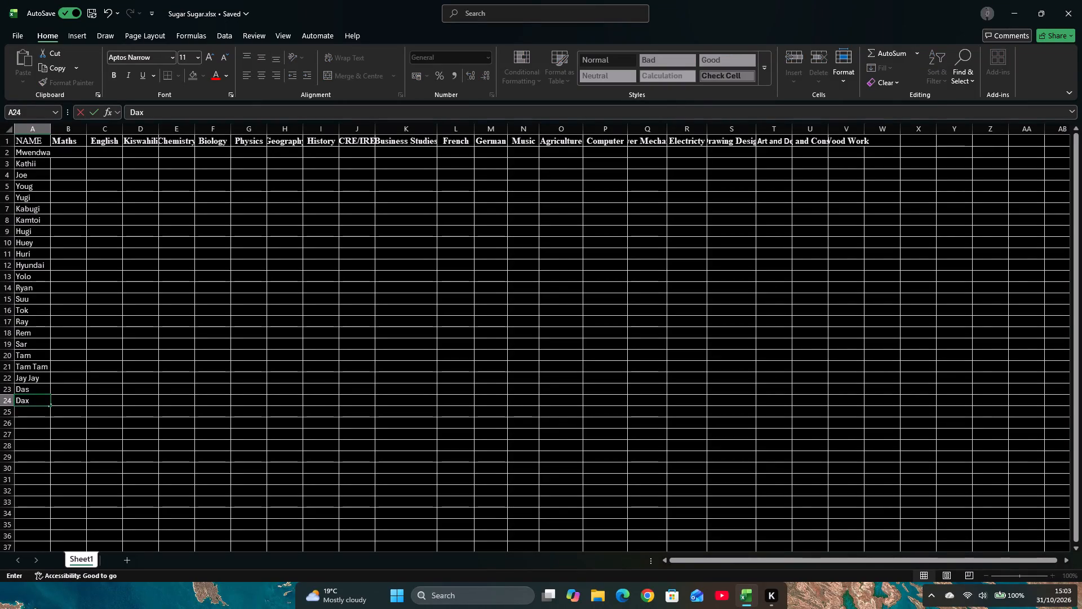
{"action": "left_click", "coordinate": [37, 409]}
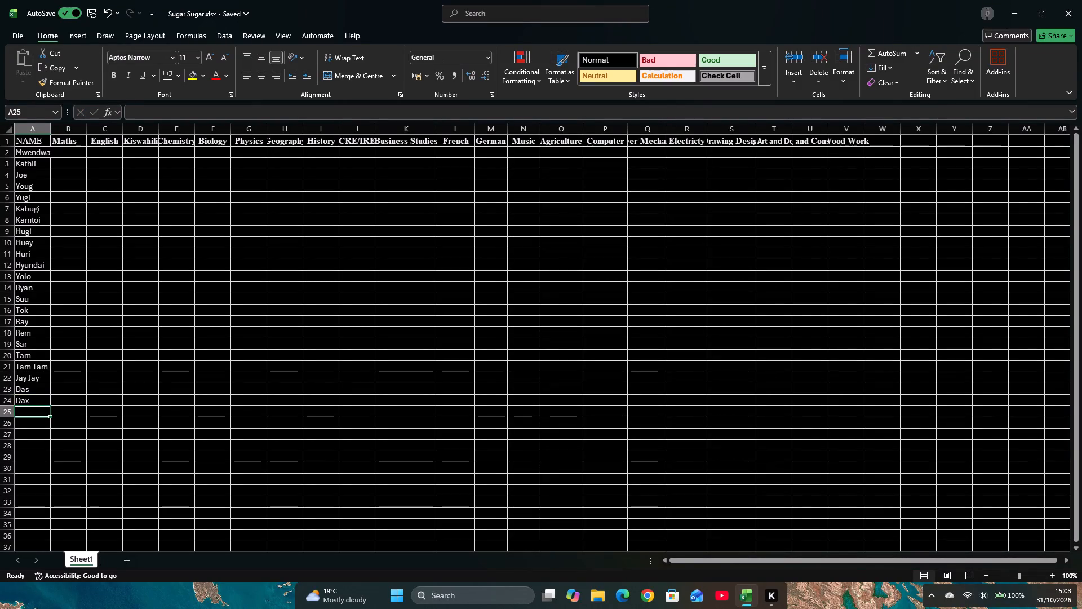
{"action": "type", "text": "Fad"}
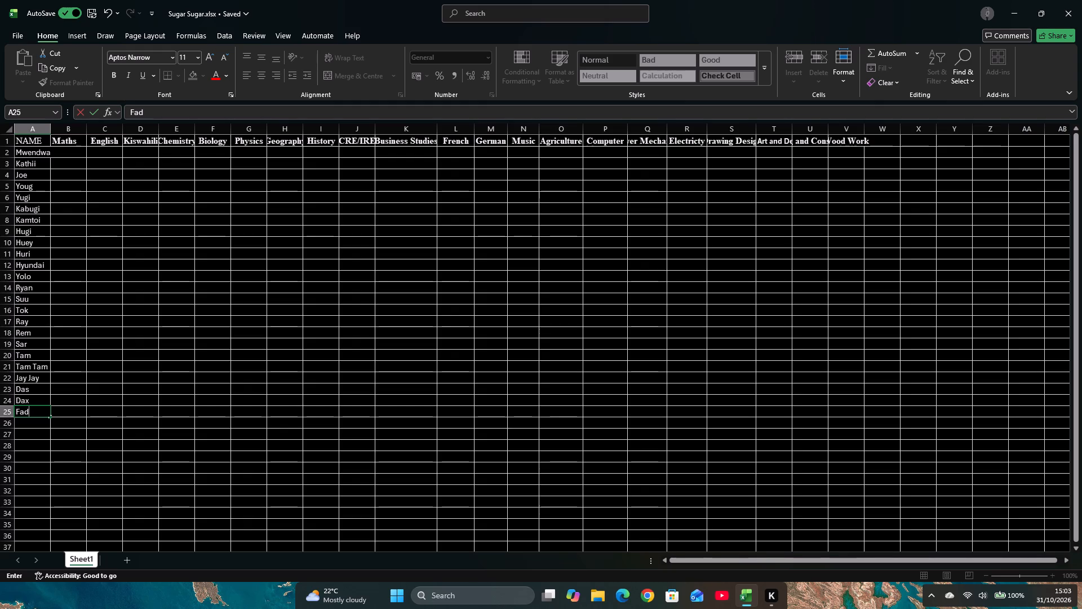
{"action": "key", "text": "e"}
{"action": "left_click", "coordinate": [32, 421]}
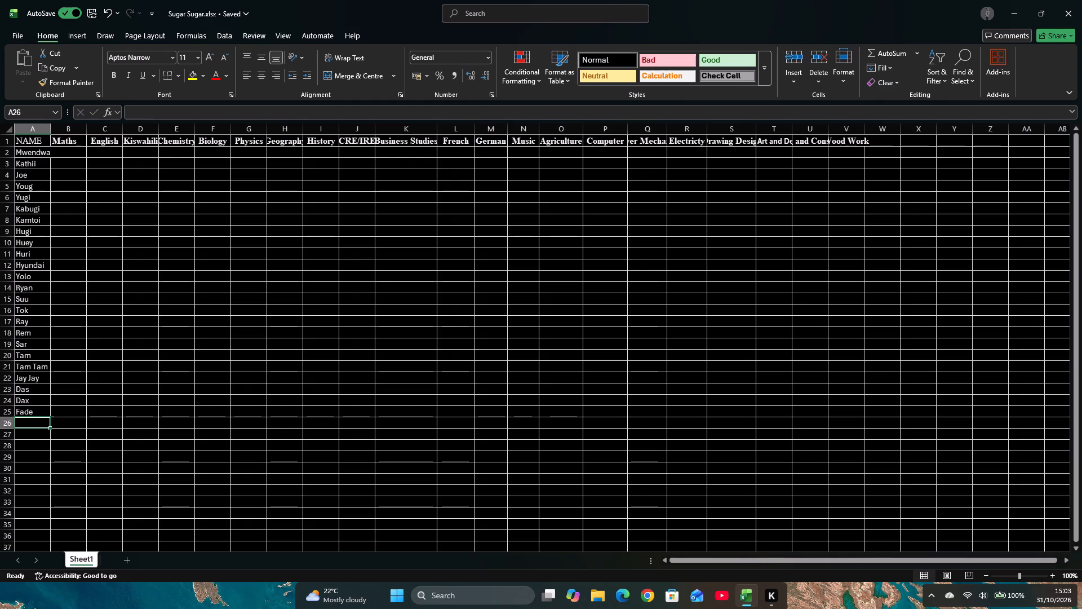
{"action": "type", "text": "Fand"}
{"action": "key", "text": "a"}
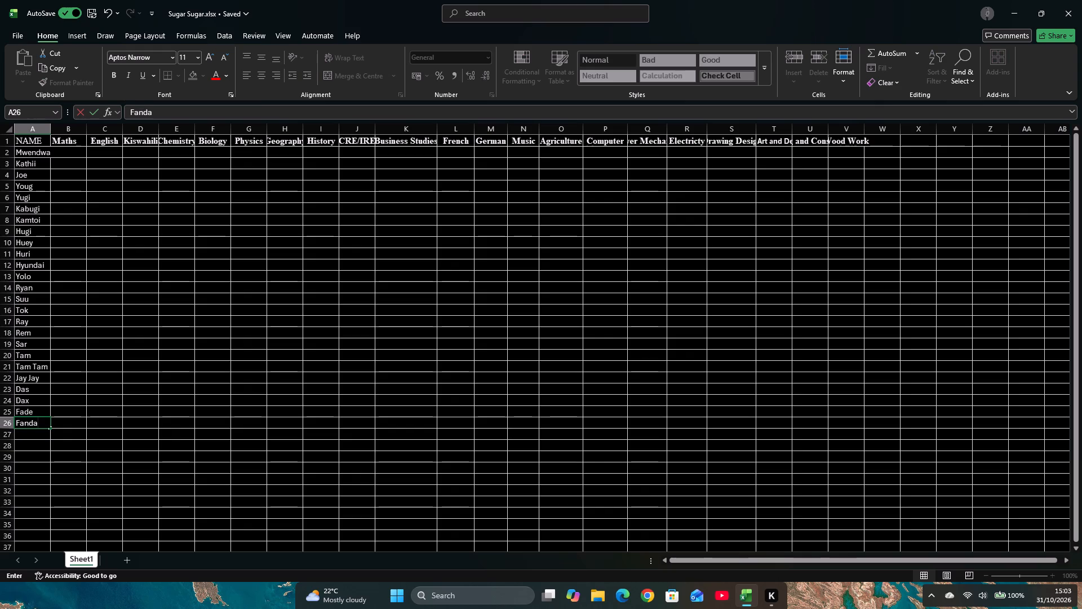
Add the names Leon in cell A27 and Rich in cell A28, continuing the NAME column.
{"action": "left_click", "coordinate": [23, 434]}
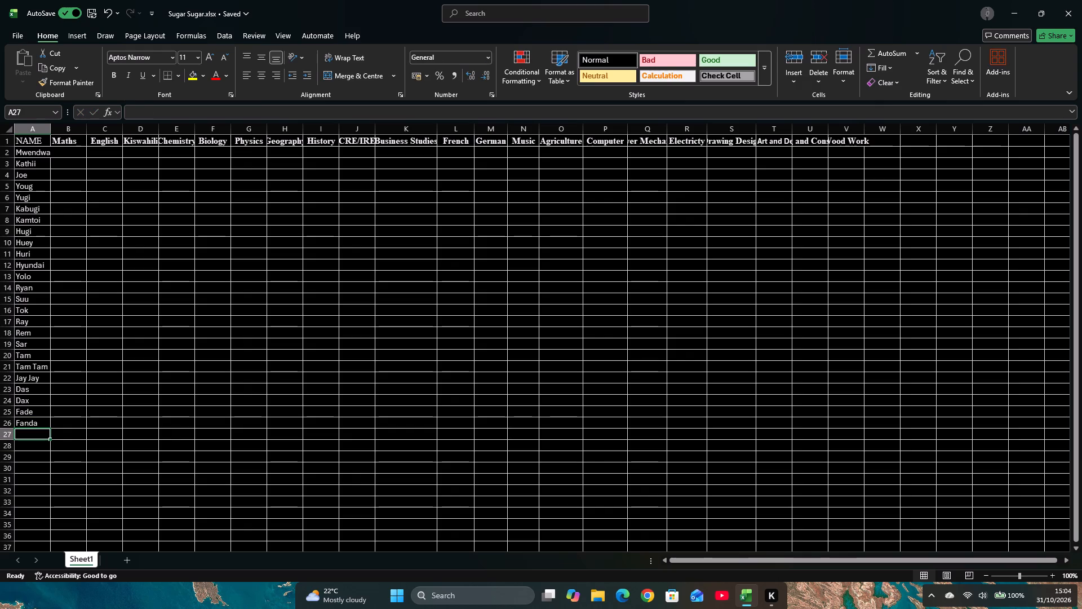
{"action": "key", "text": "shift+l"}
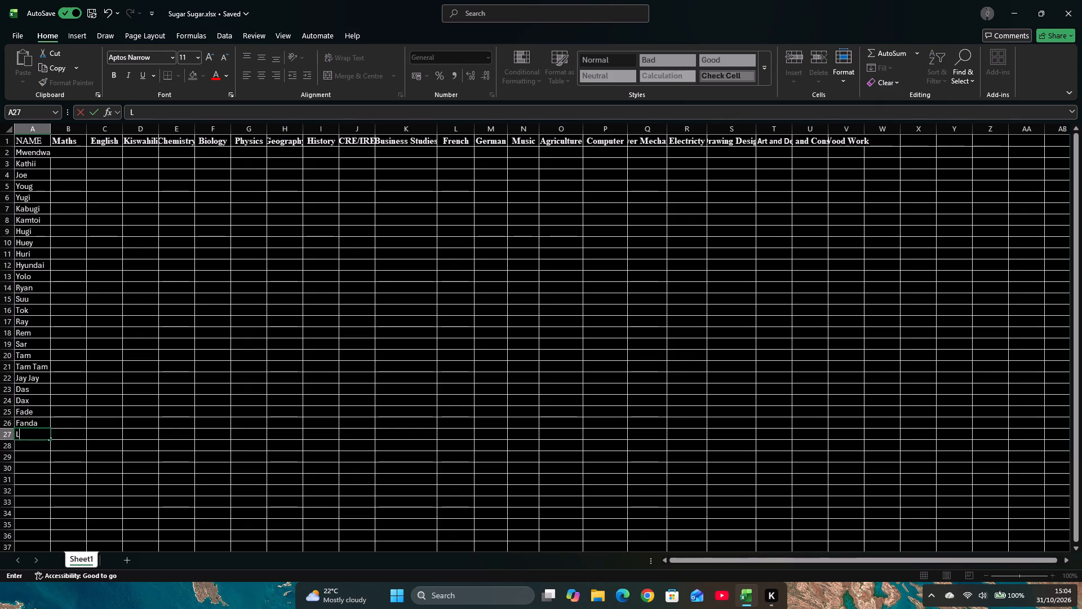
{"action": "key", "text": "e"}
{"action": "key", "text": "o"}
{"action": "key", "text": "n"}
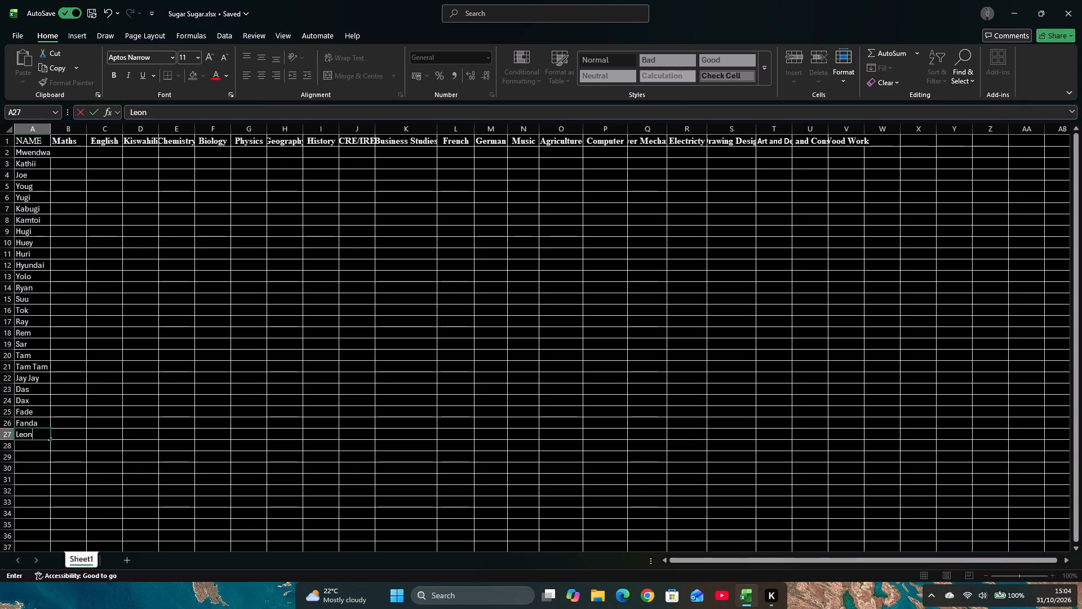
{"action": "left_click", "coordinate": [35, 445]}
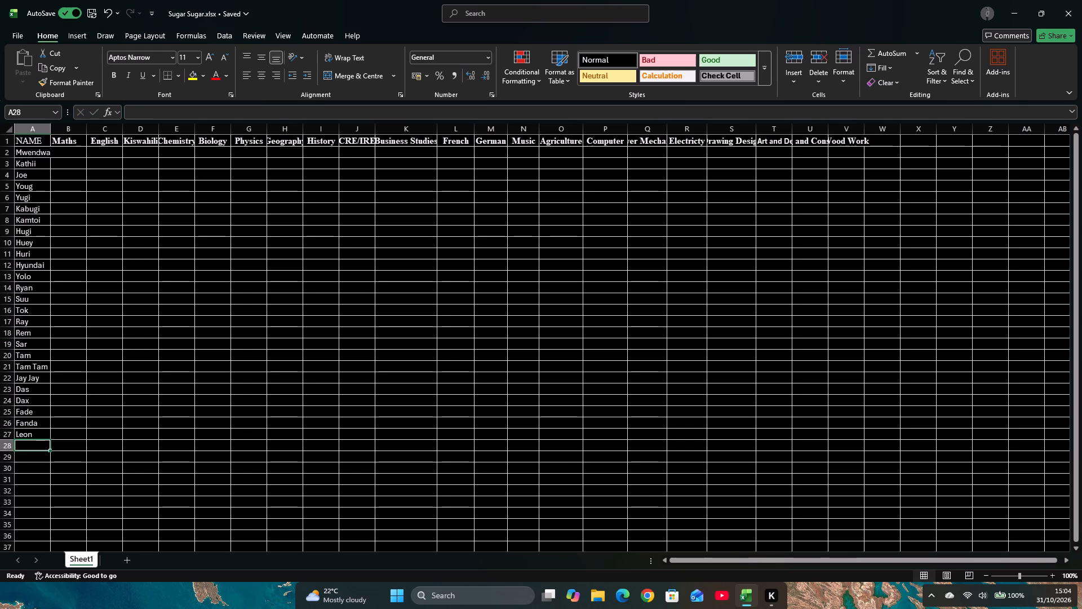
{"action": "key", "text": "shift+r"}
{"action": "type", "text": "ic"}
{"action": "key", "text": "h"}
Add the names Ammon in cell A29 and Kamau in cell A30 of the NAME column.
{"action": "left_click", "coordinate": [34, 457]}
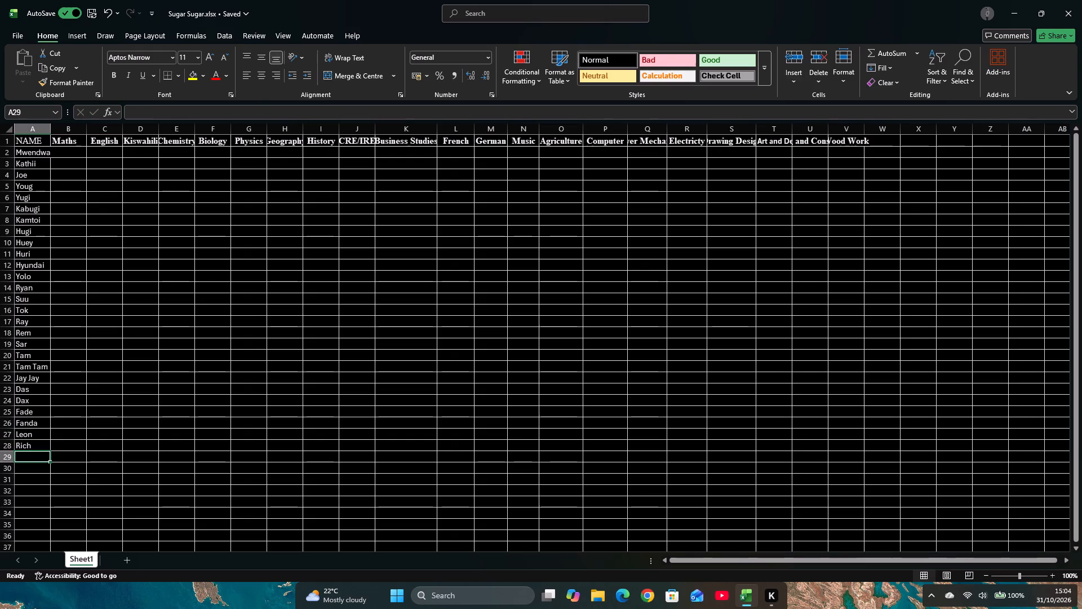
{"action": "key", "text": "shift+a"}
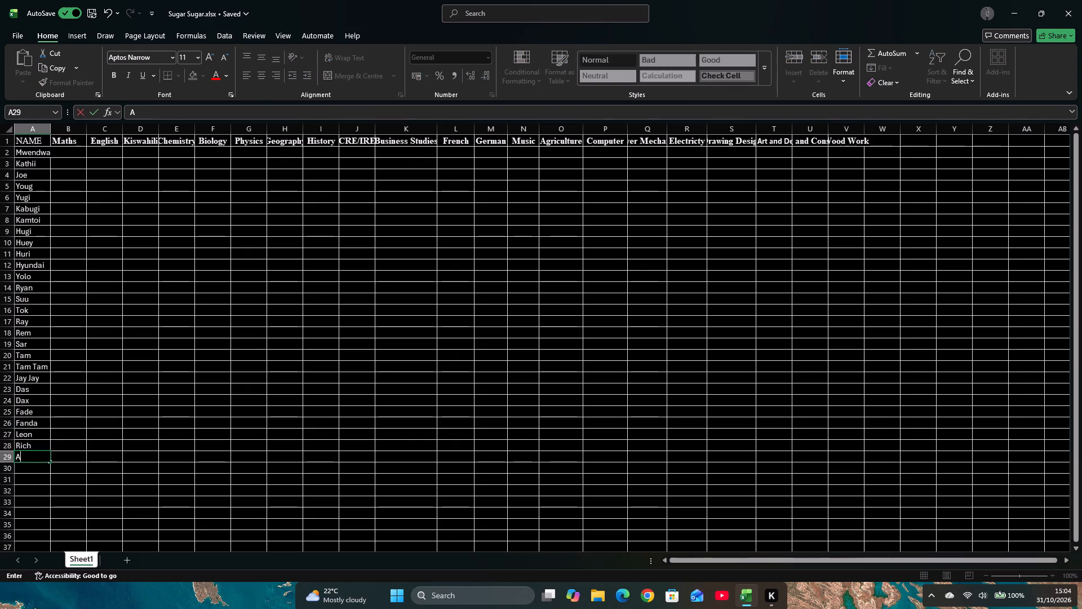
{"action": "type", "text": "mmon"}
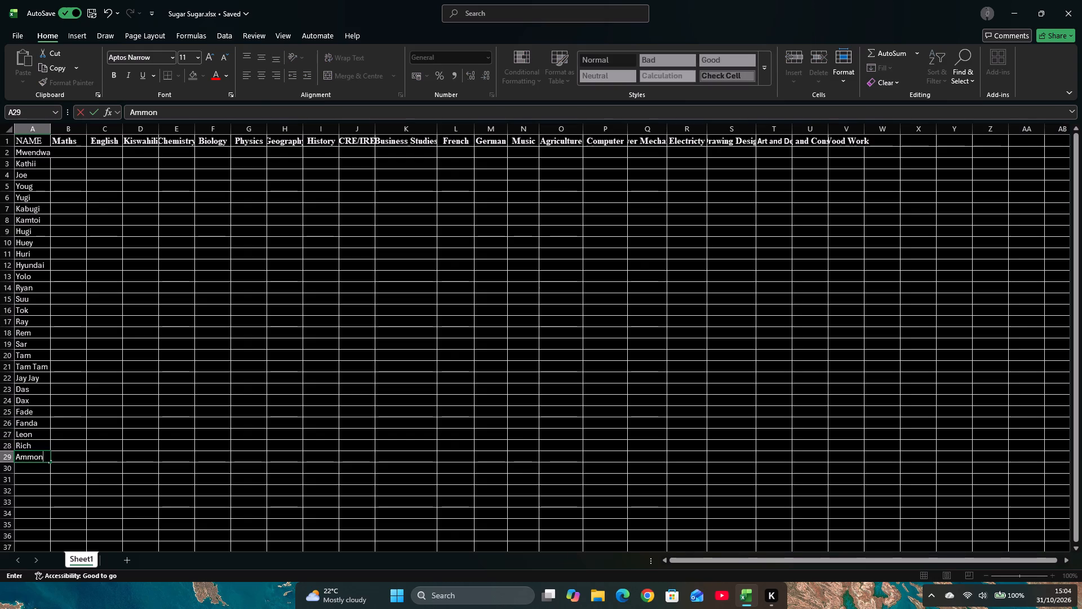
{"action": "left_click", "coordinate": [34, 471]}
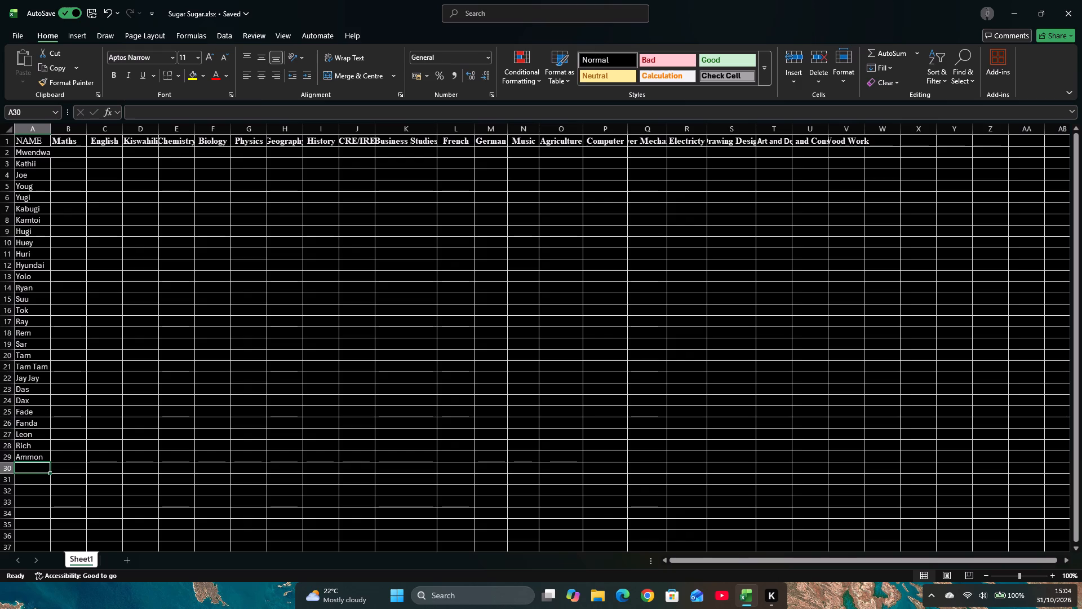
{"action": "key", "text": "shift+k"}
{"action": "key", "text": "a"}
{"action": "key", "text": "m"}
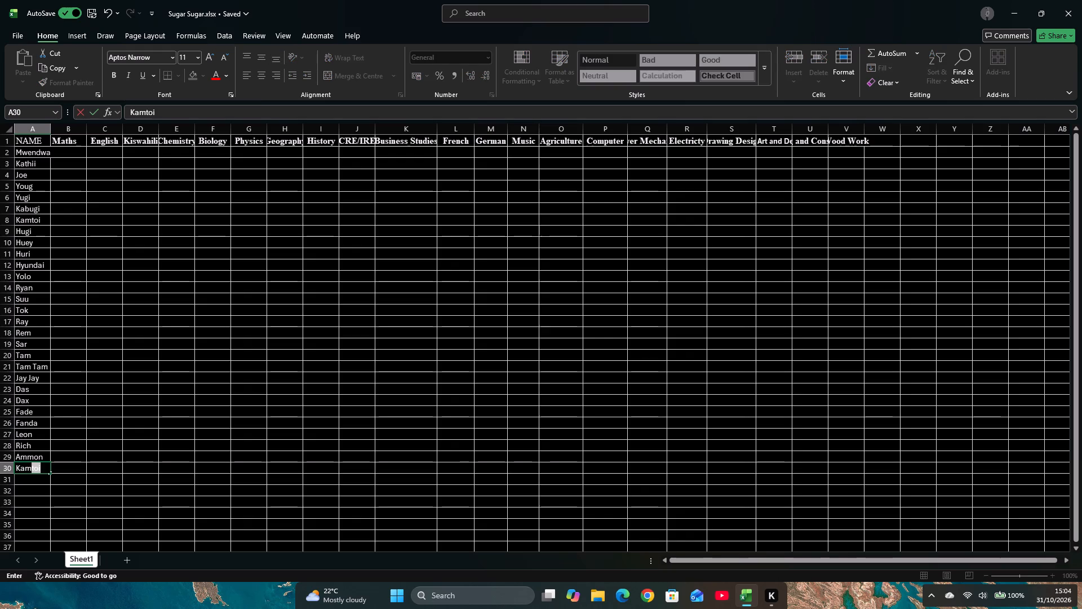
{"action": "key", "text": "a"}
{"action": "key", "text": "u"}
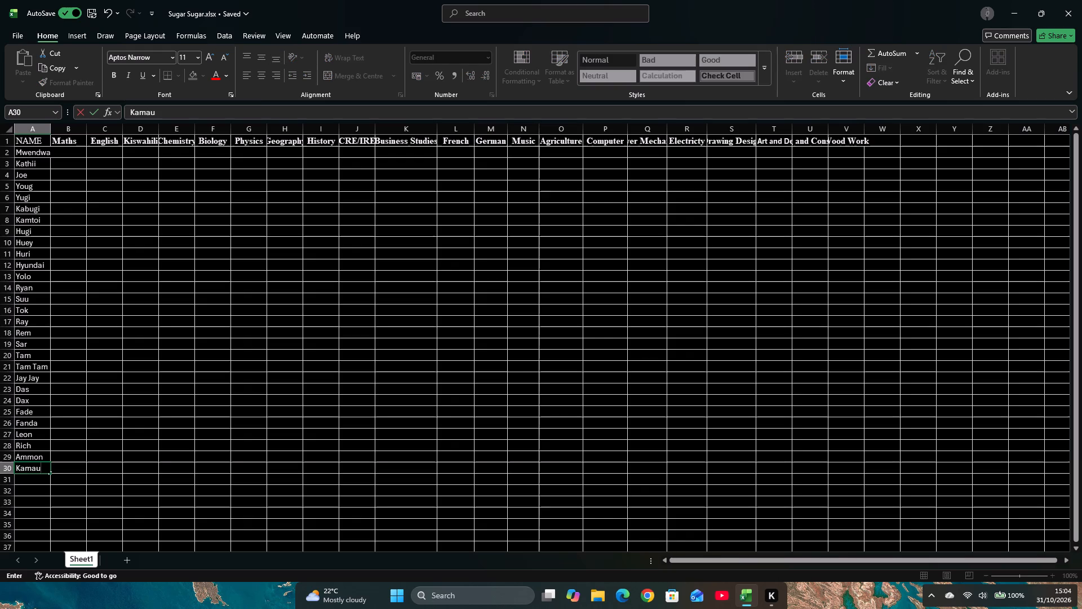
Add the names Troe in cell A31 and Rei in cell A32, both capitalised, in the NAME column.
{"action": "left_click", "coordinate": [39, 482]}
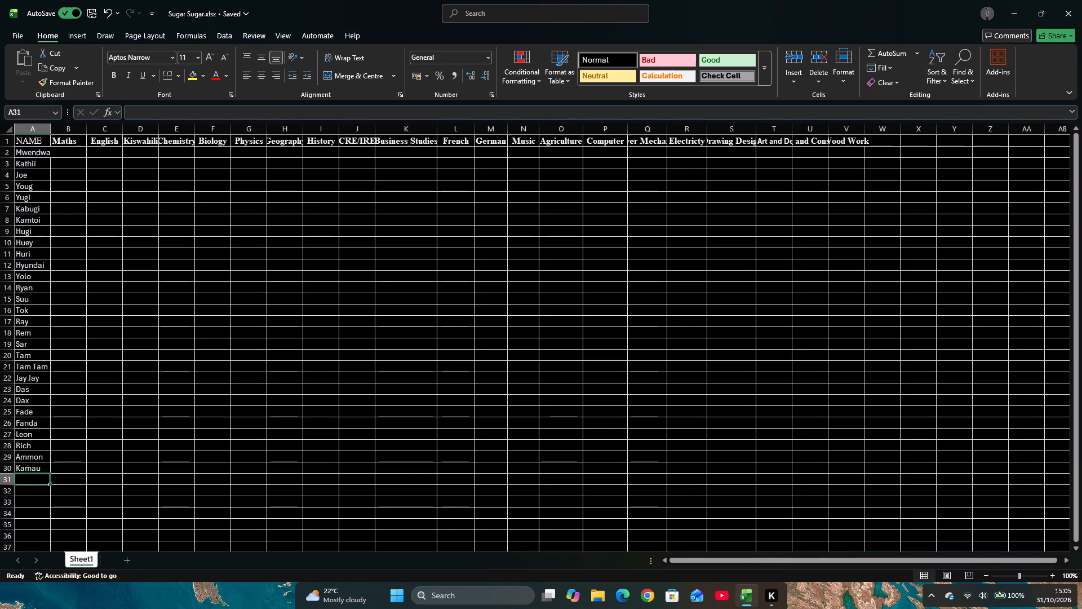
{"action": "type", "text": "tr"}
{"action": "key", "text": "BackSpace"}
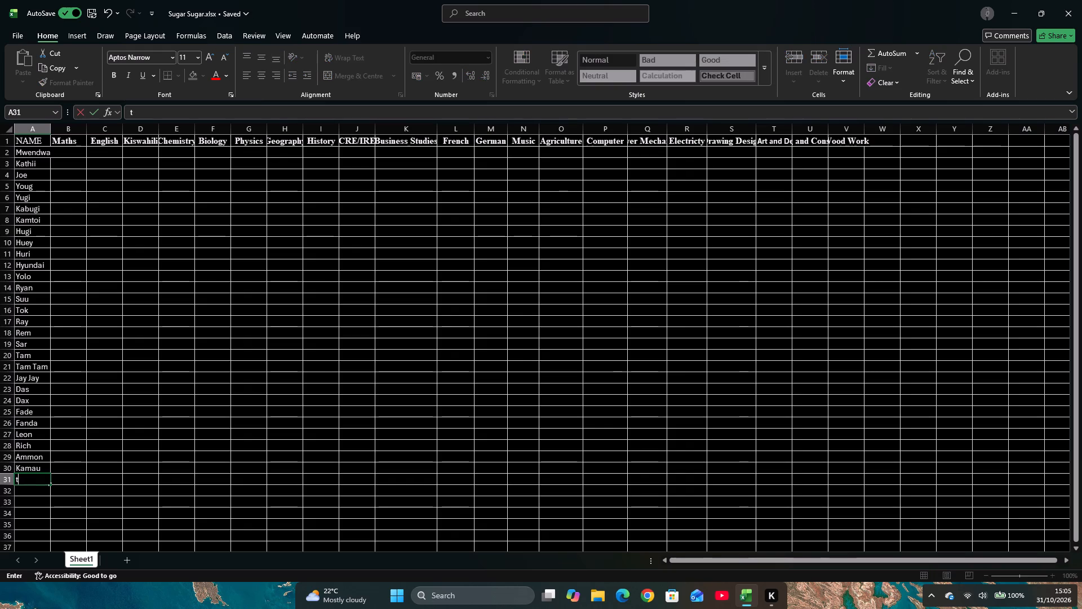
{"action": "key", "text": "BackSpace"}
{"action": "key", "text": "BackSpace"}
{"action": "key", "text": "shift+t"}
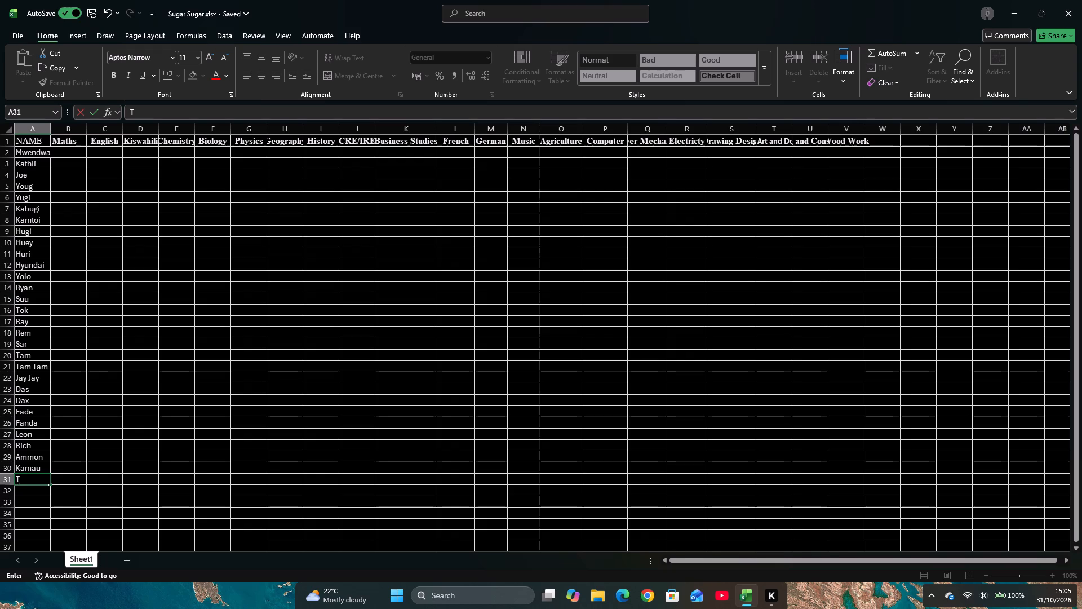
{"action": "type", "text": "ro"}
{"action": "key", "text": "e"}
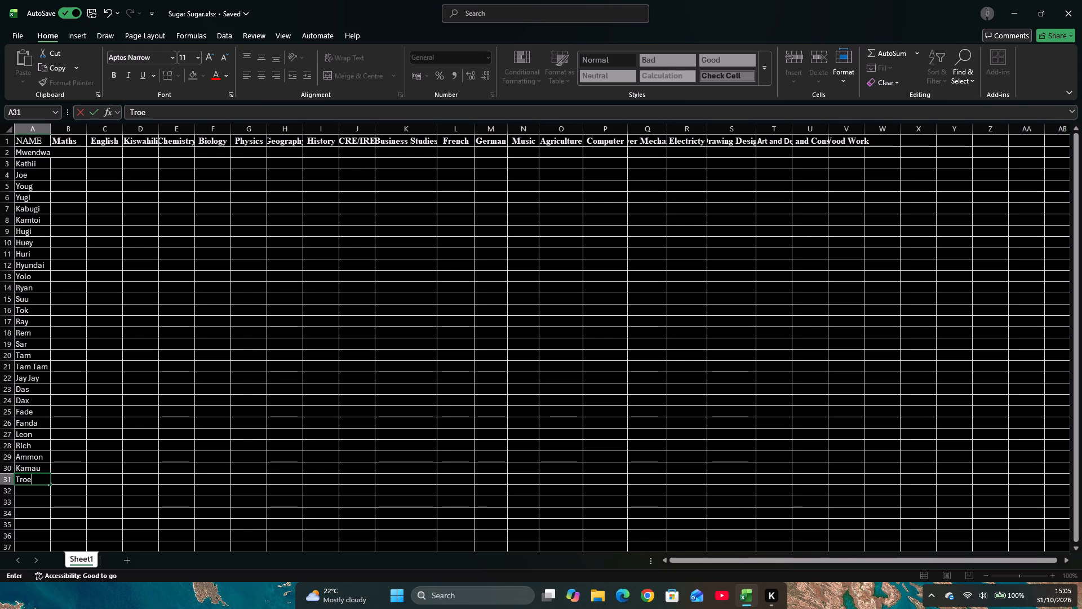
{"action": "left_click", "coordinate": [26, 494]}
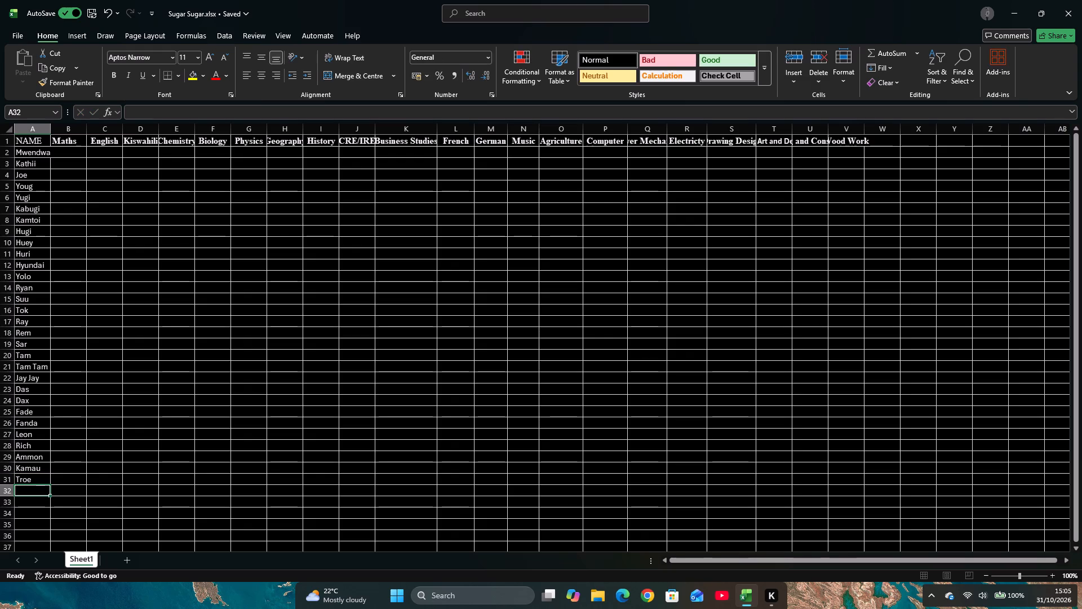
{"action": "type", "text": "Re"}
{"action": "key", "text": "i"}
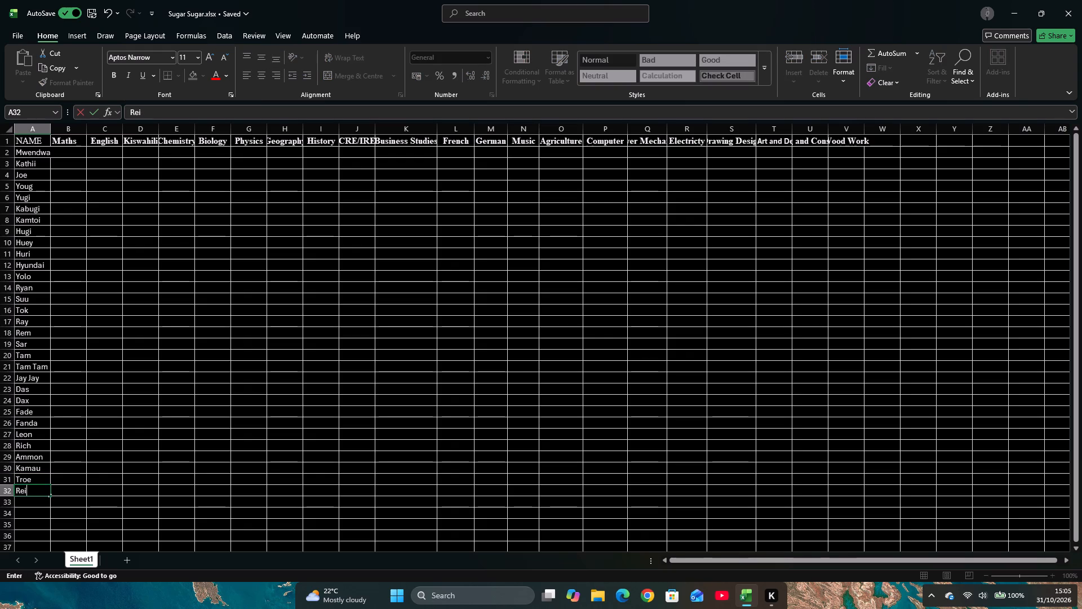
Add the names Ray in cell A33 and Ronny in cell A34 of the NAME column.
{"action": "left_click", "coordinate": [28, 503]}
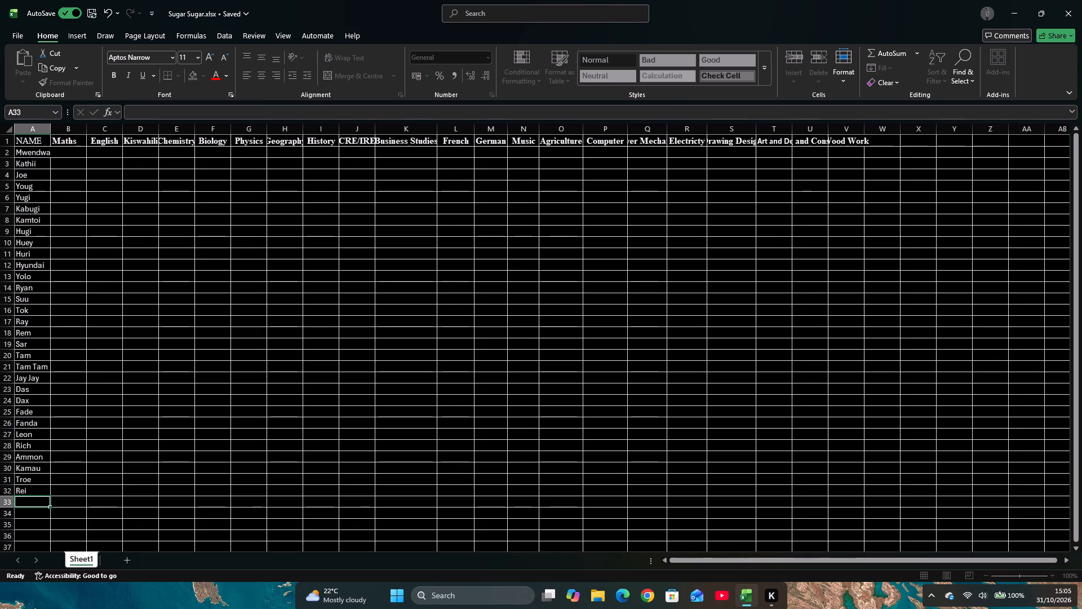
{"action": "type", "text": "Ray"}
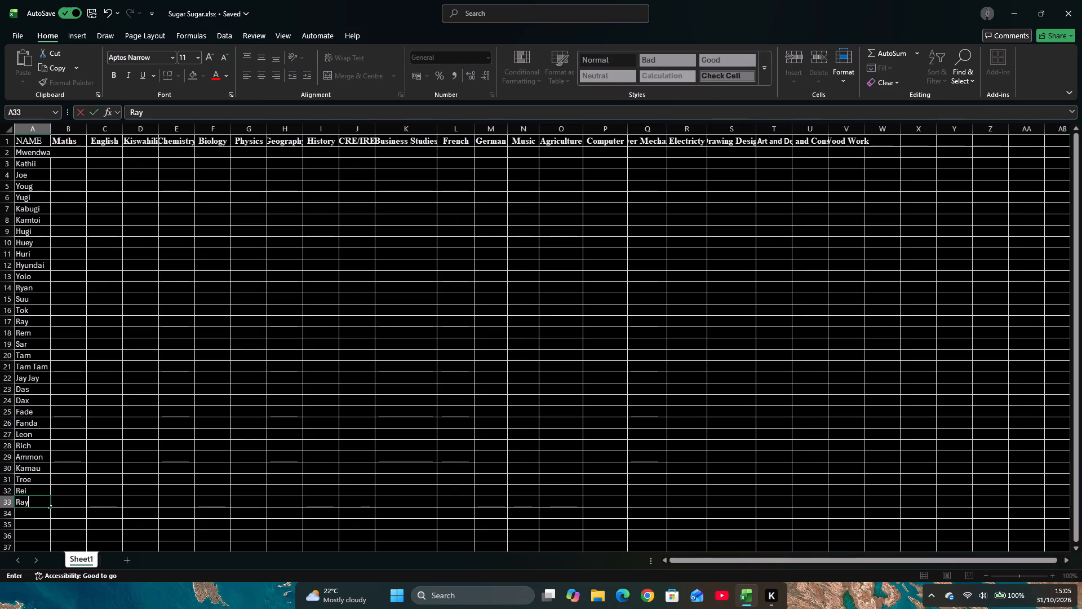
{"action": "left_click", "coordinate": [29, 516]}
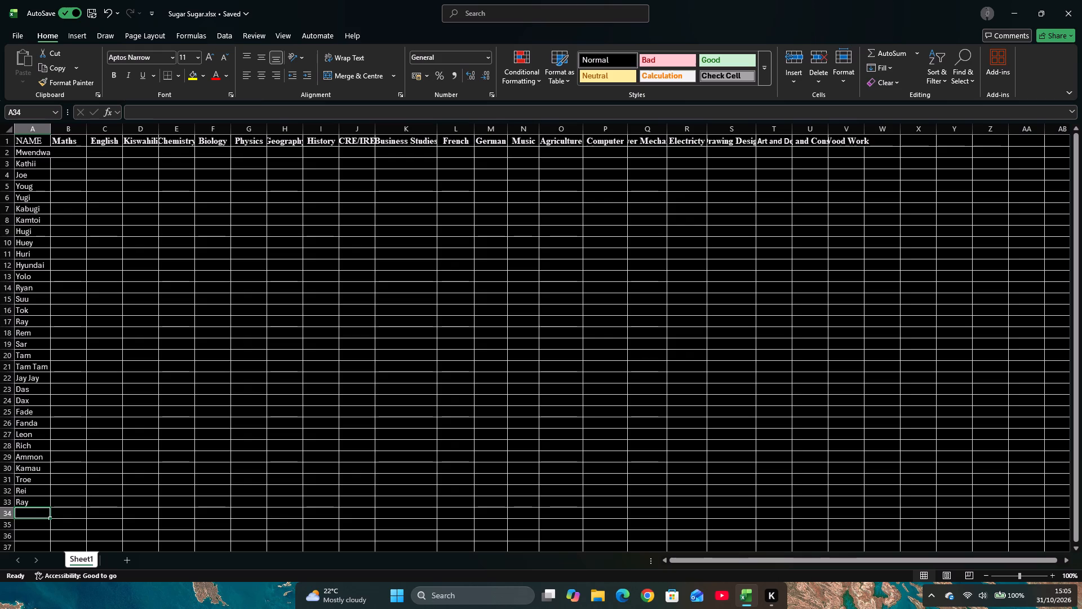
{"action": "key", "text": "shift+r"}
{"action": "key", "text": "o"}
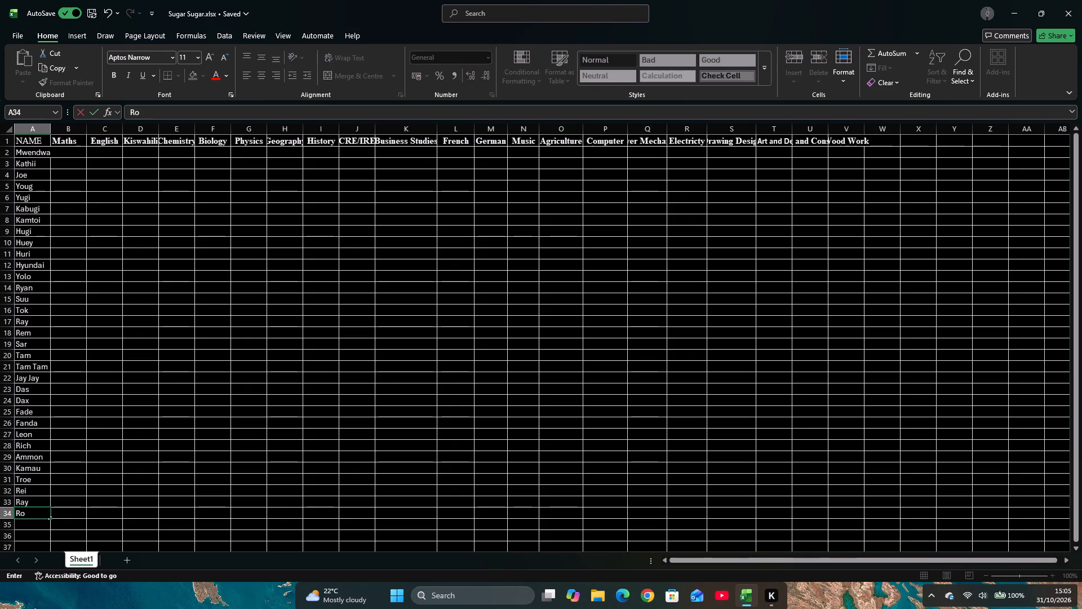
{"action": "type", "text": "nny"}
Add the names Robi in cell A35 and Ben in cell A36, directly below Ronny in the NAME column.
{"action": "left_click", "coordinate": [31, 532]}
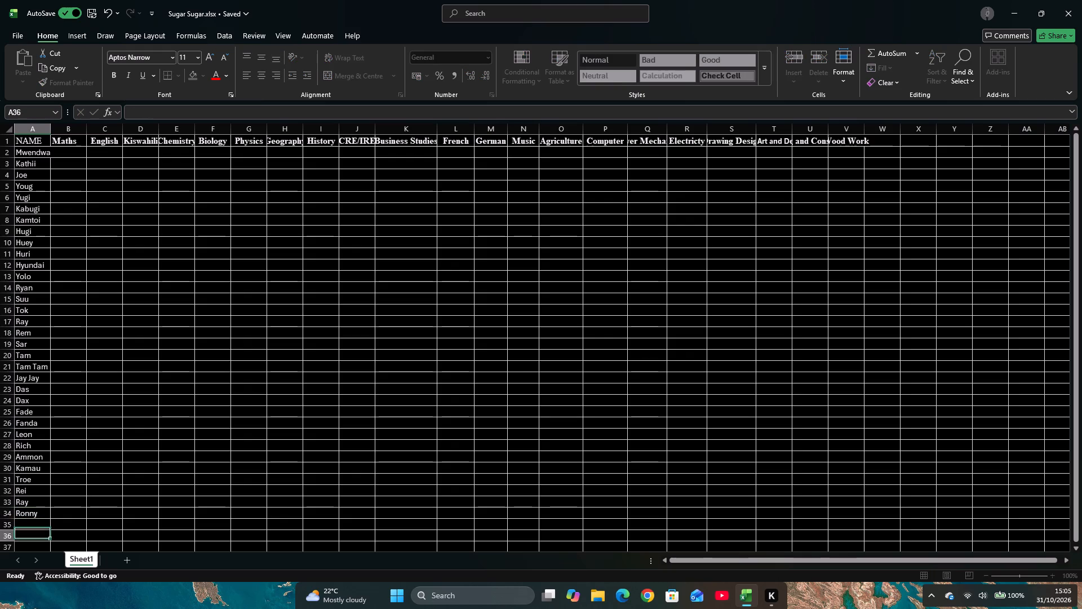
{"action": "left_click", "coordinate": [31, 526]}
{"action": "key", "text": "shift+r"}
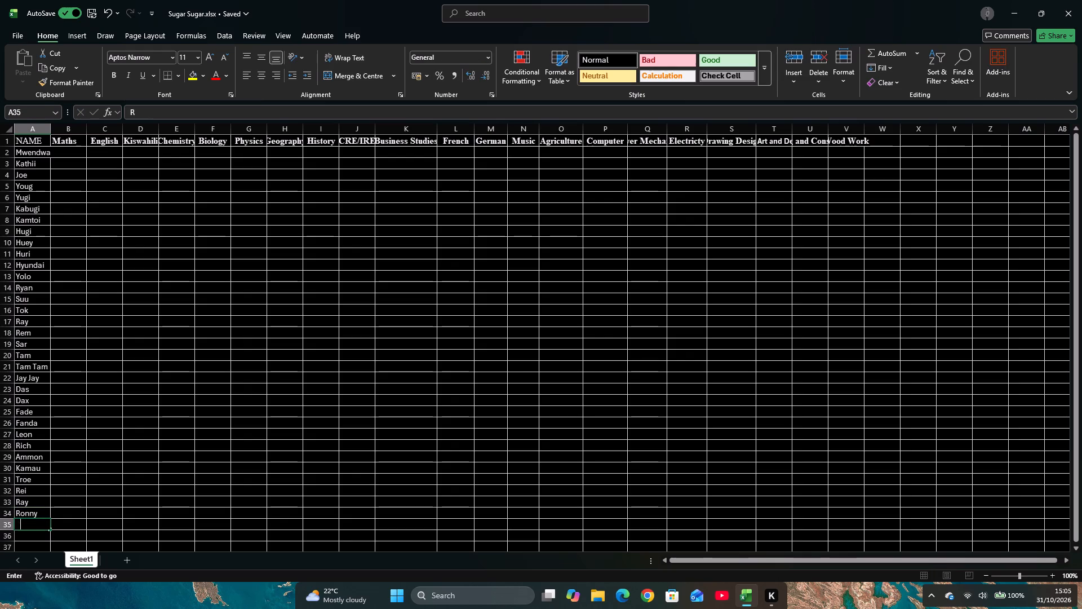
{"action": "key", "text": "o"}
{"action": "type", "text": "bi"}
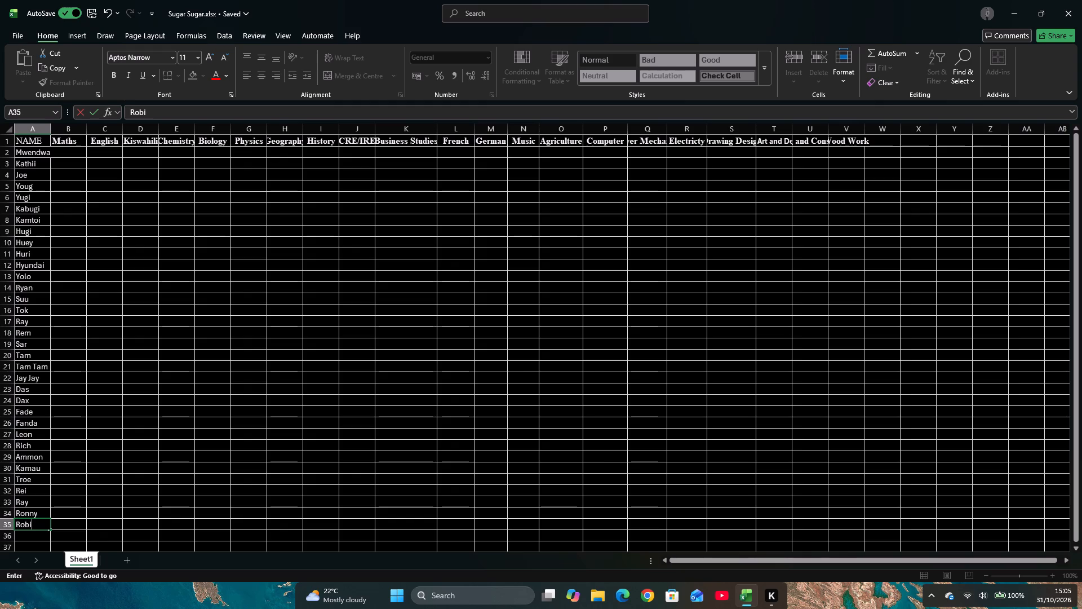
{"action": "left_click", "coordinate": [42, 536]}
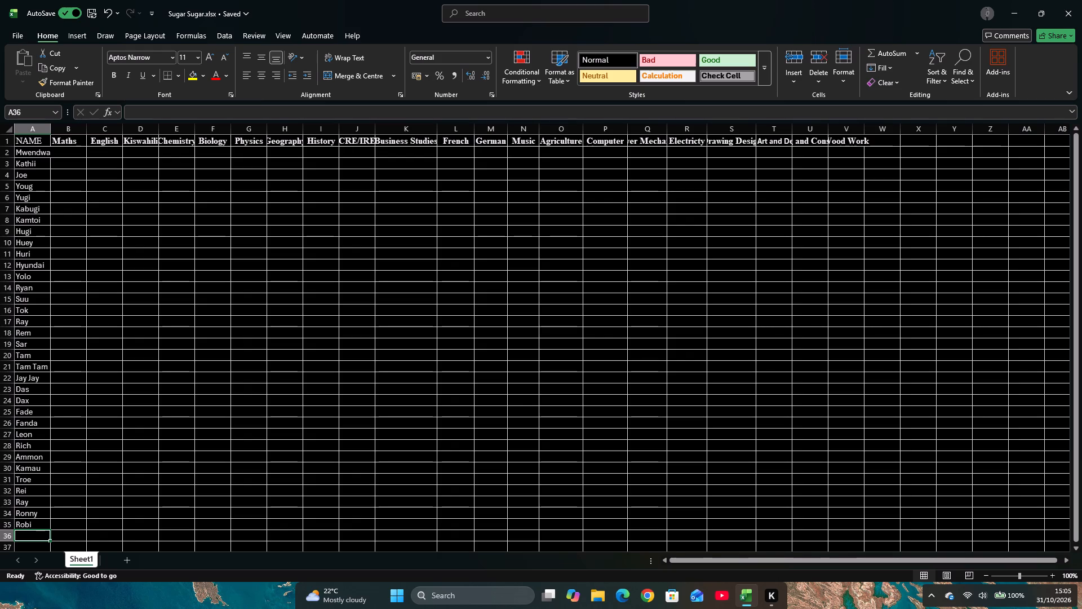
{"action": "key", "text": "shift+b"}
{"action": "key", "text": "e"}
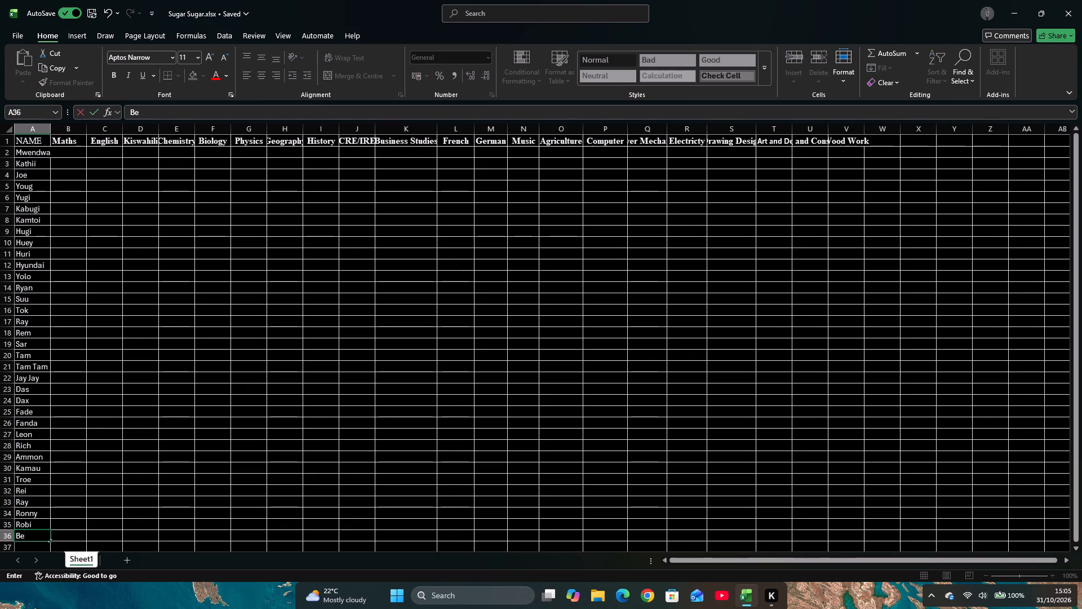
{"action": "key", "text": "n"}
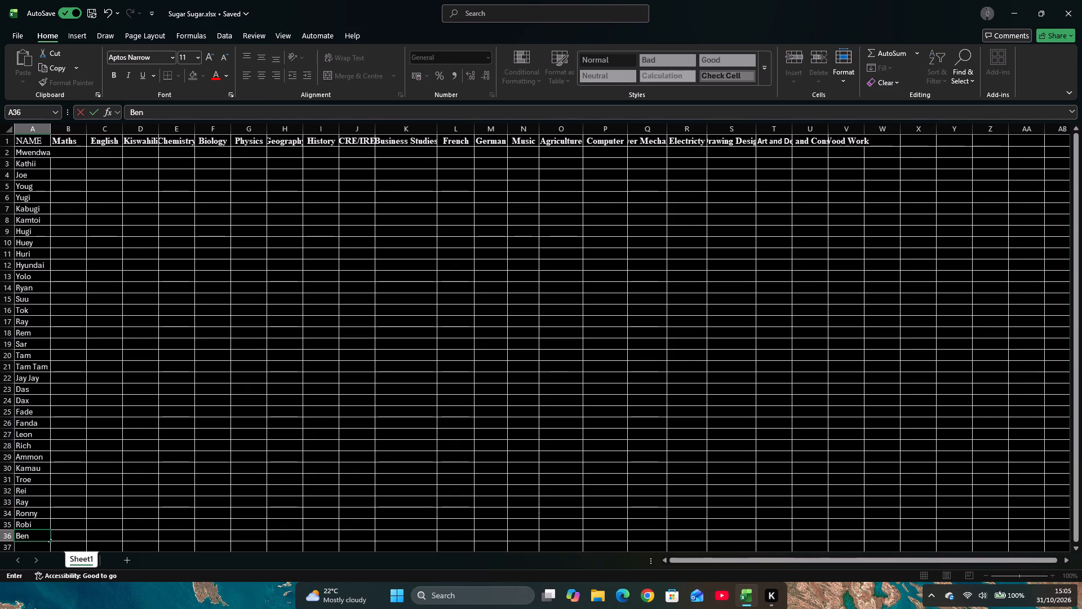
{"action": "left_click", "coordinate": [62, 535]}
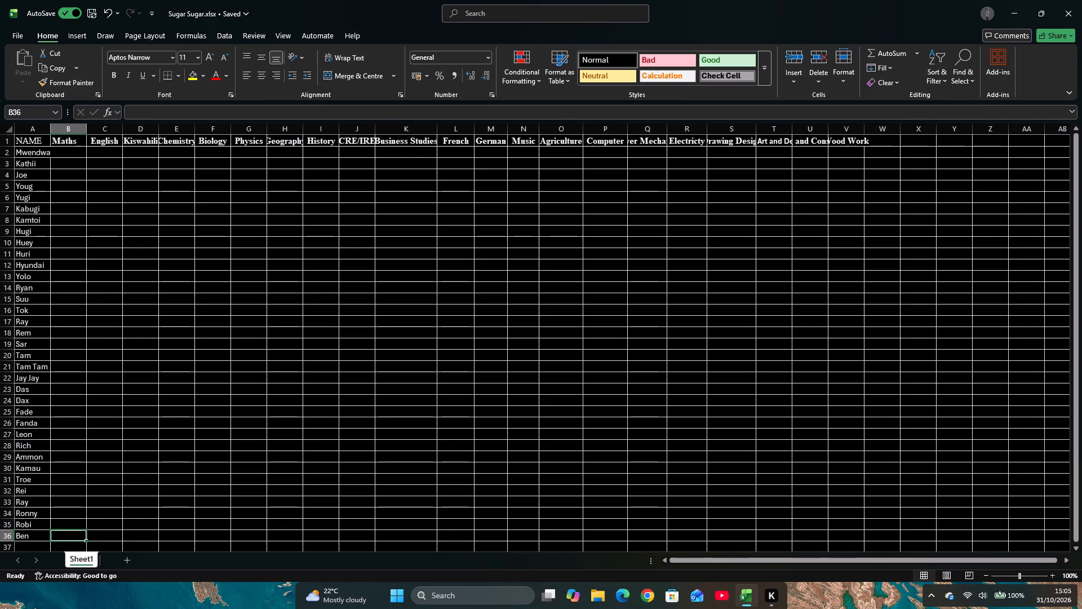
Enter the Maths marks 70, 90, 80 and 84 in cells B2 to B5, for Mwendwa through Youg.
{"action": "left_click", "coordinate": [57, 155]}
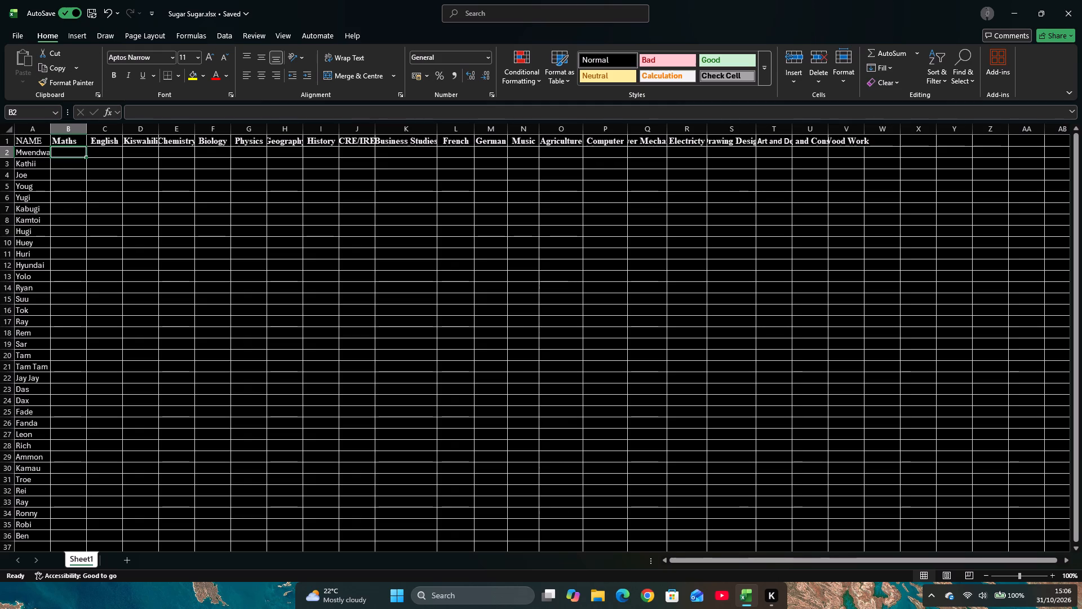
{"action": "key", "text": "r"}
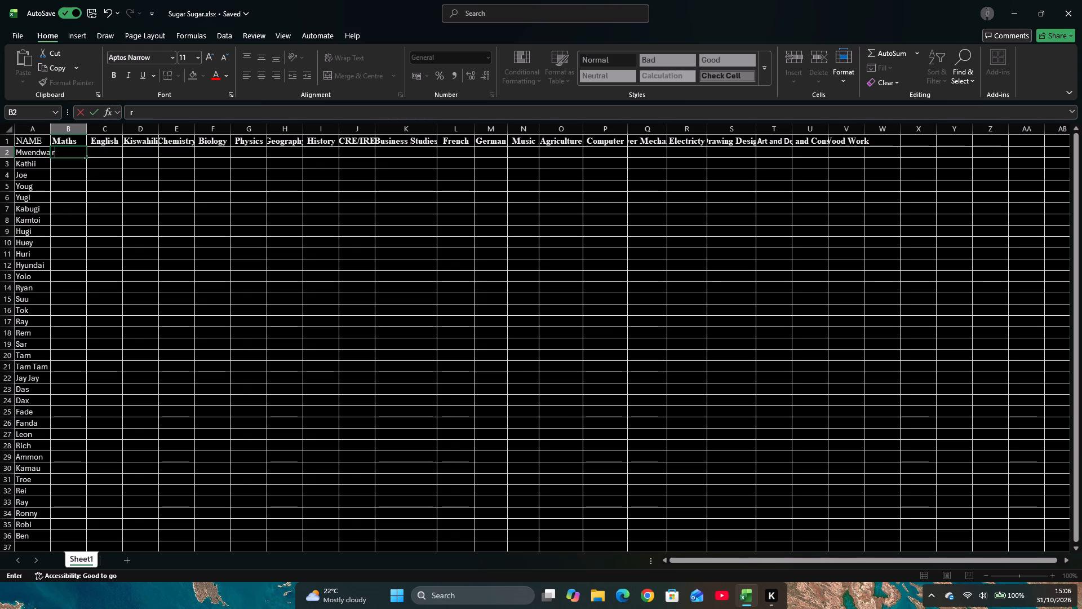
{"action": "key", "text": "BackSpace"}
{"action": "key", "text": "7"}
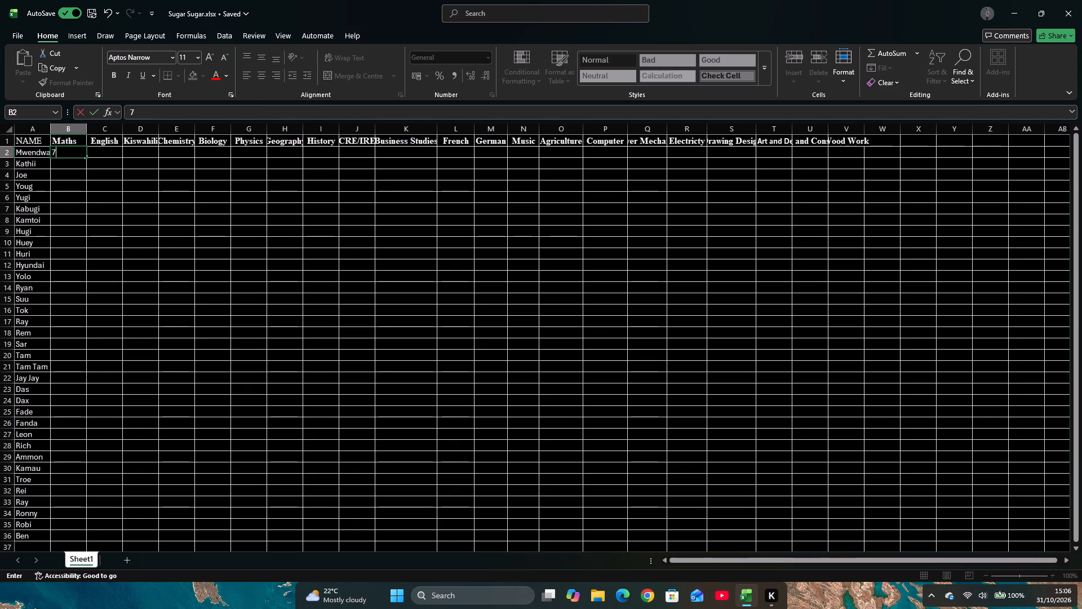
{"action": "key", "text": "0"}
{"action": "key", "text": "Return"}
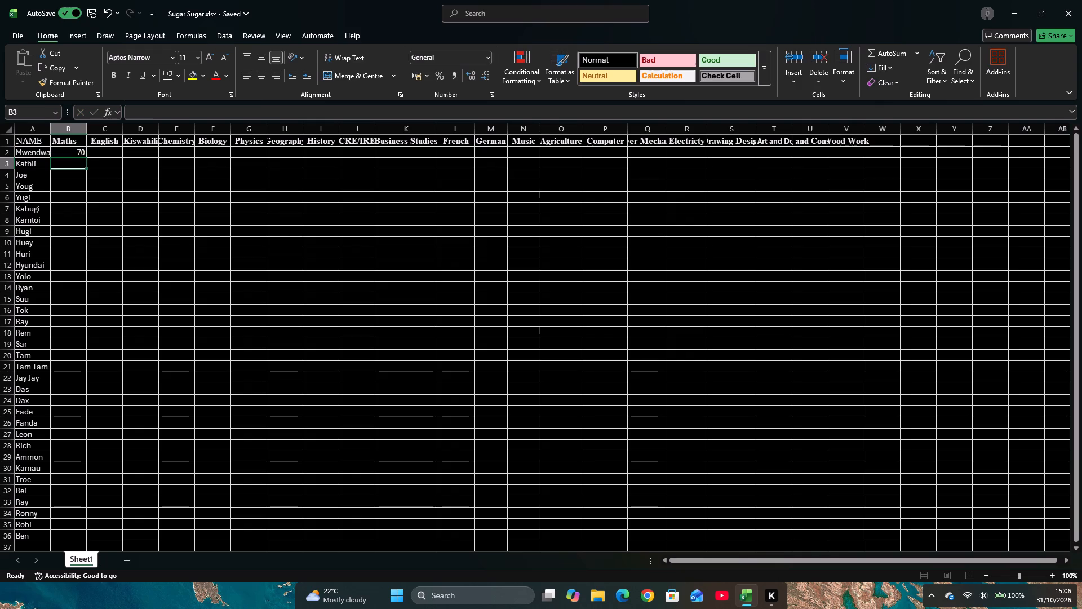
{"action": "type", "text": "90"}
{"action": "key", "text": "Return"}
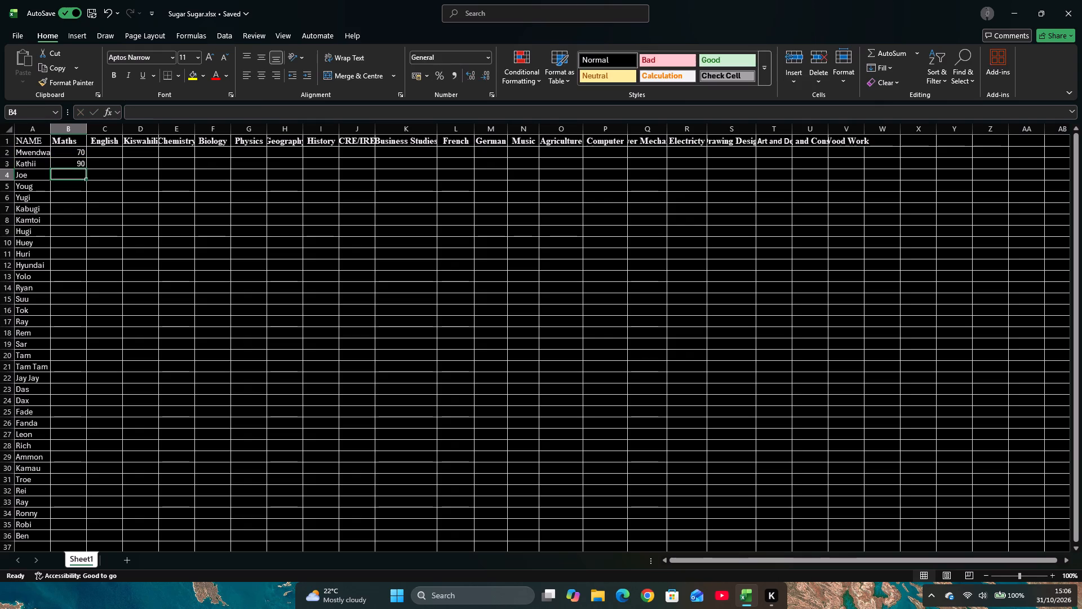
{"action": "type", "text": "80"}
{"action": "key", "text": "Return"}
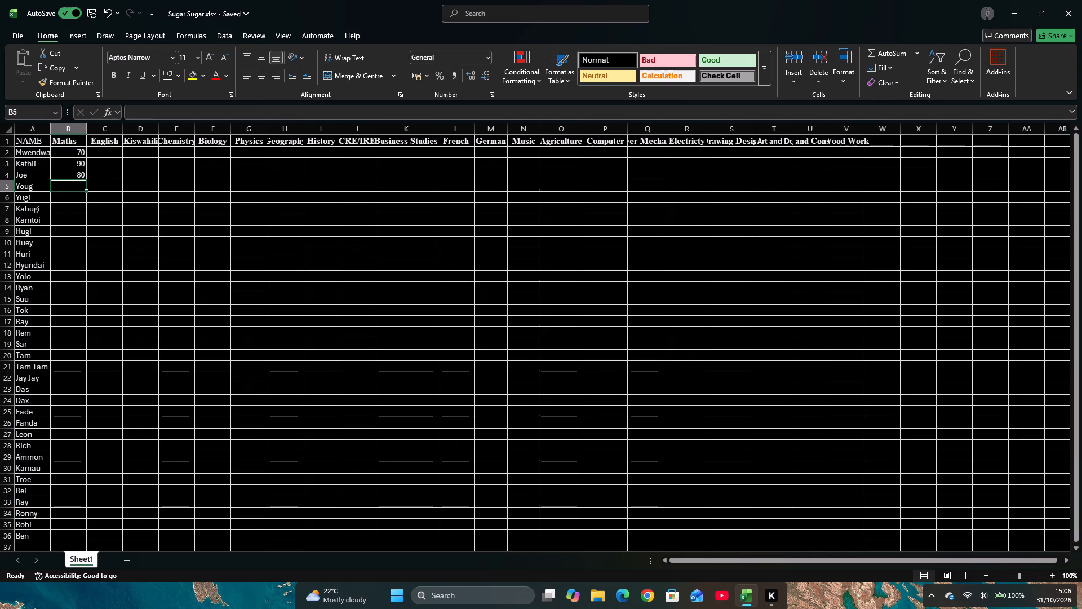
{"action": "type", "text": "84"}
{"action": "key", "text": "Return"}
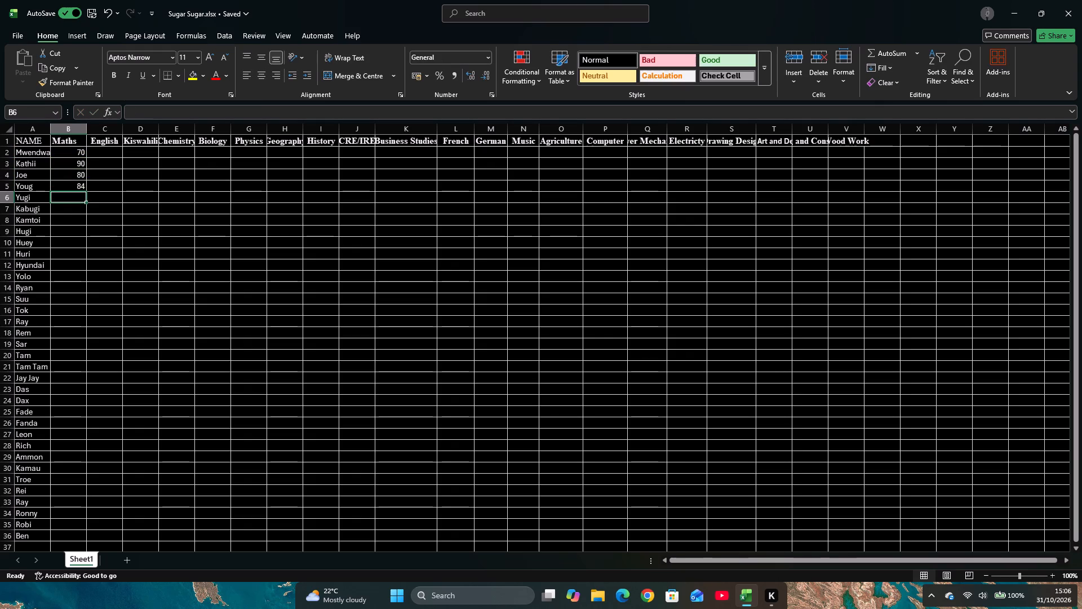
Enter the Maths marks 78, 67 and 45 in cells B6 to B8, for Yugi, Kabugi and Kamtoi.
{"action": "type", "text": "78"}
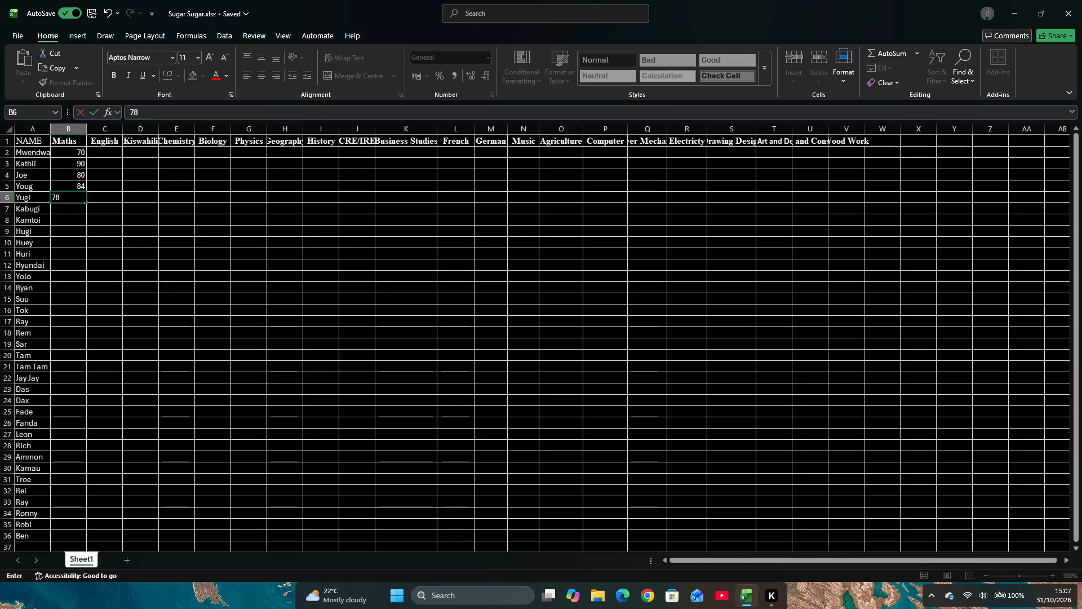
{"action": "key", "text": "Down"}
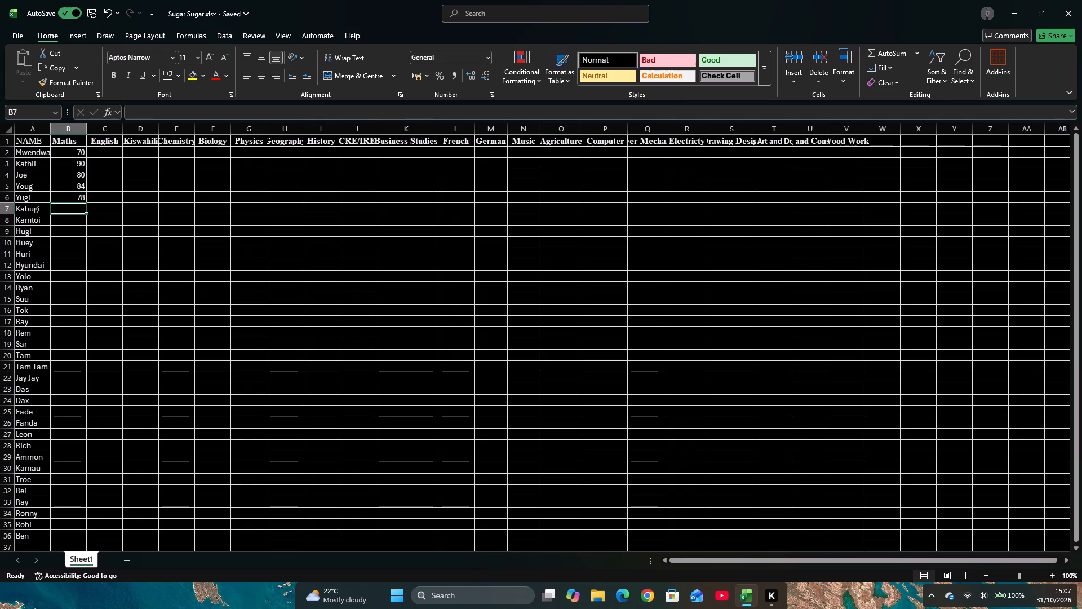
{"action": "type", "text": "66"}
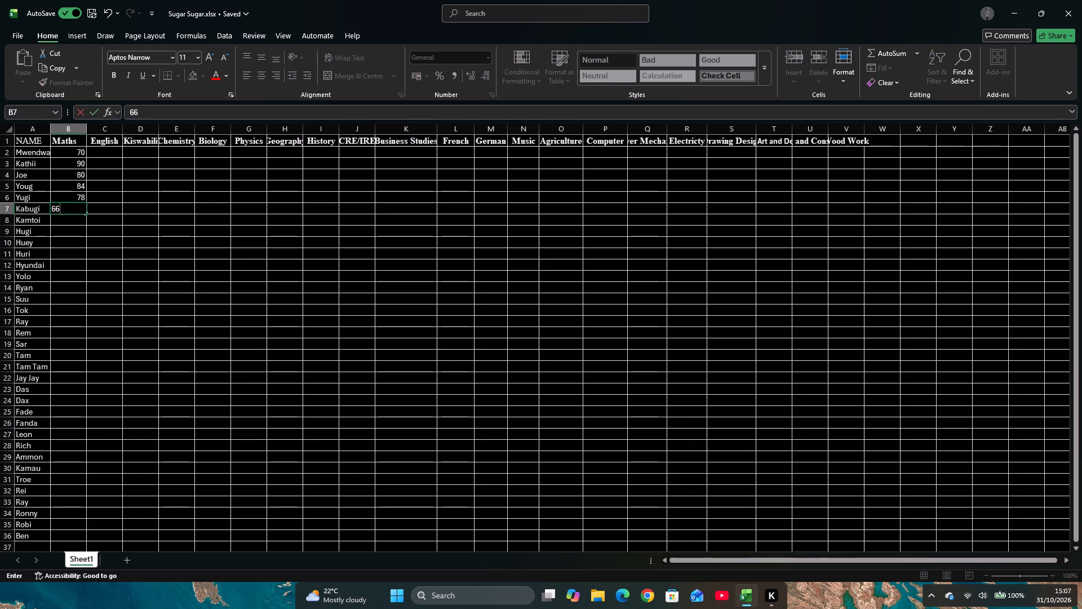
{"action": "key", "text": "BackSpace"}
{"action": "key", "text": "7"}
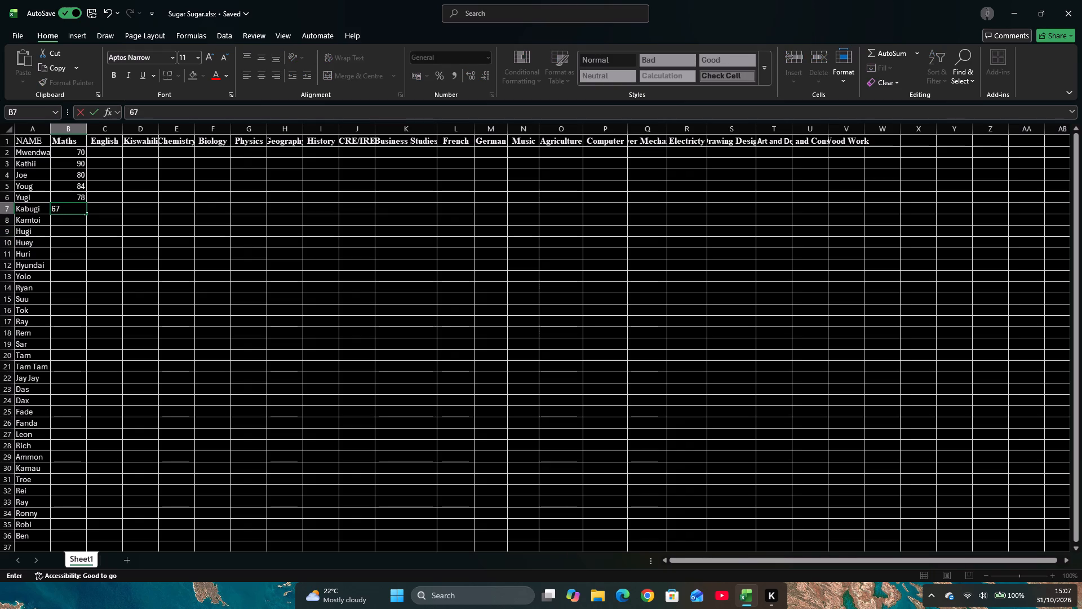
{"action": "key", "text": "Down"}
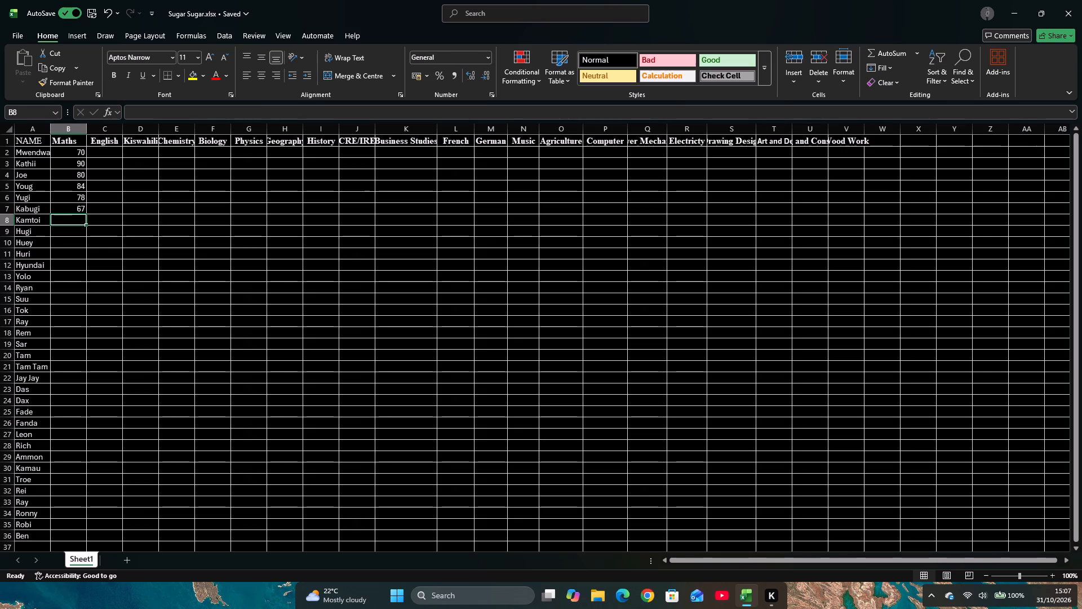
{"action": "type", "text": "45"}
{"action": "key", "text": "Down"}
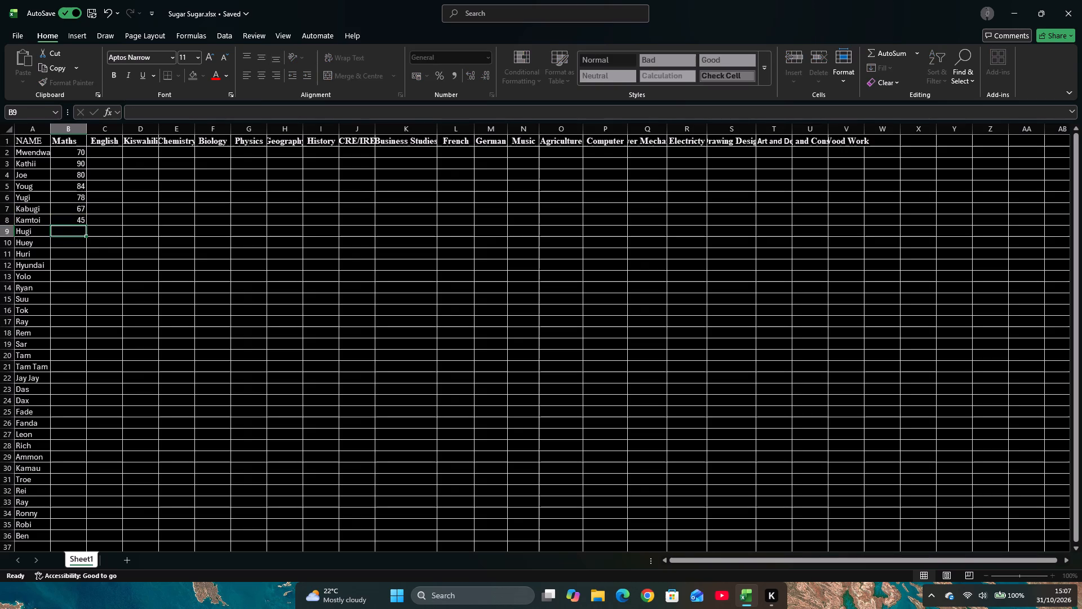
Enter the Maths marks 90, 97, 55 and 56 in cells B9 to B12, for Hugi through Hyundai.
{"action": "type", "text": "90"}
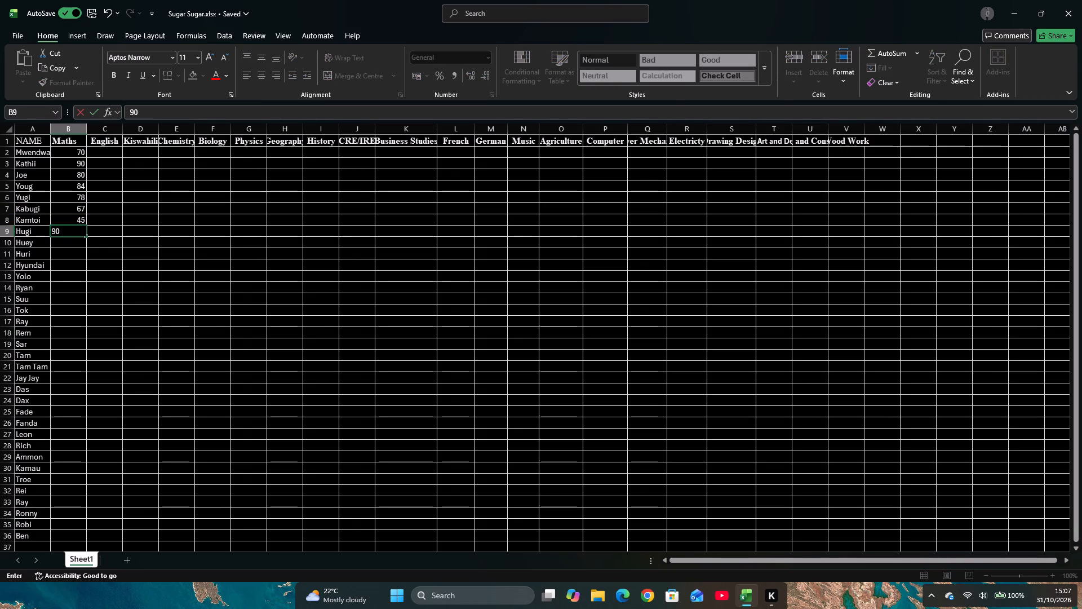
{"action": "key", "text": "Down"}
{"action": "type", "text": "97"}
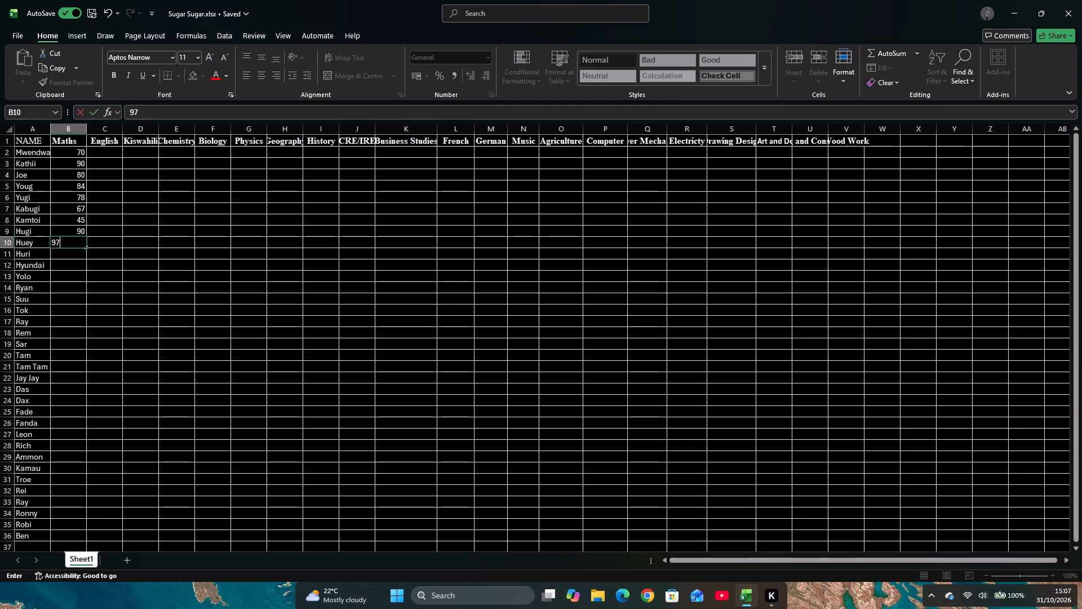
{"action": "key", "text": "Down"}
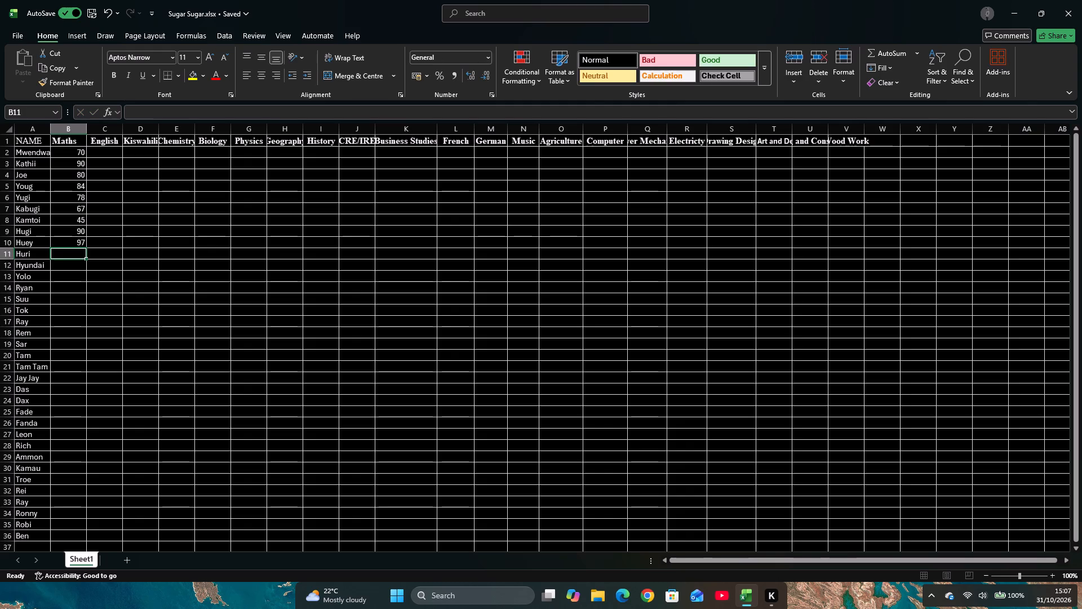
{"action": "key", "text": "5"}
{"action": "key", "text": "5"}
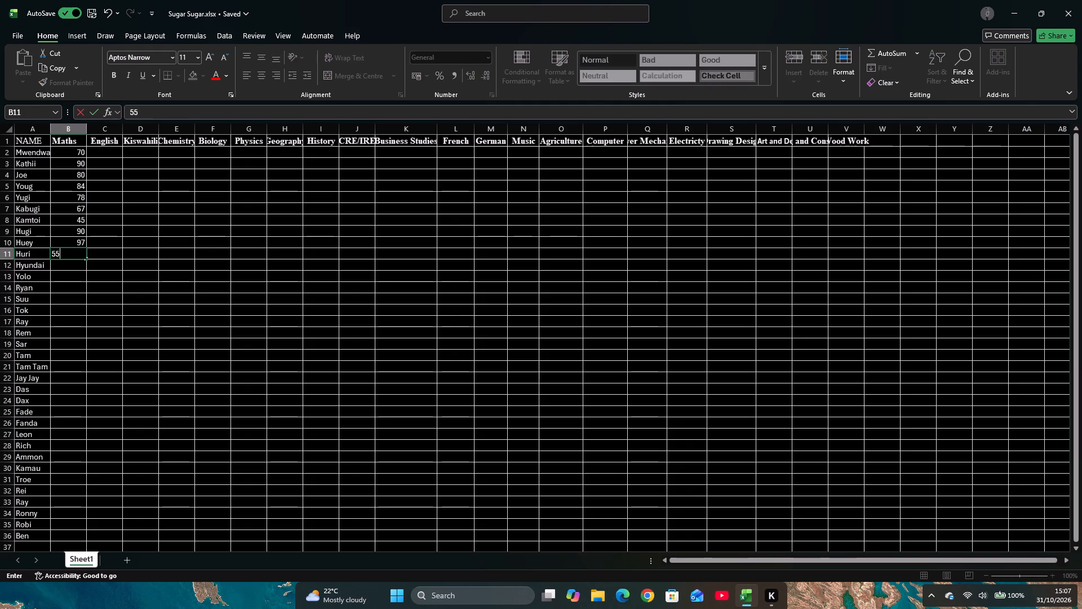
{"action": "key", "text": "Down"}
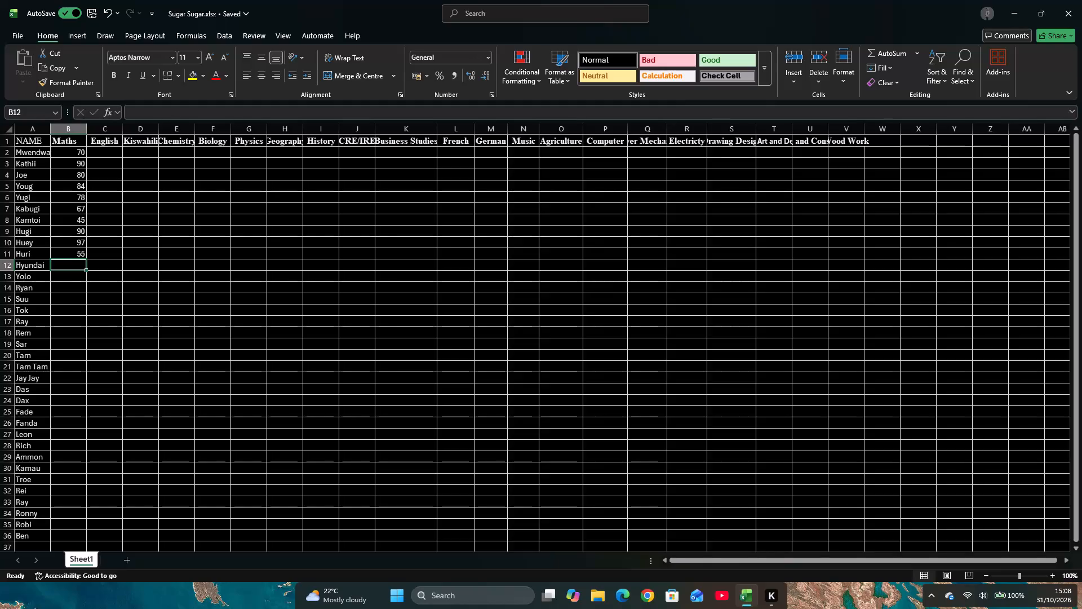
{"action": "type", "text": "56"}
{"action": "key", "text": "Down"}
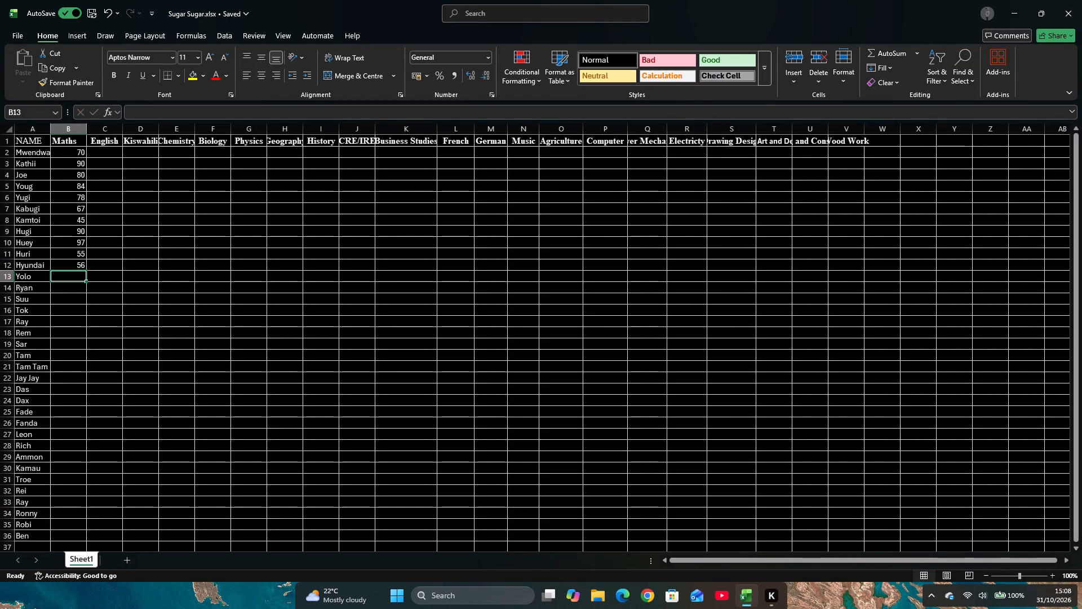
Enter the Maths marks 78, 86 and 50 in cells B13 to B15, for Yolo, Ryan and Suu.
{"action": "type", "text": "78"}
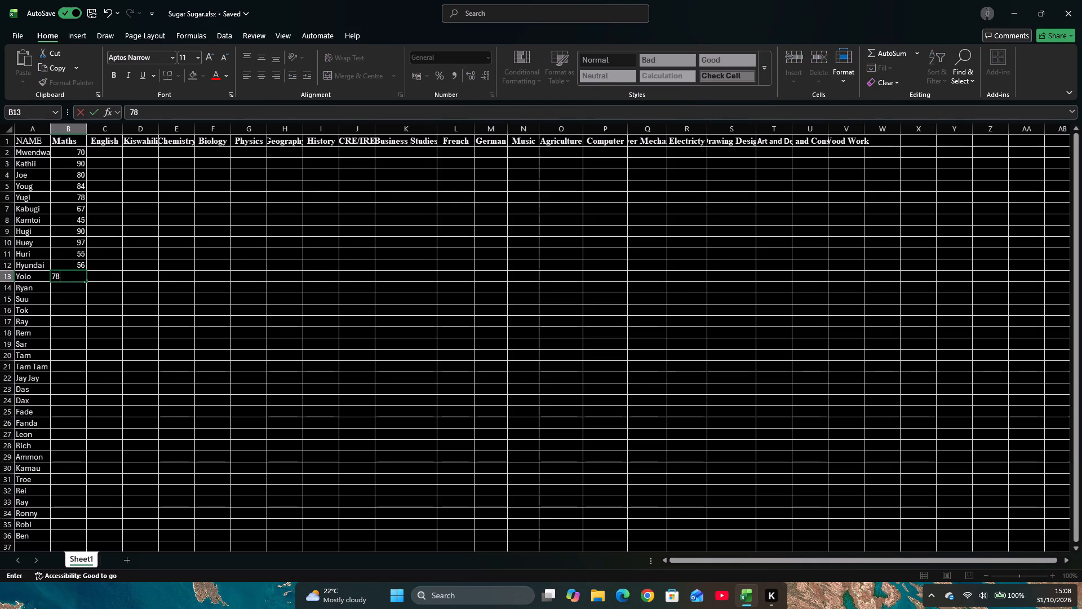
{"action": "key", "text": "Down"}
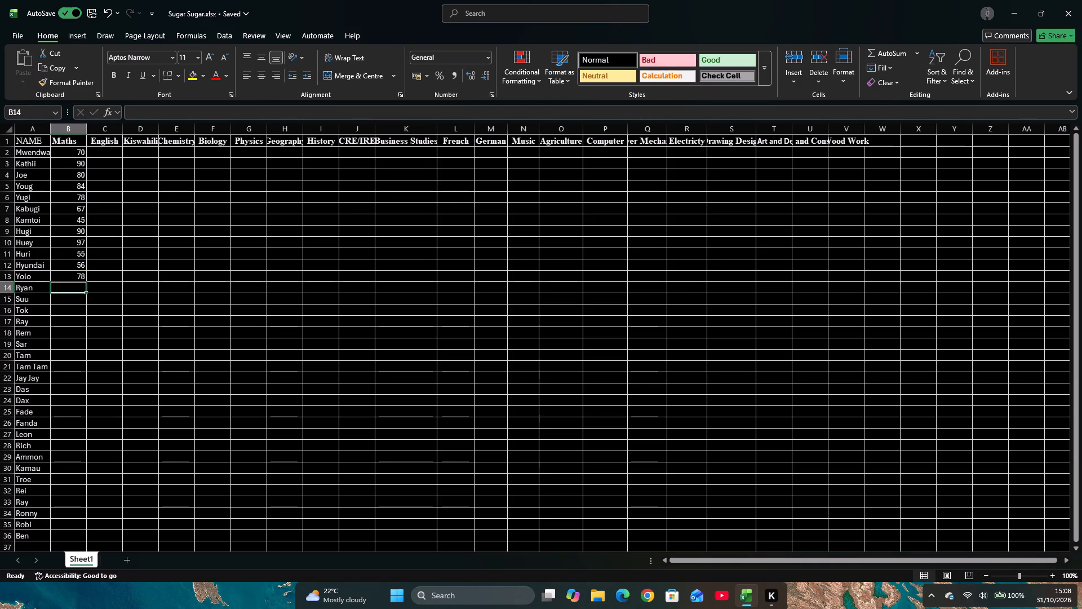
{"action": "type", "text": "86"}
{"action": "key", "text": "Down"}
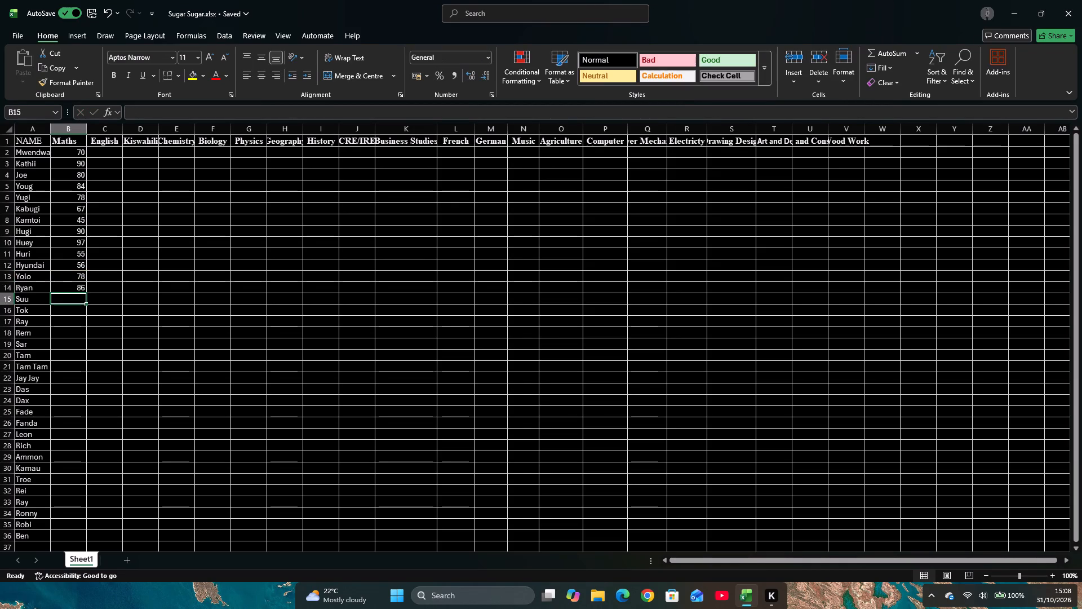
{"action": "type", "text": "45"}
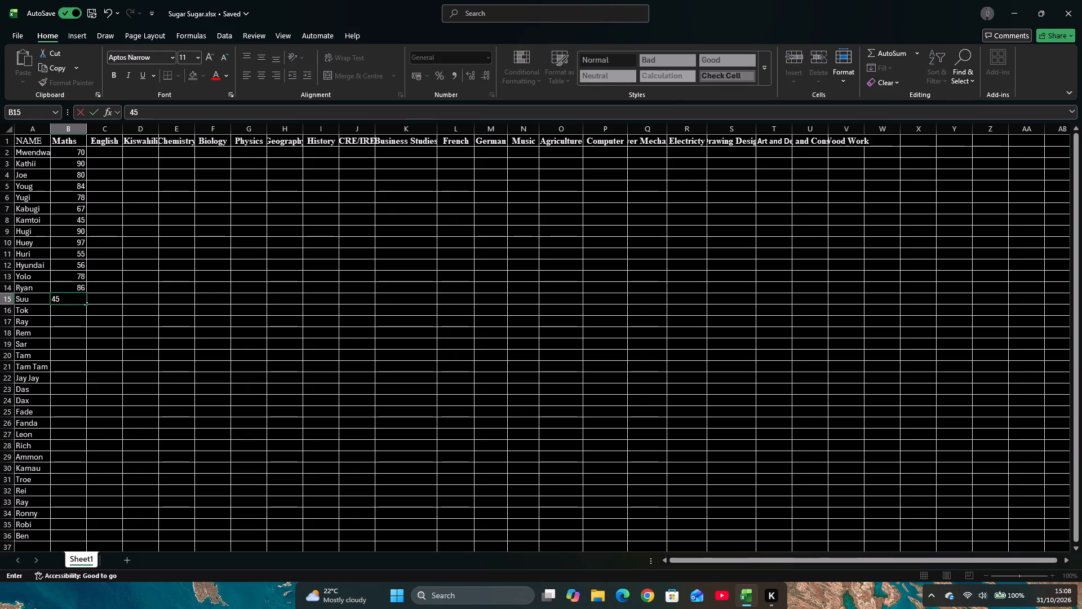
{"action": "key", "text": "BackSpace"}
{"action": "key", "text": "BackSpace"}
{"action": "type", "text": "50"}
{"action": "key", "text": "Down"}
Enter the Maths marks 56, 68 and 89 in cells B16 to B18, for Tok, Ray and Rem.
{"action": "type", "text": "56"}
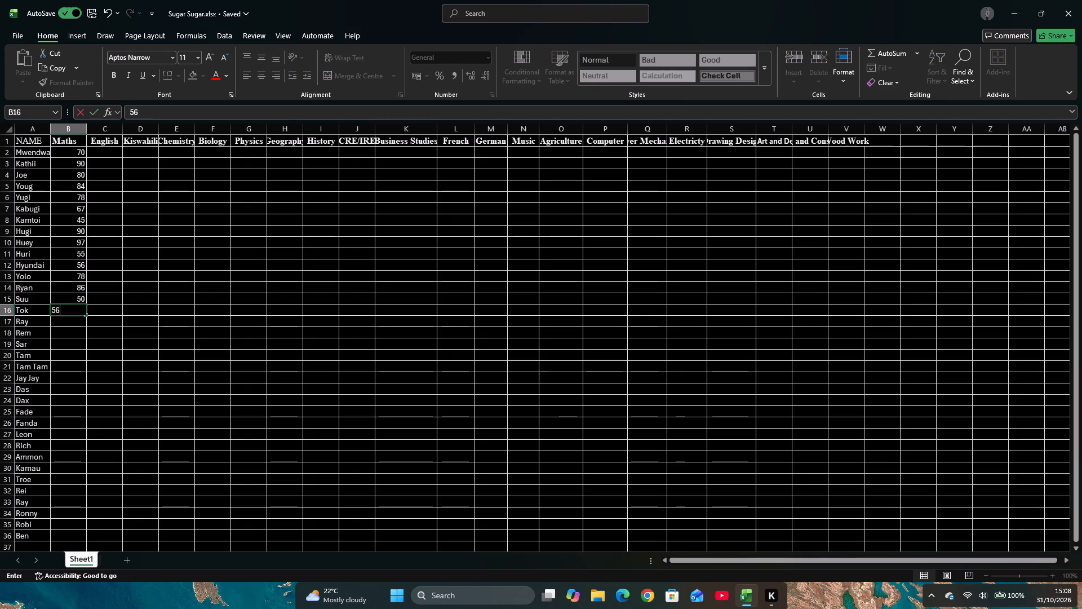
{"action": "key", "text": "Down"}
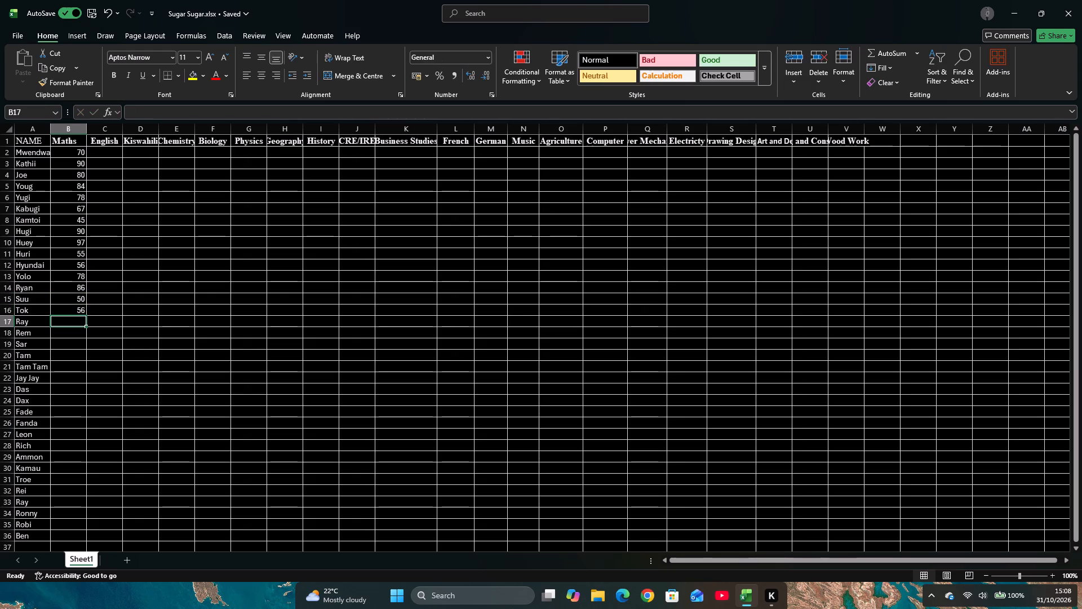
{"action": "type", "text": "68"}
{"action": "key", "text": "Down"}
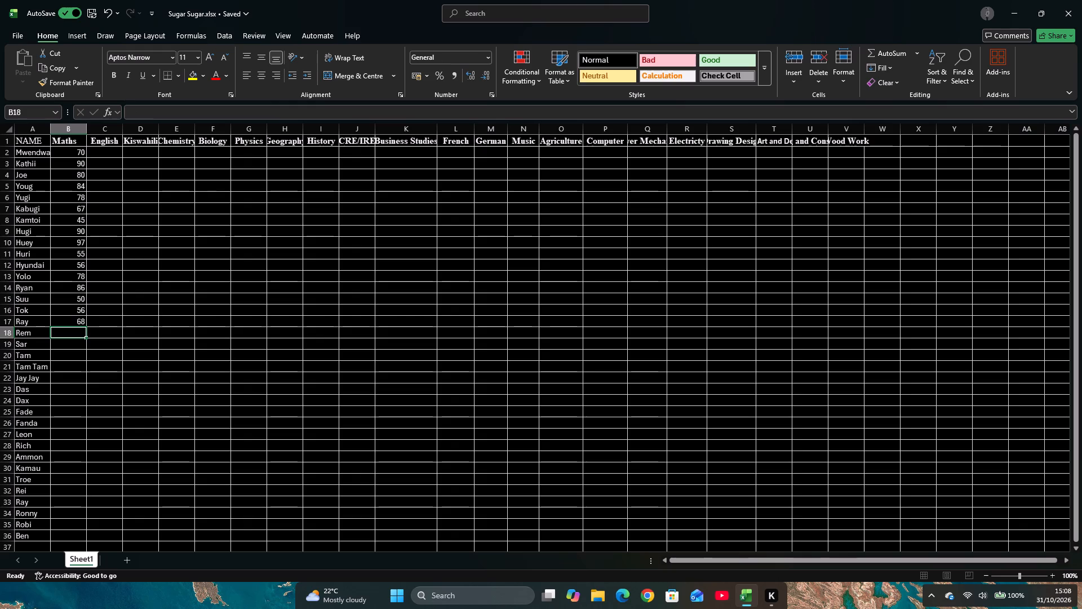
{"action": "type", "text": "89"}
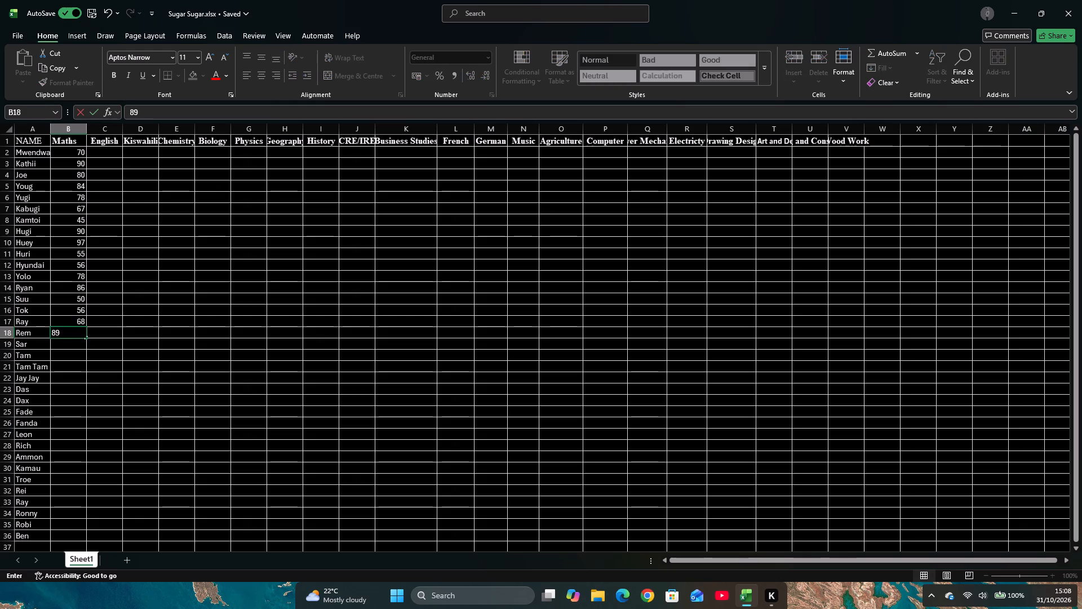
{"action": "key", "text": "Down"}
Enter the Maths marks 30, 56 and 65 in cells B19 to B21, for Sar, Tam and Tam Tam.
{"action": "type", "text": "45"}
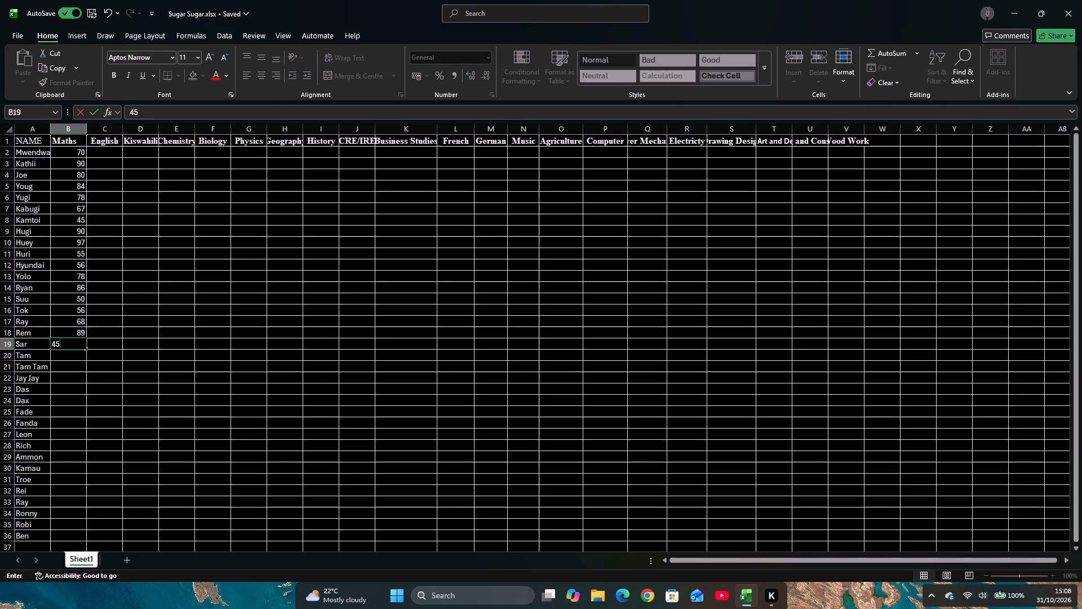
{"action": "key", "text": "BackSpace"}
{"action": "key", "text": "BackSpace"}
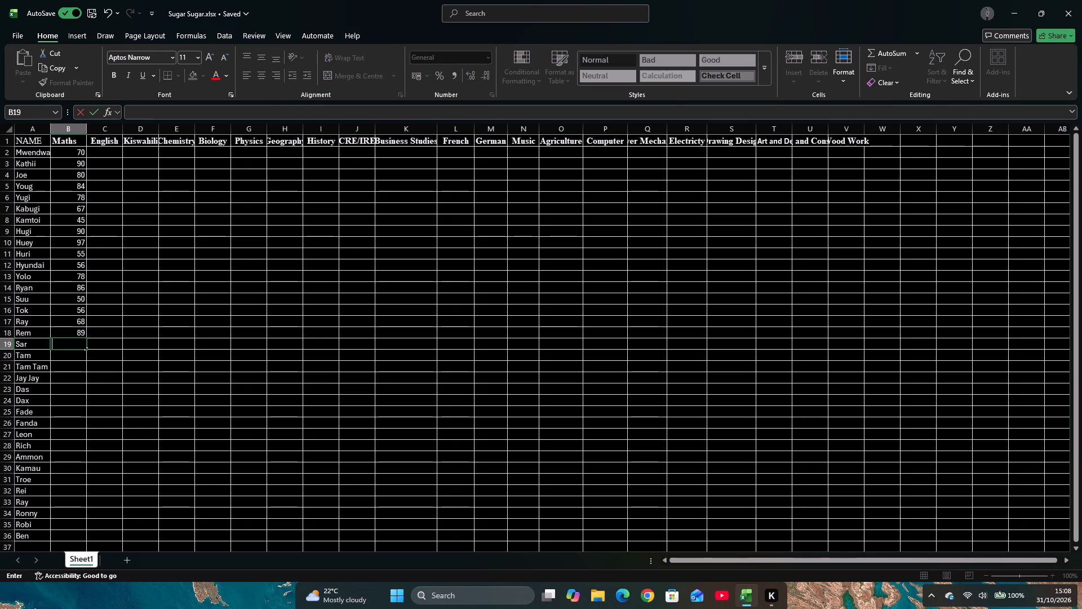
{"action": "type", "text": "30"}
{"action": "key", "text": "Down"}
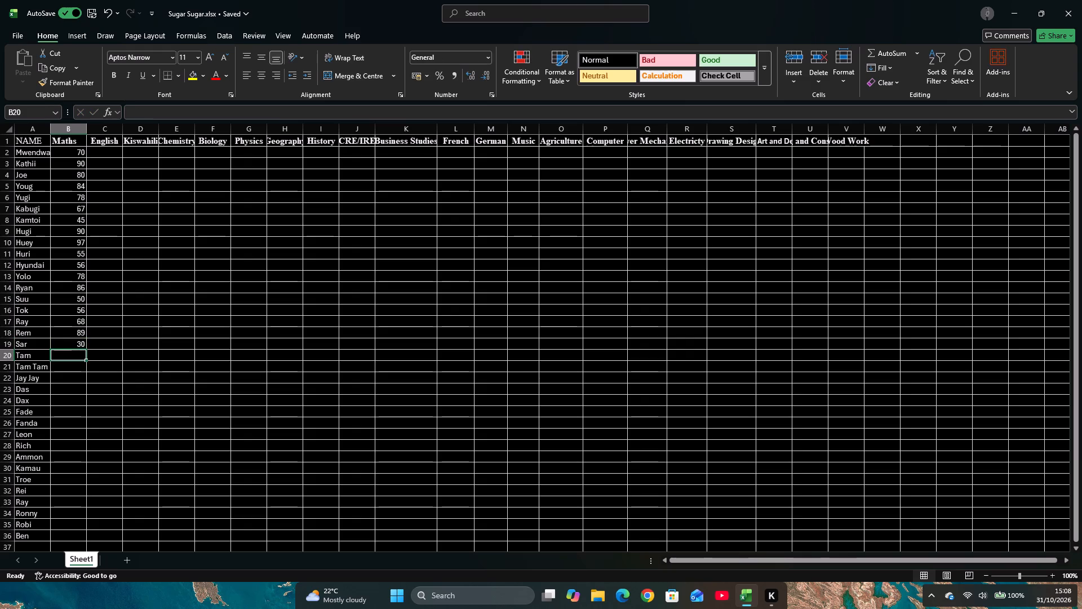
{"action": "type", "text": "56"}
{"action": "key", "text": "Down"}
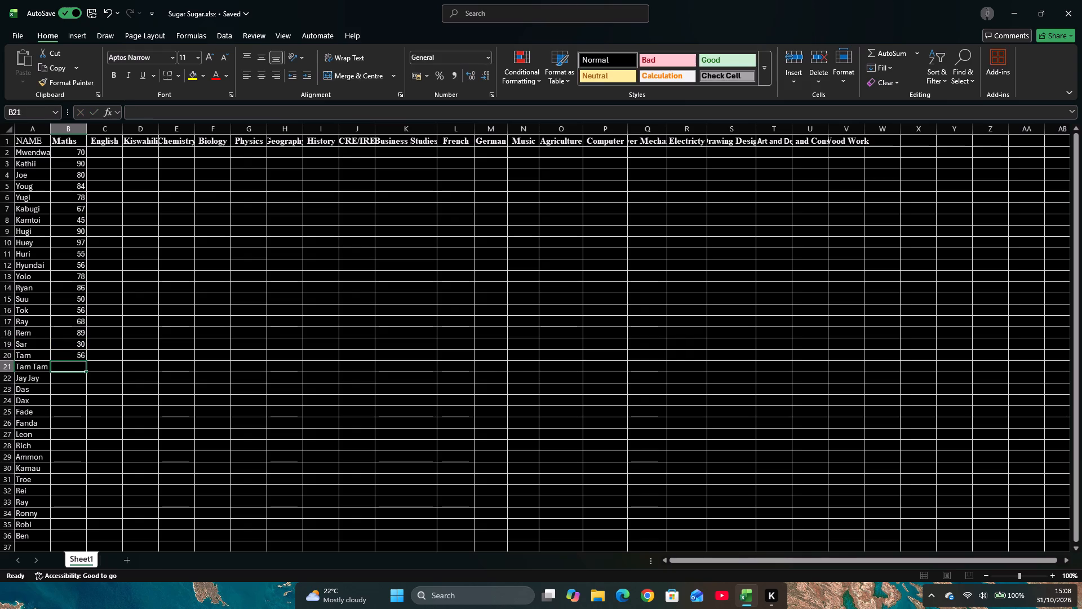
{"action": "type", "text": "65"}
{"action": "key", "text": "Down"}
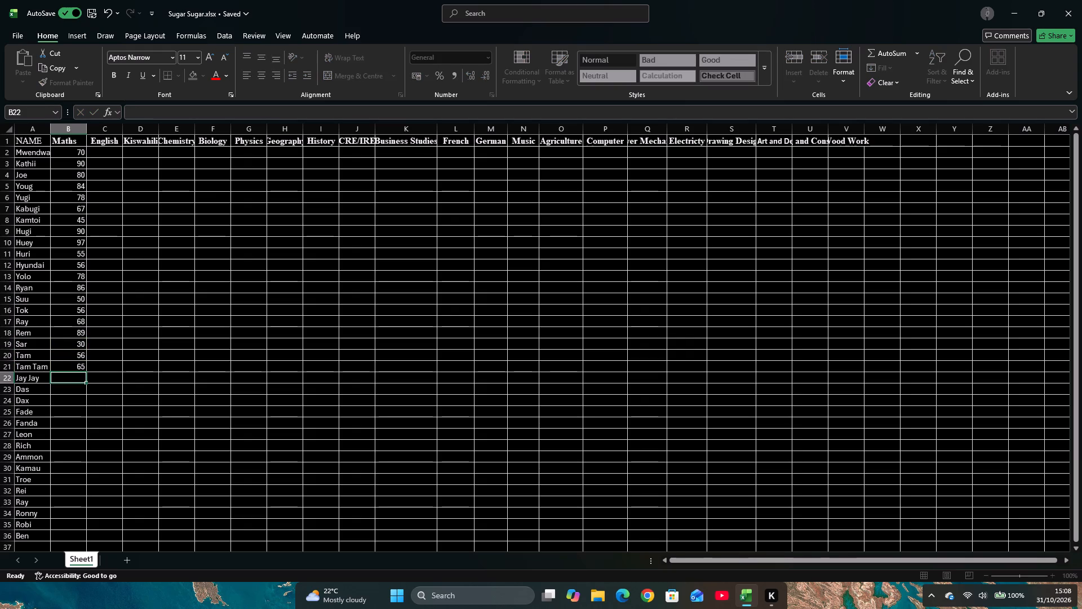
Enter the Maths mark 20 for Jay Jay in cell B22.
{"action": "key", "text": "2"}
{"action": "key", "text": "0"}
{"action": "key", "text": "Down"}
Set Jay Jay's Maths mark in B22 to 15, and enter 67 for Das in B23 and 78 for Dax in B24.
{"action": "key", "text": "Up"}
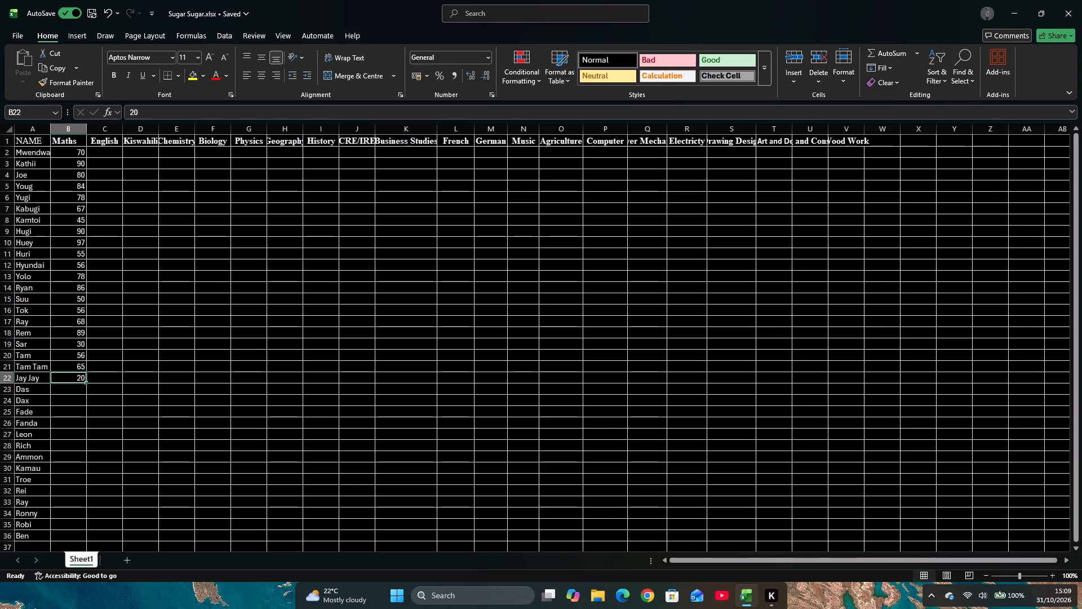
{"action": "type", "text": "15"}
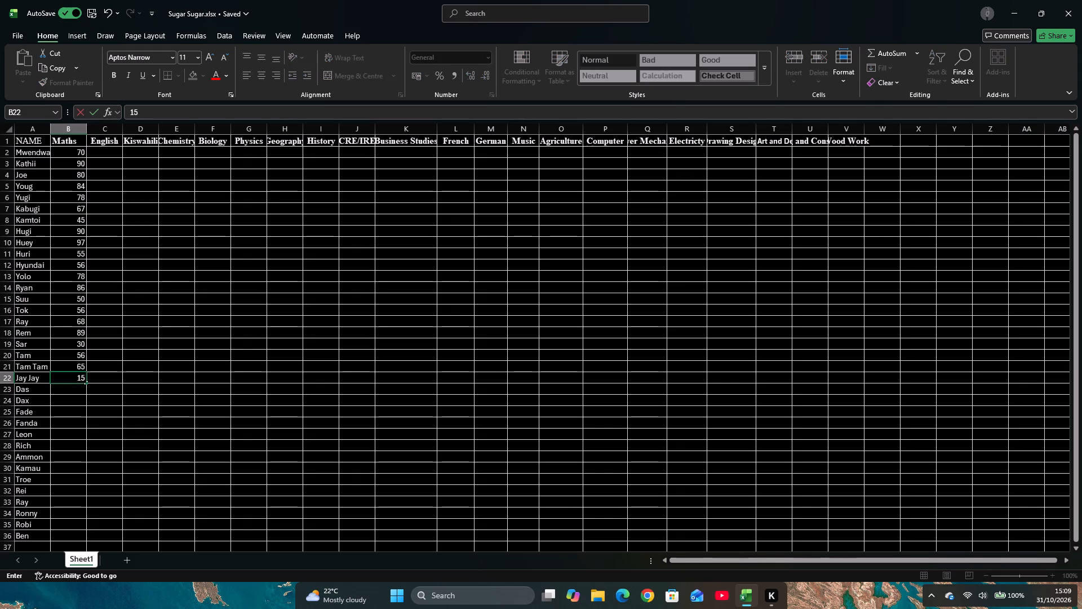
{"action": "key", "text": "Down"}
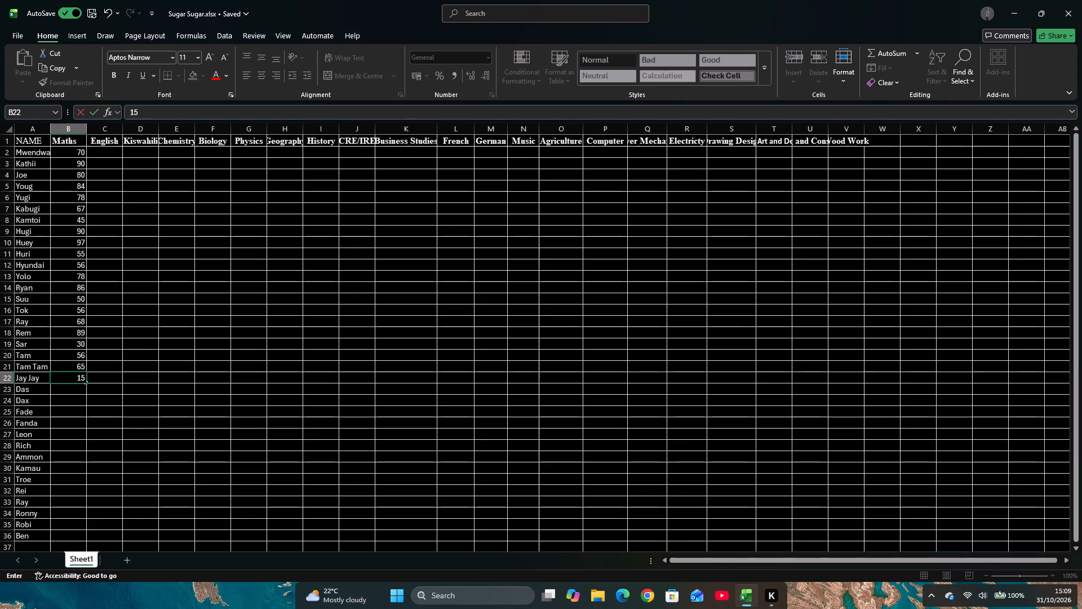
{"action": "type", "text": "67"}
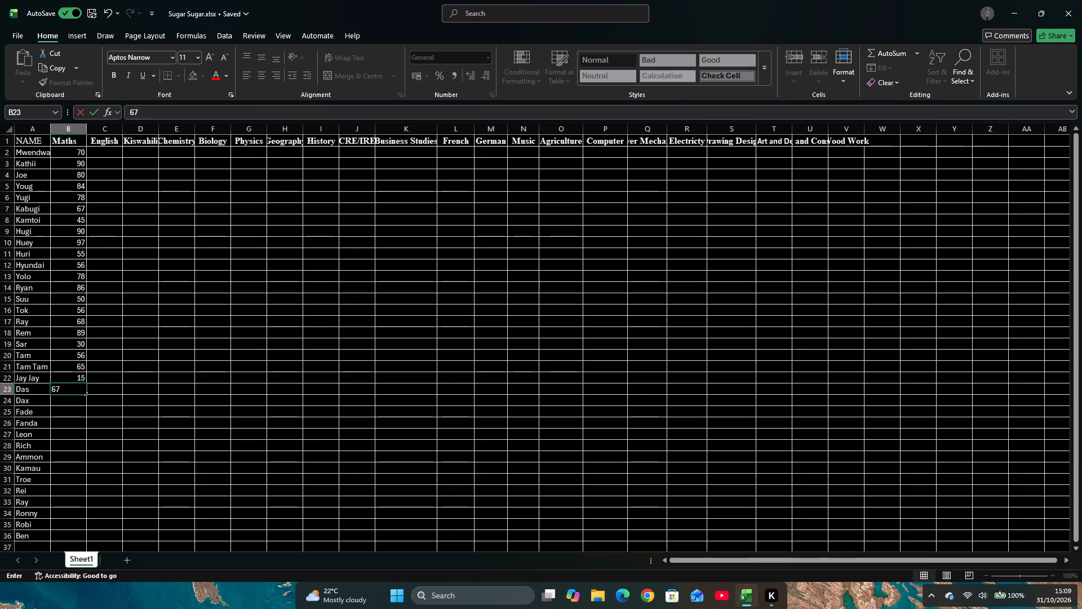
{"action": "key", "text": "Down"}
{"action": "type", "text": "78"}
{"action": "key", "text": "Down"}
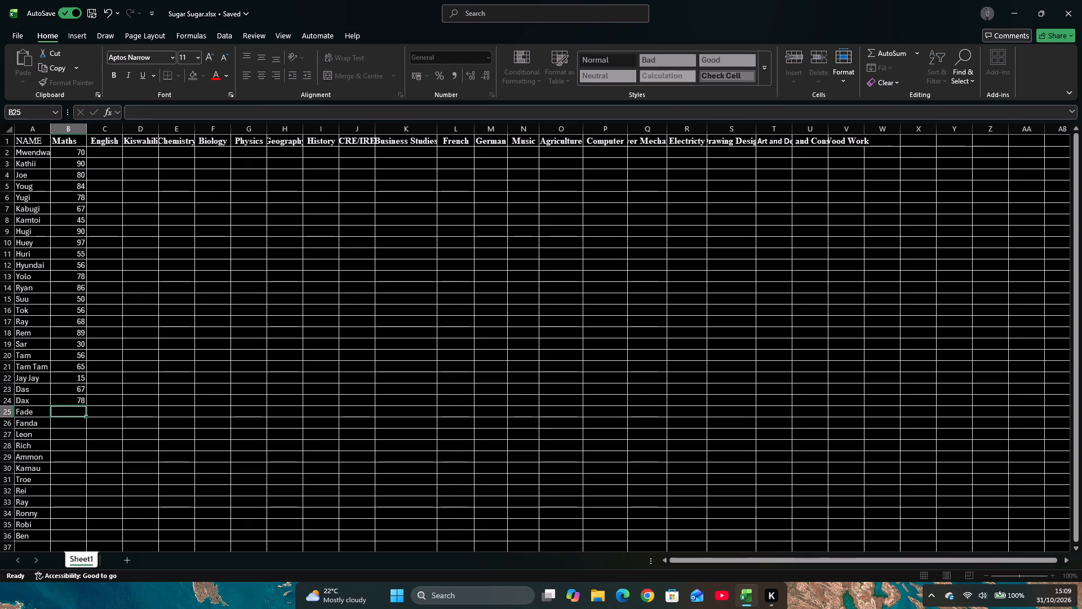
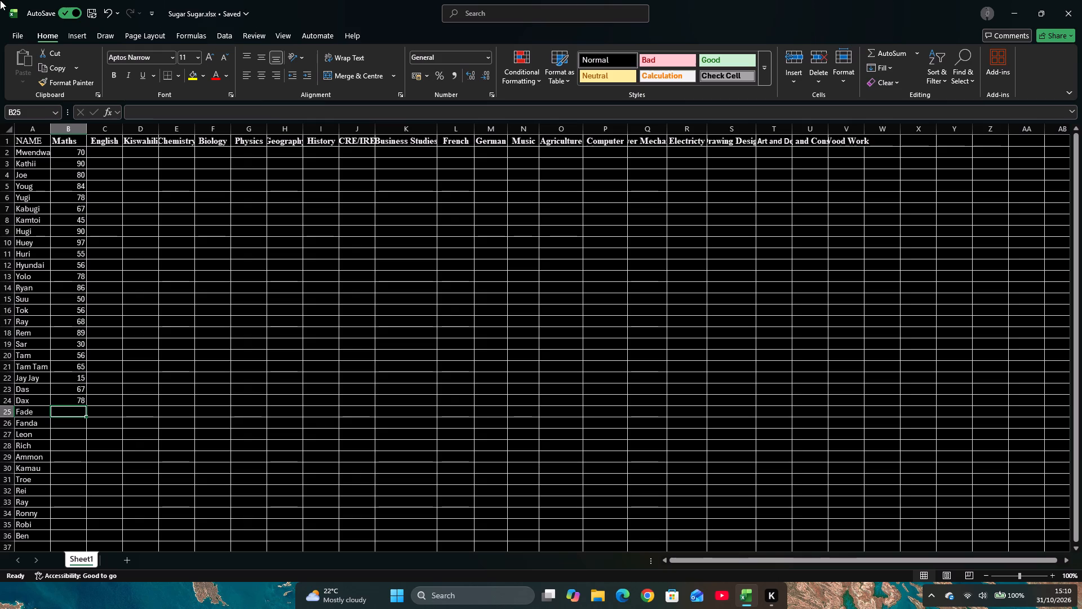
Enter the Maths marks 56, 58, 68 and 83 in cells B25 to B28, for Fade, Fanda, Leon and Rich.
{"action": "key", "text": "5"}
{"action": "key", "text": "6"}
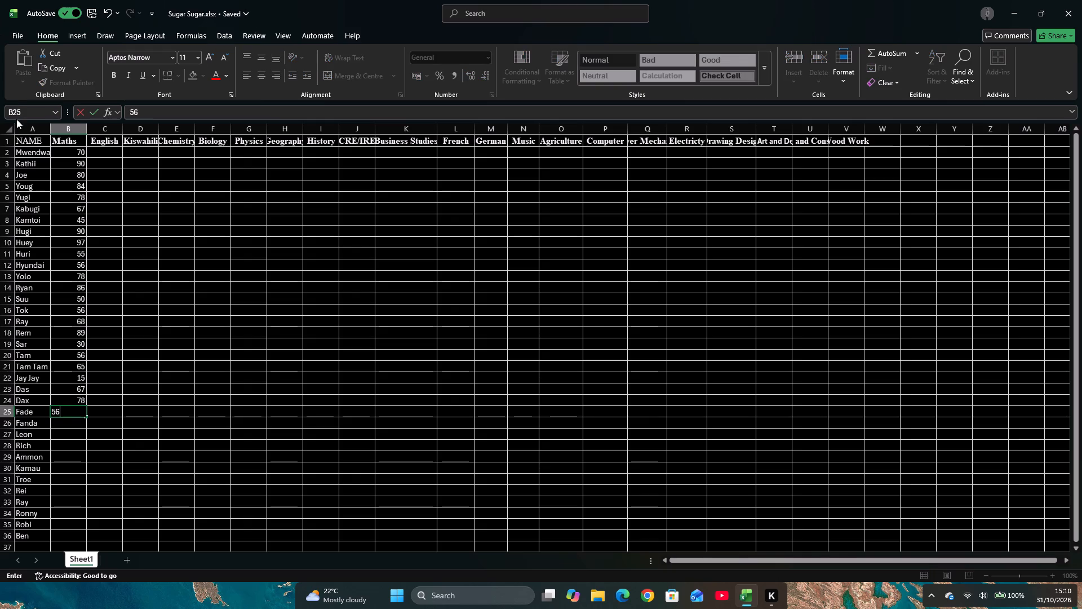
{"action": "key", "text": "Down"}
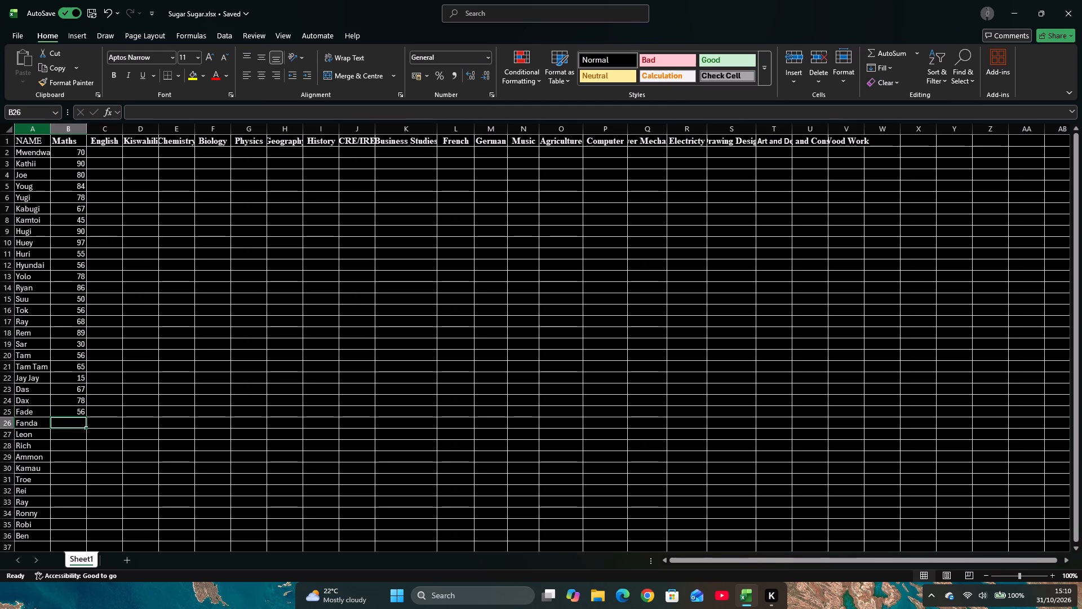
{"action": "type", "text": "58"}
{"action": "key", "text": "Down"}
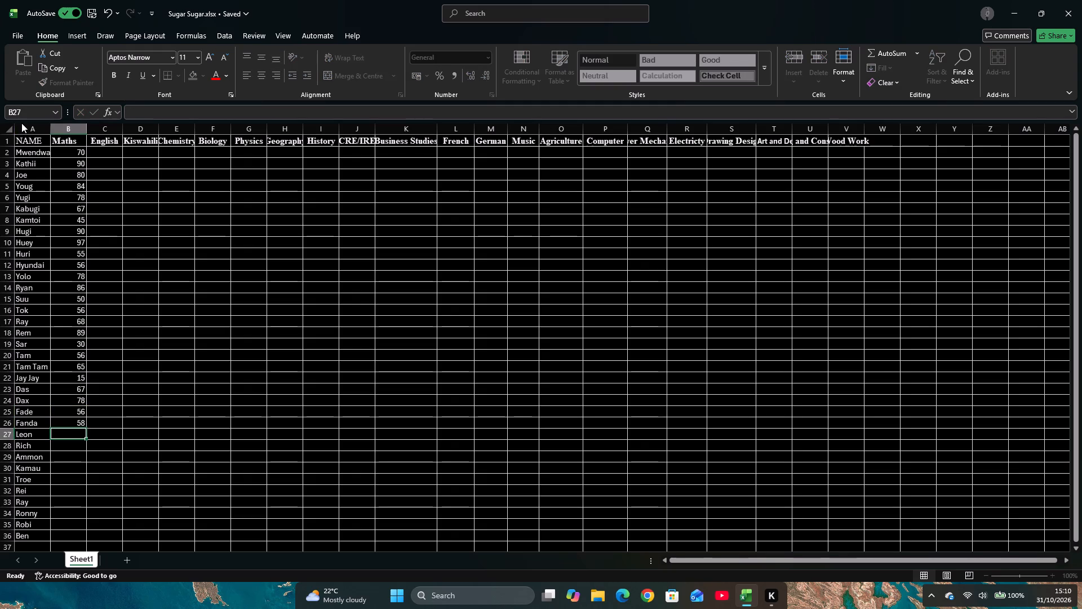
{"action": "type", "text": "68"}
{"action": "key", "text": "Down"}
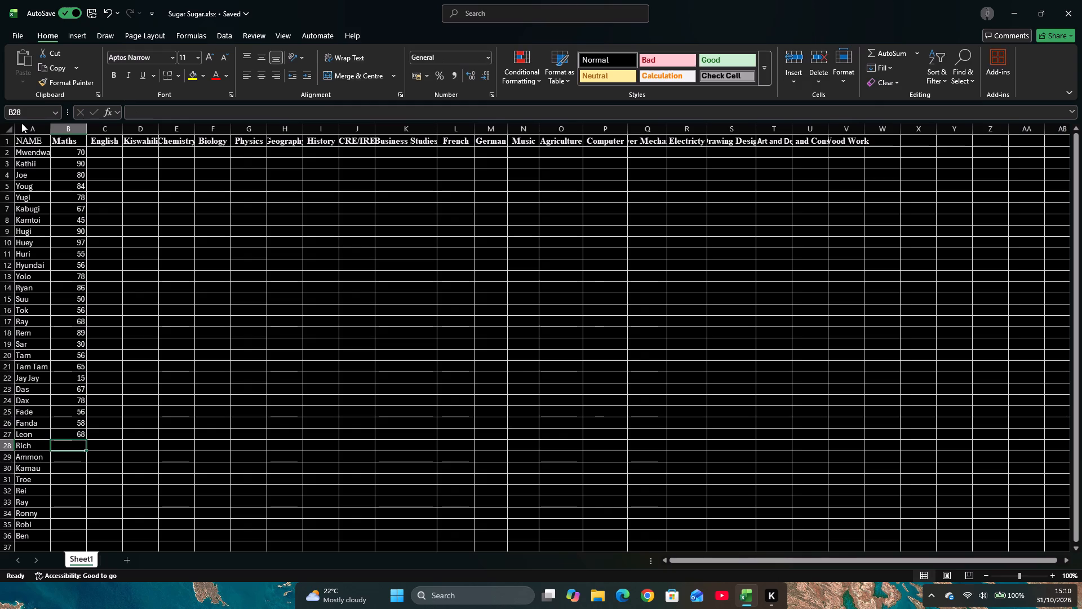
{"action": "type", "text": "83"}
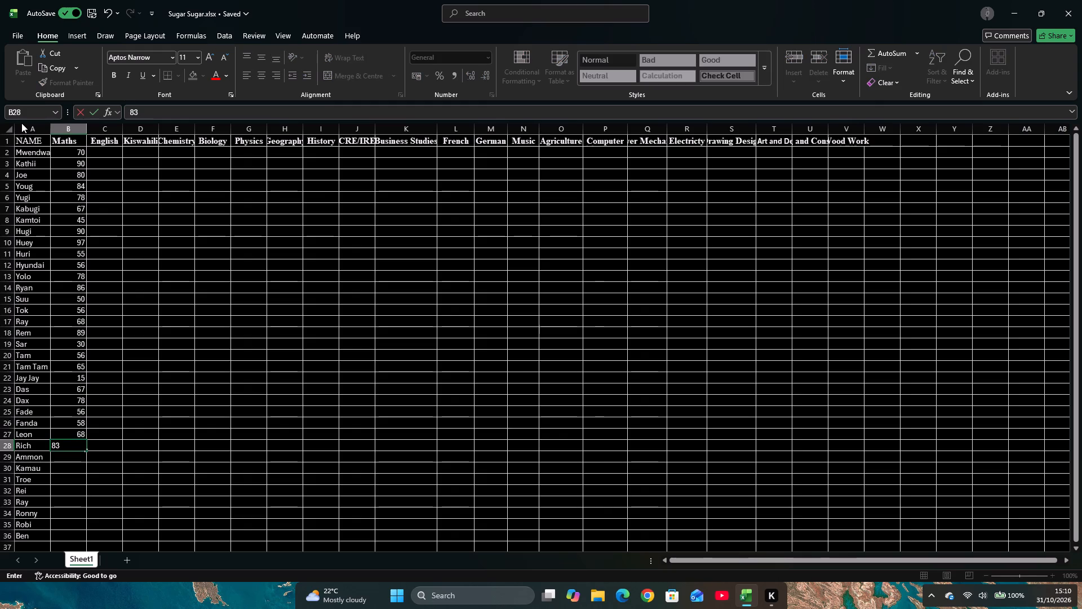
{"action": "key", "text": "Down"}
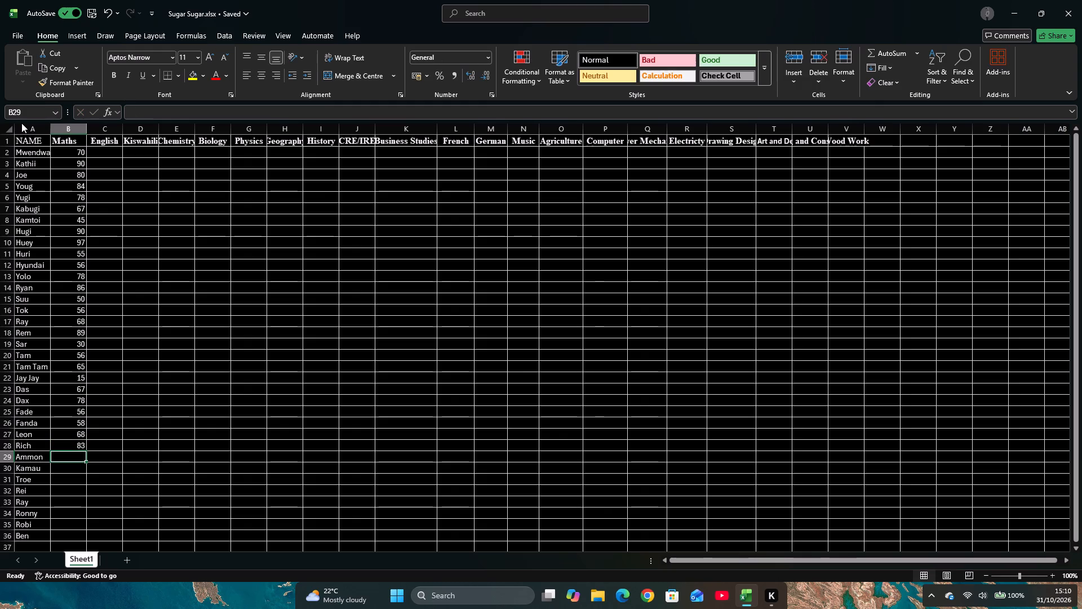
Enter the Maths marks 76, 74, 43 and 42 in cells B29 to B32, for Ammon, Kamau, Troe and Rei.
{"action": "type", "text": "76"}
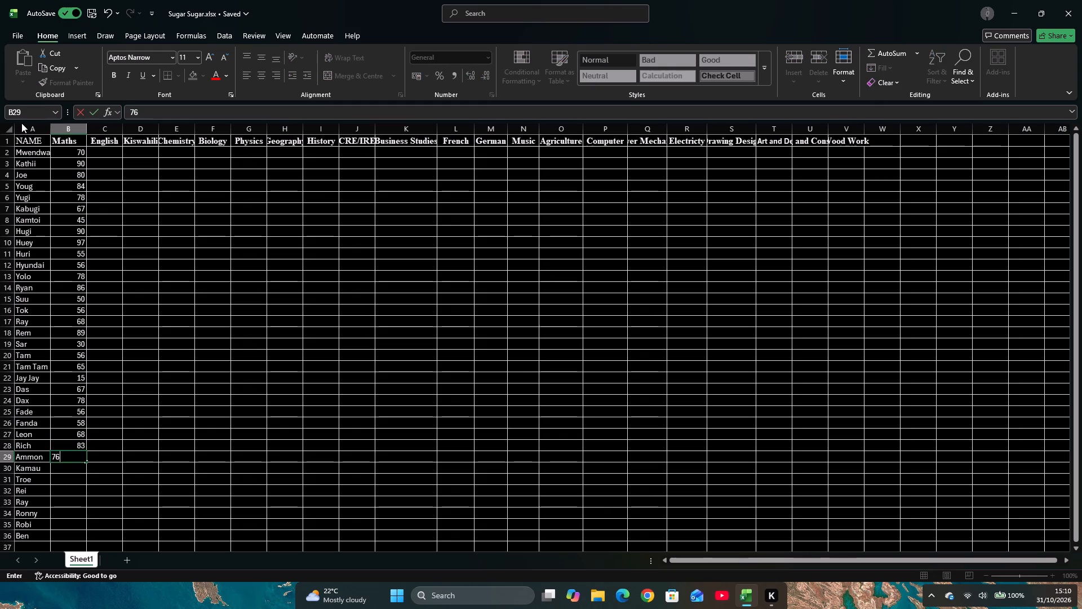
{"action": "key", "text": "Down"}
{"action": "type", "text": "74"}
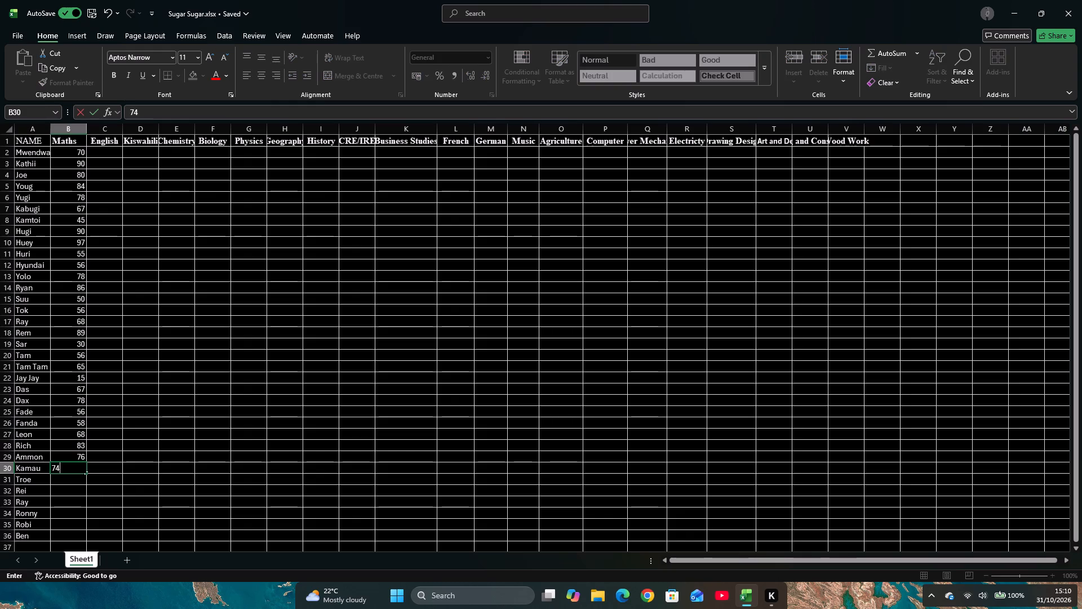
{"action": "key", "text": "Down"}
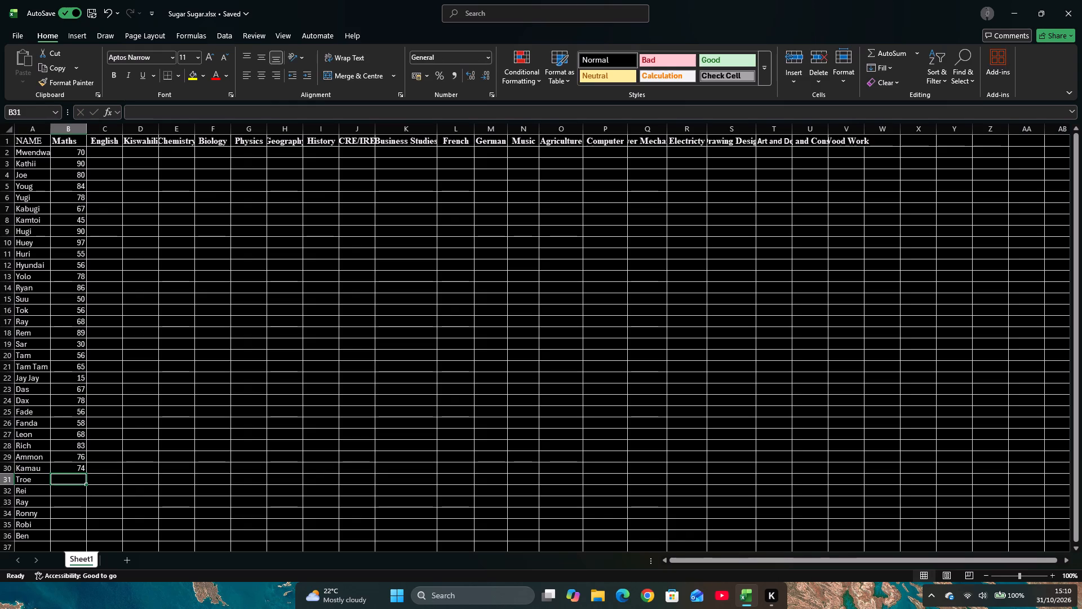
{"action": "type", "text": "43"}
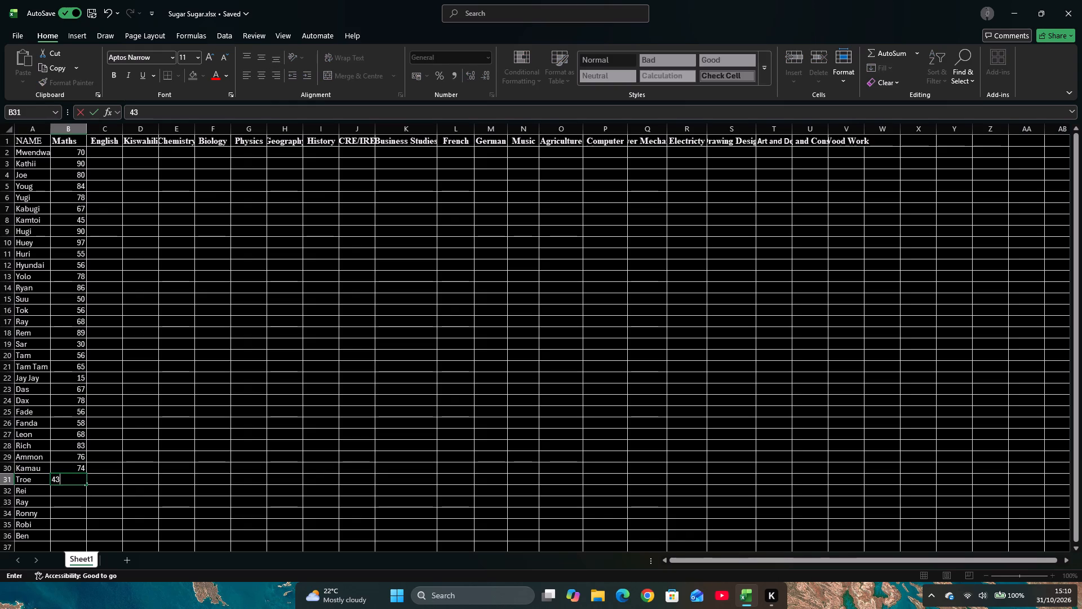
{"action": "key", "text": "Down"}
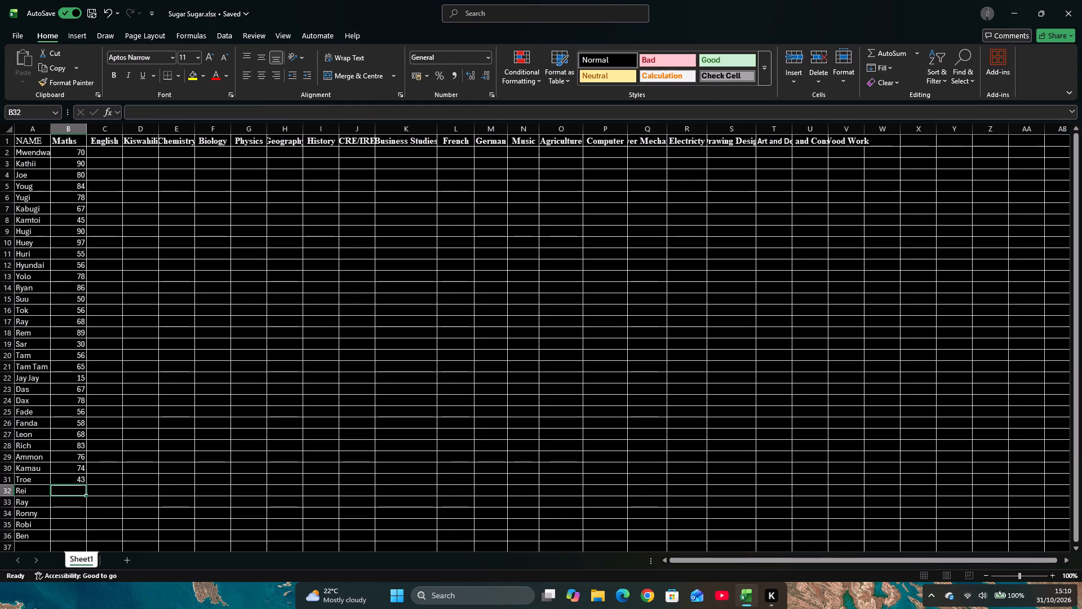
{"action": "type", "text": "42"}
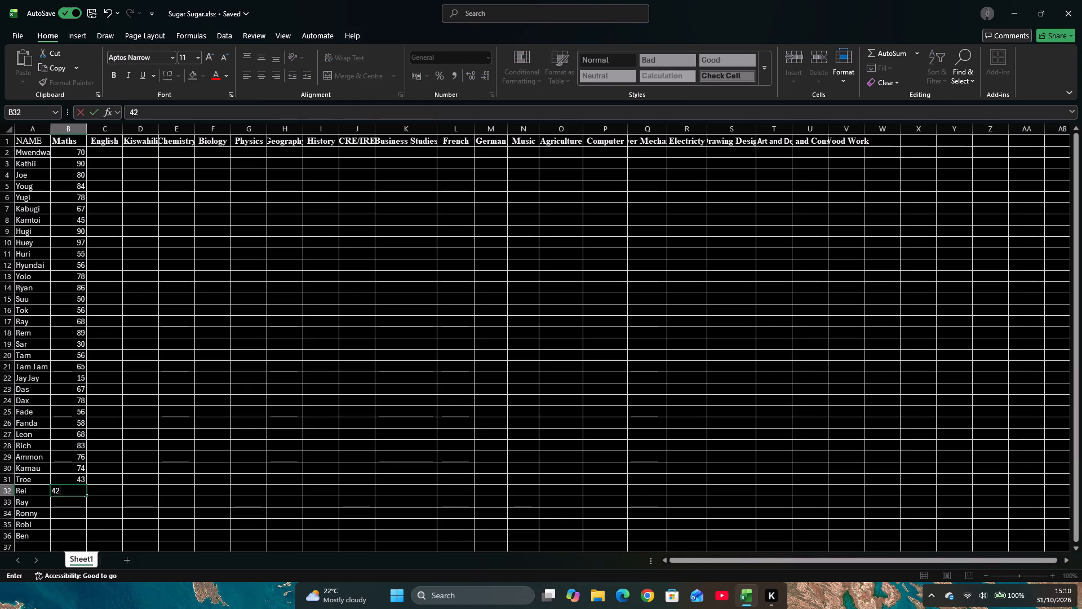
{"action": "key", "text": "Down"}
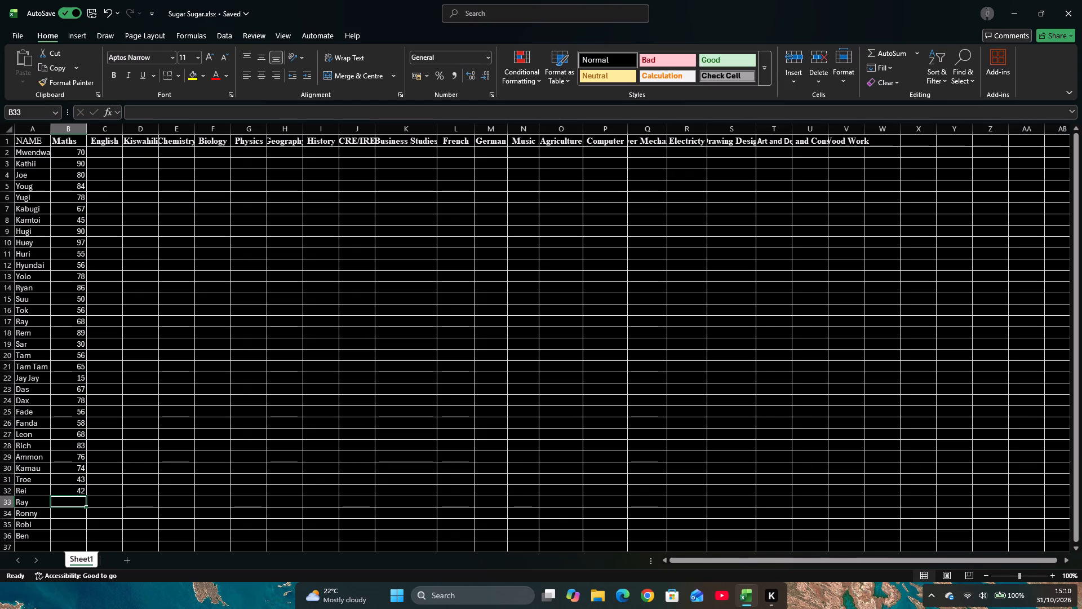
Enter the Maths marks 80, 68, 54 and 97 in cells B33 to B36, for Ray, Ronny, Robi and Ben.
{"action": "type", "text": "80"}
{"action": "key", "text": "Down"}
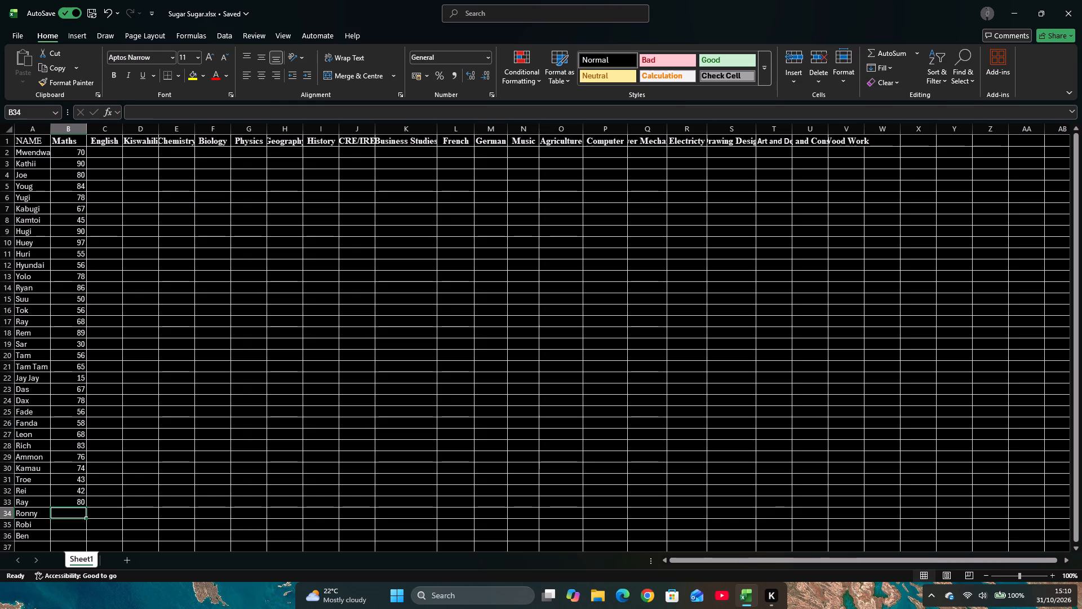
{"action": "type", "text": "68"}
{"action": "key", "text": "Down"}
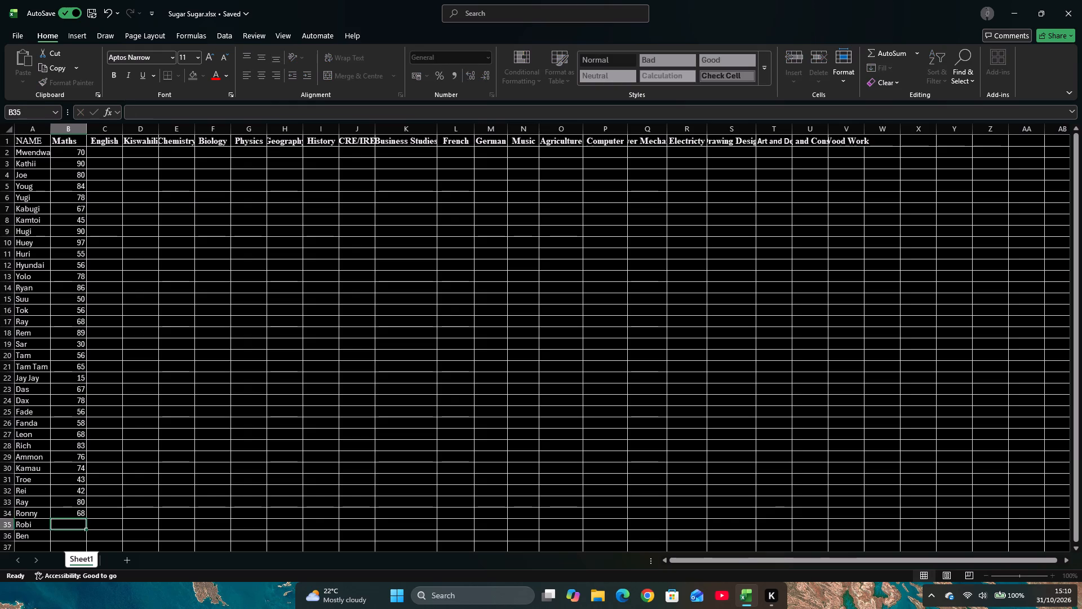
{"action": "key", "text": "5"}
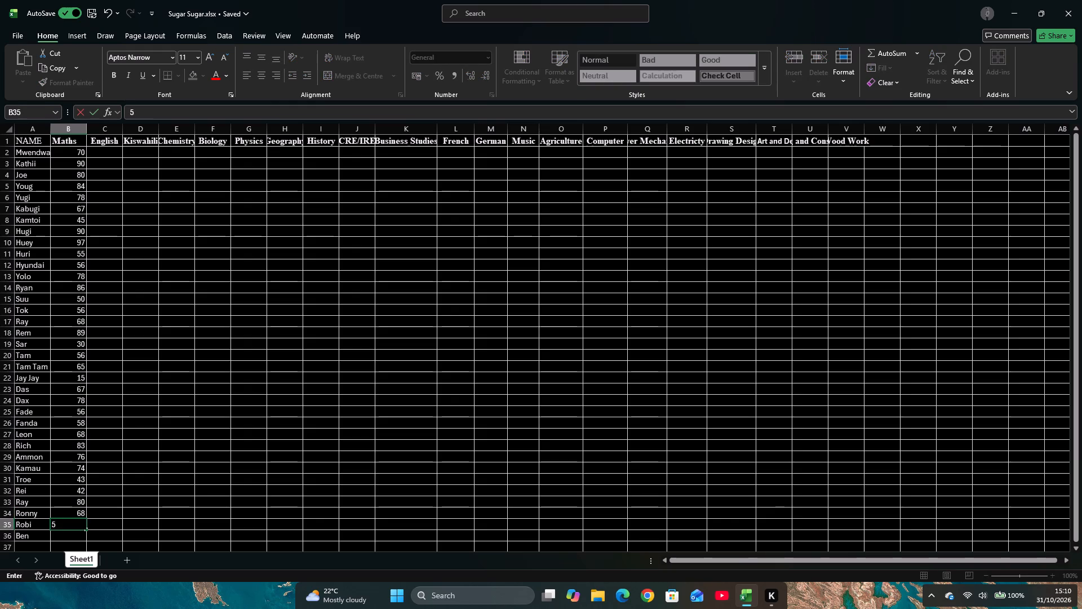
{"action": "key", "text": "4"}
{"action": "key", "text": "Down"}
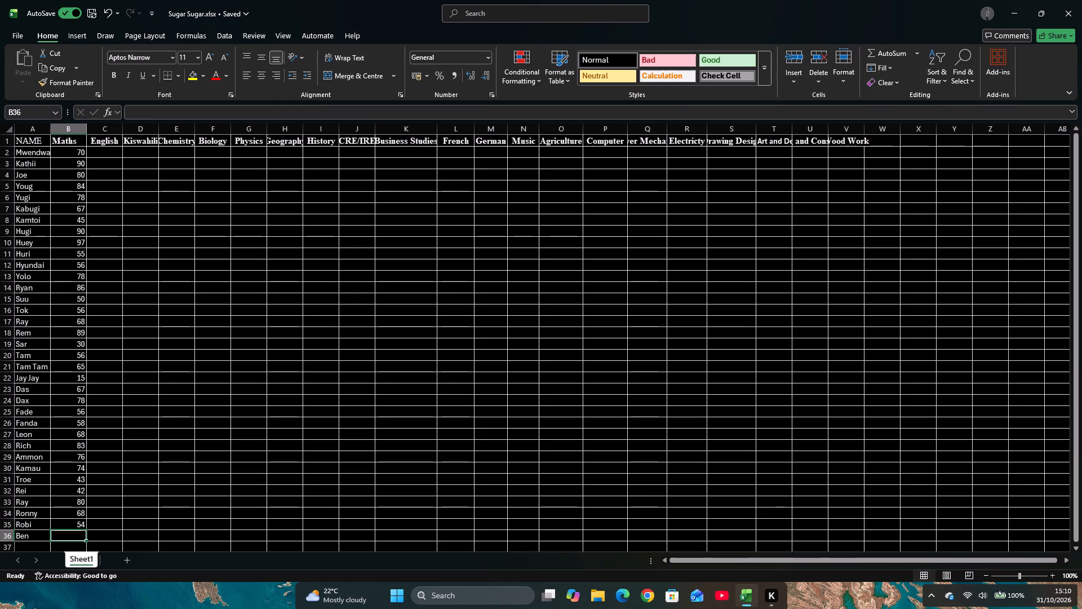
{"action": "key", "text": "9"}
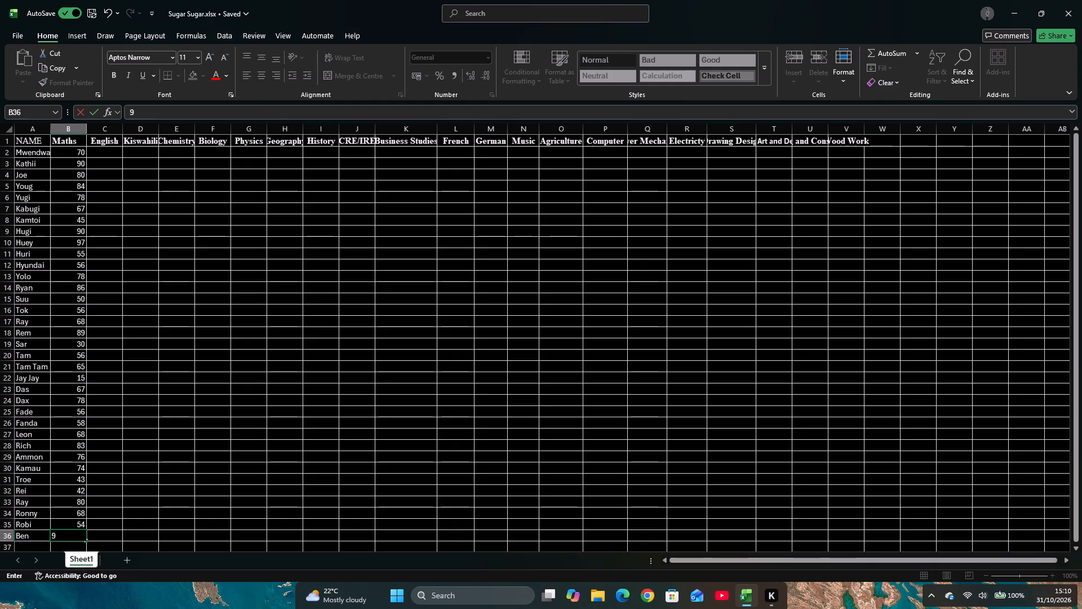
{"action": "key", "text": "7"}
{"action": "key", "text": "Right"}
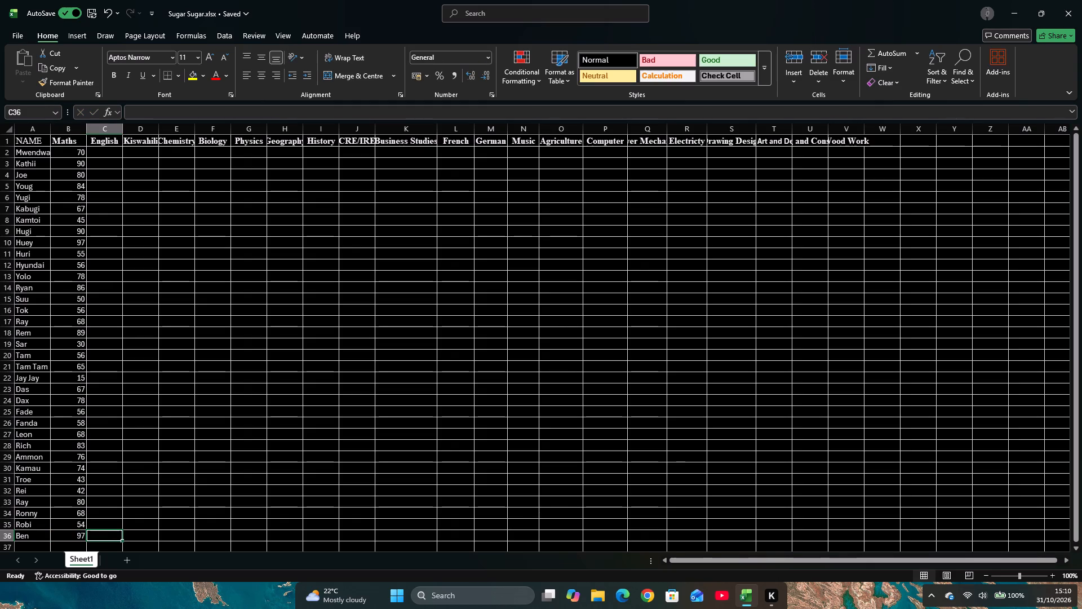
Enter the English marks 80, 64, 73 and 66 in cells C2 to C5, for Mwendwa, Kathii, Joe and Youg.
{"action": "scroll", "coordinate": [201, 202], "scroll_direction": "up", "scroll_amount": 1}
{"action": "left_click", "coordinate": [102, 152]}
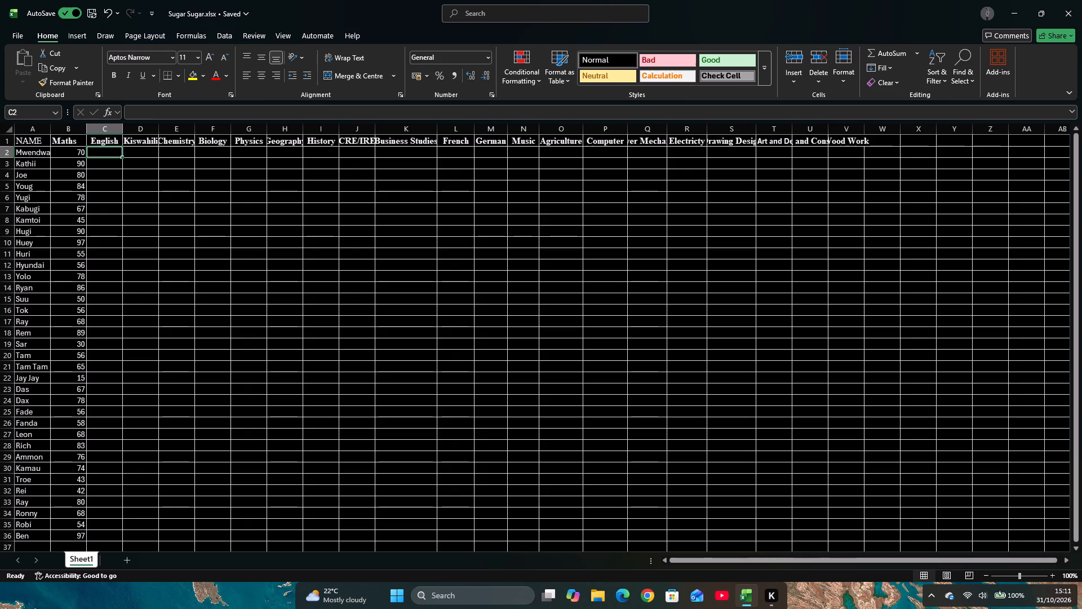
{"action": "key", "text": "8"}
{"action": "key", "text": "0"}
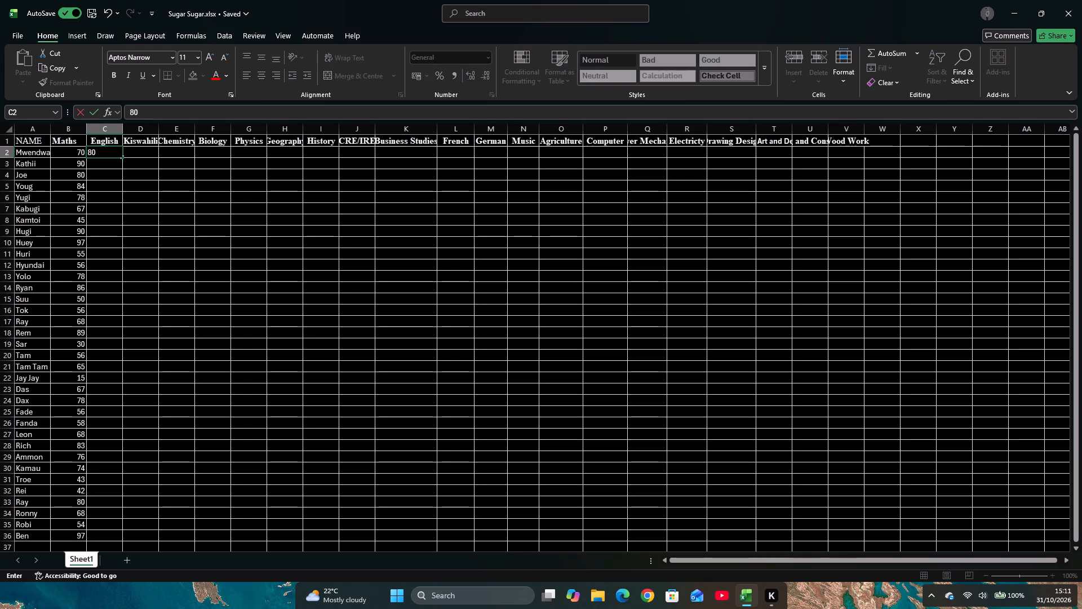
{"action": "key", "text": "Down"}
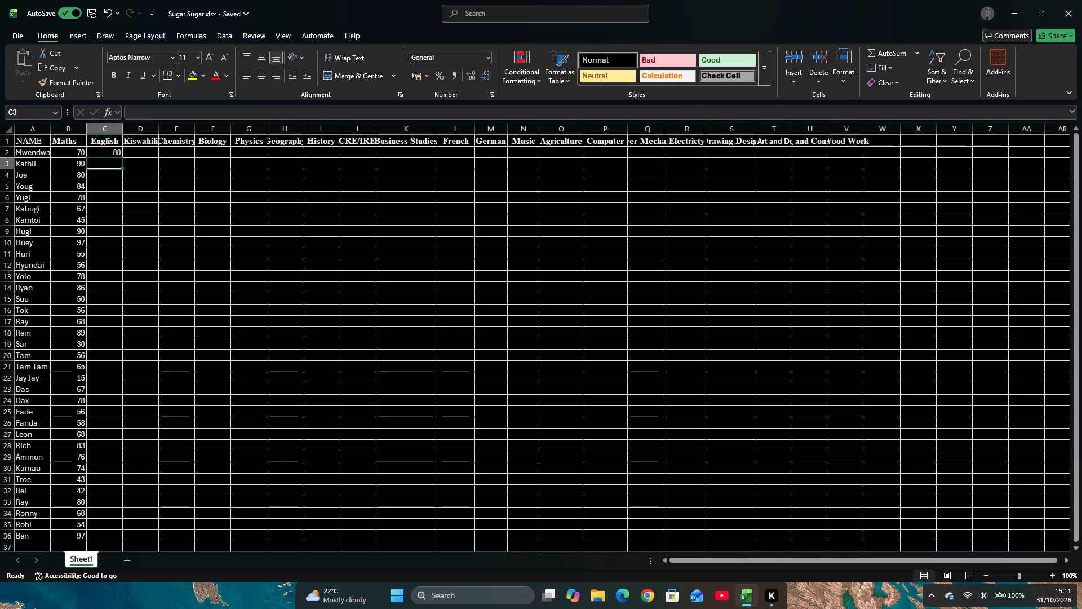
{"action": "type", "text": "64"}
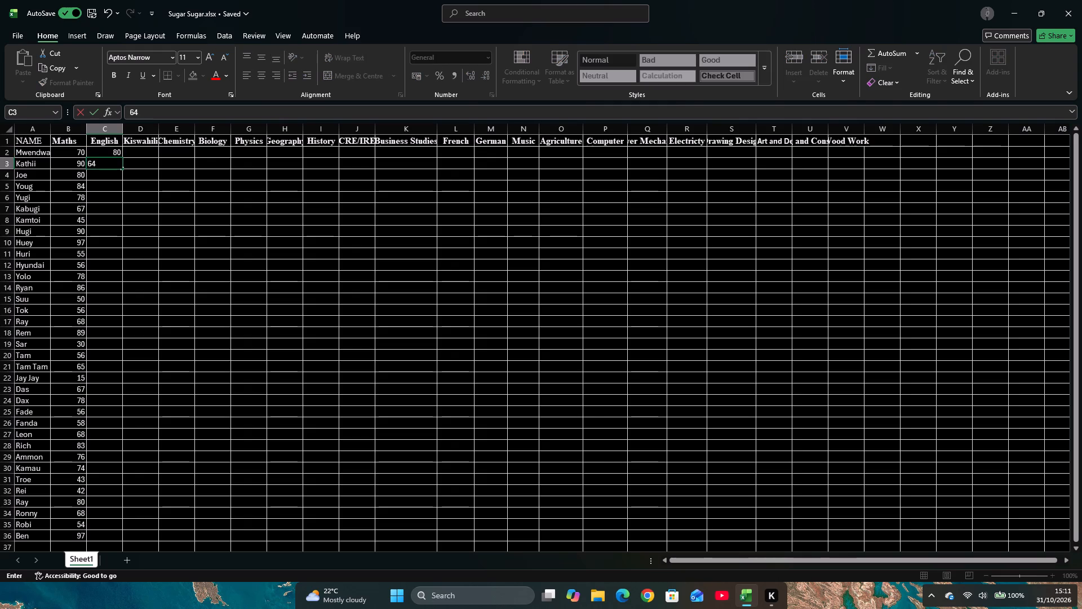
{"action": "key", "text": "Down"}
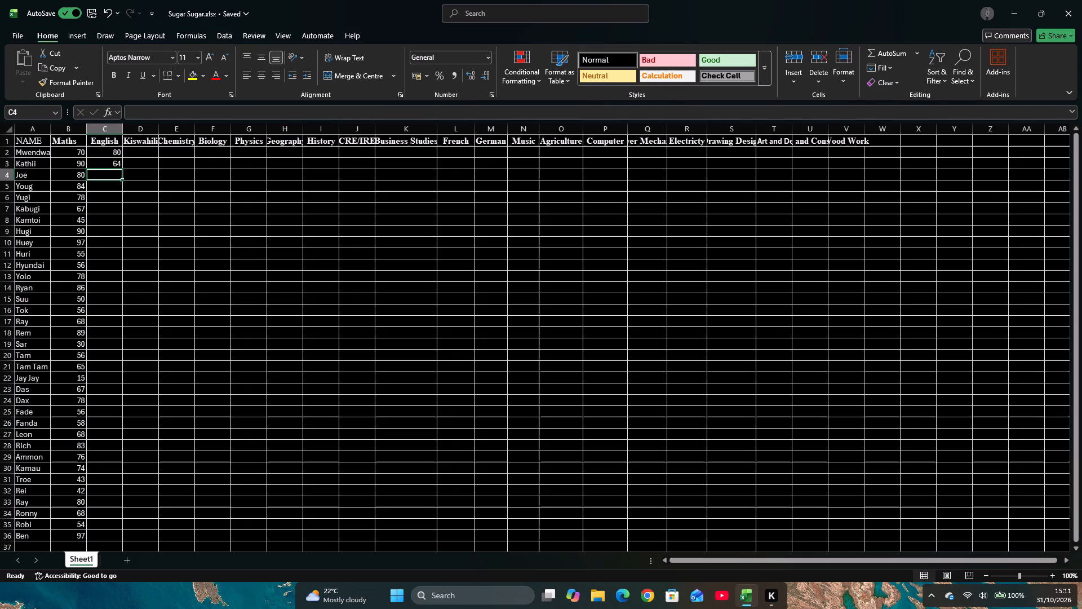
{"action": "type", "text": "73"}
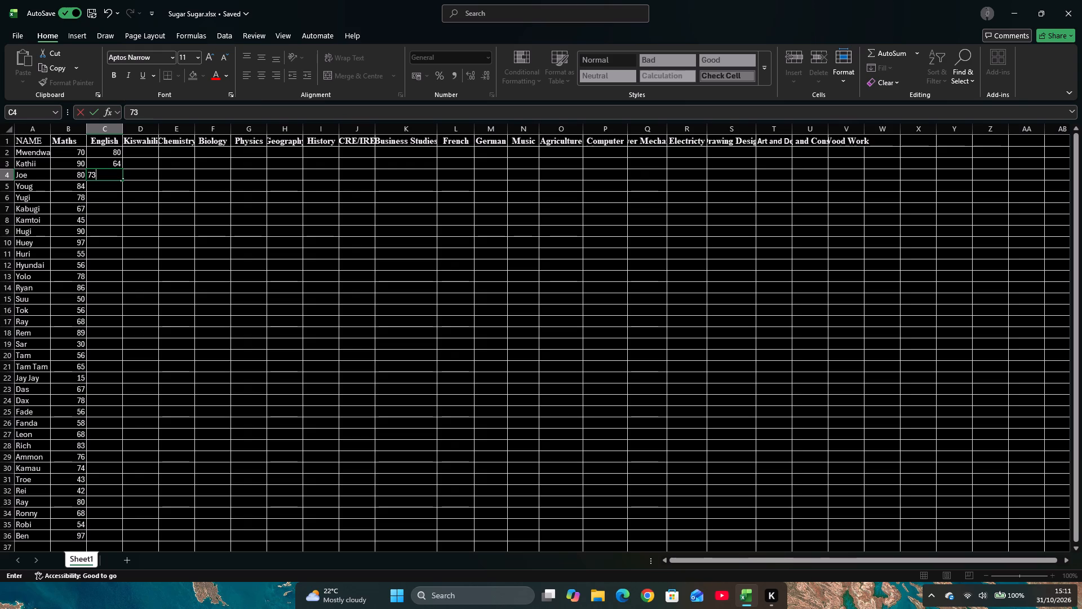
{"action": "key", "text": "Down"}
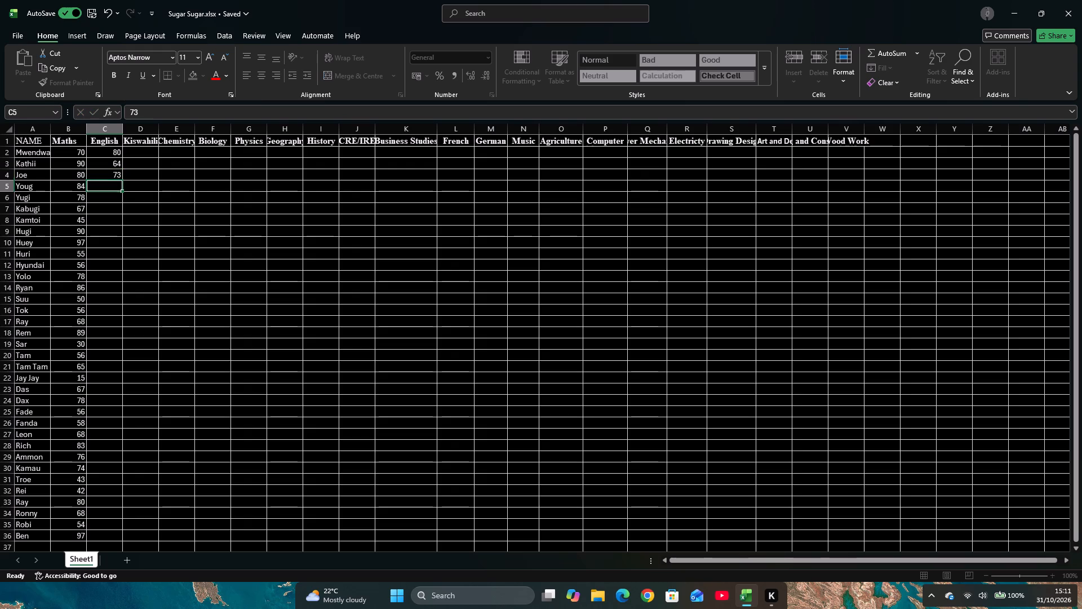
{"action": "type", "text": "66"}
{"action": "key", "text": "Down"}
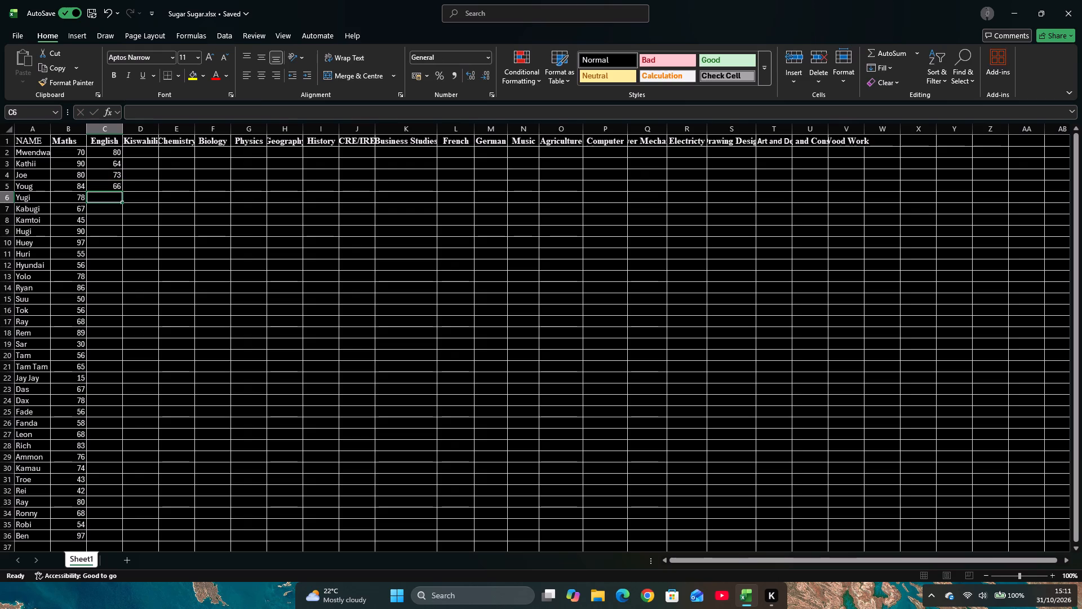
Enter the English marks 82, 34, 26 and 24 in cells C6 to C9, for Yugi, Kabugi, Kamtoi and Hugi.
{"action": "key", "text": "8"}
{"action": "key", "text": "2"}
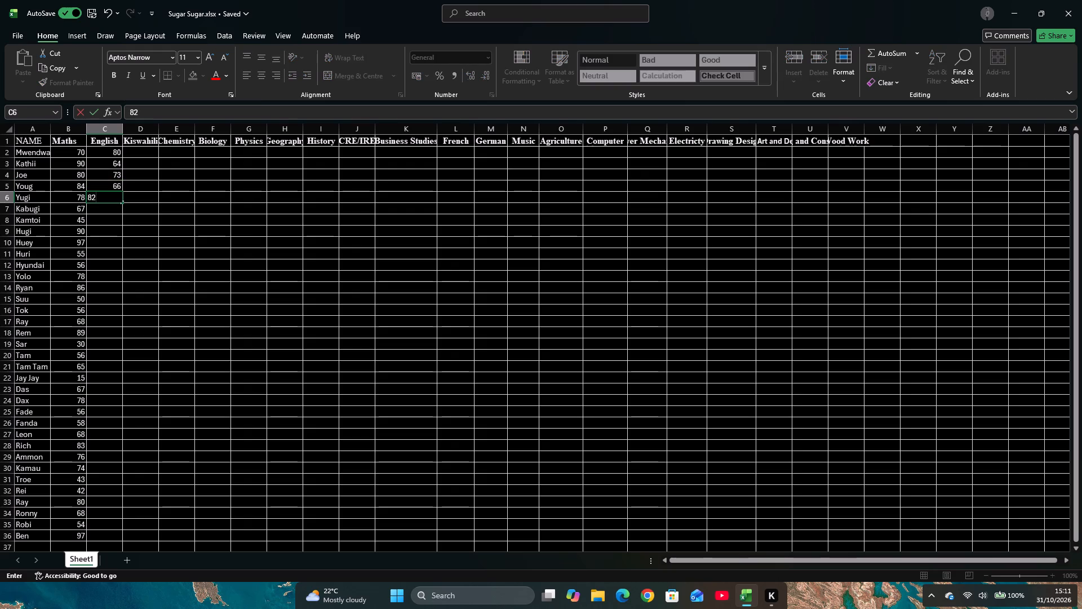
{"action": "key", "text": "Down"}
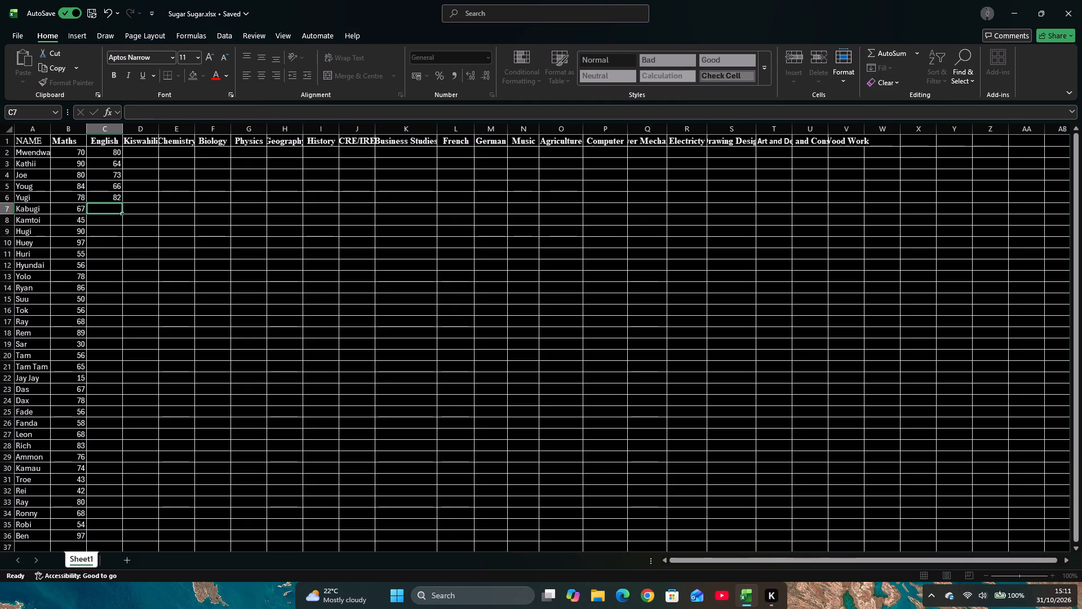
{"action": "type", "text": "34"}
{"action": "key", "text": "Down"}
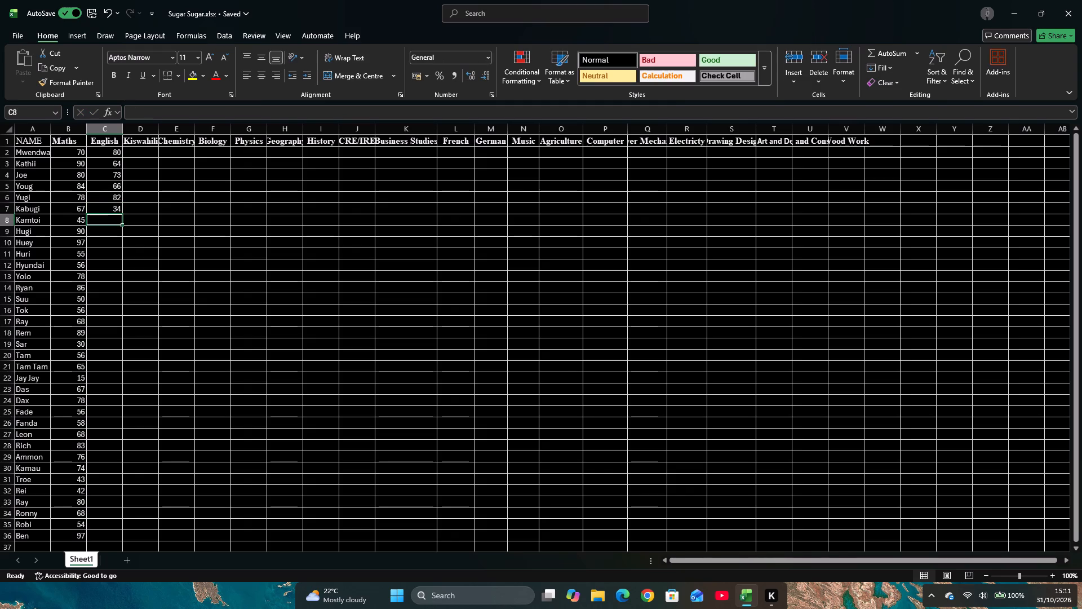
{"action": "type", "text": "26"}
{"action": "key", "text": "Down"}
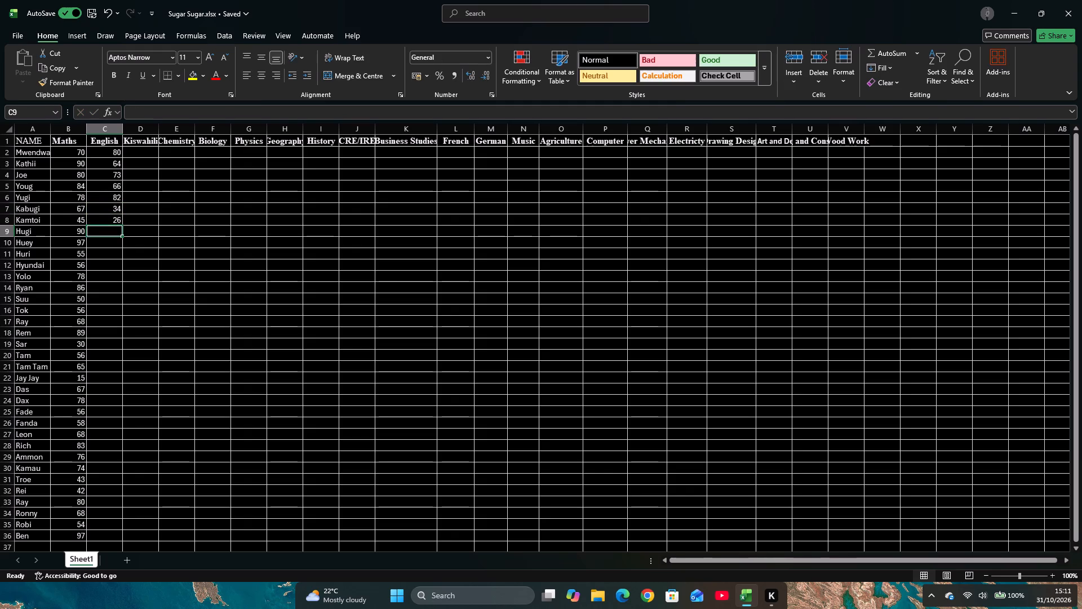
{"action": "type", "text": "24"}
{"action": "key", "text": "Down"}
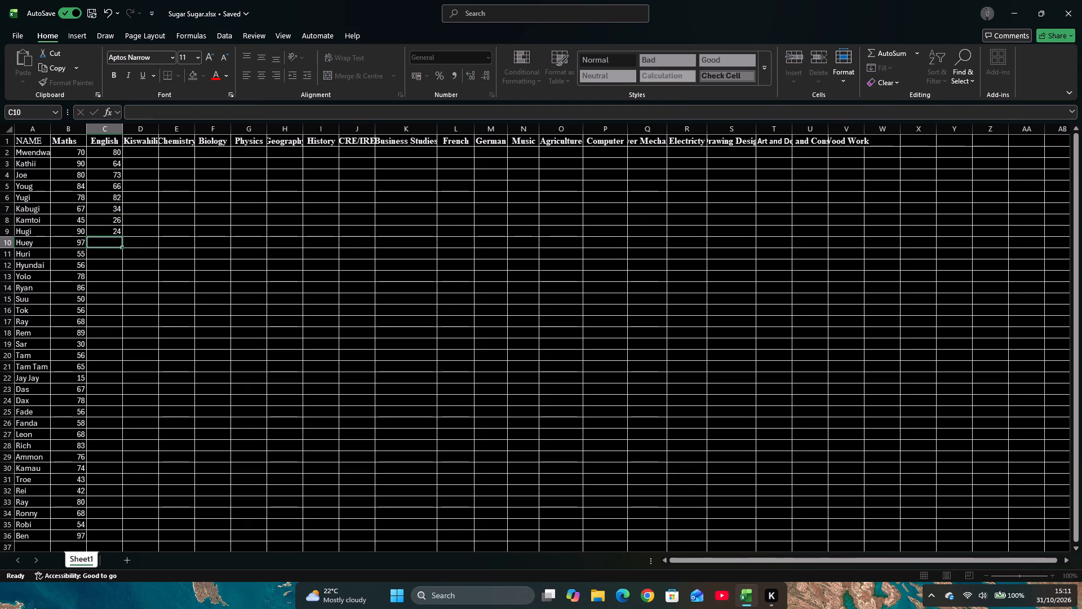
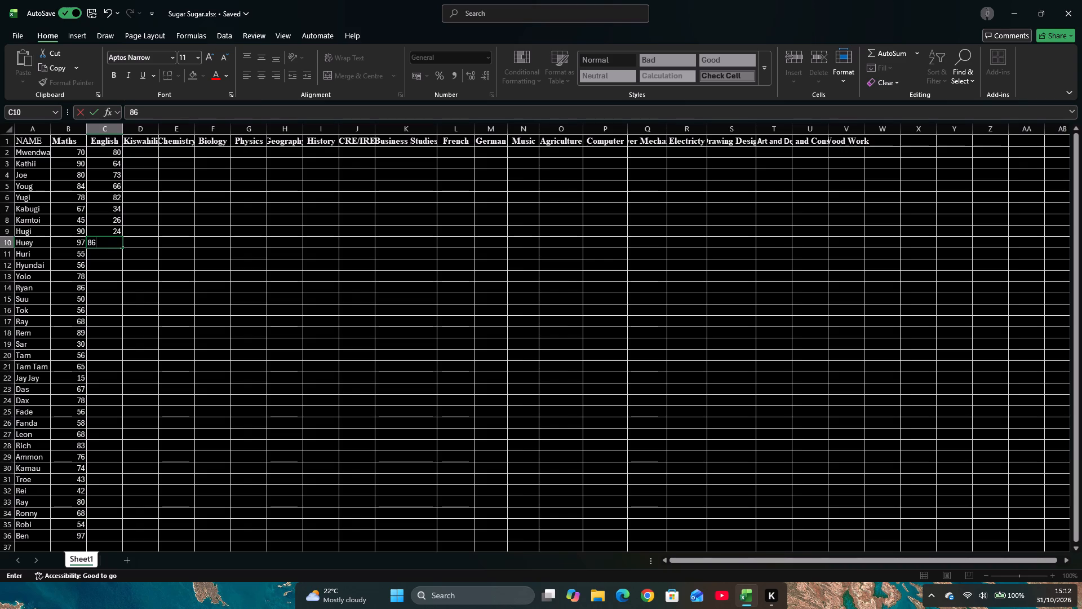
Enter the English marks 86, 76, 55 and 55 in cells C10 to C13, for Huey, Huri, Hyundai and Yolo.
{"action": "type", "text": "76"}
{"action": "key", "text": "BackSpace"}
{"action": "key", "text": "BackSpace"}
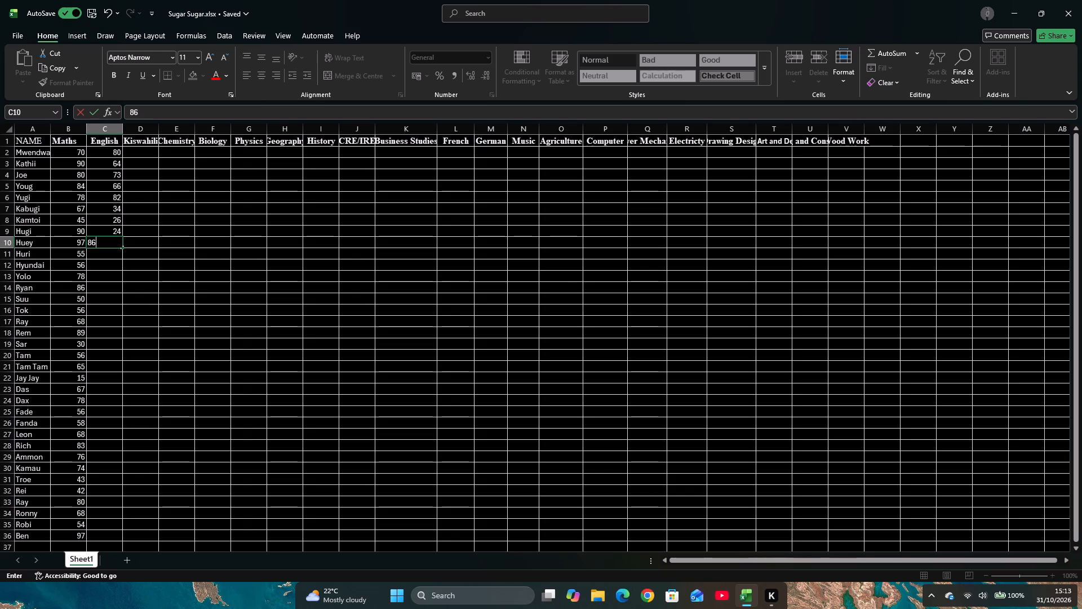
{"action": "key", "text": "Down"}
{"action": "key", "text": "7"}
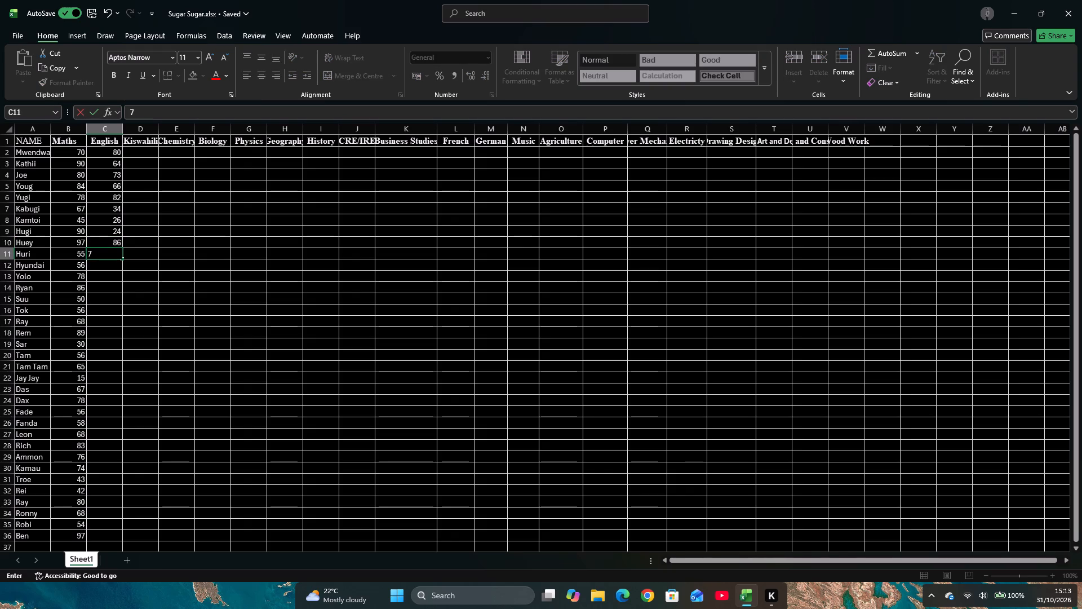
{"action": "key", "text": "6"}
{"action": "key", "text": "Down"}
{"action": "type", "text": "55"}
{"action": "key", "text": "Up"}
{"action": "key", "text": "Down"}
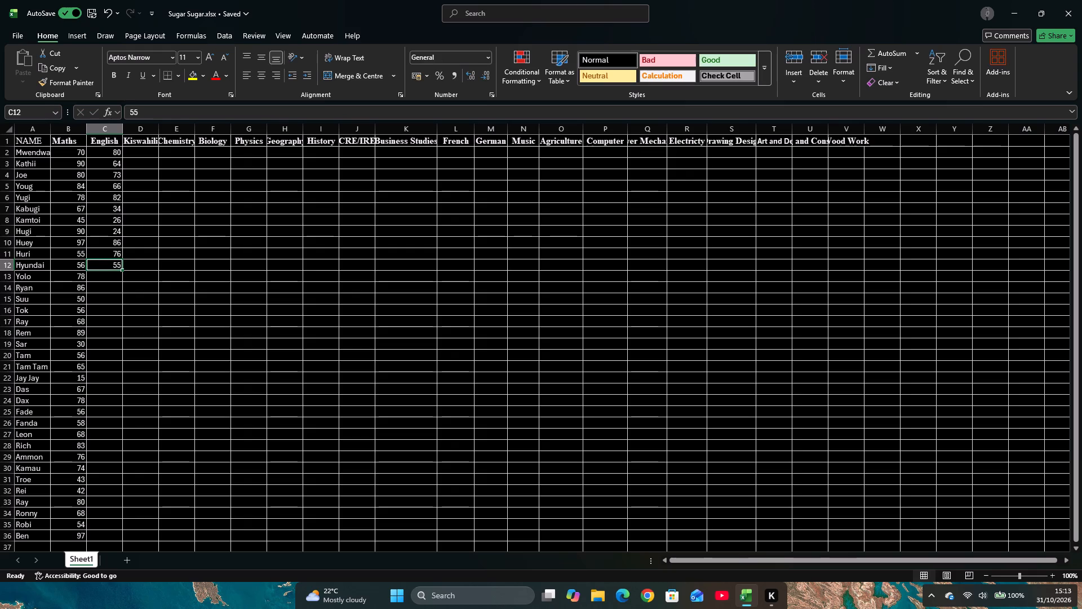
{"action": "key", "text": "Down"}
{"action": "type", "text": "55"}
{"action": "key", "text": "Down"}
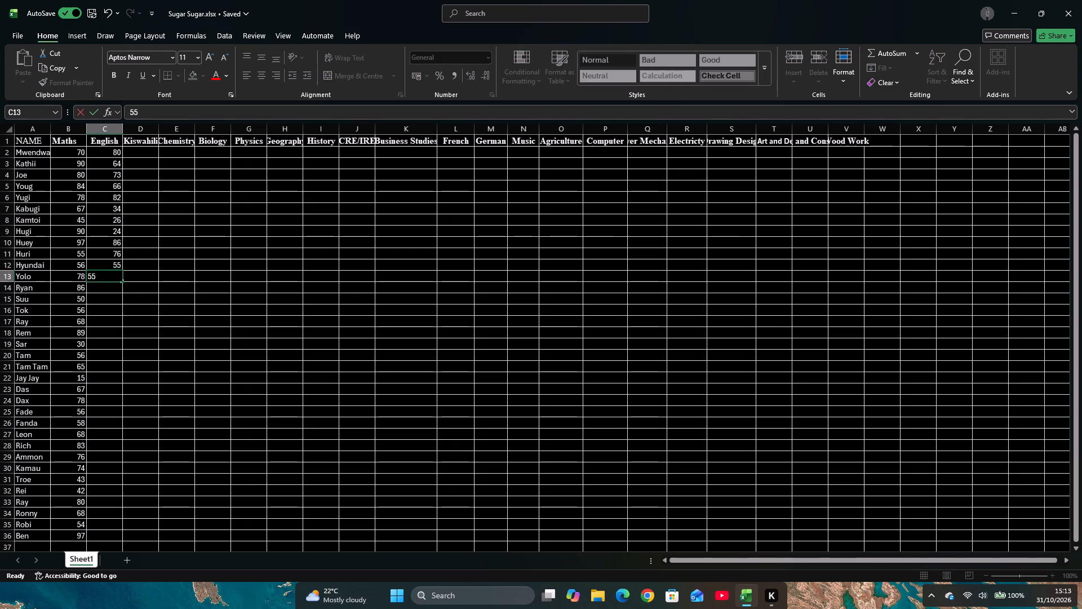
Enter the English marks 54, 34, 76 and 87 in cells C14 to C17, for Ryan, Suu, Tok and Ray.
{"action": "type", "text": "54"}
{"action": "key", "text": "Down"}
{"action": "type", "text": "34"}
{"action": "key", "text": "Down"}
{"action": "type", "text": "76"}
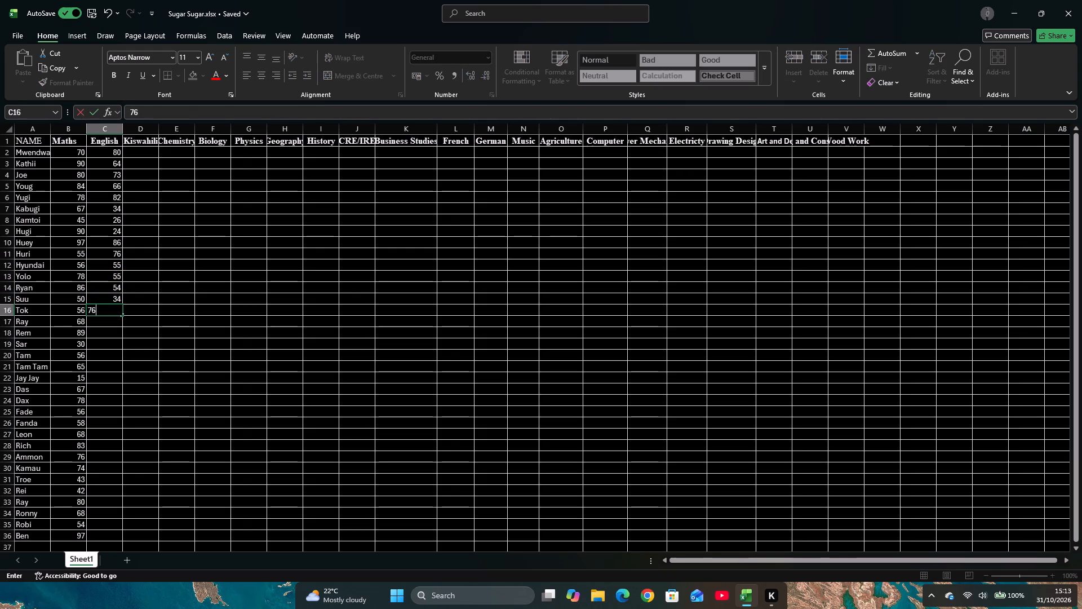
{"action": "key", "text": "Down"}
{"action": "type", "text": "87"}
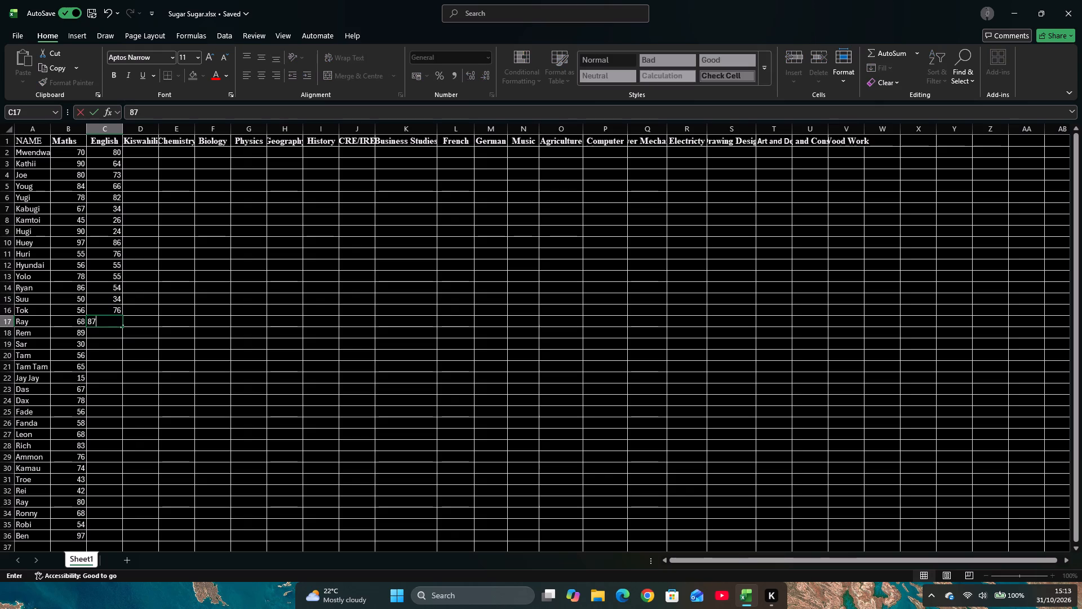
{"action": "key", "text": "Down"}
{"action": "key", "text": "Up"}
{"action": "key", "text": "Down"}
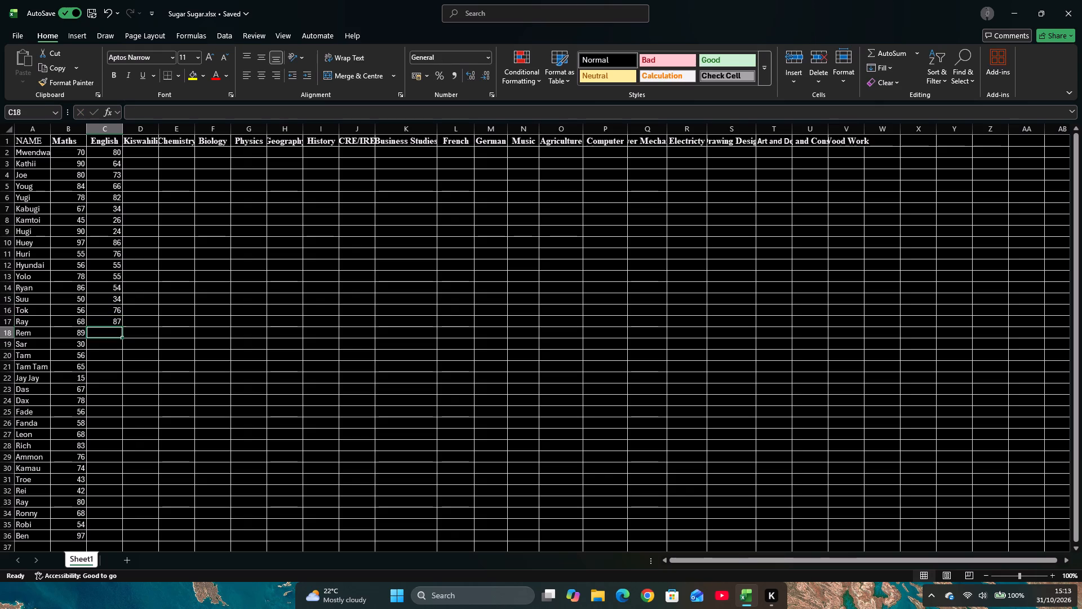
Enter the English marks 97, 67, 56 and 54 in cells C18 to C21, for Rem, Sar, Tam and Tam Tam.
{"action": "type", "text": "97"}
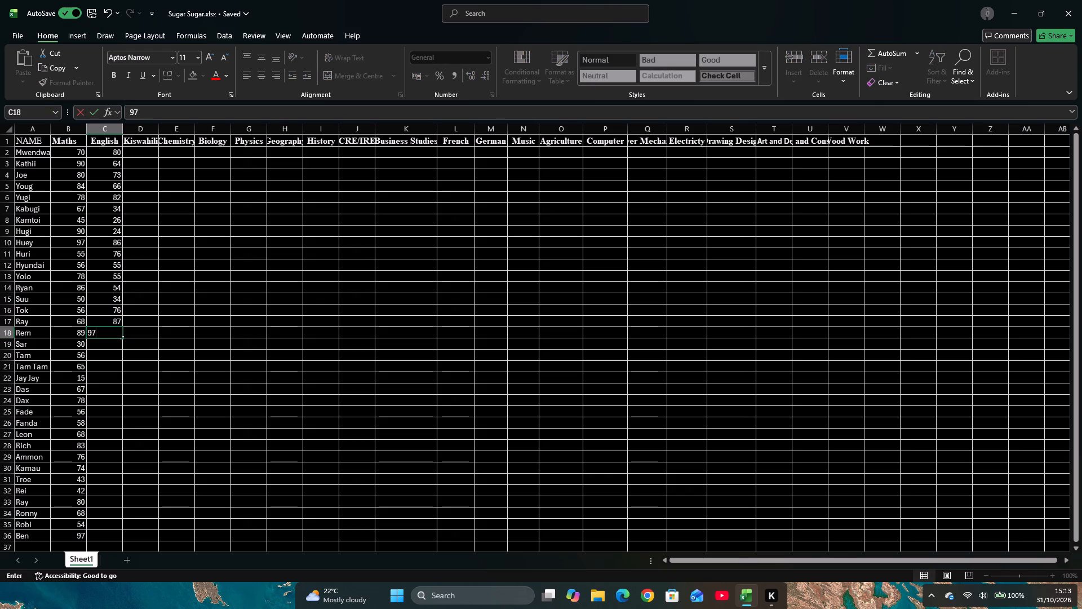
{"action": "key", "text": "Down"}
{"action": "type", "text": "67"}
{"action": "key", "text": "Down"}
{"action": "type", "text": "56"}
{"action": "key", "text": "Down"}
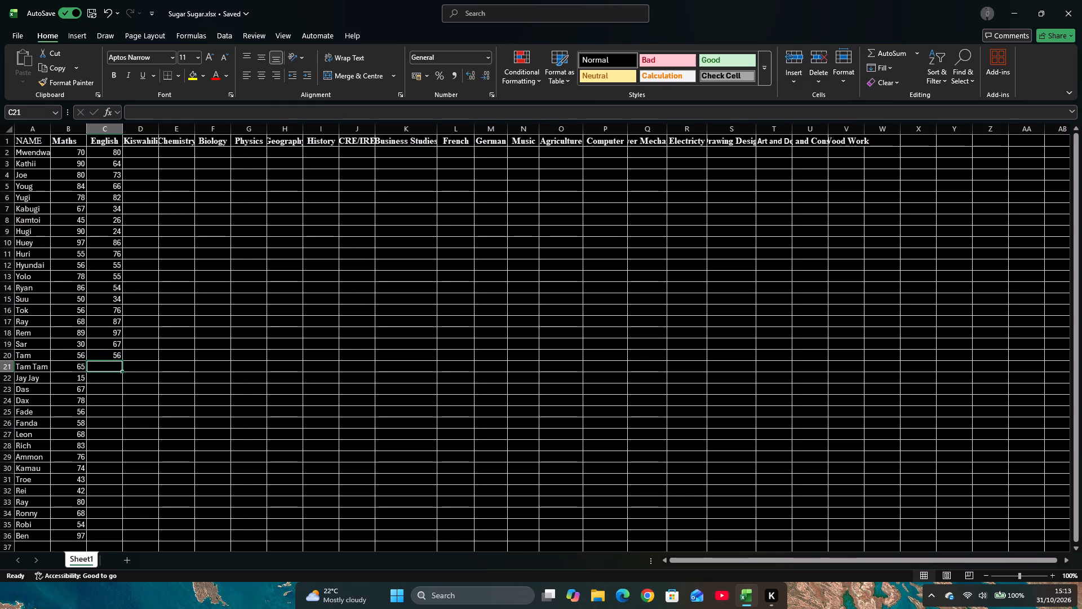
{"action": "type", "text": "54"}
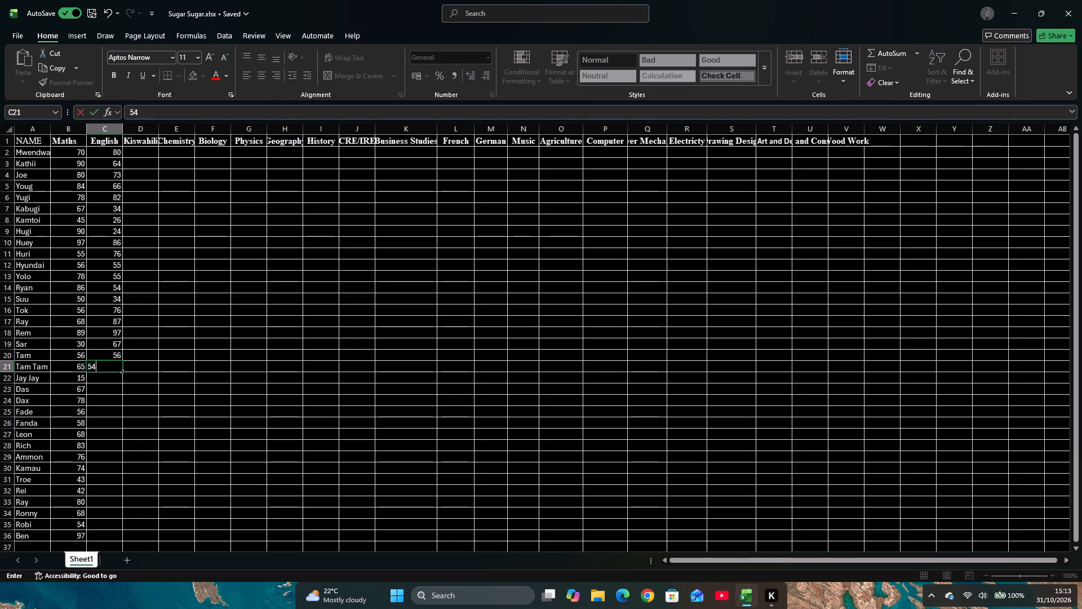
{"action": "key", "text": "Down"}
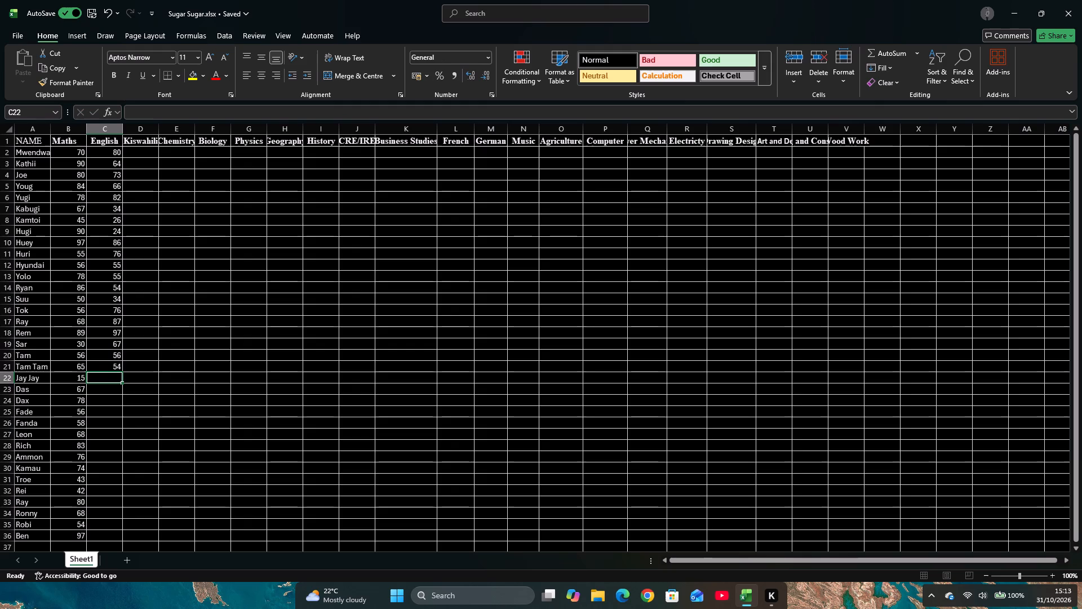
Enter the English marks 64, 34, 86 and 75 in cells C22 to C25, for Jay Jay, Das, Dax and Fade.
{"action": "type", "text": "64"}
{"action": "key", "text": "Down"}
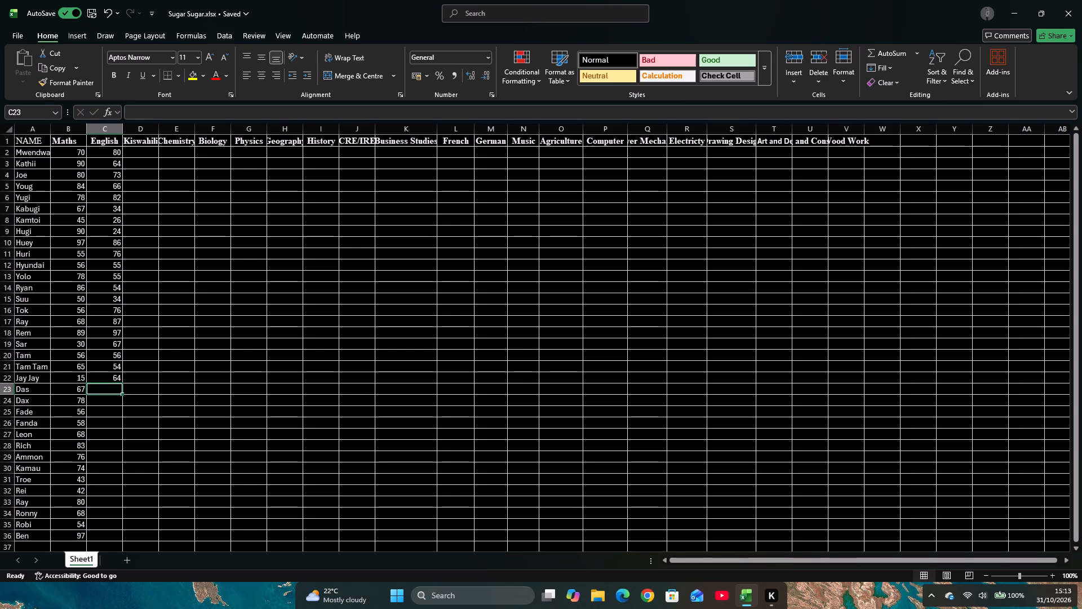
{"action": "type", "text": "34"}
{"action": "key", "text": "Down"}
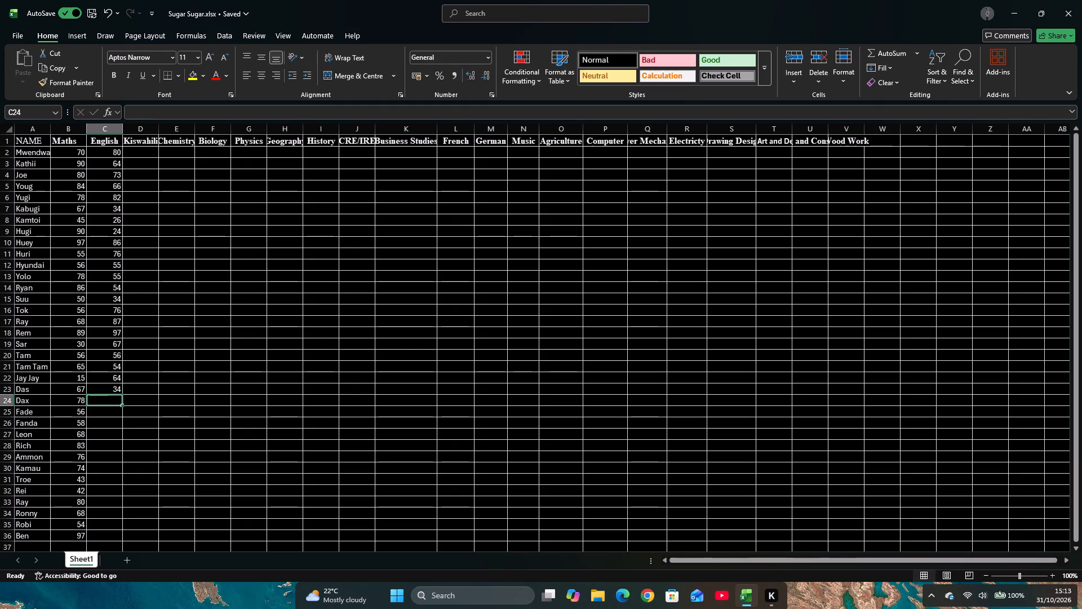
{"action": "type", "text": "86"}
{"action": "key", "text": "Down"}
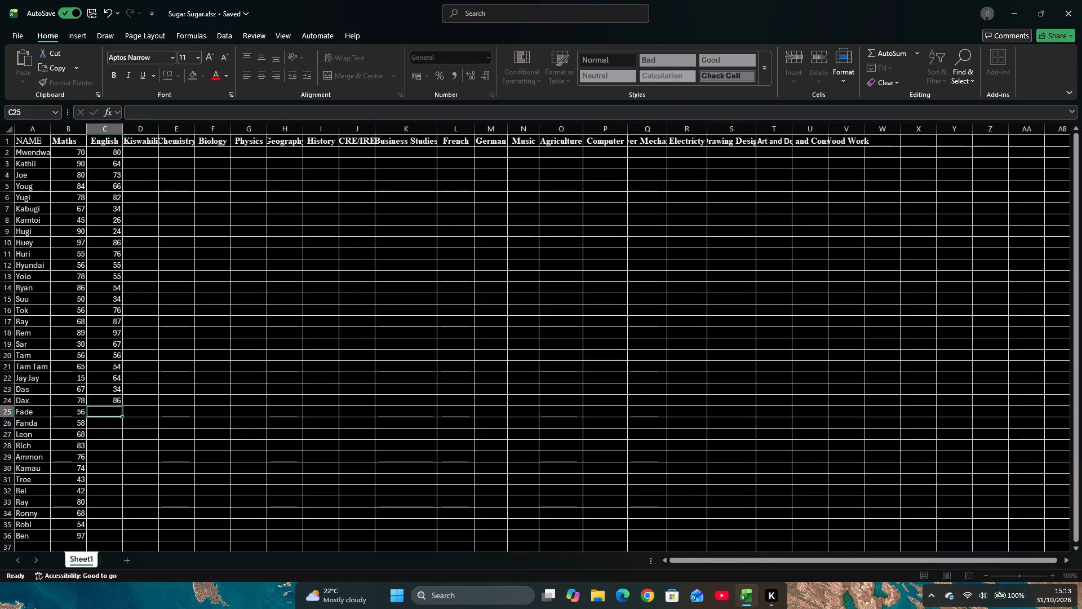
{"action": "type", "text": "75"}
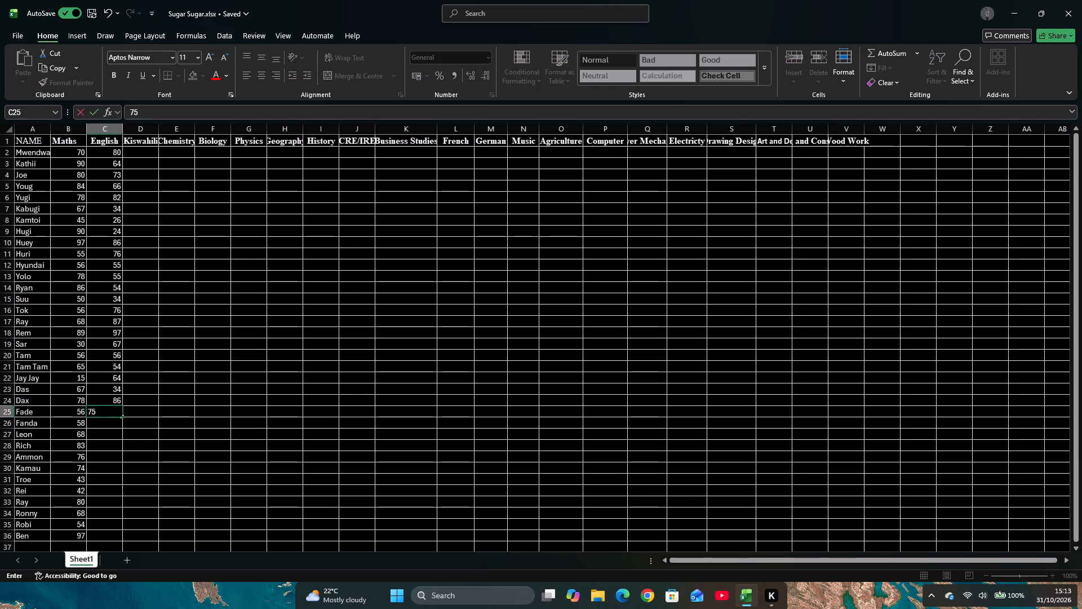
{"action": "key", "text": "Down"}
Enter the English marks 56, 78, 56 and 70 in cells C26, C27, C29 and C30, for Fanda, Leon, Ammon and Kamau.
{"action": "type", "text": "56"}
{"action": "key", "text": "Down"}
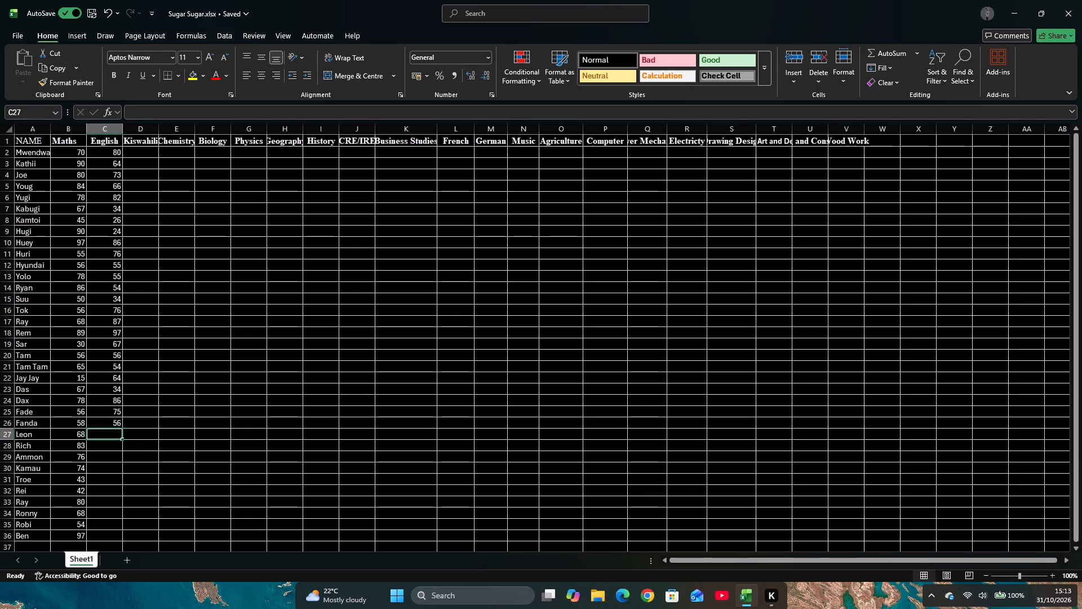
{"action": "type", "text": "78"}
{"action": "key", "text": "Down"}
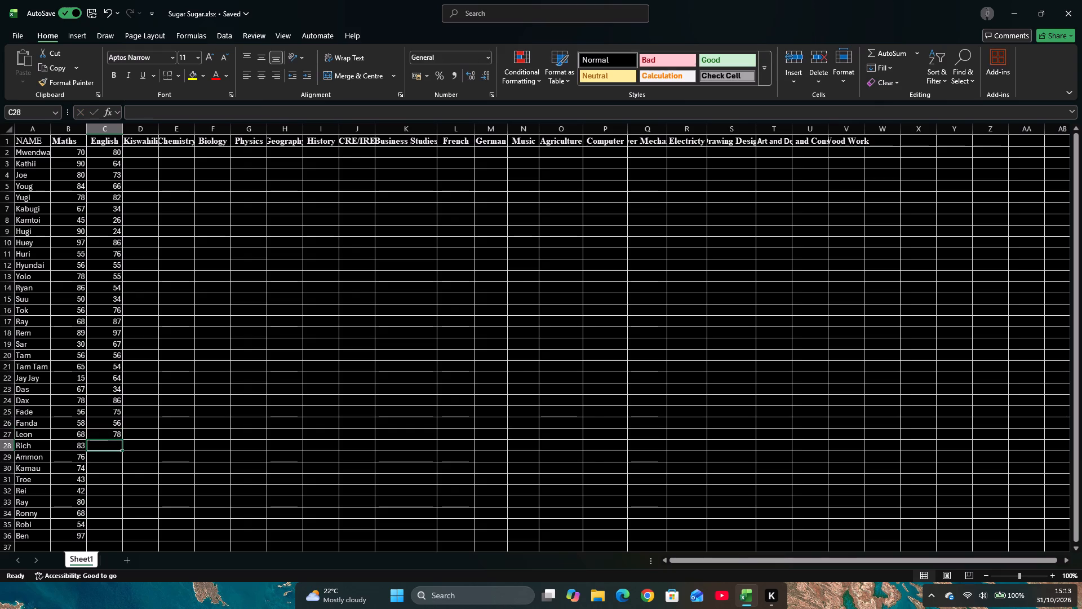
{"action": "key", "text": "Down"}
{"action": "type", "text": "56"}
{"action": "key", "text": "Down"}
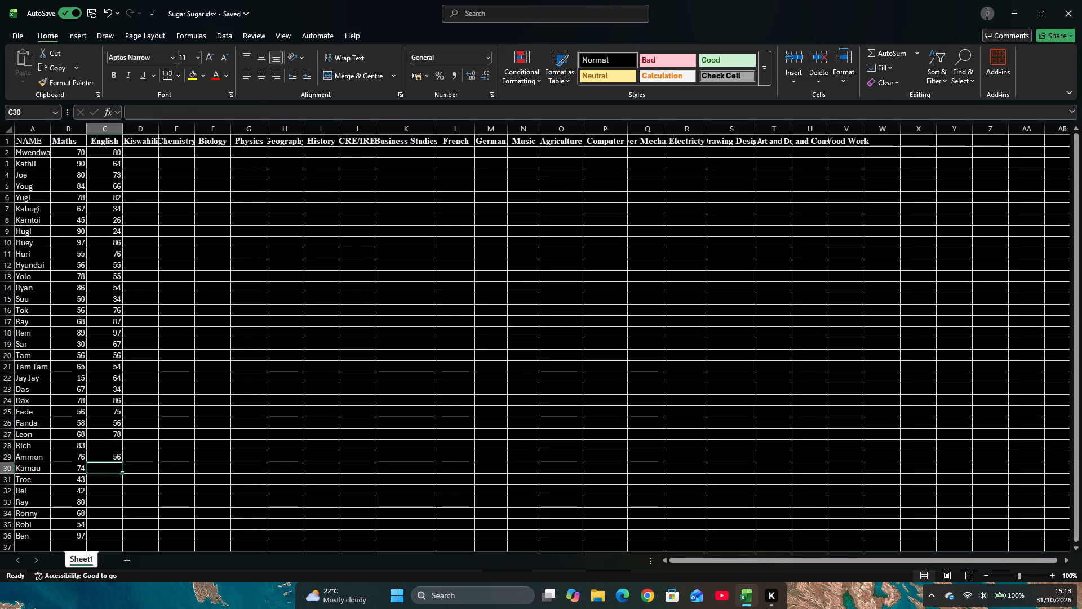
{"action": "type", "text": "70"}
{"action": "key", "text": "Down"}
Fill in the skipped English mark for Rich by entering 35 in cell C28.
{"action": "key", "text": "Up"}
{"action": "key", "text": "Up"}
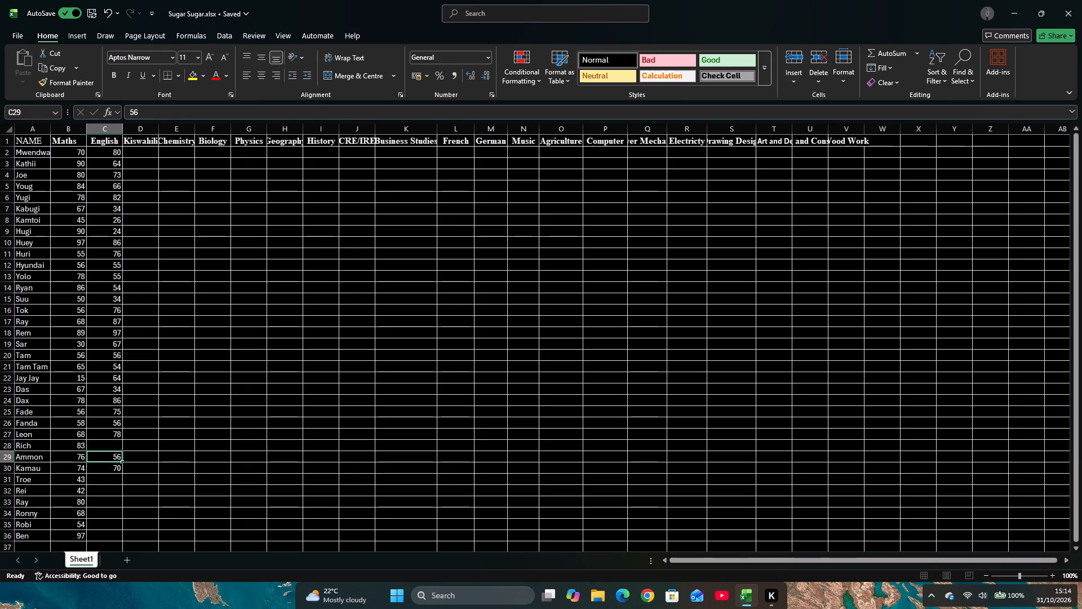
{"action": "key", "text": "Up"}
{"action": "type", "text": "35"}
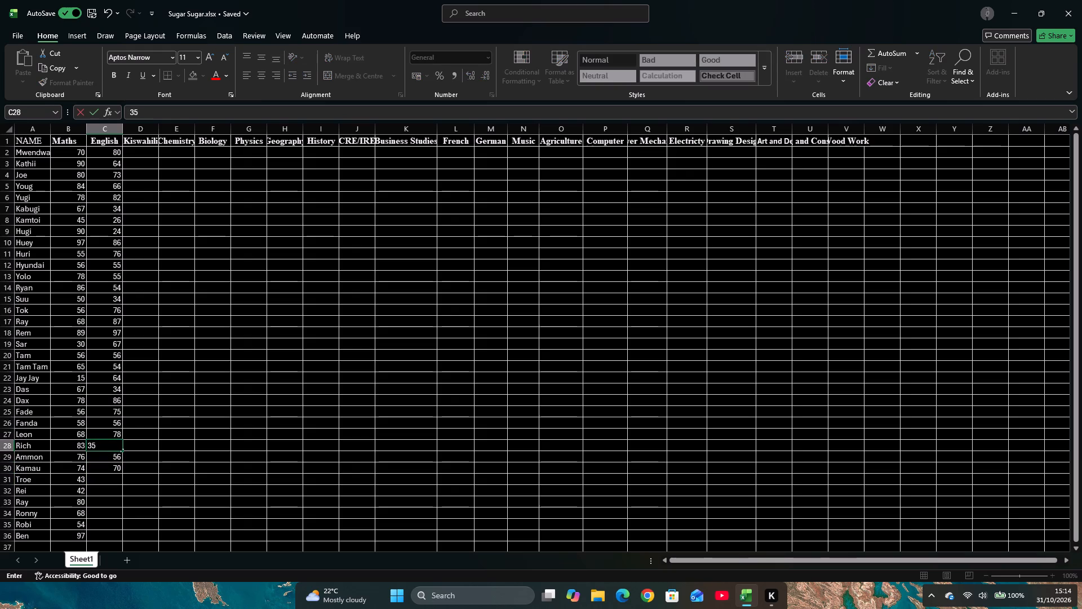
{"action": "key", "text": "Down"}
Enter the English marks 45, 43 and 23 in cells C31 to C33, for Troe, Rei and Ray.
{"action": "key", "text": "Down"}
{"action": "key", "text": "Down"}
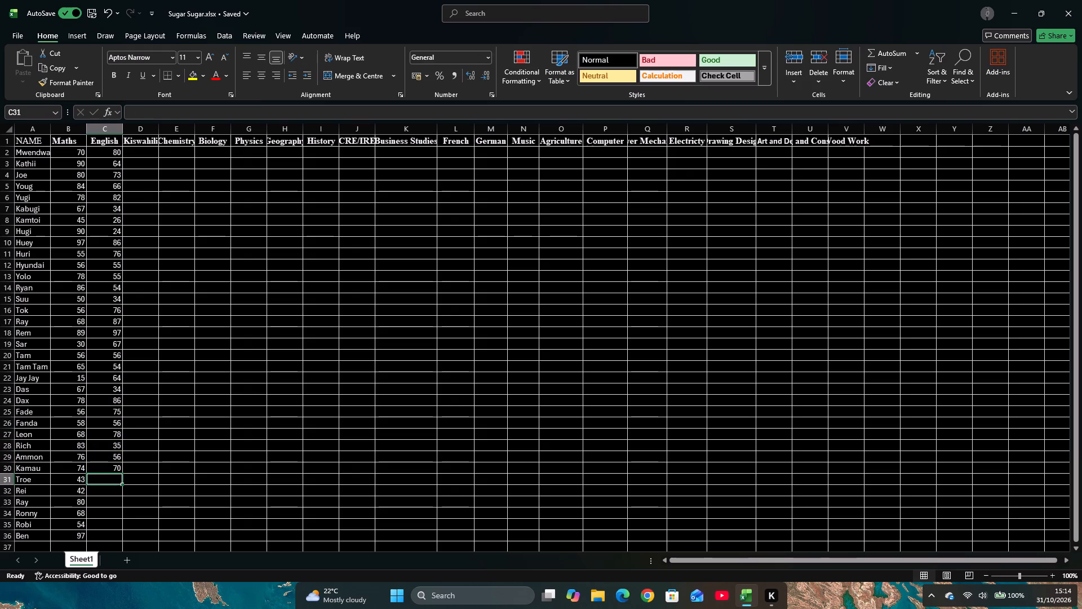
{"action": "type", "text": "45"}
{"action": "key", "text": "Down"}
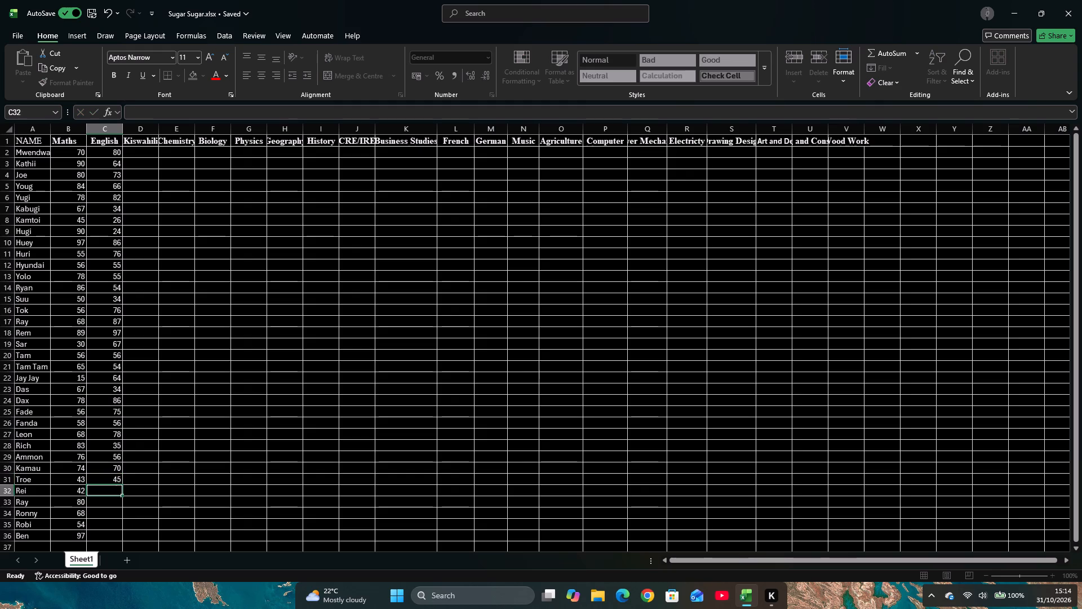
{"action": "type", "text": "43"}
{"action": "key", "text": "Down"}
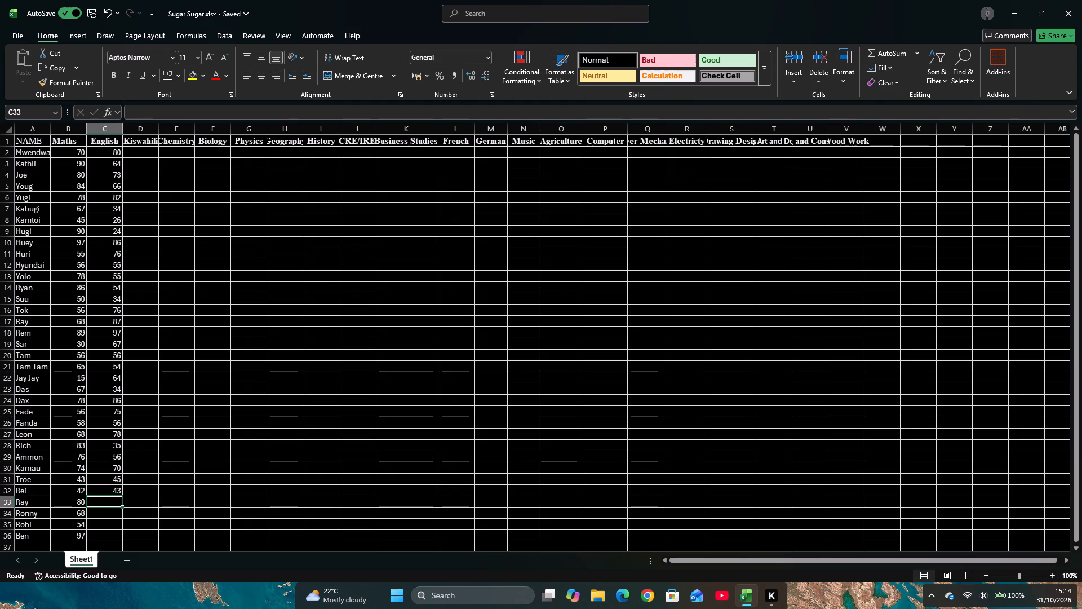
{"action": "type", "text": "23"}
{"action": "key", "text": "Down"}
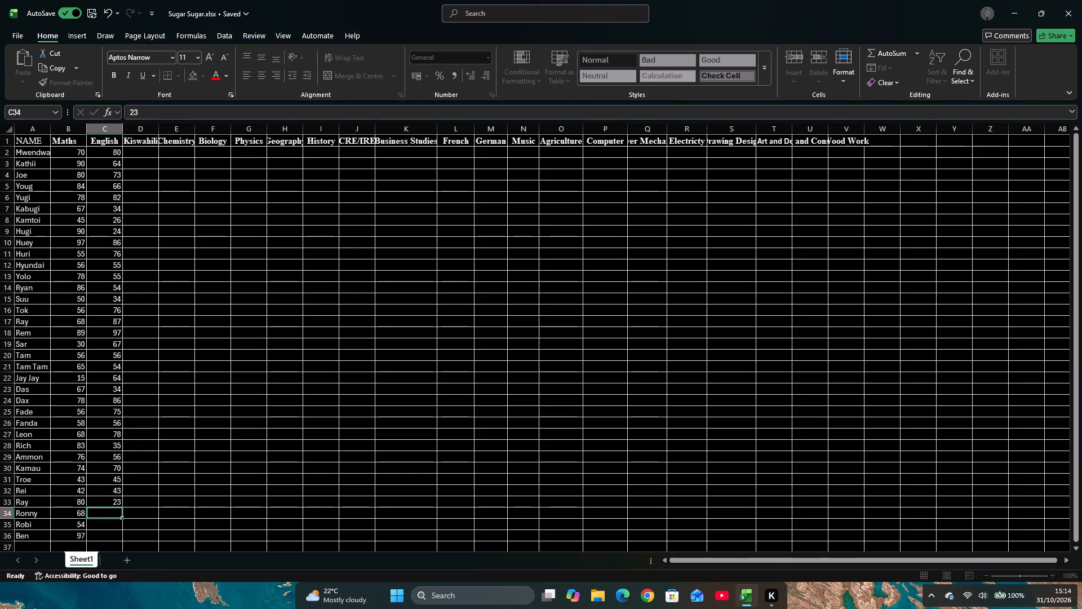
Enter the English marks 56, 76 and 78 in cells C34 to C36, for Ronny, Robi and Ben.
{"action": "type", "text": "56"}
{"action": "key", "text": "Down"}
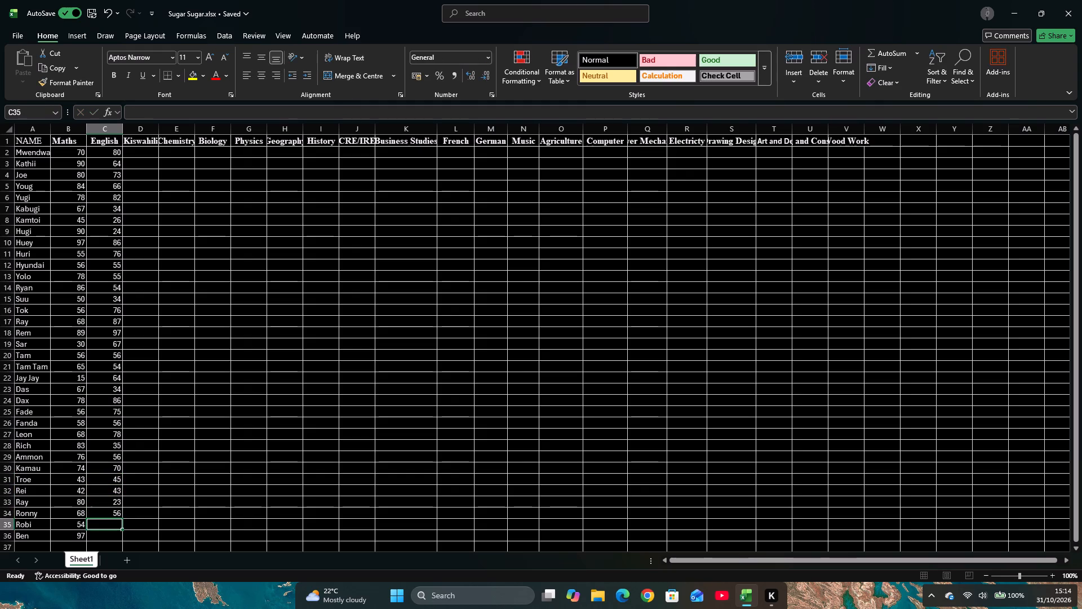
{"action": "type", "text": "76"}
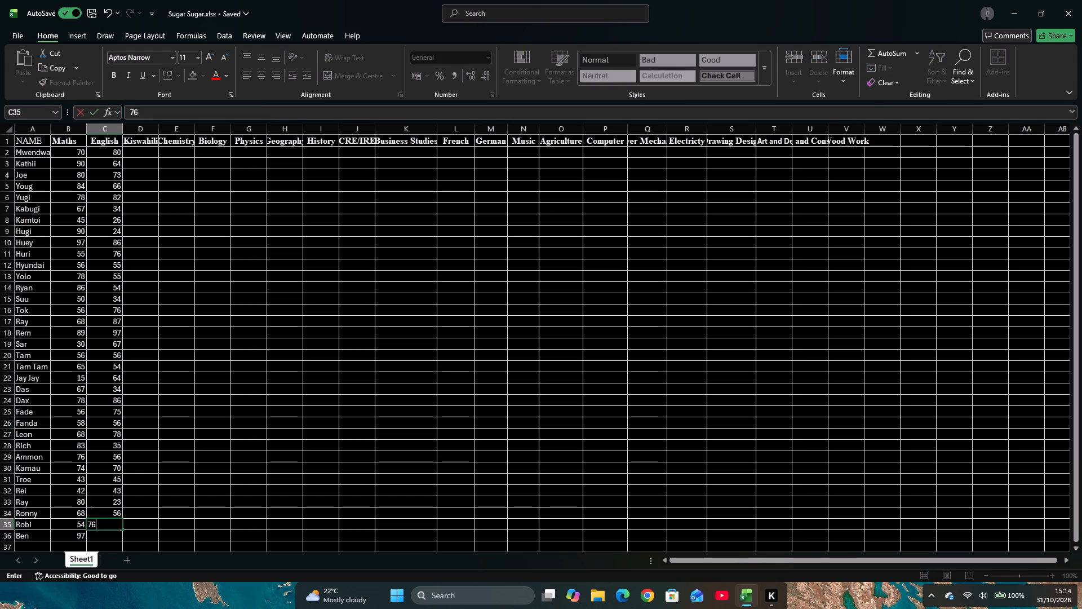
{"action": "key", "text": "Down"}
{"action": "type", "text": "78"}
{"action": "key", "text": "Down"}
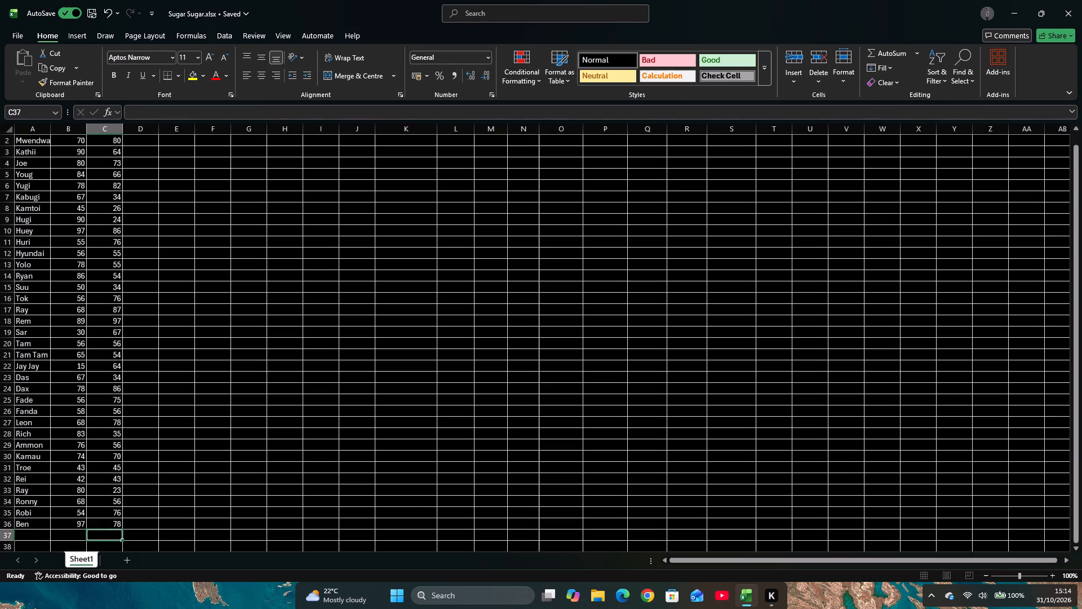
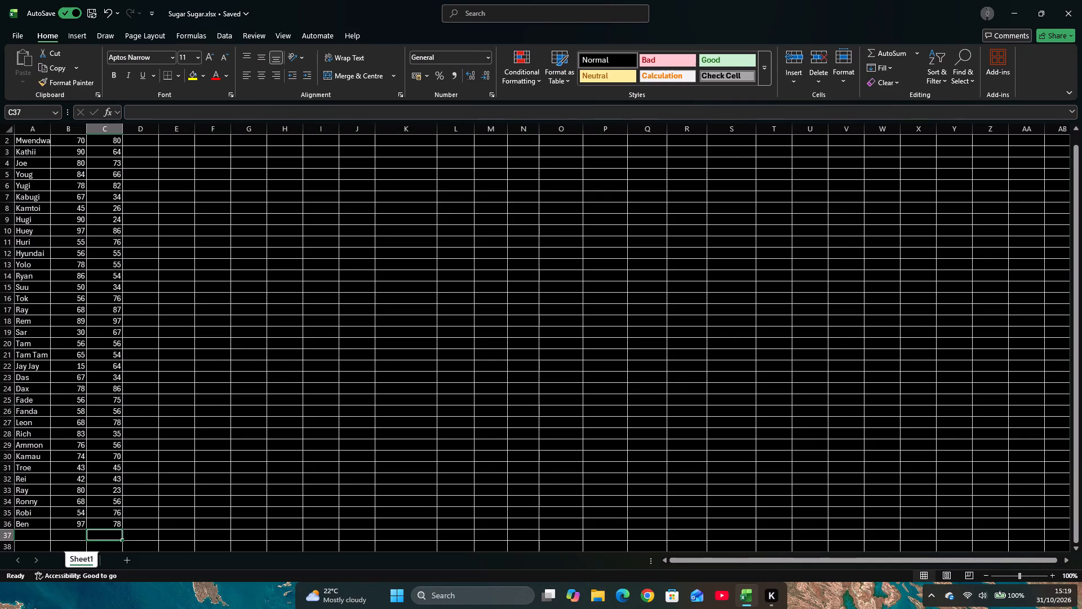
Enter the third-subject marks 69, 67, 65 and 64 in cells D2 to D5, for Mwendwa, Kathii, Joe and Youg.
{"action": "left_click", "coordinate": [140, 139]}
{"action": "key", "text": "6"}
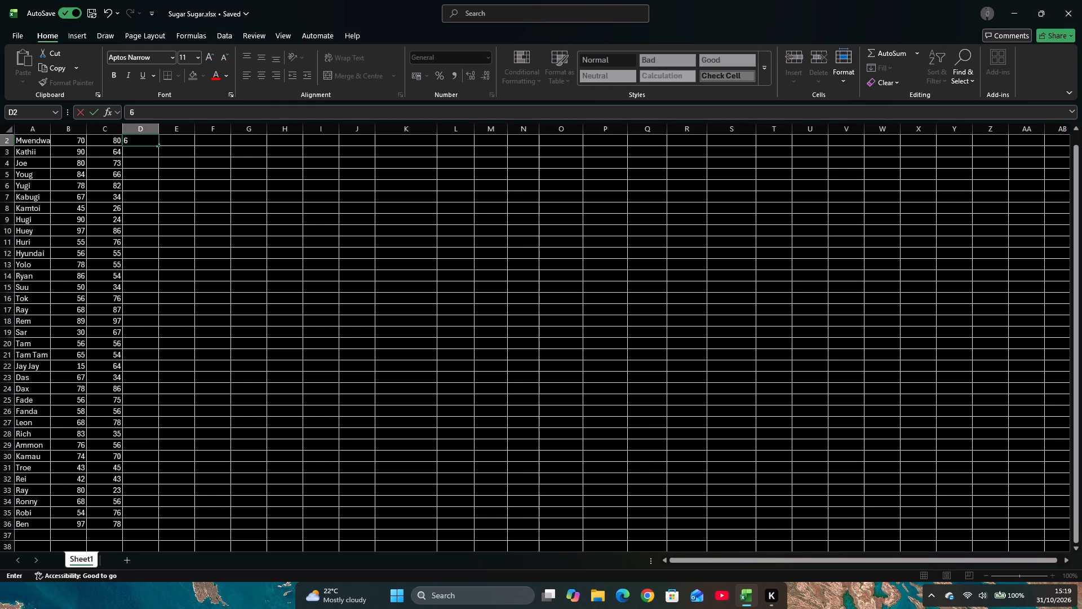
{"action": "key", "text": "9"}
{"action": "key", "text": "Down"}
{"action": "type", "text": "67"}
{"action": "key", "text": "Down"}
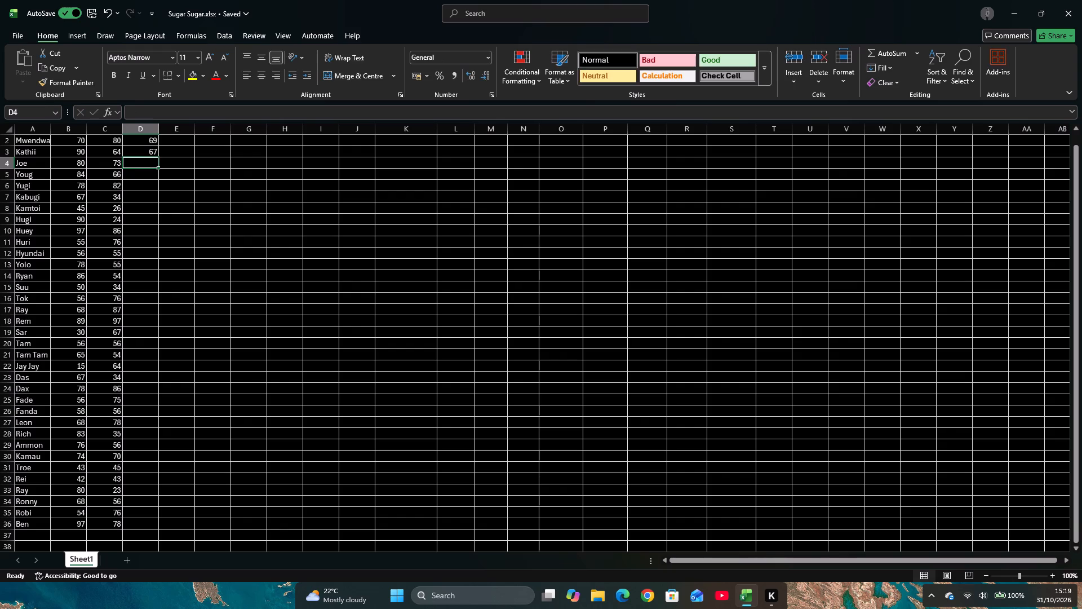
{"action": "type", "text": "65"}
{"action": "key", "text": "Down"}
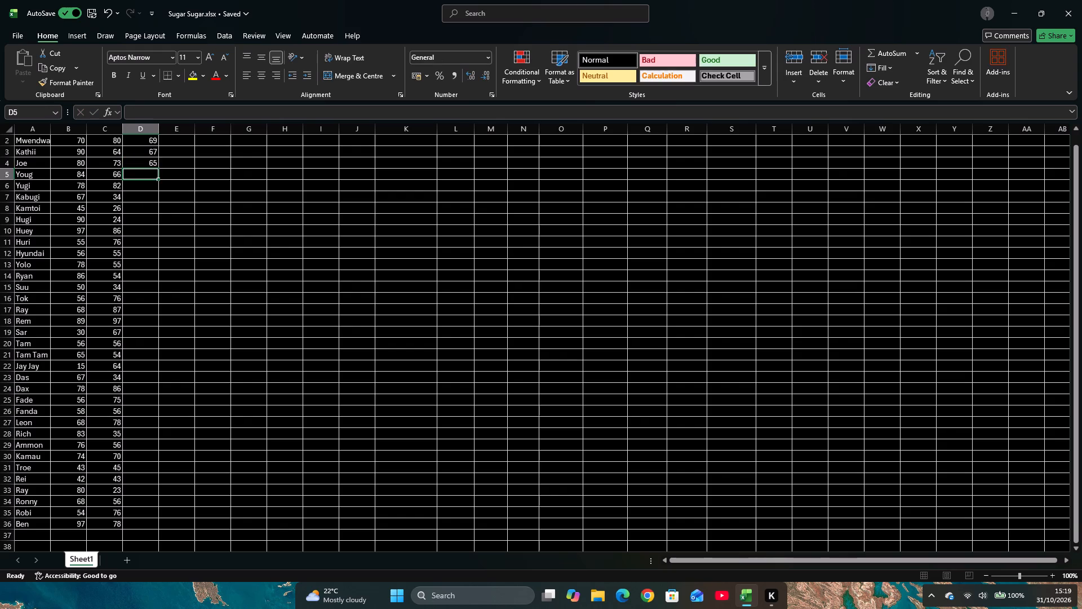
{"action": "type", "text": "64"}
{"action": "key", "text": "Down"}
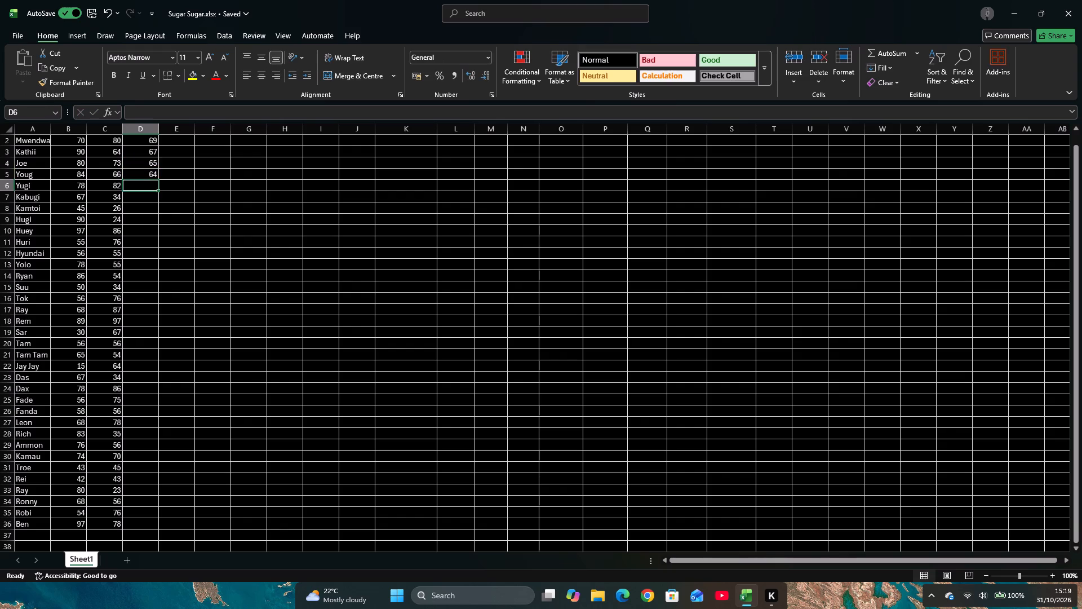
Enter the marks 54, 32, 54, 65 and 67 in cells D6 to D10, for Yugi, Kabugi, Kamtoi, Hugi and Huey.
{"action": "type", "text": "54"}
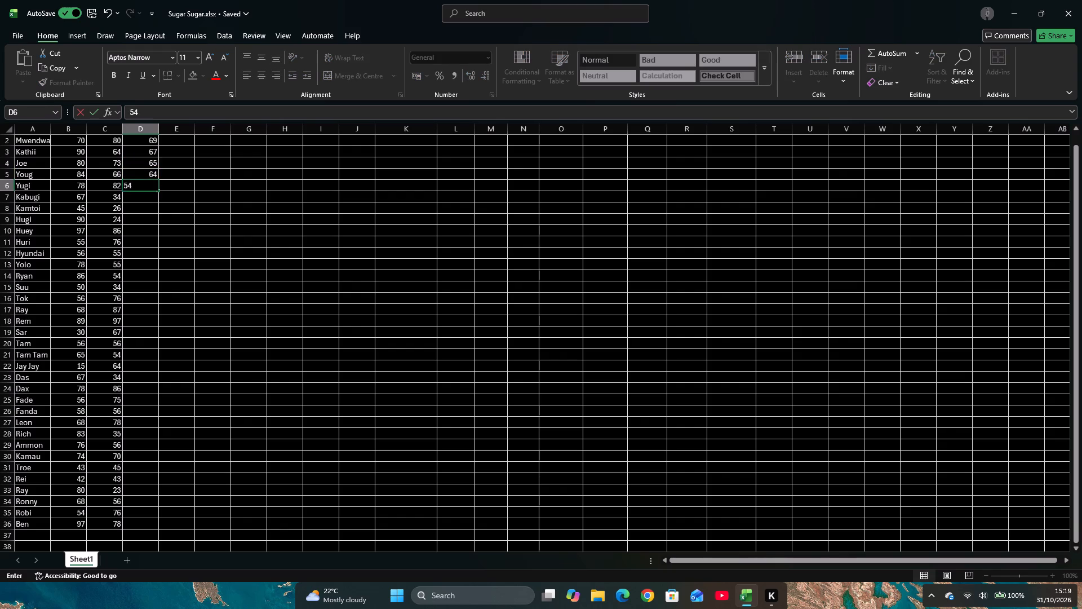
{"action": "key", "text": "Down"}
{"action": "type", "text": "32"}
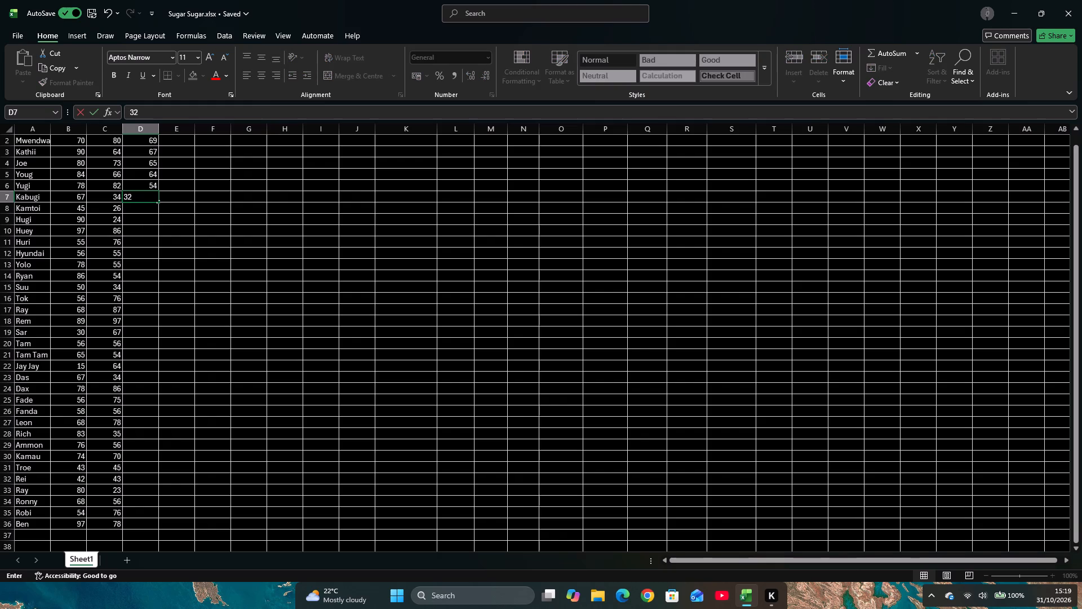
{"action": "key", "text": "Down"}
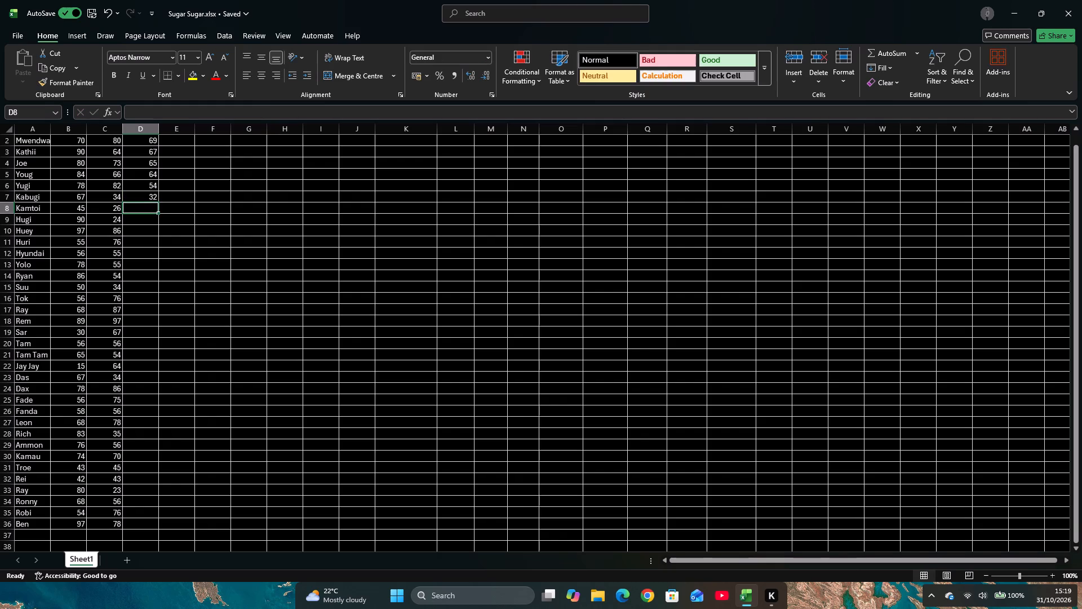
{"action": "type", "text": "54"}
{"action": "key", "text": "Down"}
{"action": "type", "text": "65"}
{"action": "key", "text": "Down"}
{"action": "type", "text": "67"}
{"action": "key", "text": "Down"}
Enter the marks 78, 98, 65, 56 and 87 in cells D11 to D15, for Huri, Hyundai, Yolo, Ryan and Suu.
{"action": "type", "text": "78"}
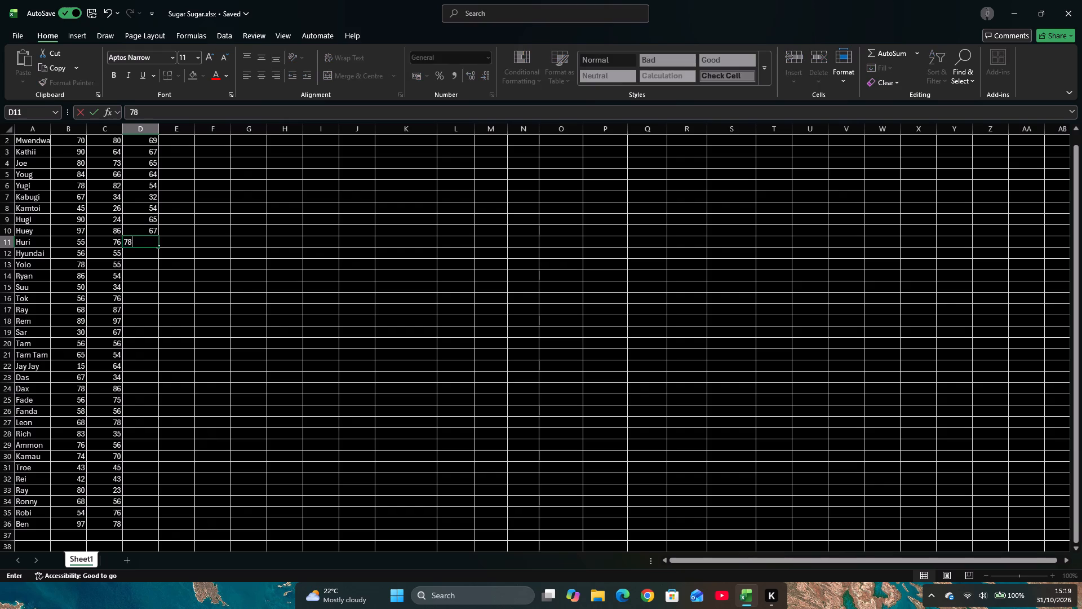
{"action": "key", "text": "Down"}
{"action": "type", "text": "98"}
{"action": "key", "text": "Down"}
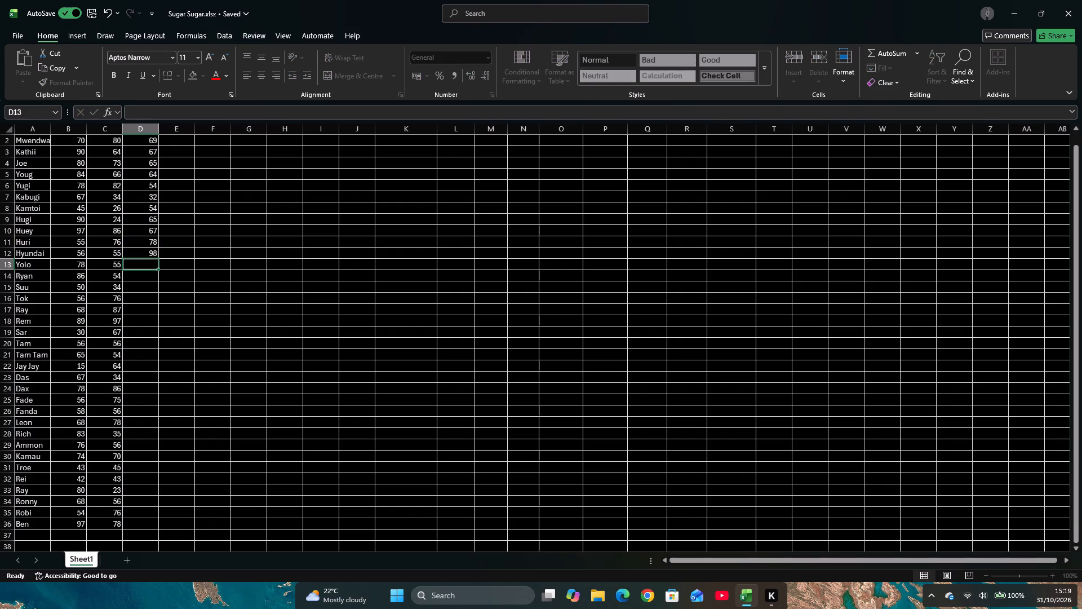
{"action": "type", "text": "65"}
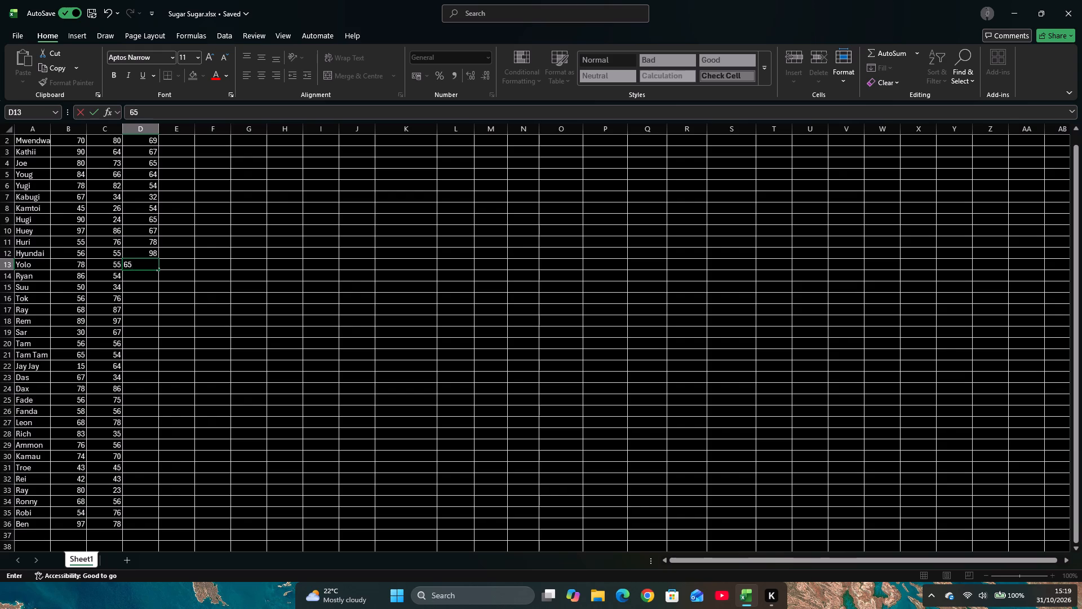
{"action": "key", "text": "Down"}
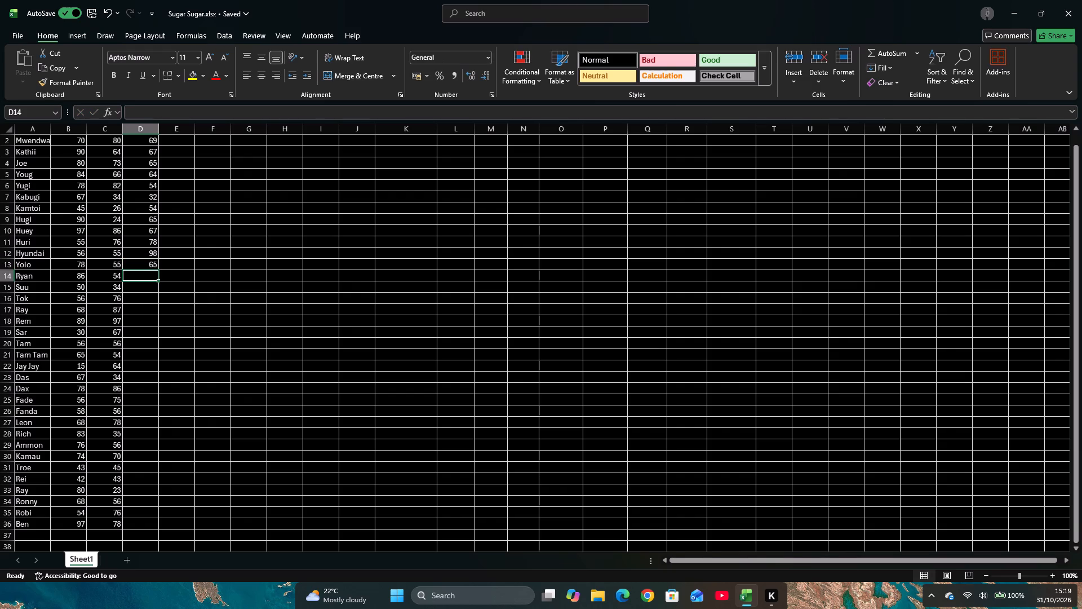
{"action": "type", "text": "56"}
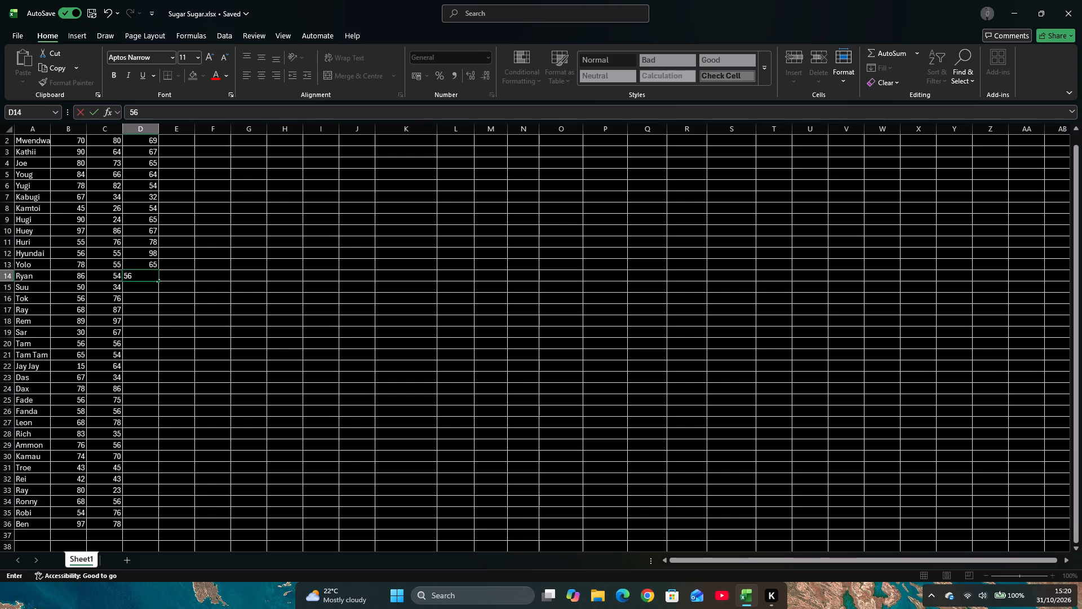
{"action": "key", "text": "Down"}
{"action": "type", "text": "87"}
{"action": "key", "text": "Down"}
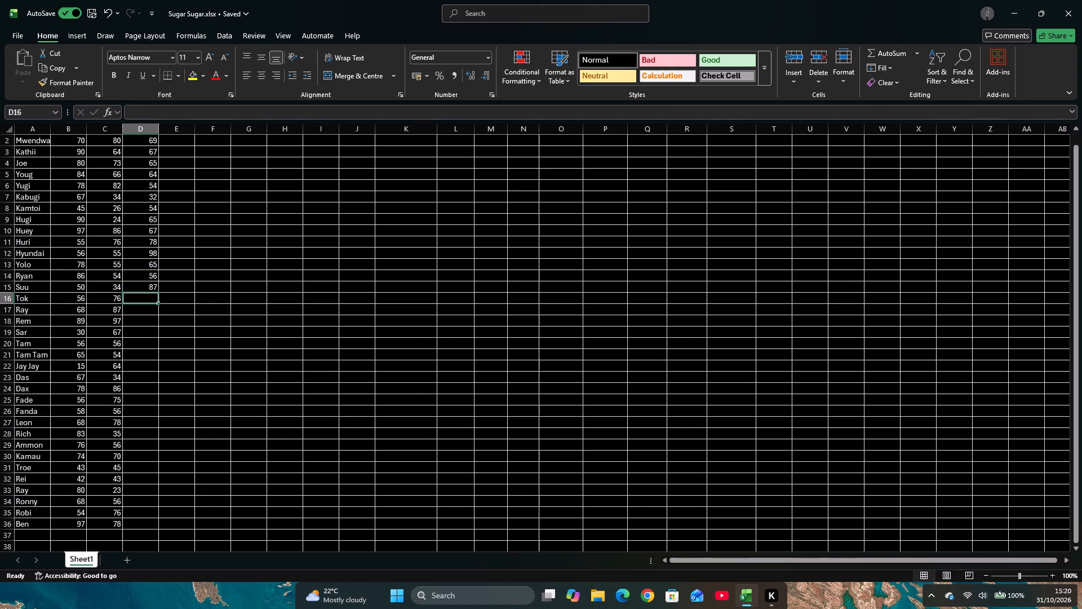
Enter the marks 75, 65 and 63 in cells D16 to D18, for Tok, Ray and Rem.
{"action": "type", "text": "75"}
{"action": "key", "text": "Down"}
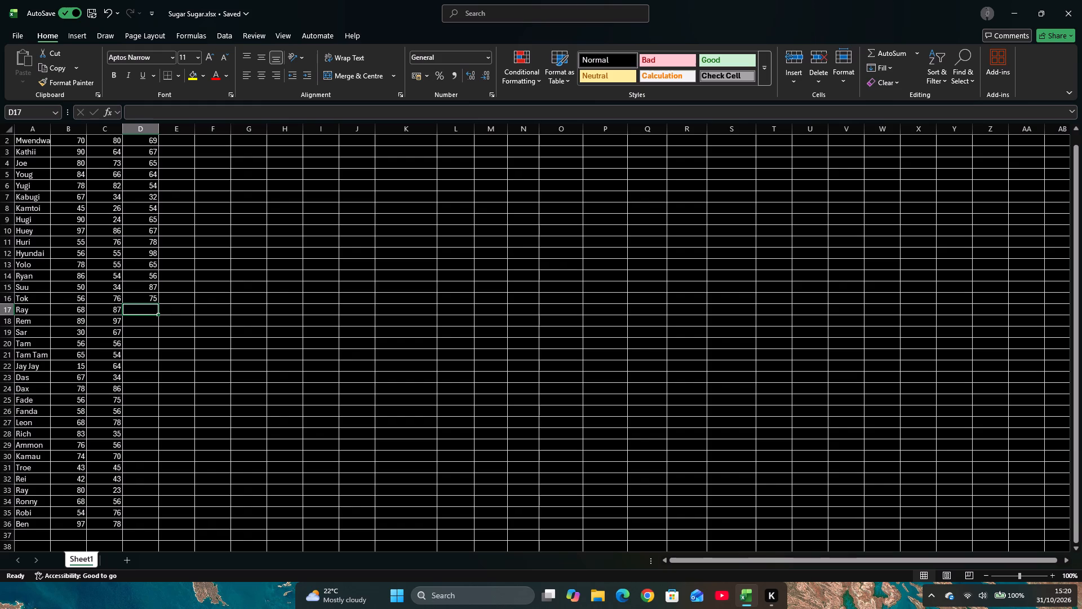
{"action": "type", "text": "98"}
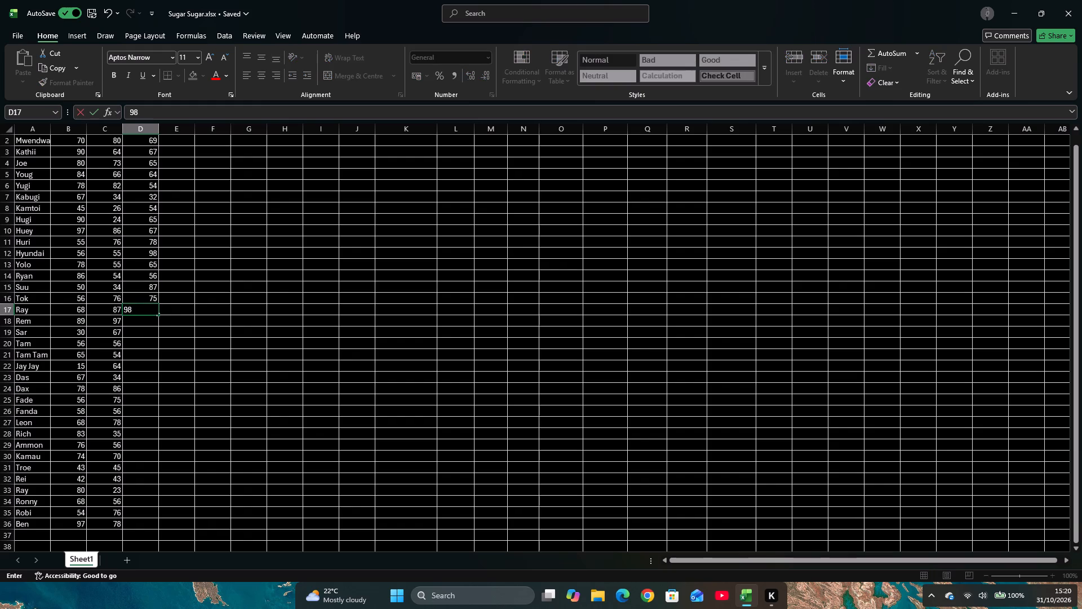
{"action": "key", "text": "BackSpace"}
{"action": "key", "text": "BackSpace"}
{"action": "type", "text": "65"}
{"action": "key", "text": "Down"}
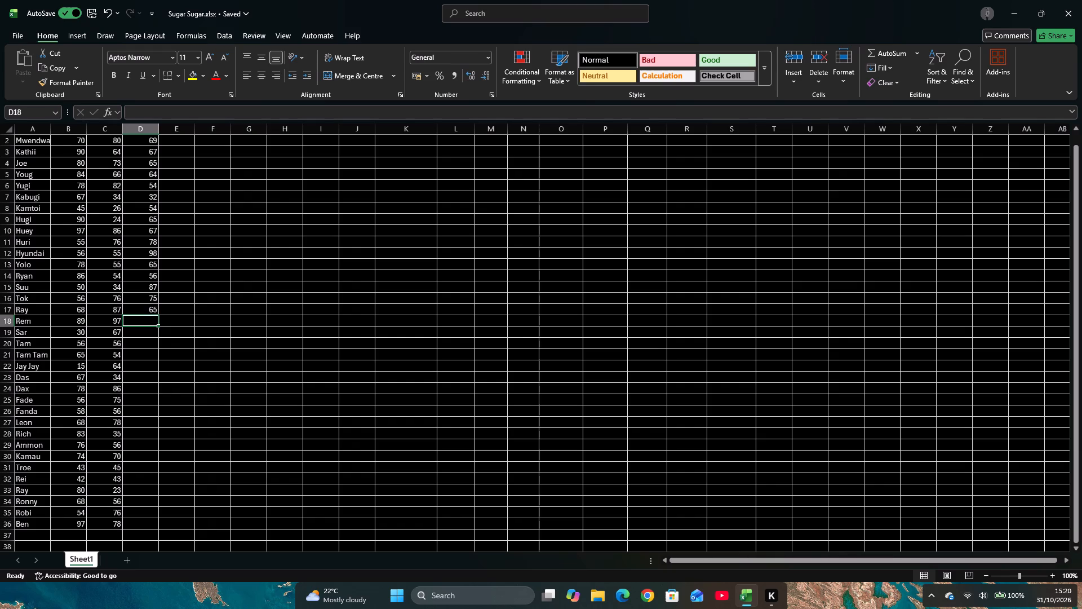
{"action": "type", "text": "63"}
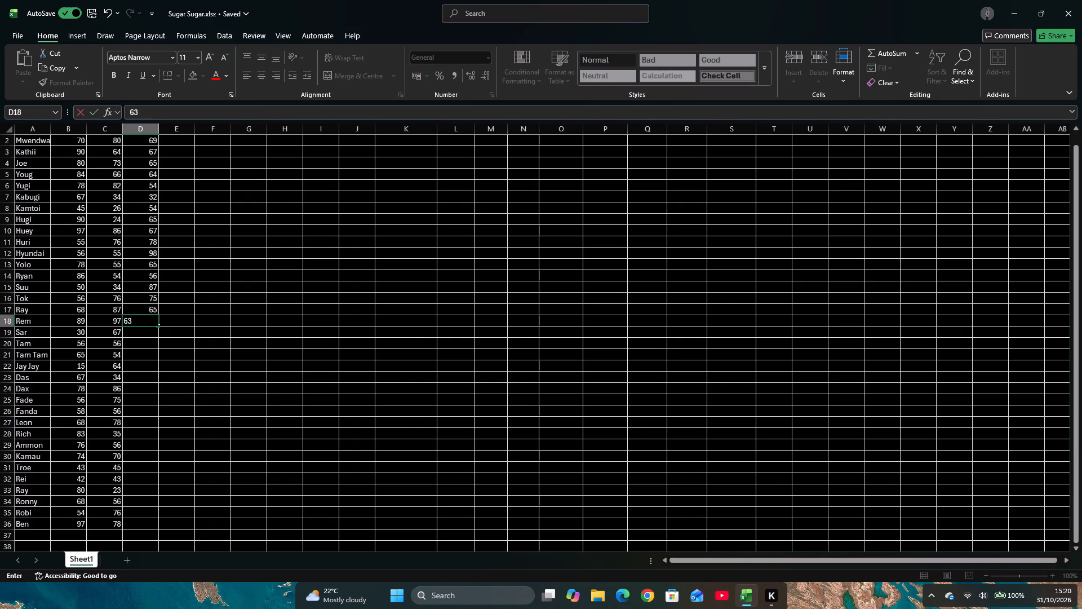
{"action": "key", "text": "Down"}
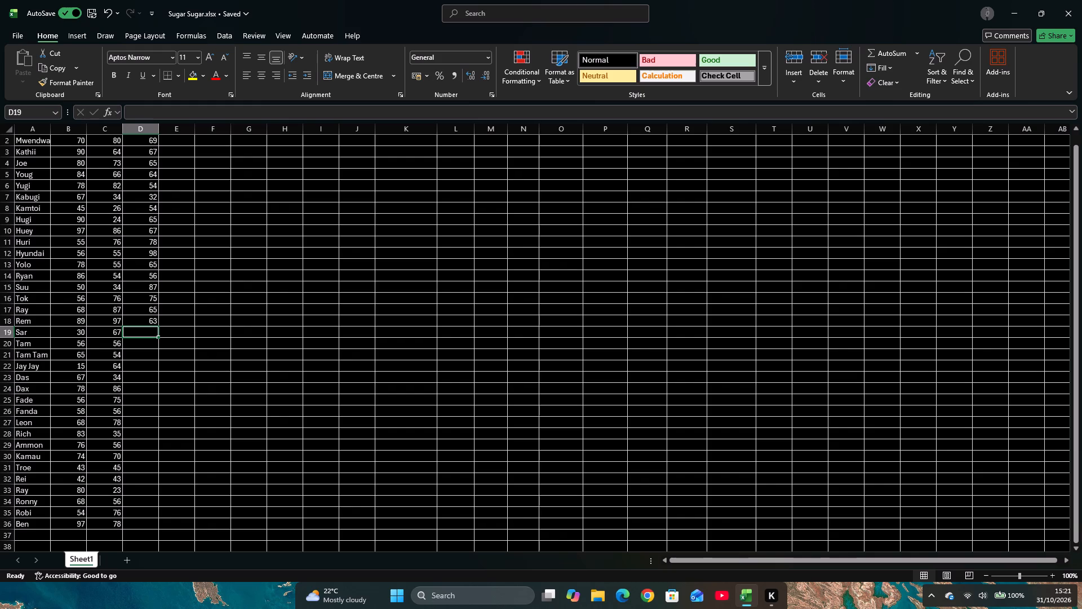
Enter the marks 76, 86, 64 and 56 in cells D19 to D22, for Sar, Tam, Tam Tam and Jay Jay.
{"action": "type", "text": "76"}
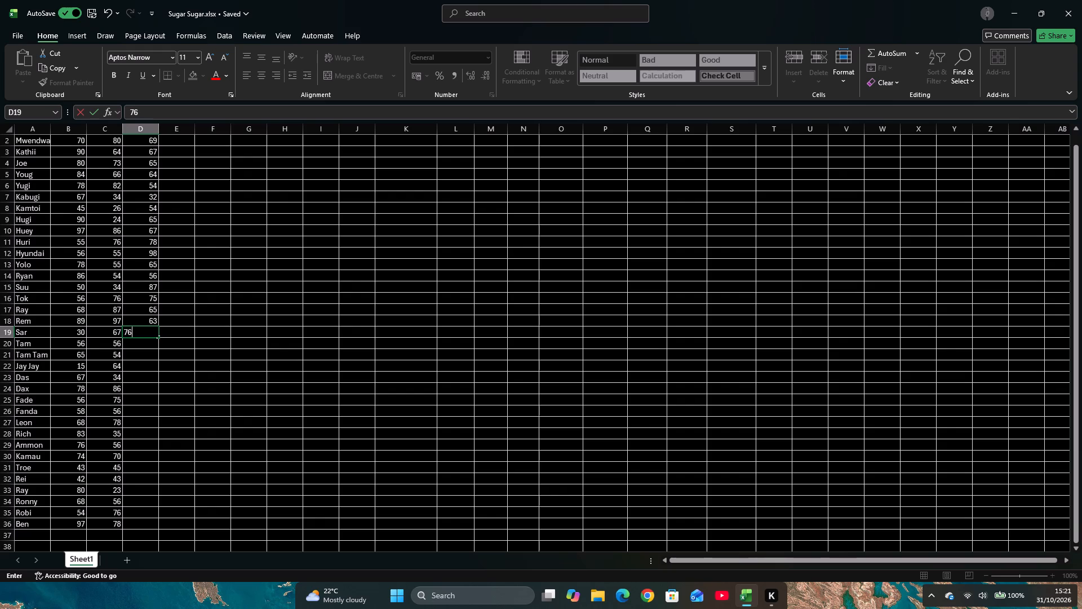
{"action": "key", "text": "Down"}
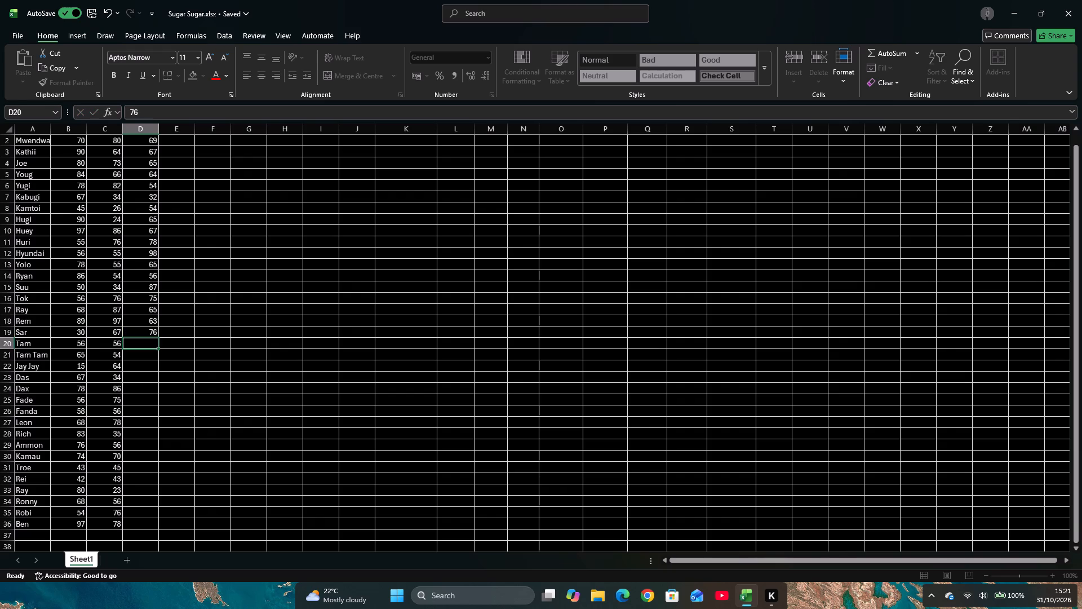
{"action": "type", "text": "86"}
{"action": "key", "text": "Down"}
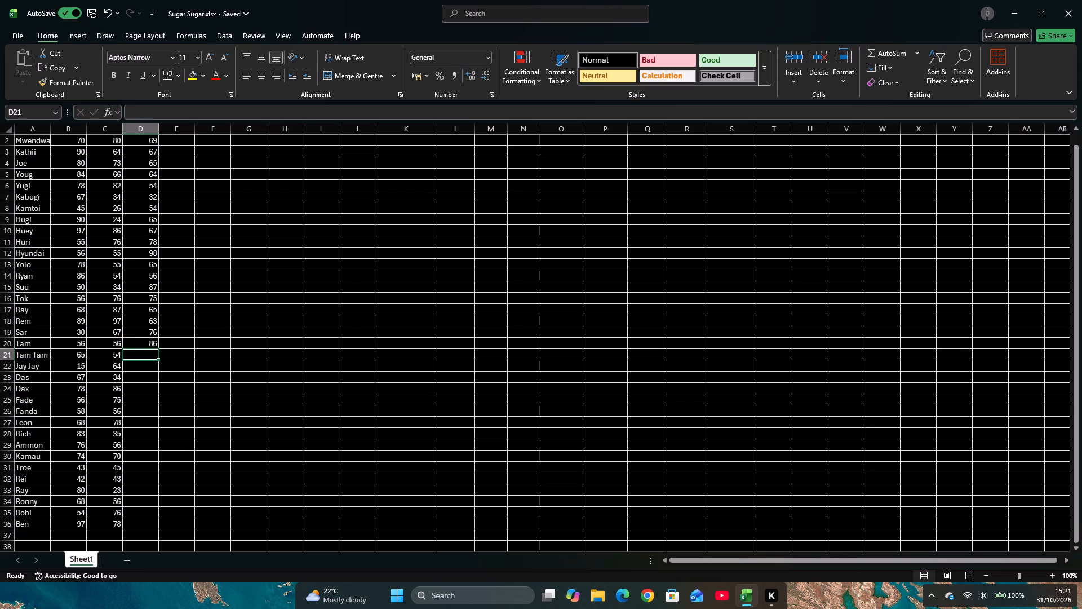
{"action": "type", "text": "64"}
{"action": "key", "text": "Down"}
{"action": "type", "text": "56"}
{"action": "key", "text": "Down"}
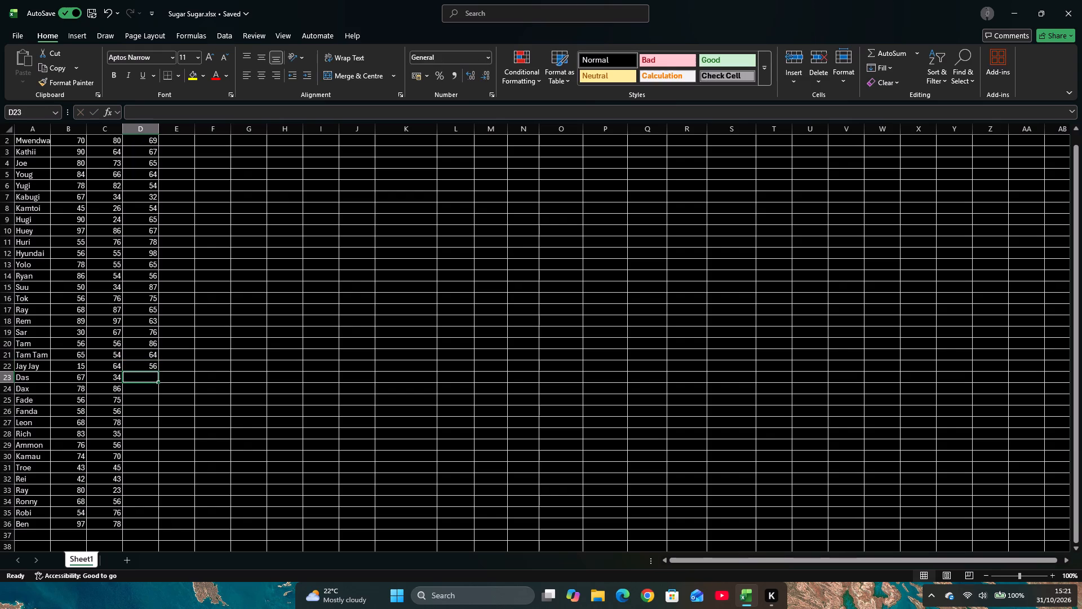
Enter the marks 34, 76, 98 and 65 in cells D23 to D26, for Das, Dax, Fade and Fanda.
{"action": "type", "text": "34"}
{"action": "key", "text": "Down"}
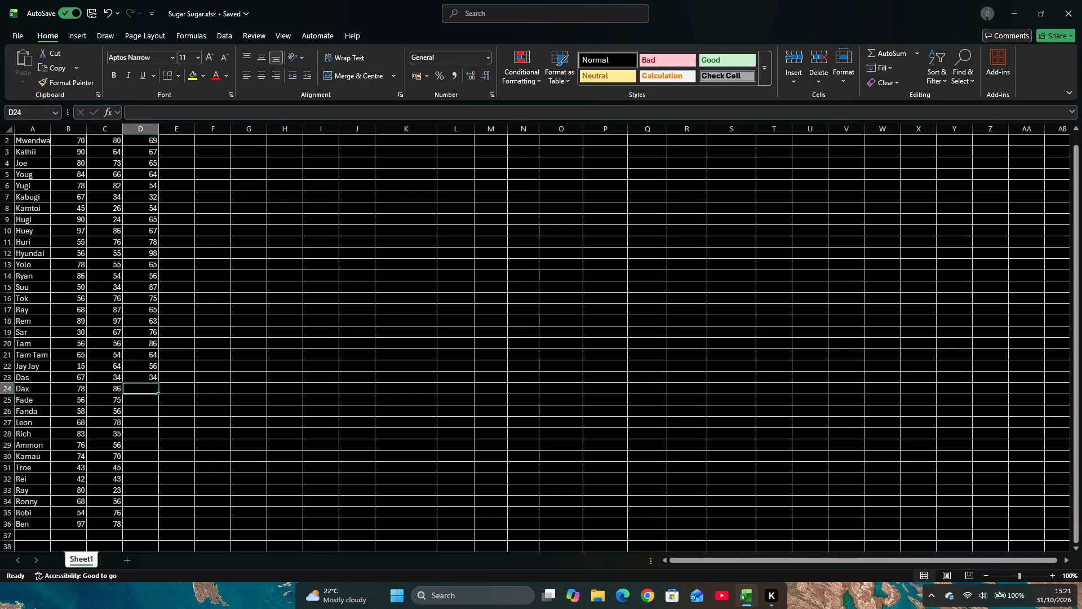
{"action": "type", "text": "76"}
{"action": "key", "text": "Down"}
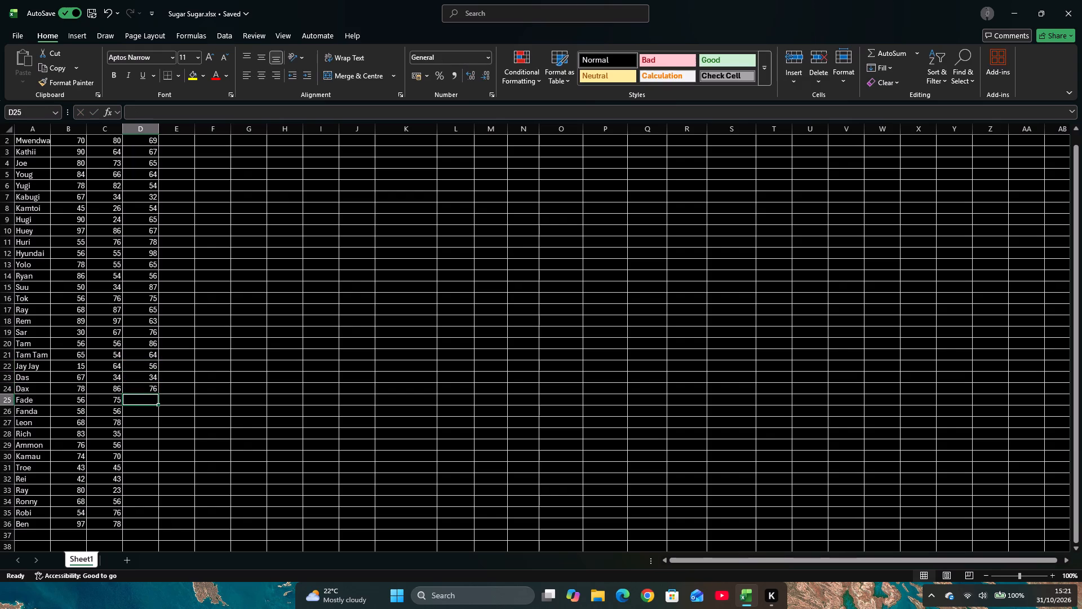
{"action": "type", "text": "98"}
{"action": "key", "text": "Down"}
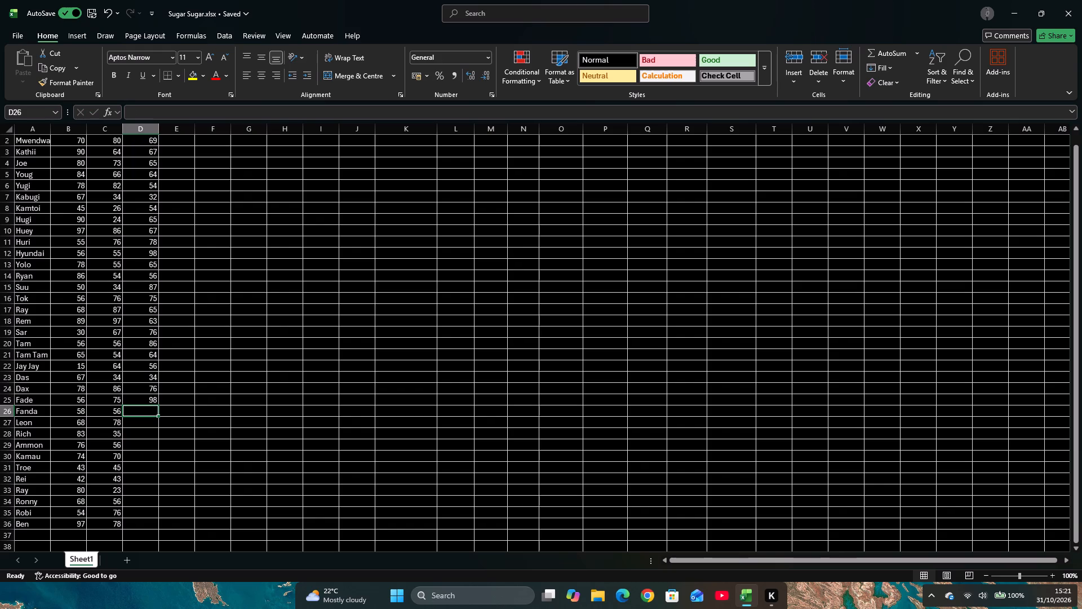
{"action": "type", "text": "65"}
{"action": "key", "text": "Down"}
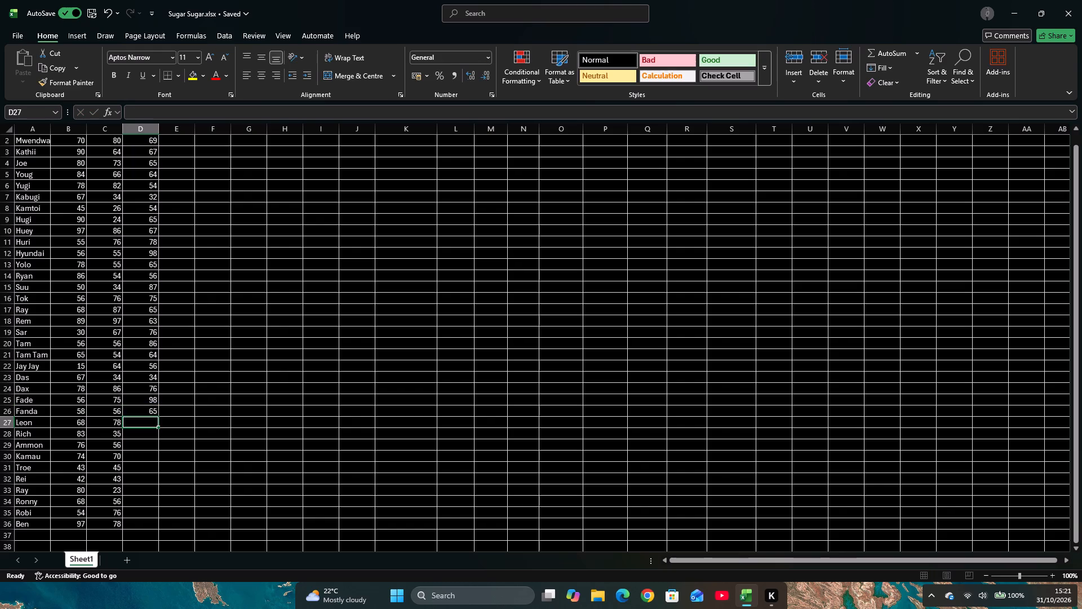
Enter the marks 34, 34, 54 and 55 in cells D27 to D30, for Leon, Rich, Ammon and Kamau.
{"action": "type", "text": "34"}
{"action": "key", "text": "Down"}
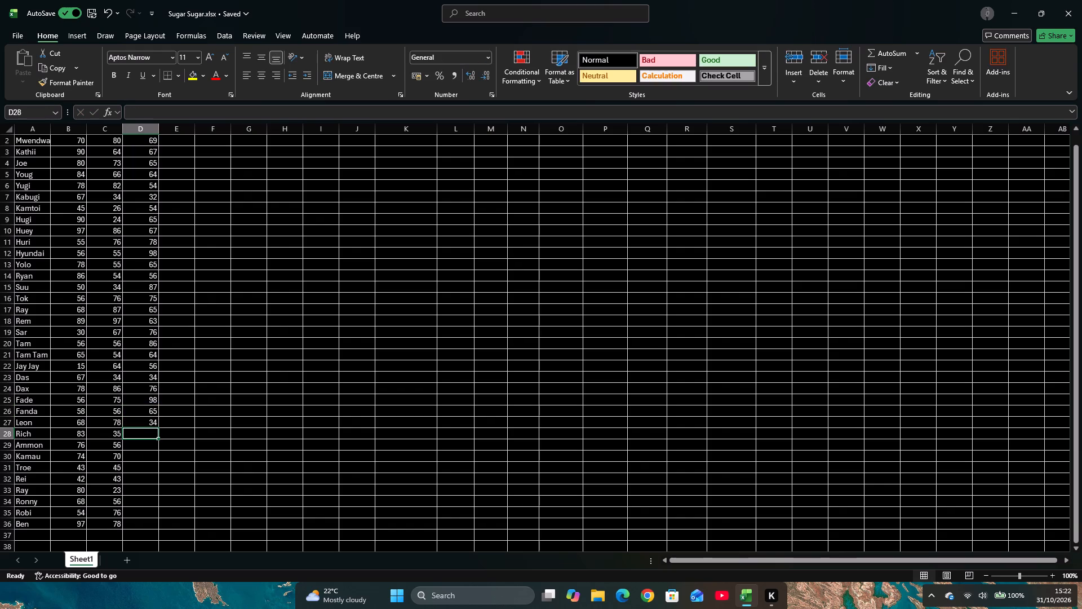
{"action": "type", "text": "34"}
{"action": "key", "text": "Down"}
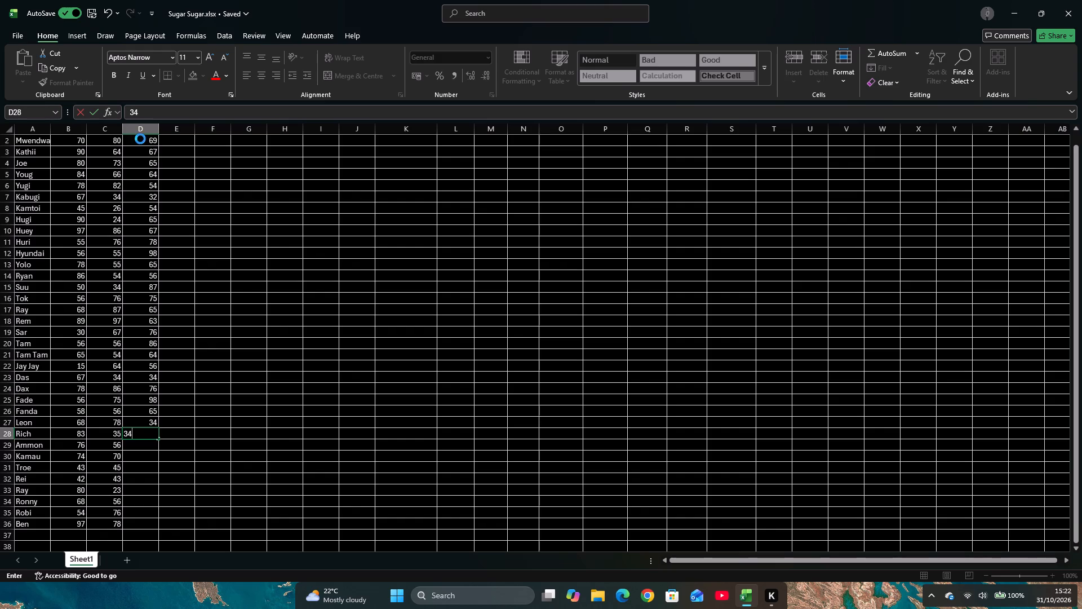
{"action": "type", "text": "54"}
{"action": "key", "text": "Down"}
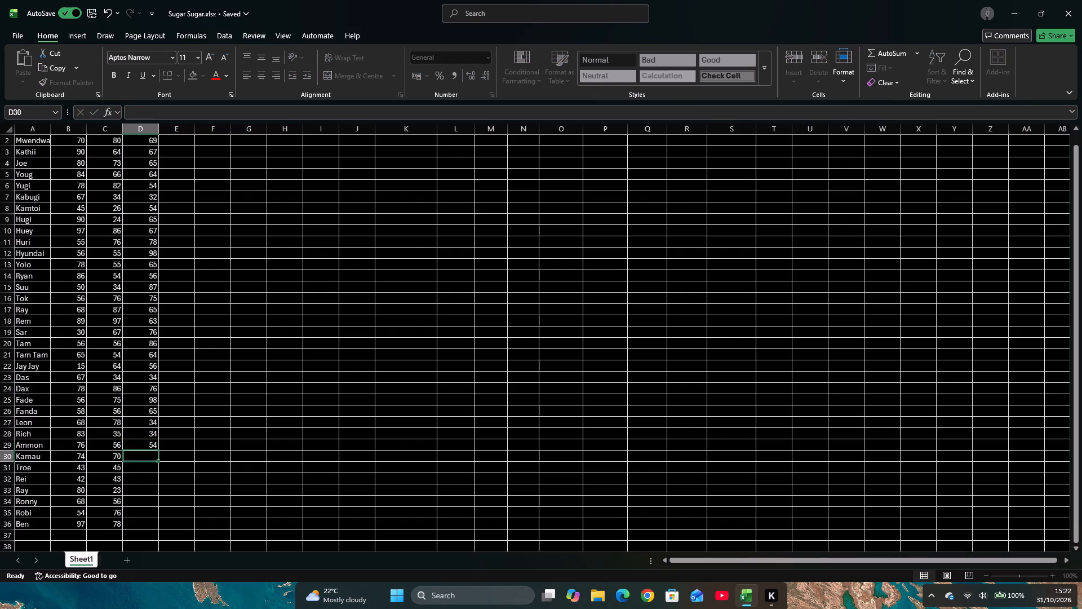
{"action": "key", "text": "6"}
{"action": "key", "text": "2"}
{"action": "key", "text": "Down"}
{"action": "key", "text": "Up"}
{"action": "type", "text": "55"}
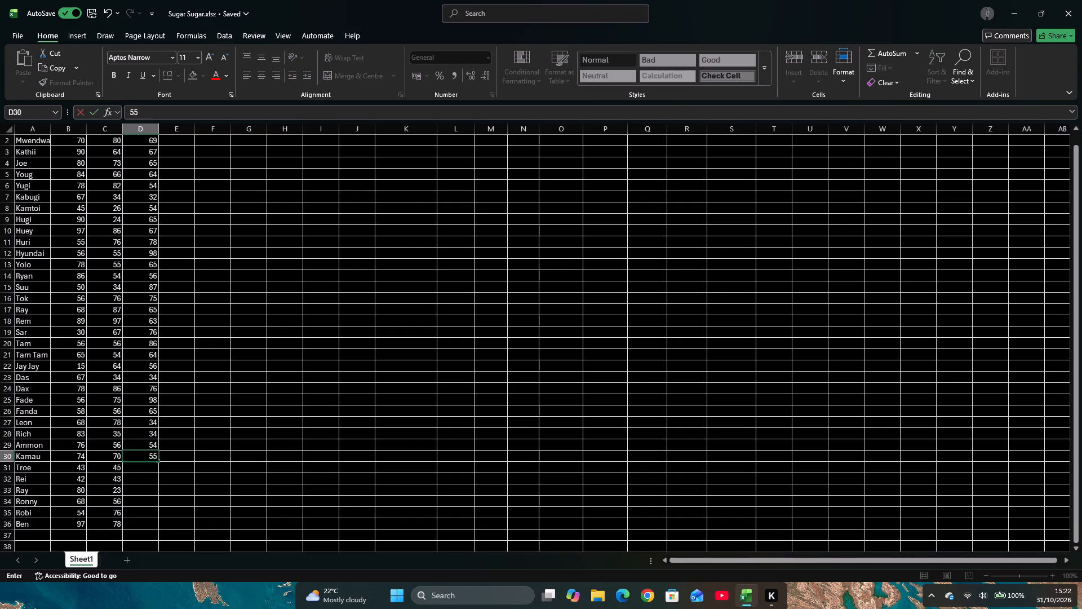
{"action": "key", "text": "Down"}
Enter the marks 70, 71, 73, 75, 87 and 45 in cells D31 to D36, for Troe through Ben.
{"action": "type", "text": "70"}
{"action": "key", "text": "Down"}
{"action": "key", "text": "7"}
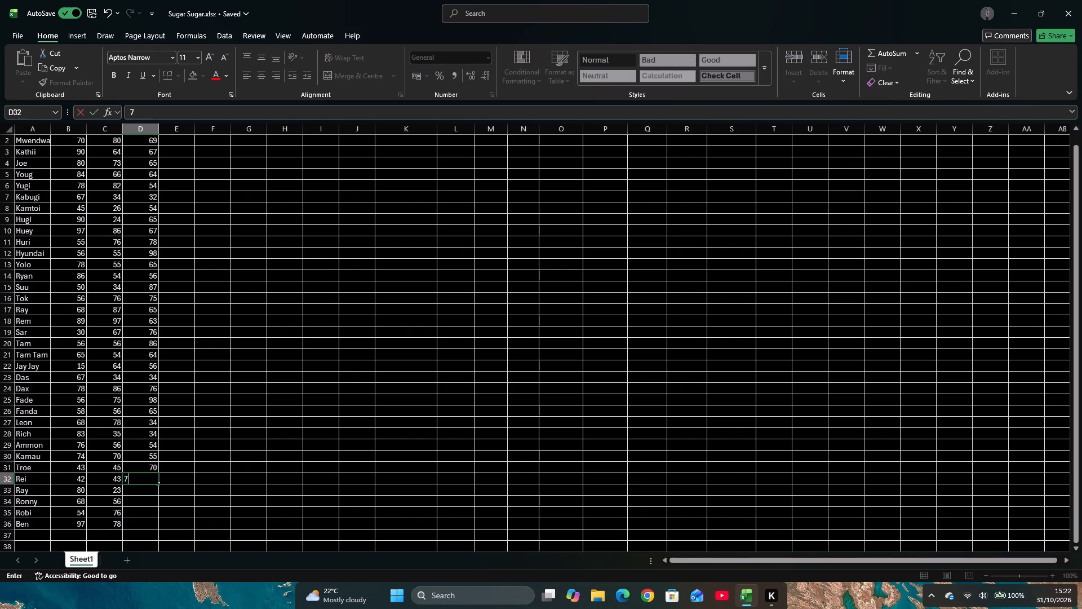
{"action": "key", "text": "1"}
{"action": "key", "text": "Down"}
{"action": "type", "text": "73"}
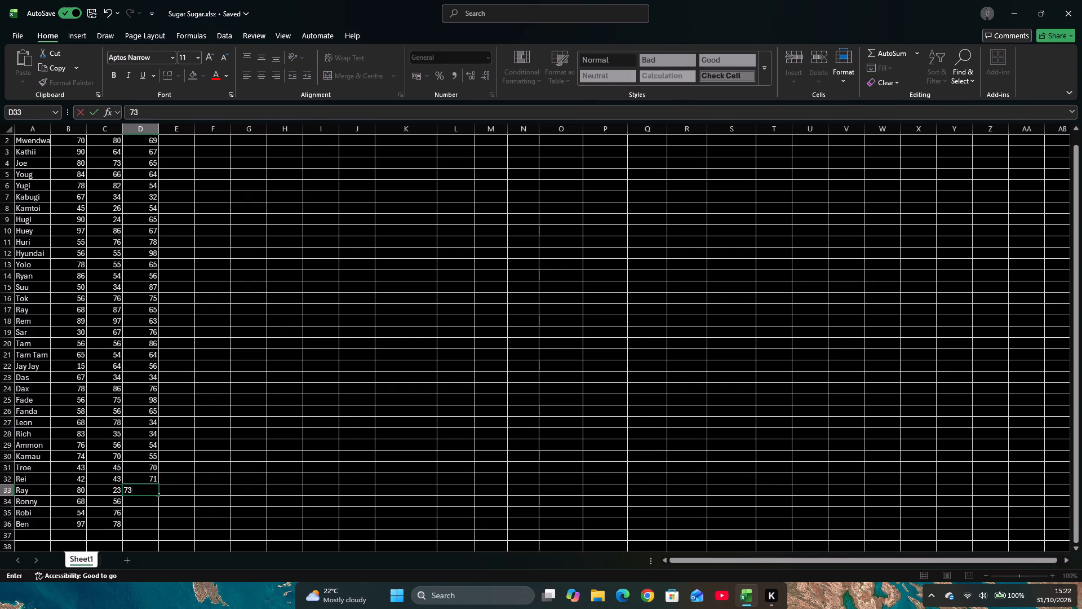
{"action": "key", "text": "Down"}
{"action": "type", "text": "75"}
{"action": "key", "text": "Down"}
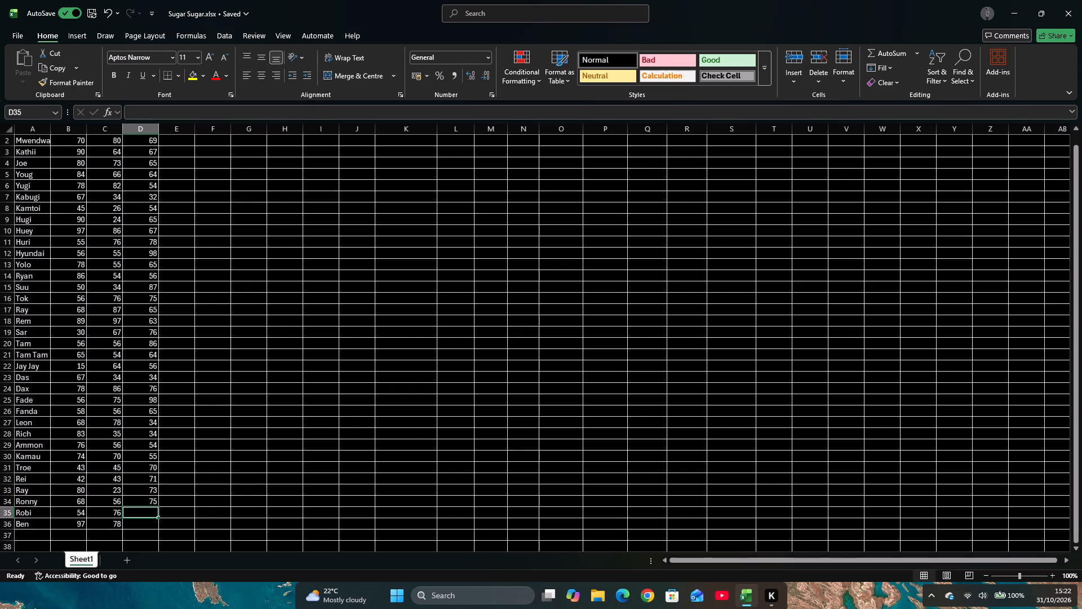
{"action": "type", "text": "87"}
{"action": "key", "text": "Down"}
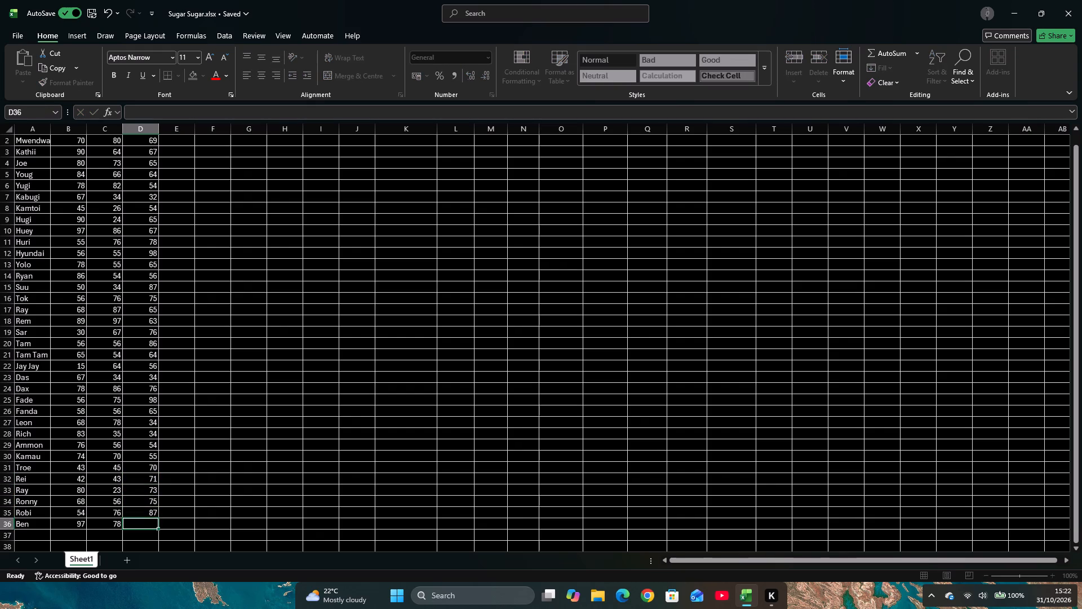
{"action": "type", "text": "45"}
Enter Mwendwa's Chemistry mark of 76 in cell E2.
{"action": "scroll", "coordinate": [183, 194], "scroll_direction": "up", "scroll_amount": 2}
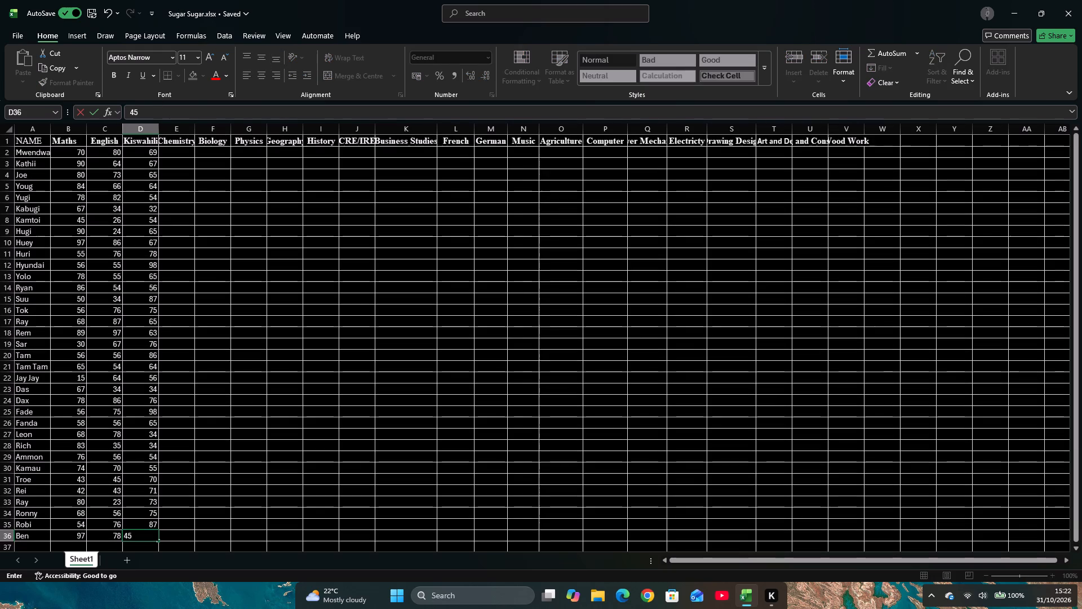
{"action": "scroll", "coordinate": [181, 196], "scroll_direction": "up", "scroll_amount": 3}
{"action": "left_click", "coordinate": [188, 154]}
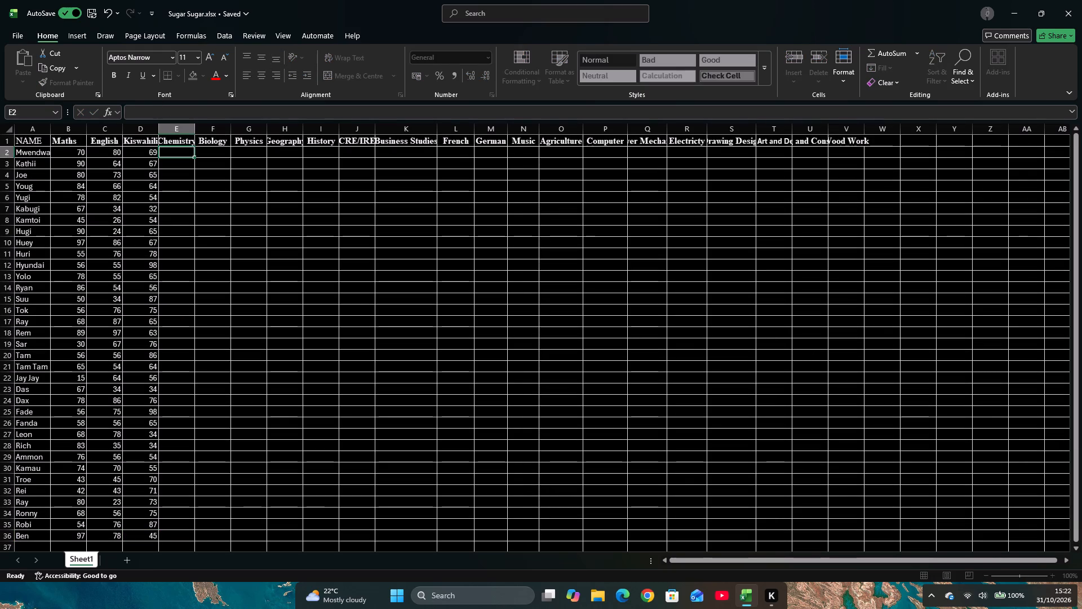
{"action": "type", "text": "76"}
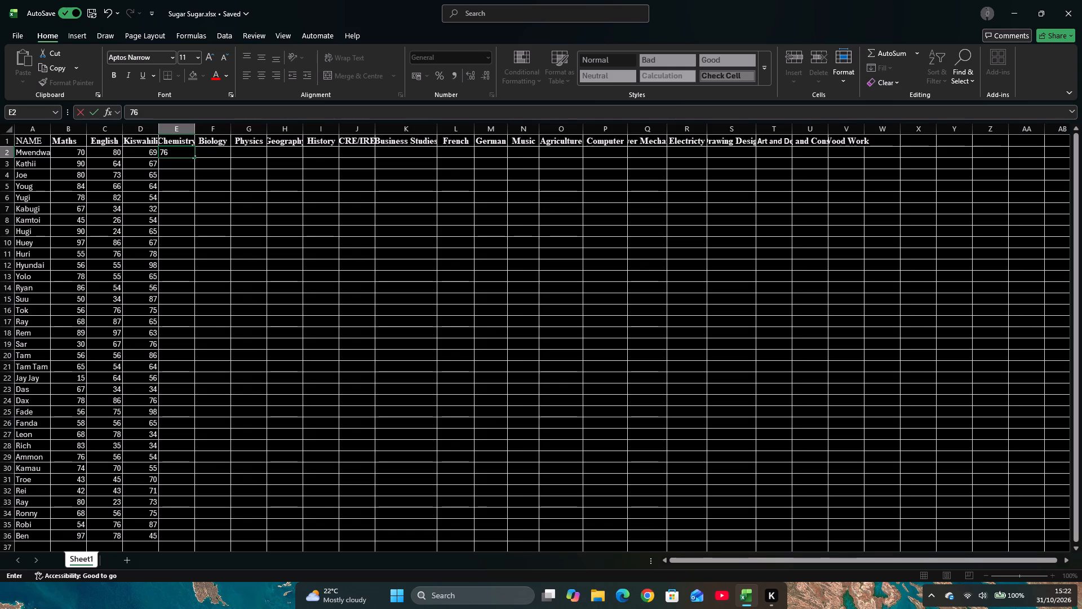
Add the column header Subjects in cell W1, after Wood Work.
{"action": "left_click", "coordinate": [879, 140]}
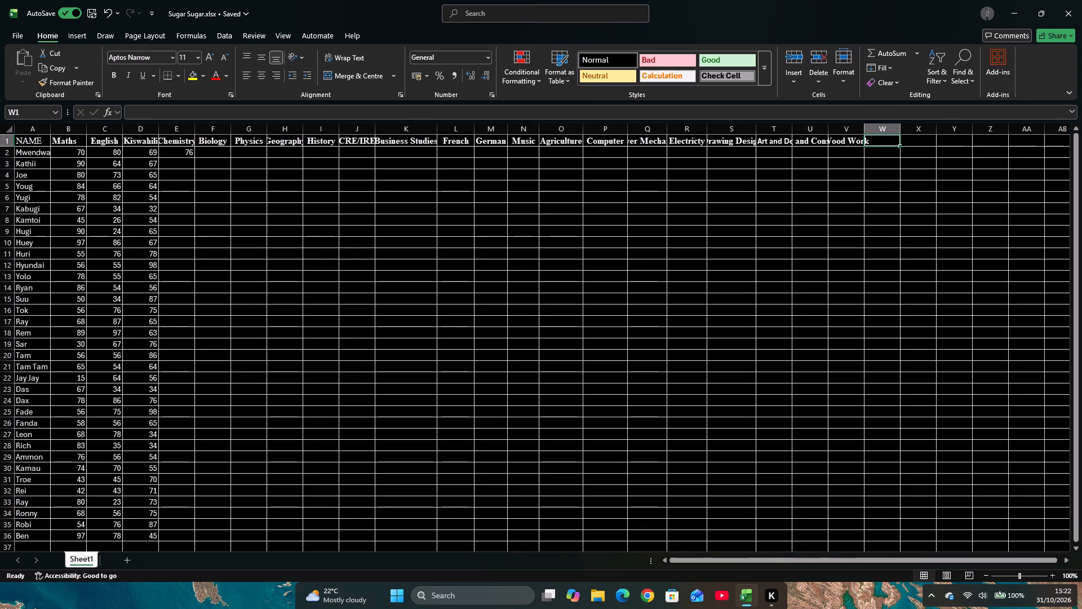
{"action": "key", "text": "shift+s"}
{"action": "type", "text": "ubjects"}
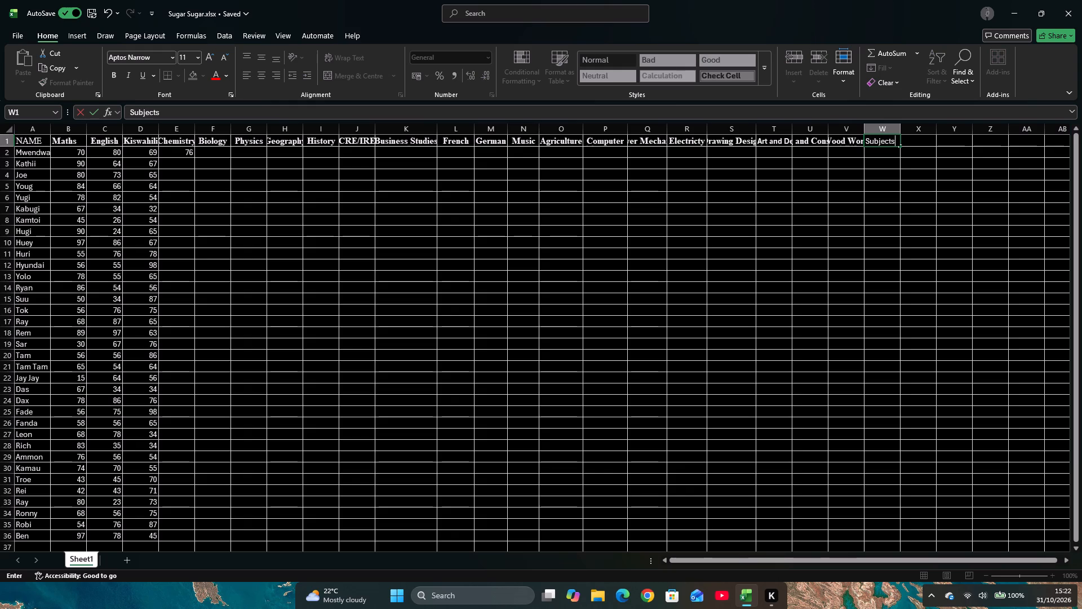
Enter =COUN in cell W2 as the beginning of a COUNT formula for Mwendwa's subjects.
{"action": "left_click", "coordinate": [893, 152]}
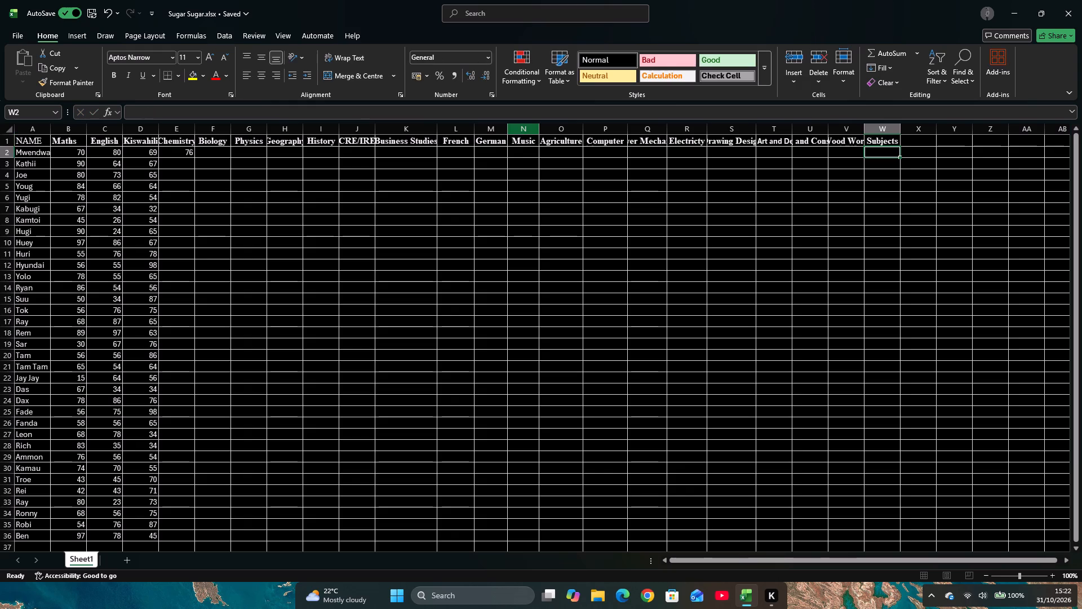
{"action": "left_click", "coordinate": [192, 118]}
{"action": "type", "text": "Count"}
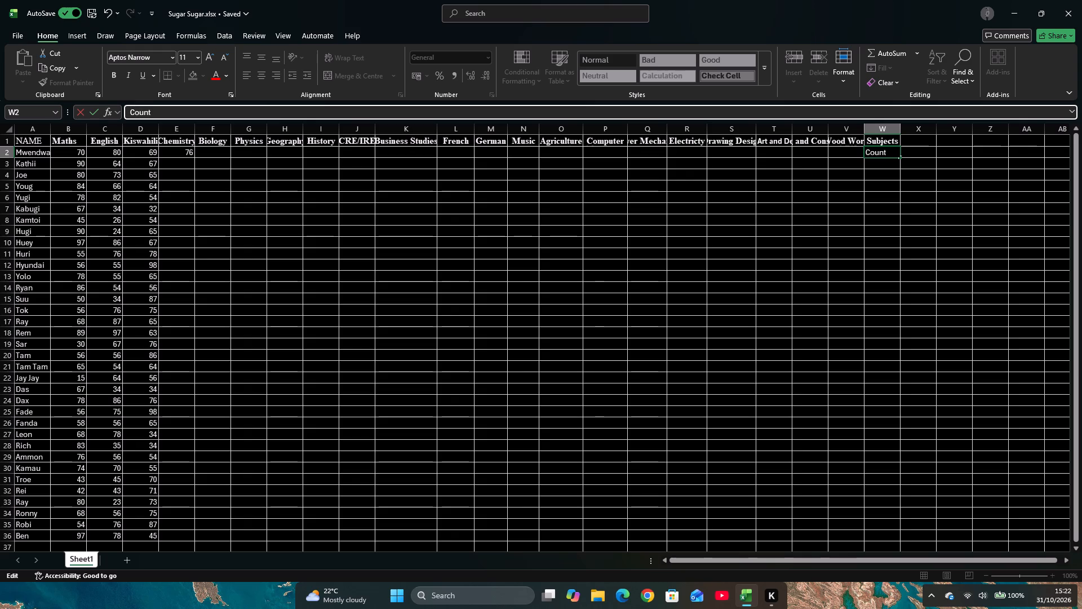
{"action": "key", "text": "BackSpace"}
{"action": "key", "text": "BackSpace"}
{"action": "key", "text": "BackSpace"}
{"action": "key", "text": "BackSpace"}
{"action": "key", "text": "BackSpace"}
{"action": "key", "text": "shift+plus"}
{"action": "key", "text": "BackSpace"}
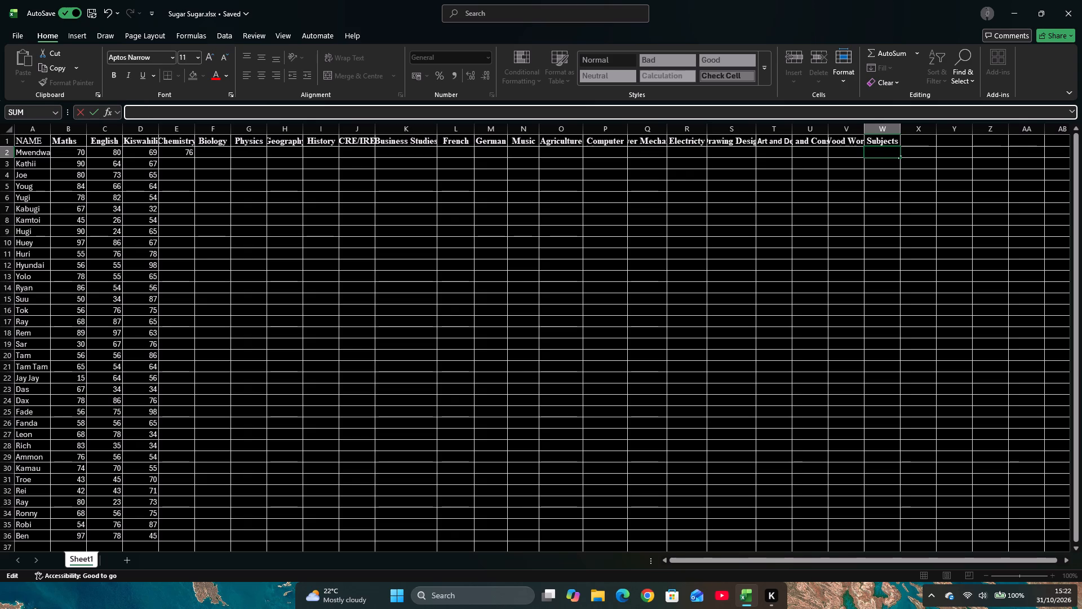
{"action": "key", "text": "equal"}
{"action": "type", "text": "COUN"}
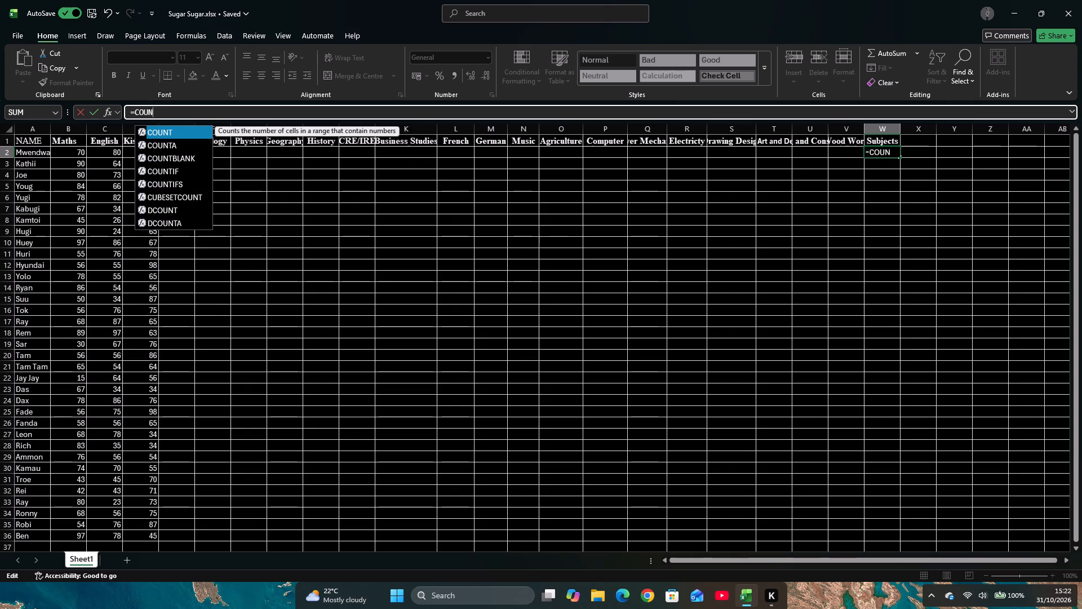
{"action": "key", "text": "Return"}
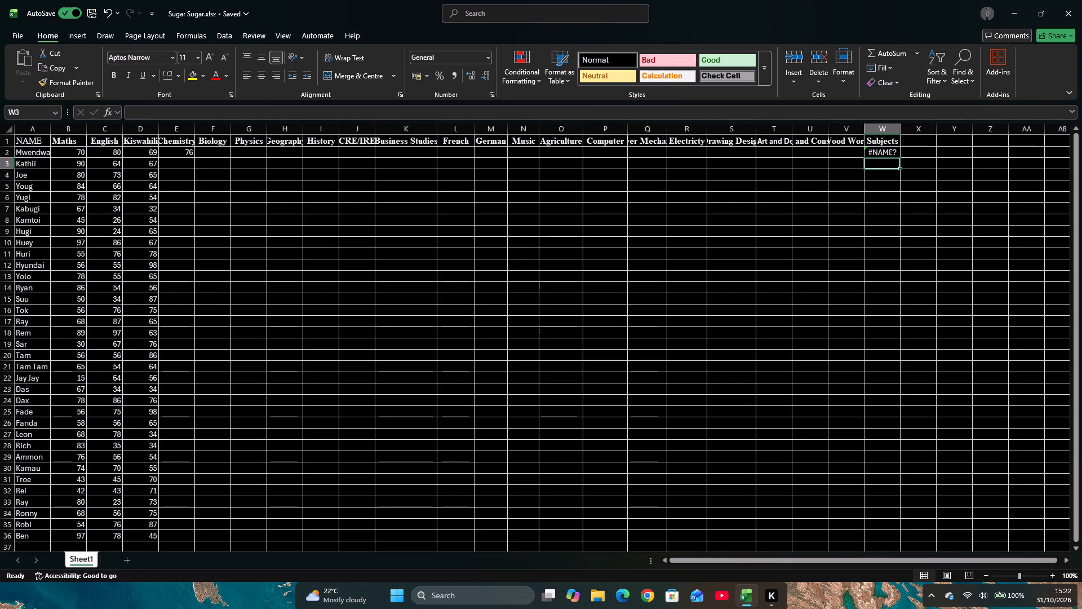
Complete the formula in cell W2 as =COUNT(B2:V2) to count Mwendwa's subject marks.
{"action": "left_click", "coordinate": [896, 154]}
{"action": "left_click", "coordinate": [177, 105]}
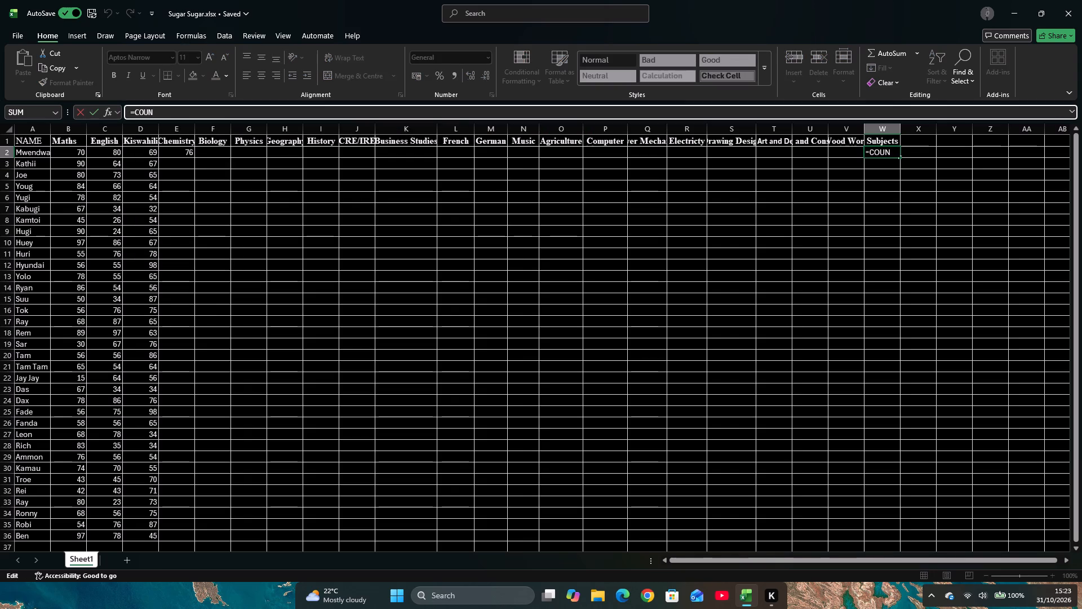
{"action": "key", "text": "t"}
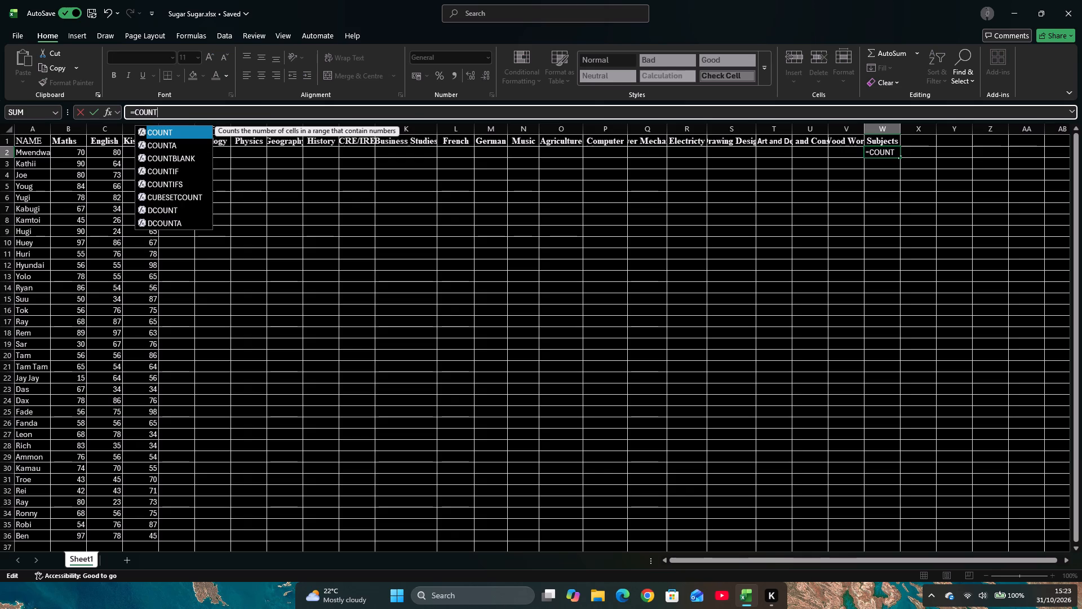
{"action": "key", "text": "shift+parenleft"}
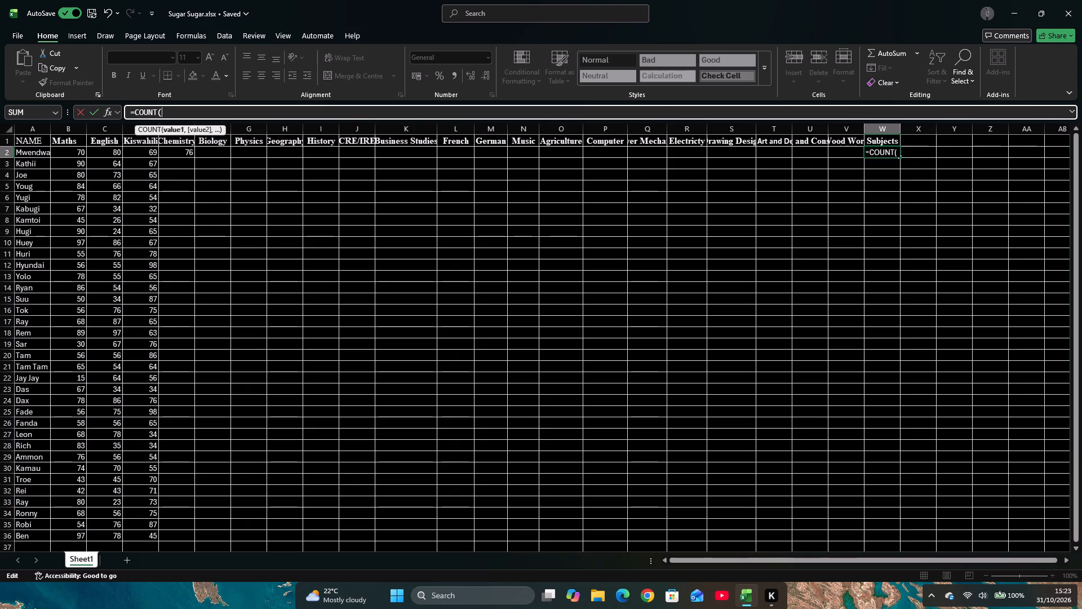
{"action": "key", "text": "n"}
{"action": "key", "text": "BackSpace"}
{"action": "type", "text": "B2"}
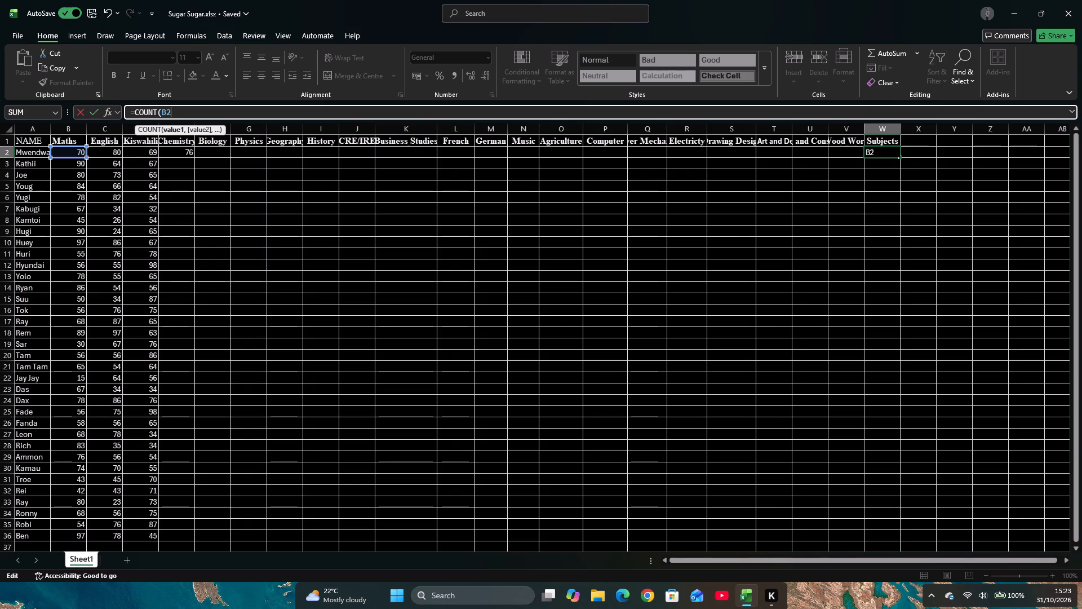
{"action": "key", "text": "shift+colon"}
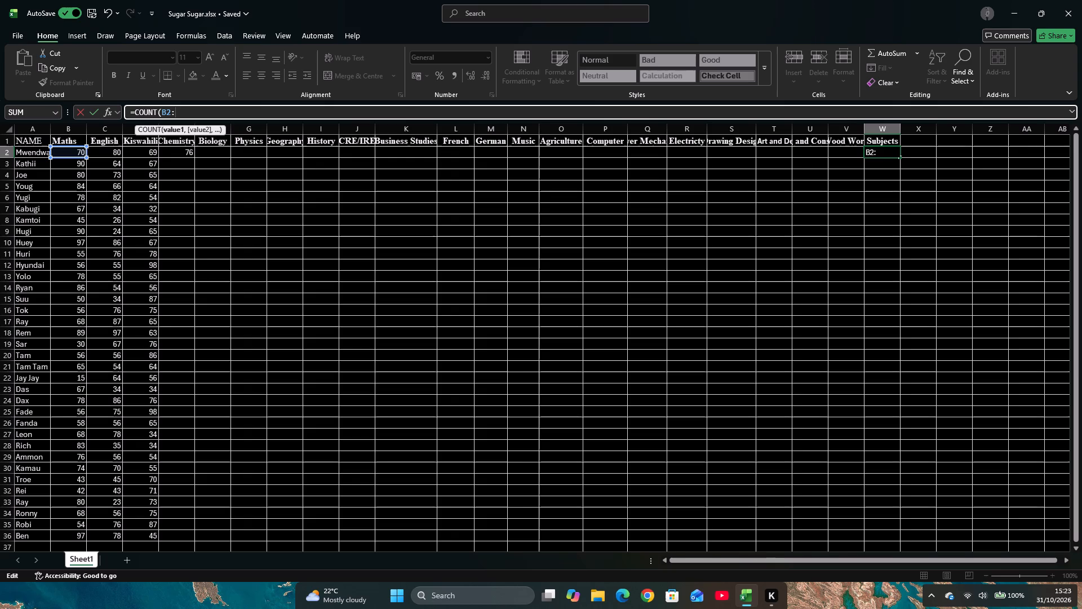
{"action": "type", "text": "V2"}
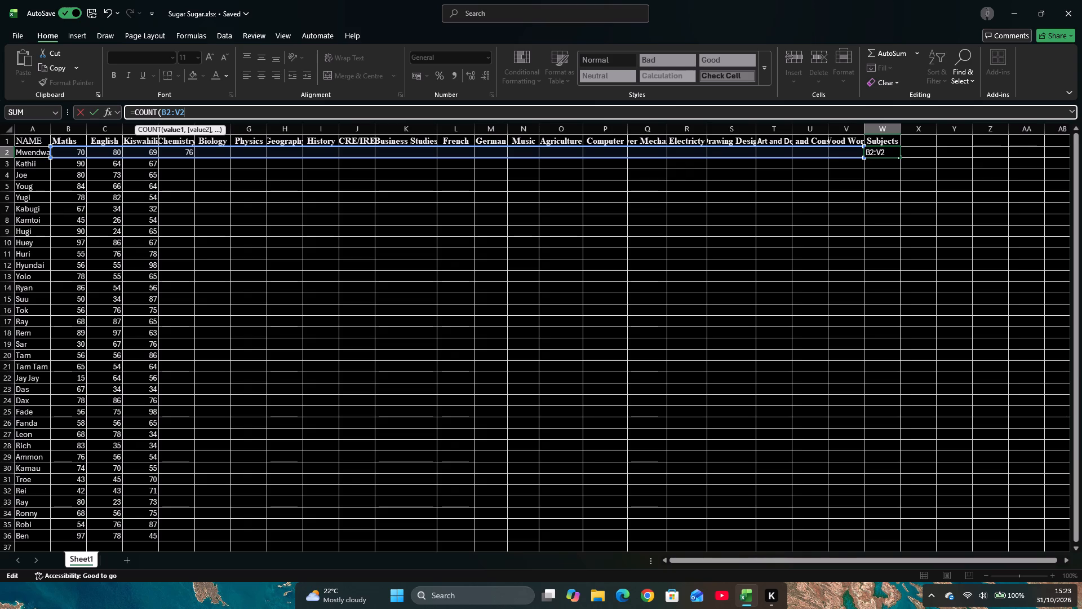
{"action": "key", "text": "0"}
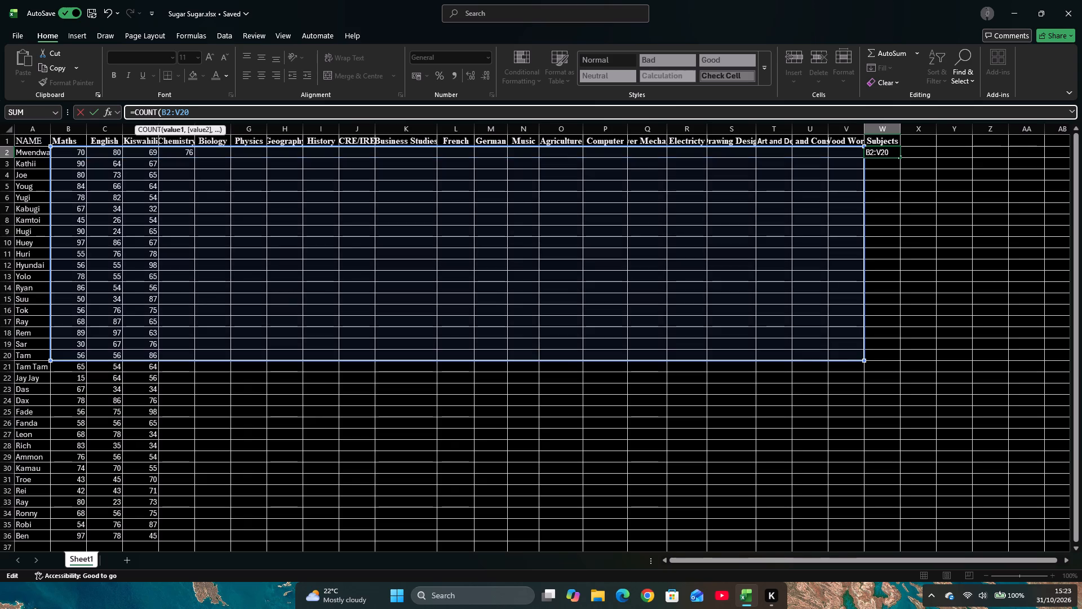
{"action": "key", "text": "BackSpace"}
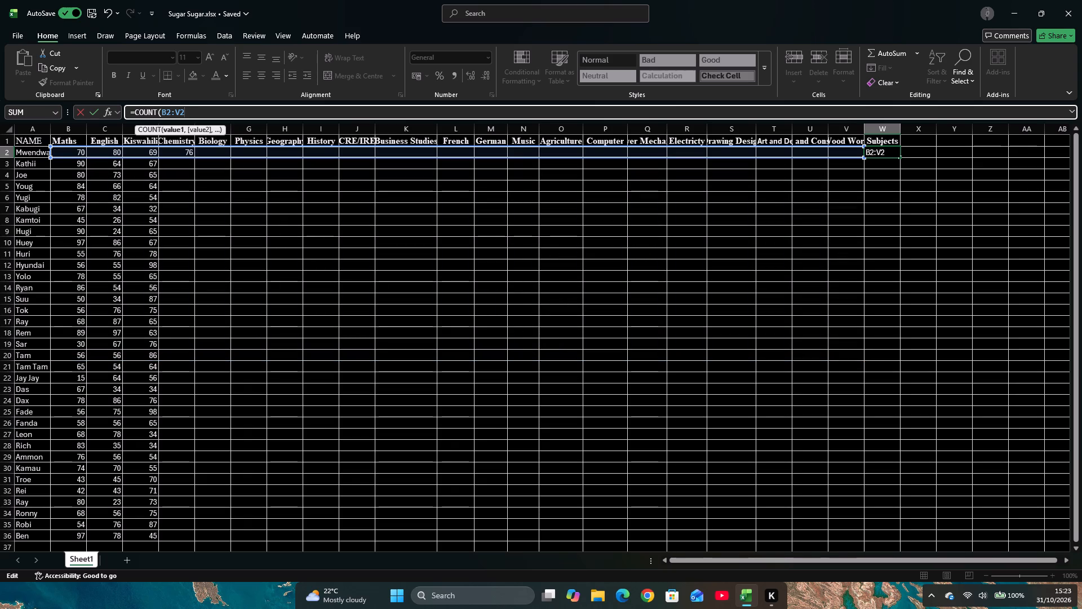
{"action": "key", "text": "shift+parenright"}
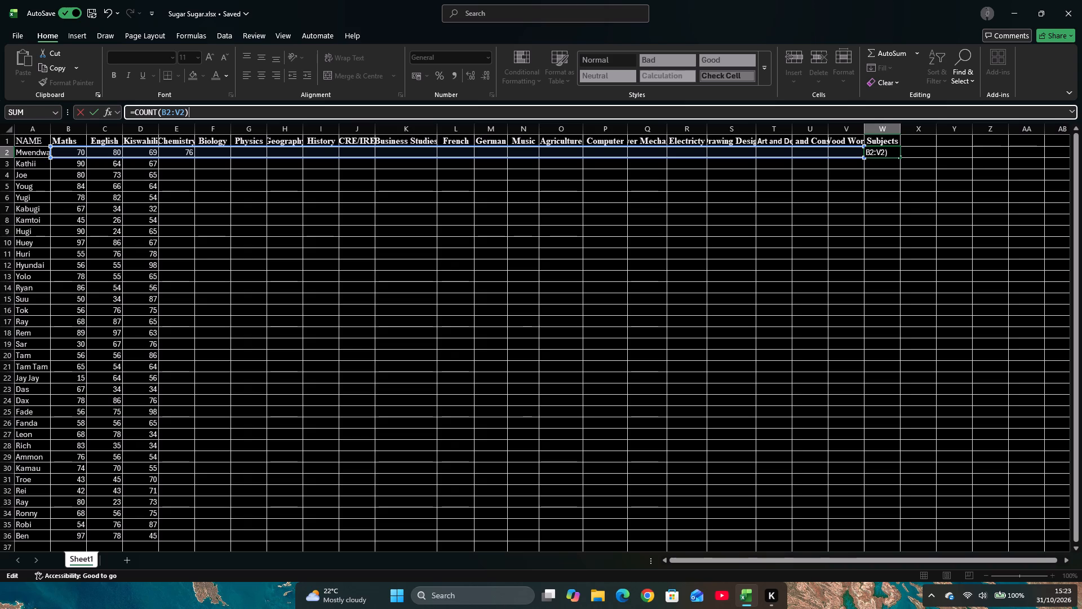
{"action": "key", "text": "Return"}
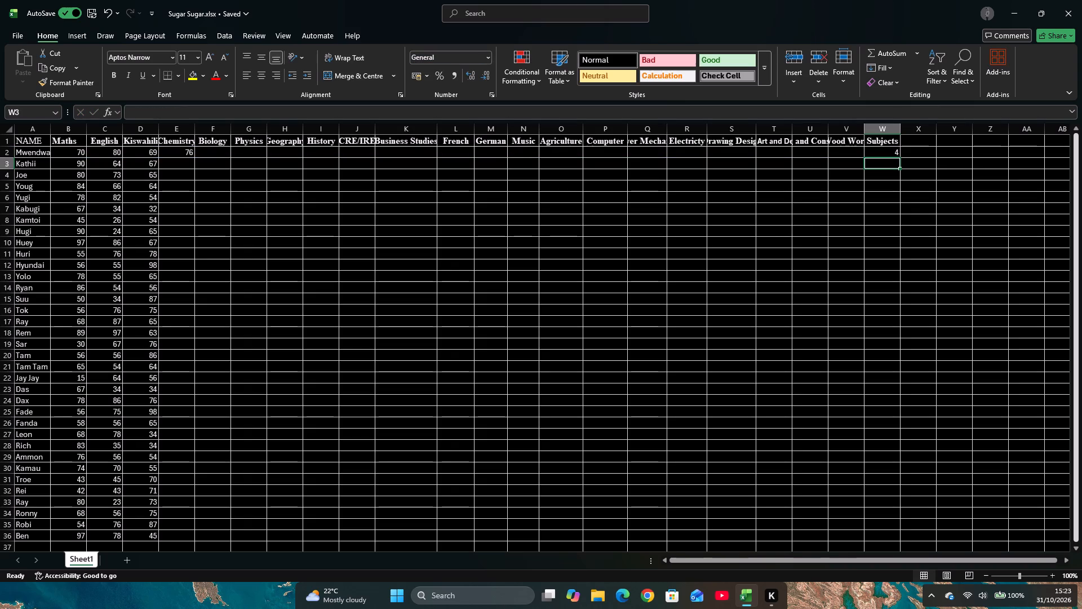
Fill the COUNT formula from cell W2 down the Subjects column to Ben's row, W36.
{"action": "left_click", "coordinate": [880, 154]}
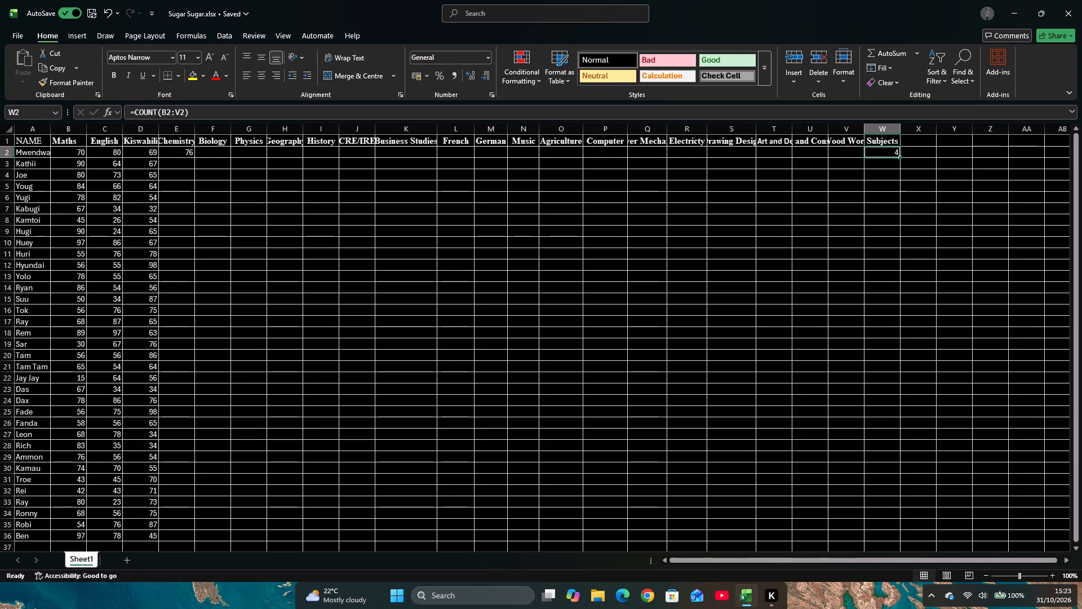
{"action": "left_click_drag", "start_coordinate": [900, 157], "coordinate": [898, 562]}
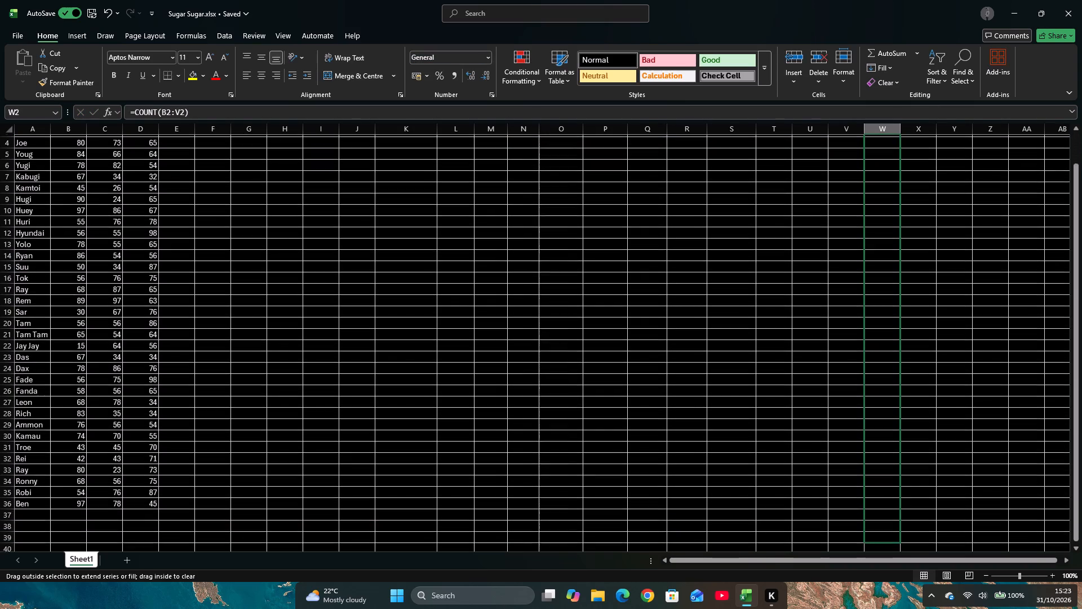
{"action": "left_click_drag", "start_coordinate": [898, 562], "coordinate": [899, 500]}
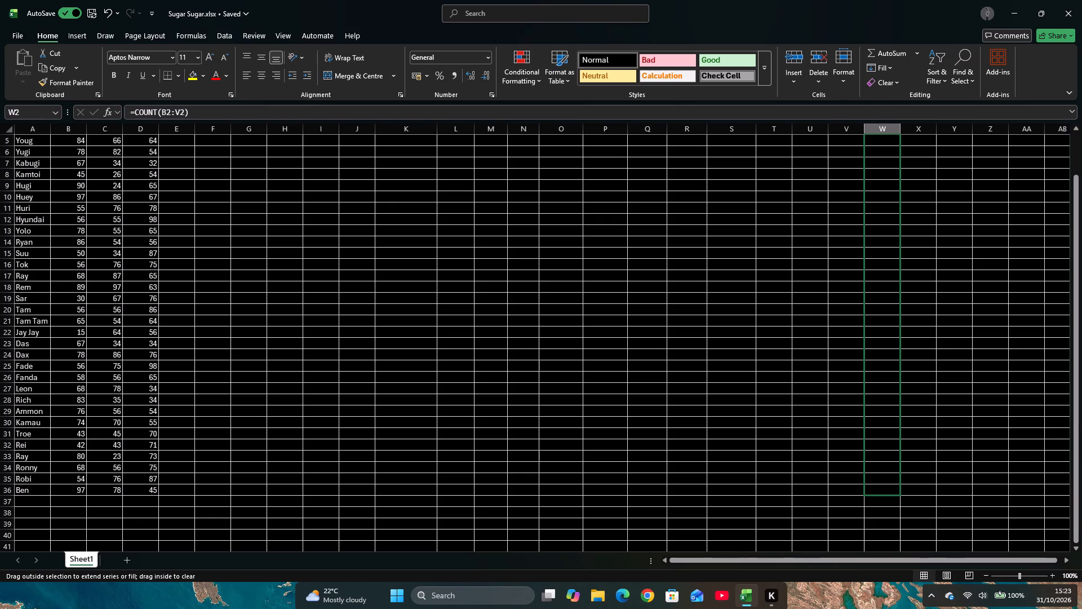
{"action": "left_click_drag", "start_coordinate": [899, 500], "coordinate": [899, 501]}
{"action": "left_click_drag", "start_coordinate": [899, 501], "coordinate": [899, 505]}
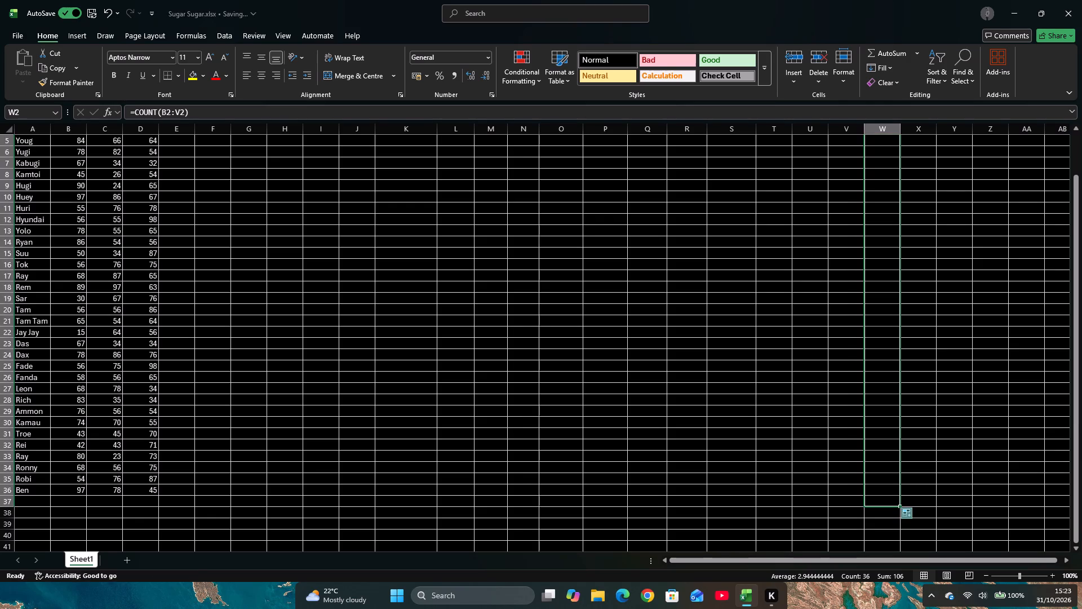
{"action": "left_click", "coordinate": [900, 504]}
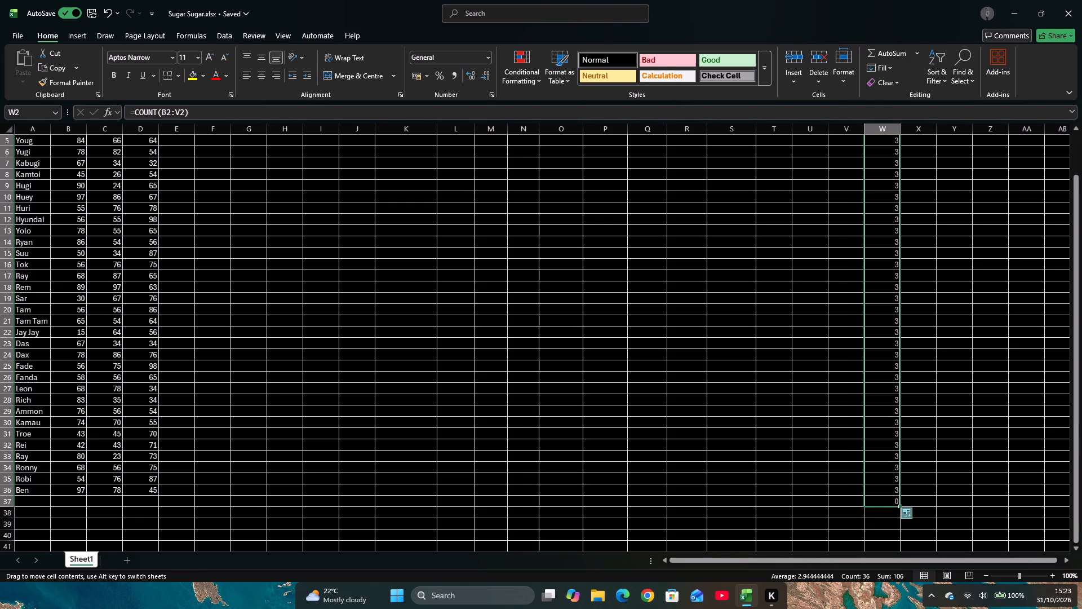
{"action": "left_click_drag", "start_coordinate": [899, 506], "coordinate": [899, 495]}
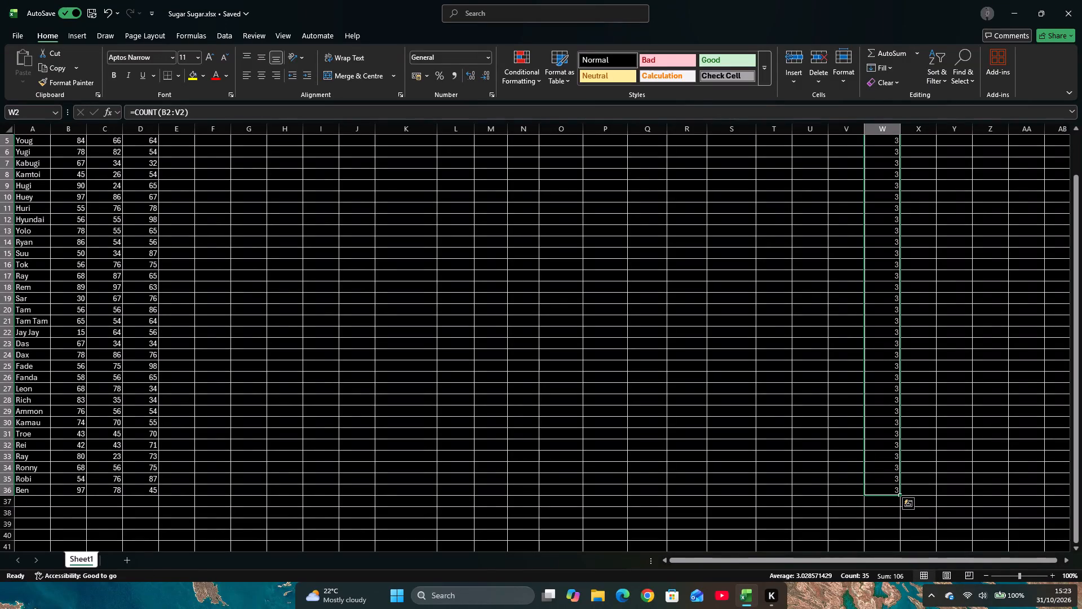
{"action": "scroll", "coordinate": [568, 396], "scroll_direction": "up", "scroll_amount": 2}
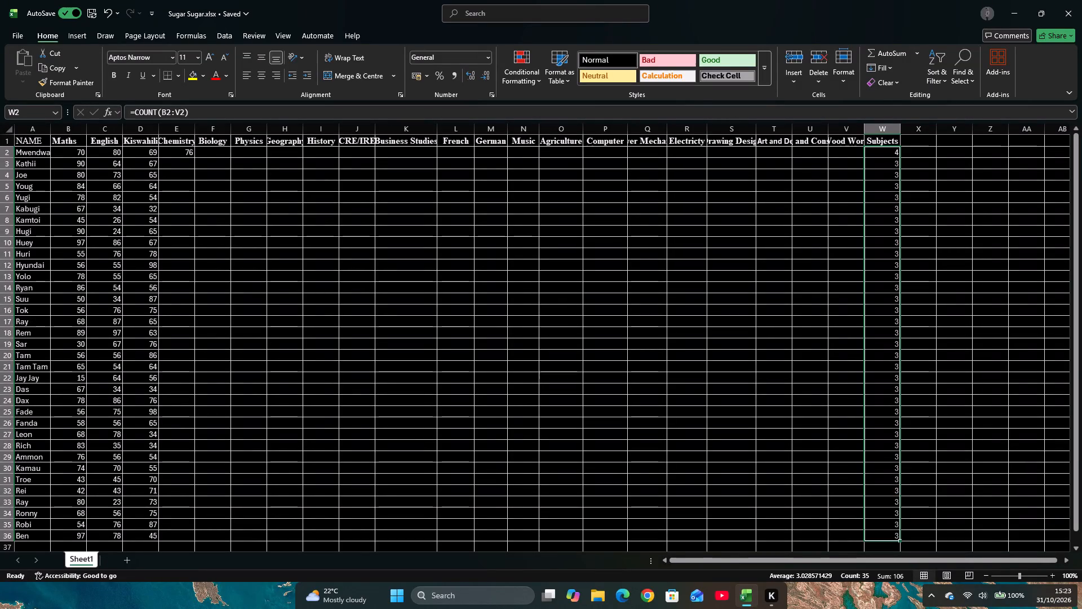
Enter the Chemistry marks 67, 65 and 76 for Kathii, Joe and Youg in cells E3 to E5.
{"action": "left_click", "coordinate": [176, 165]}
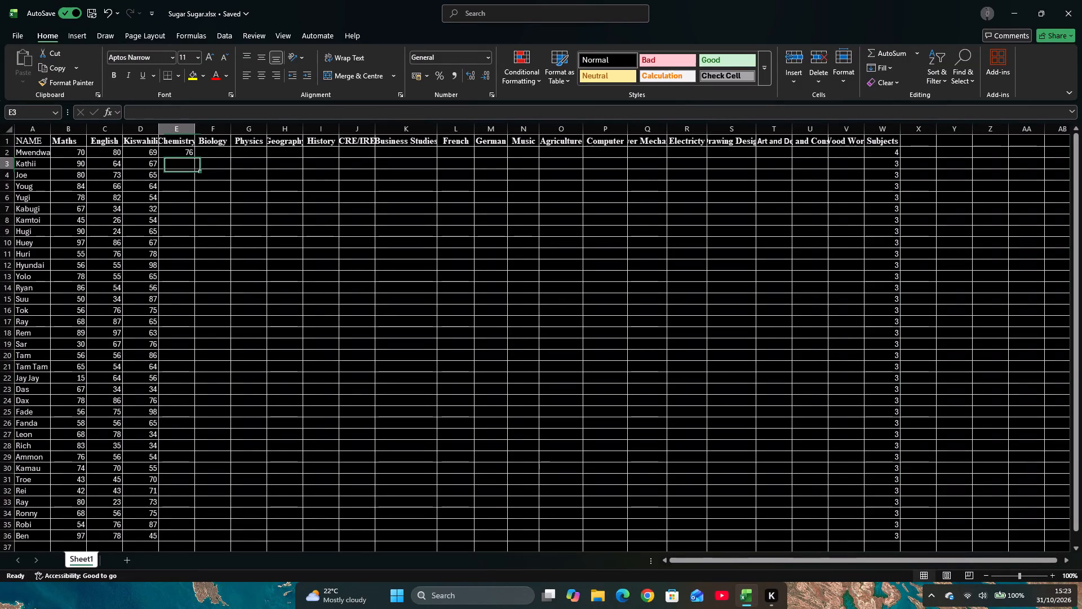
{"action": "type", "text": "67"}
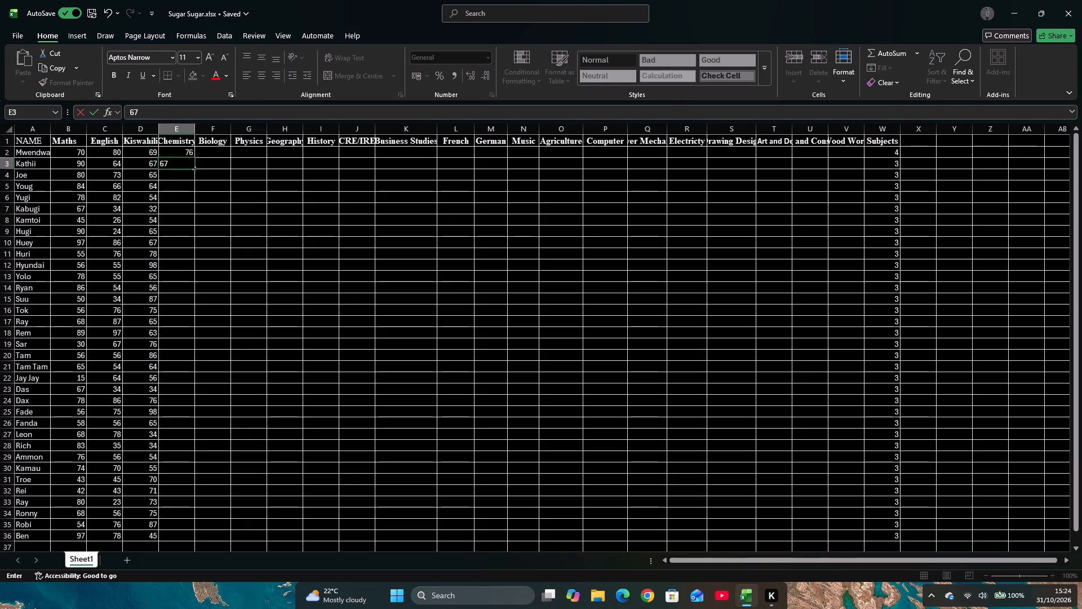
{"action": "key", "text": "Down"}
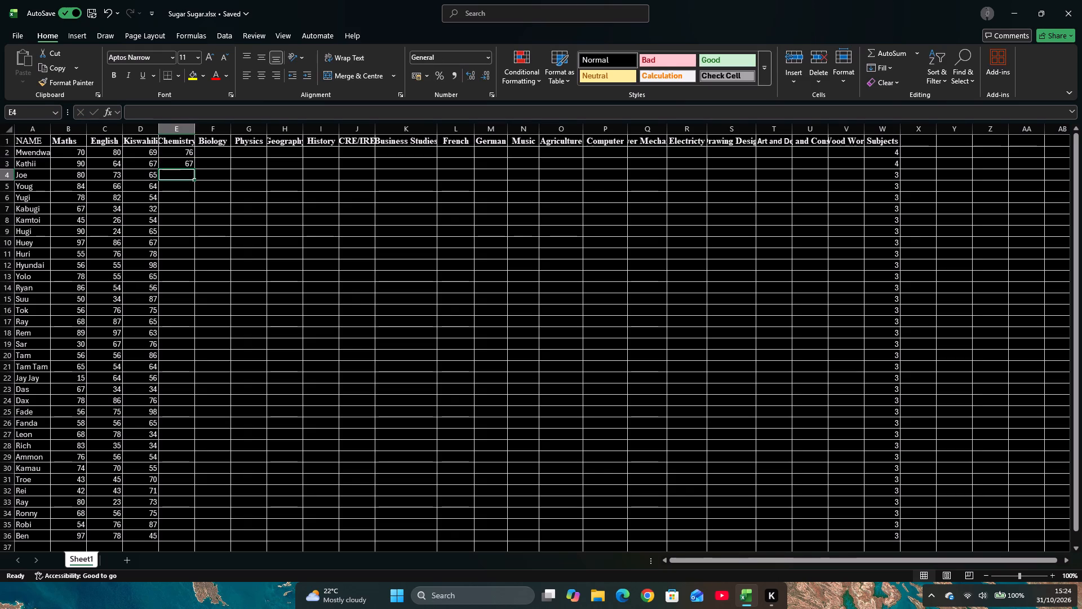
{"action": "type", "text": "65"}
{"action": "key", "text": "Down"}
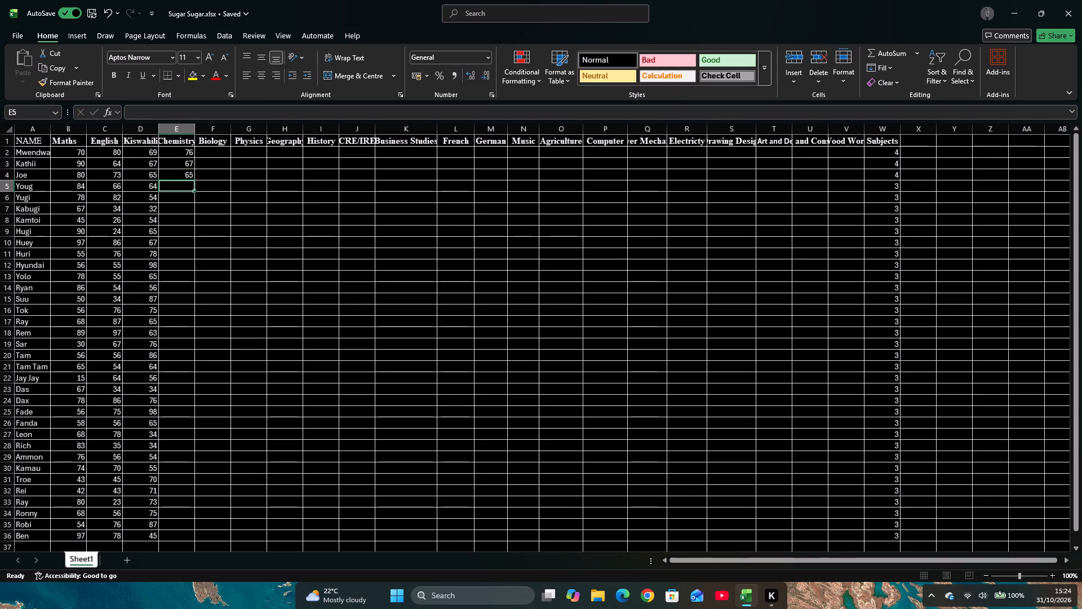
{"action": "type", "text": "76"}
{"action": "key", "text": "Down"}
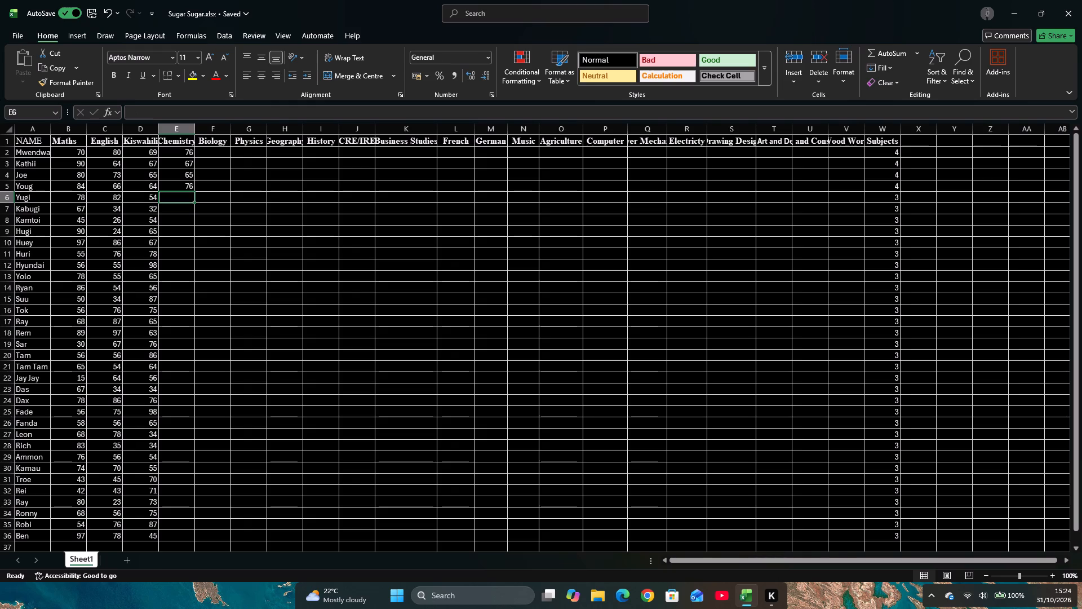
Add the column header Total in cell X1, after Subjects.
{"action": "left_click", "coordinate": [925, 141]}
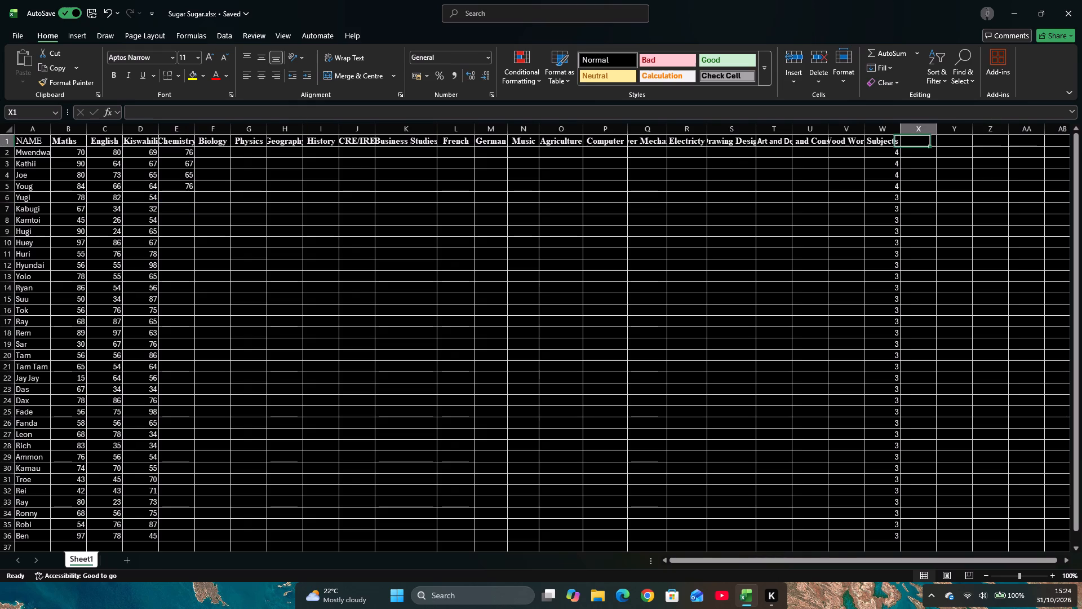
{"action": "type", "text": "tOTAL"}
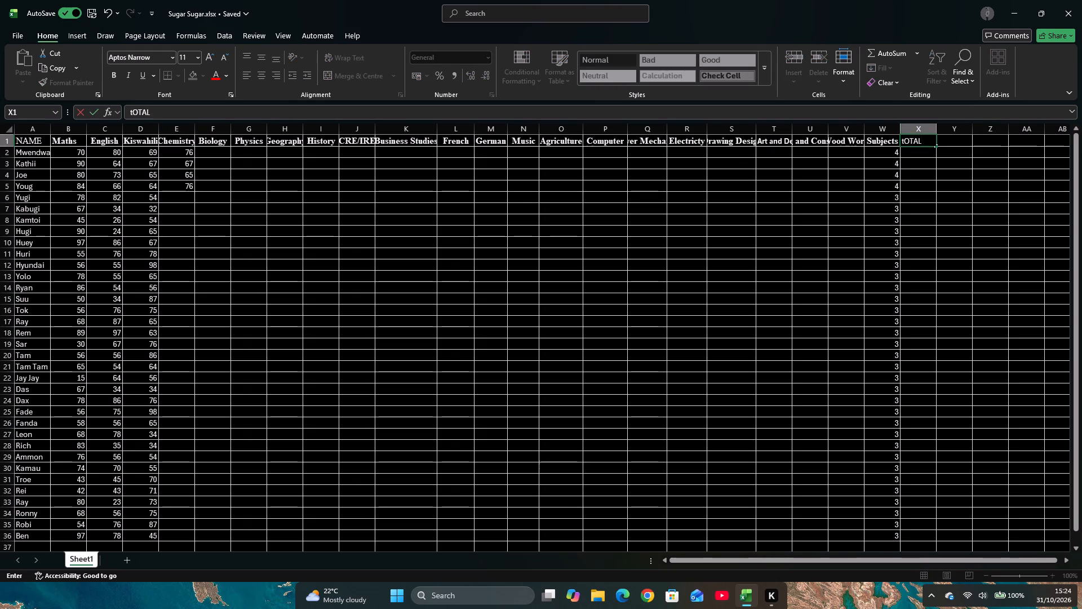
{"action": "left_click_drag", "start_coordinate": [933, 144], "coordinate": [886, 139]}
{"action": "key", "text": "shift+t"}
{"action": "key", "text": "BackSpace"}
{"action": "key", "text": "t"}
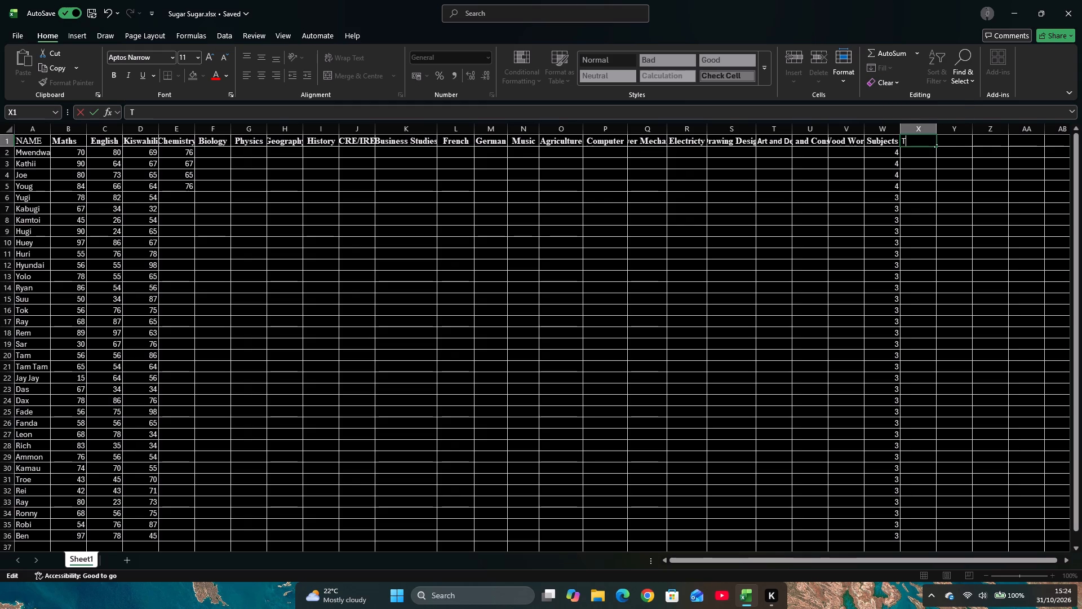
{"action": "type", "text": "ot"}
{"action": "type", "text": "al"}
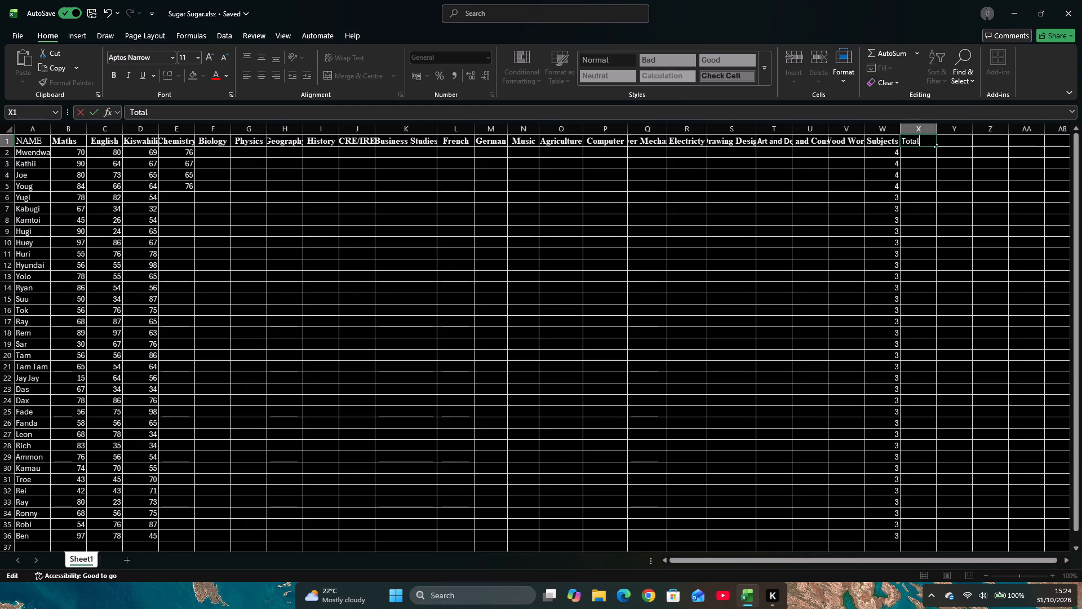
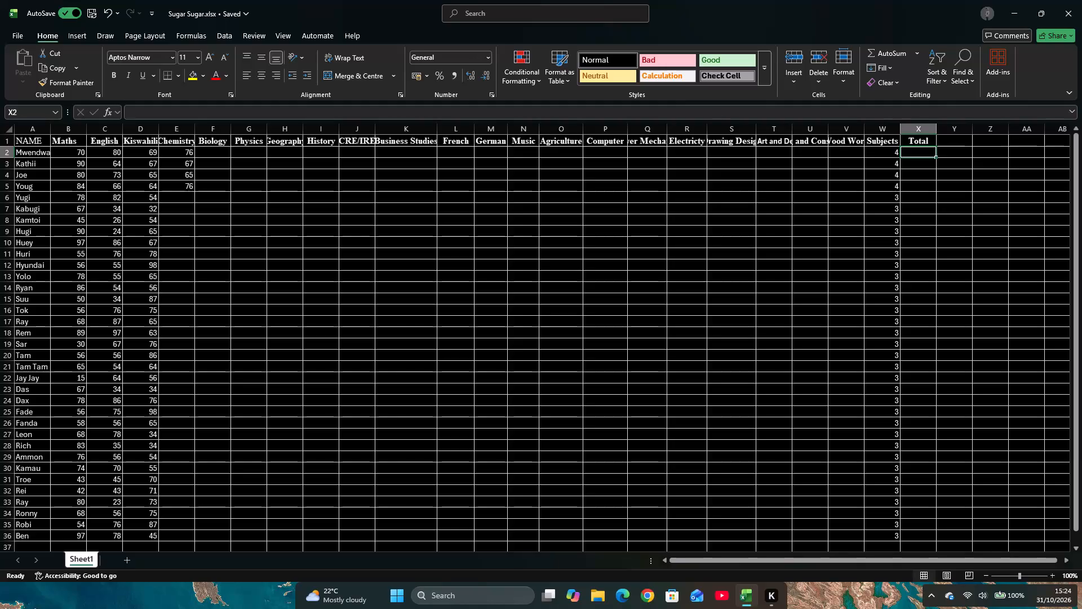
Enter the formula =SUM(B2:V2) in cell X2 to total Mwendwa's subject marks.
{"action": "left_click", "coordinate": [921, 140]}
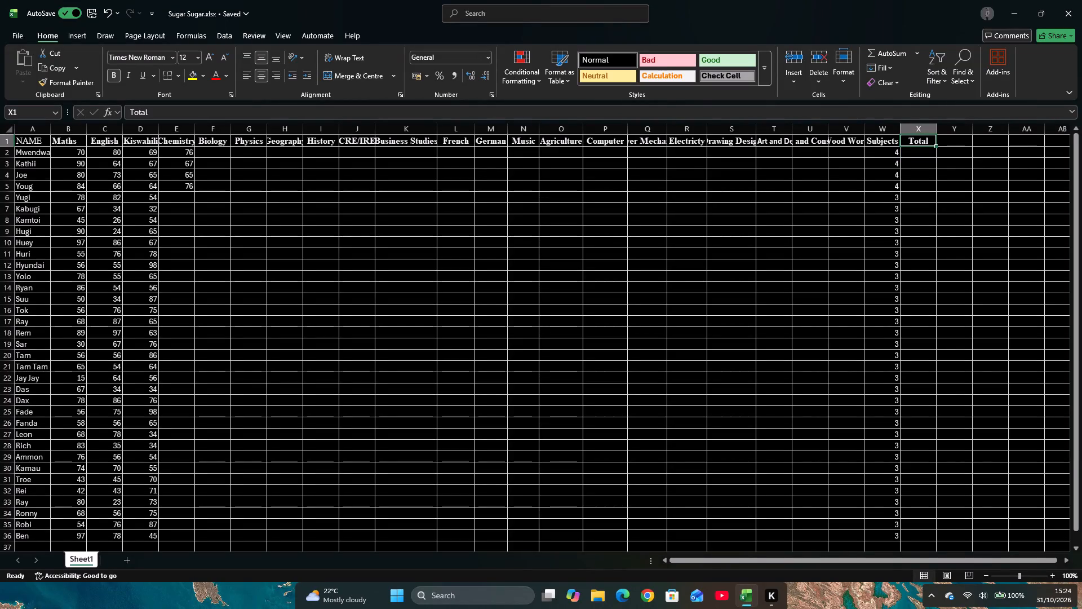
{"action": "left_click", "coordinate": [921, 151]}
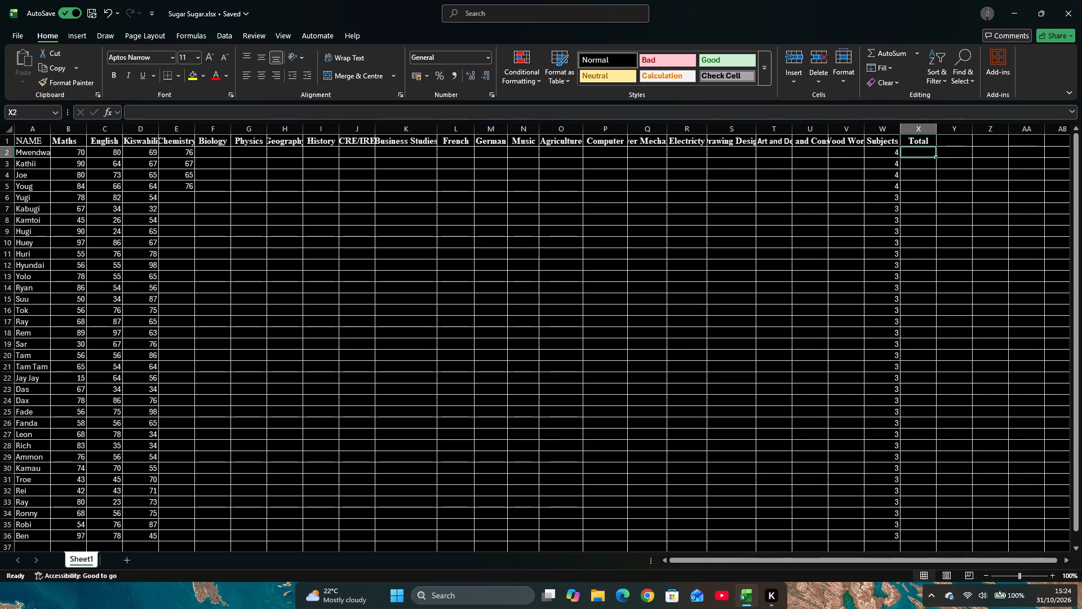
{"action": "type", "text": "78"}
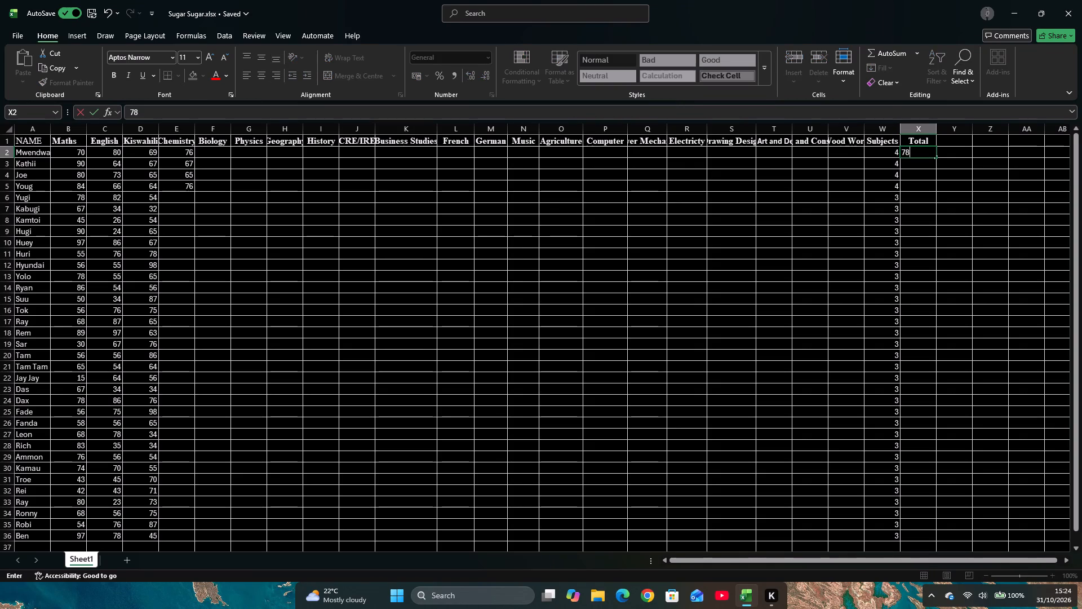
{"action": "key", "text": "BackSpace"}
{"action": "key", "text": "BackSpace"}
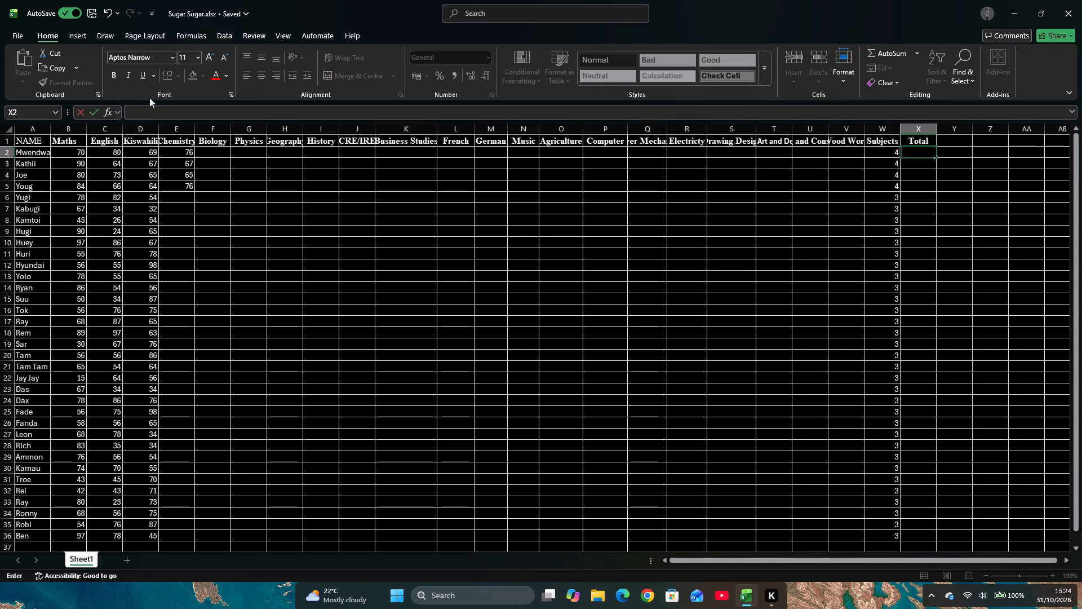
{"action": "left_click", "coordinate": [141, 107]}
{"action": "key", "text": "equal"}
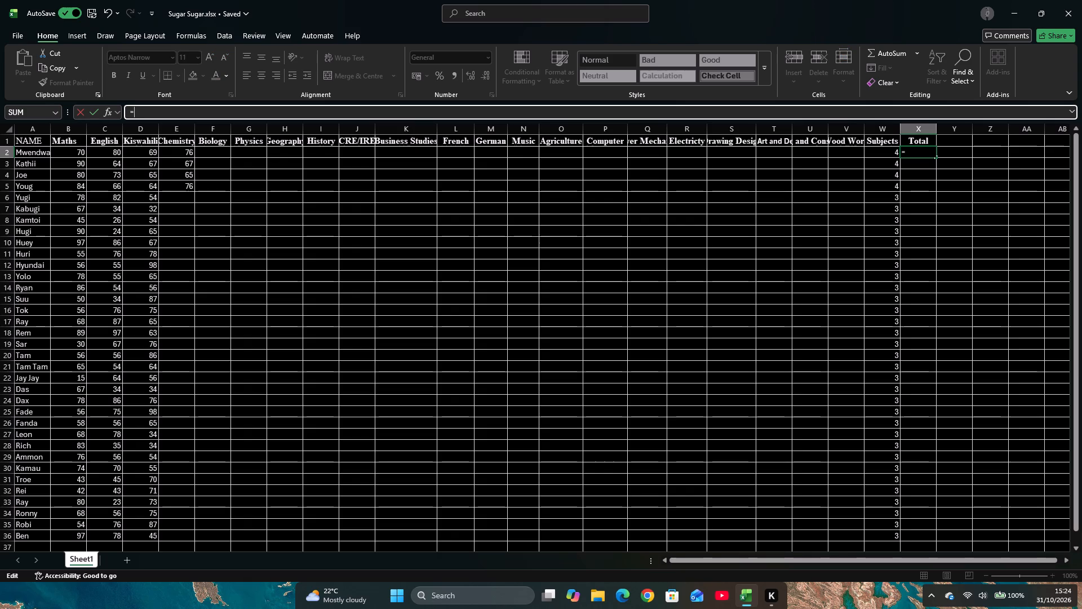
{"action": "type", "text": "sUM"}
{"action": "key", "text": "BackSpace"}
{"action": "key", "text": "BackSpace"}
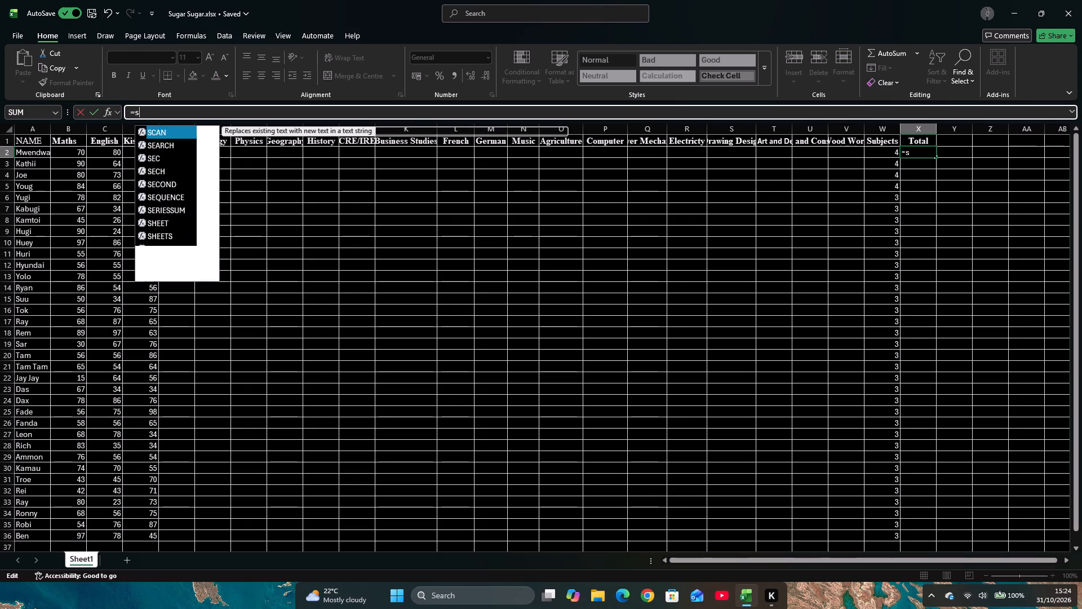
{"action": "key", "text": "BackSpace"}
{"action": "type", "text": "SUM"}
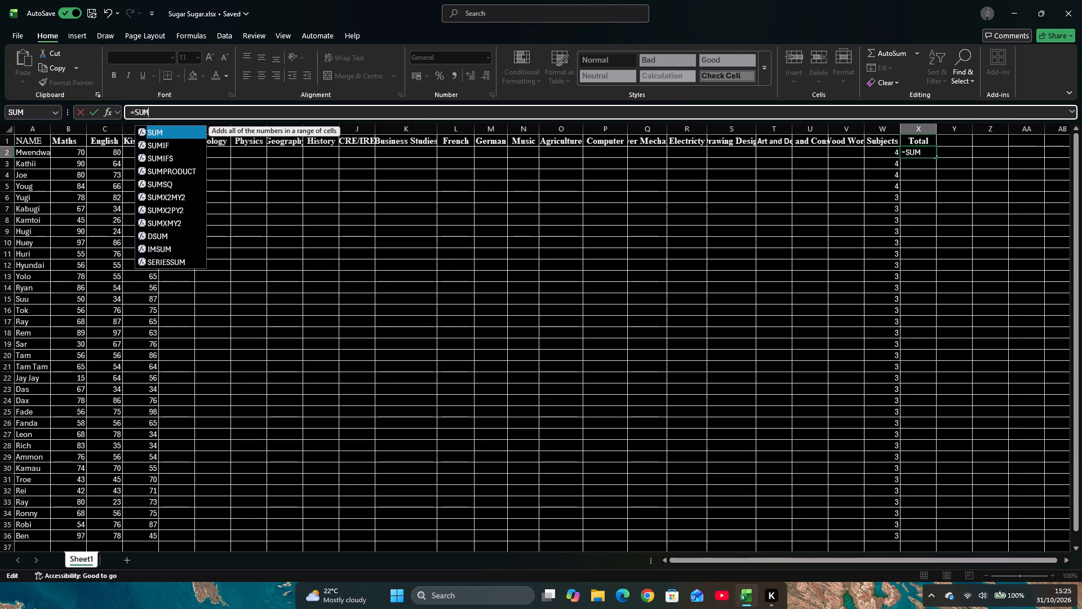
{"action": "key", "text": "shift+parenleft"}
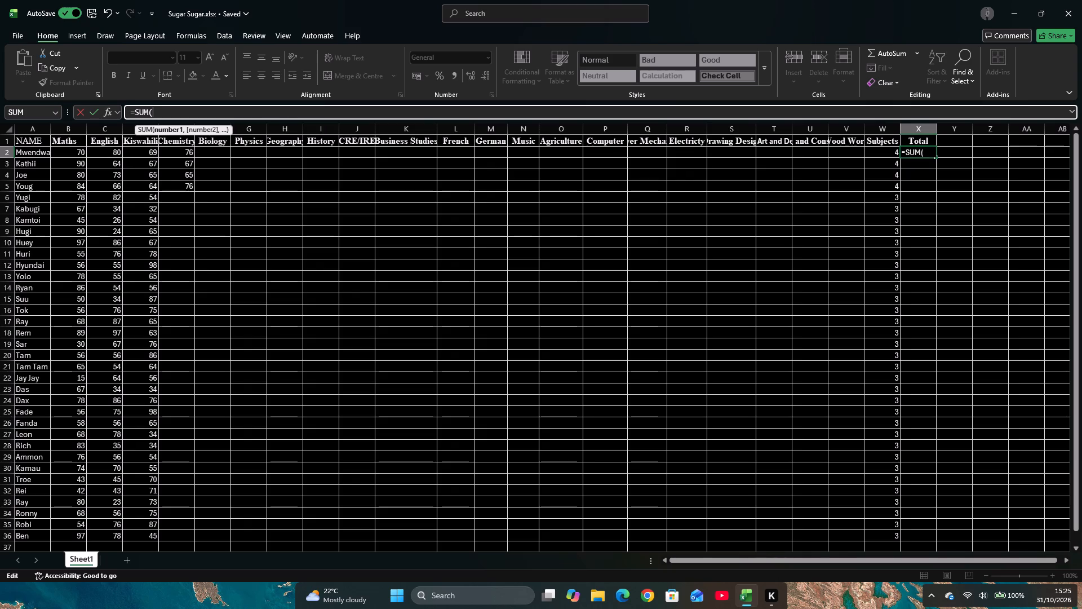
{"action": "type", "text": "B2"}
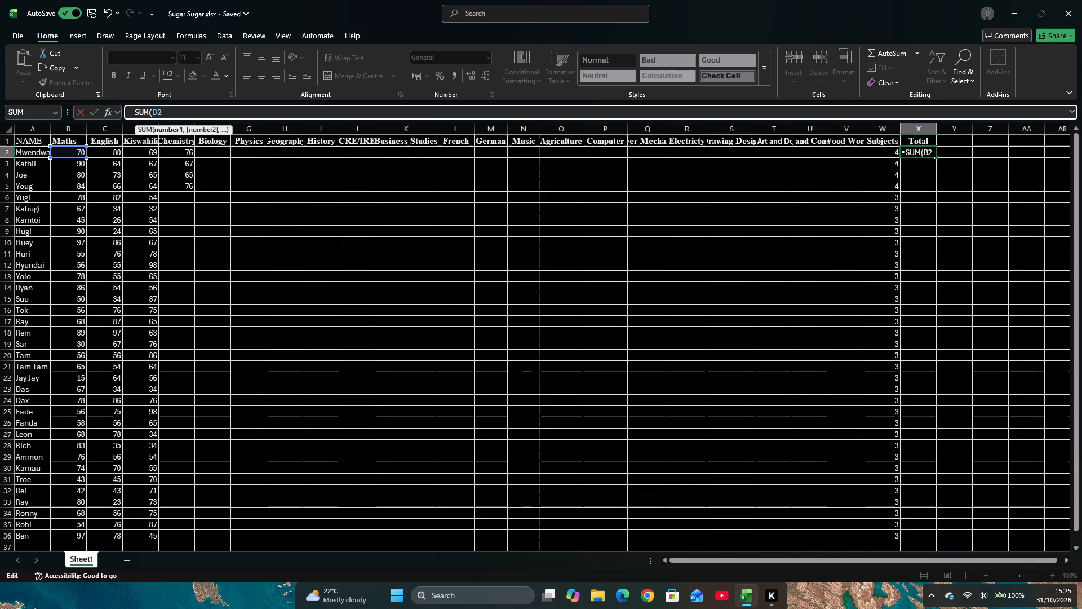
{"action": "key", "text": "shift+colon"}
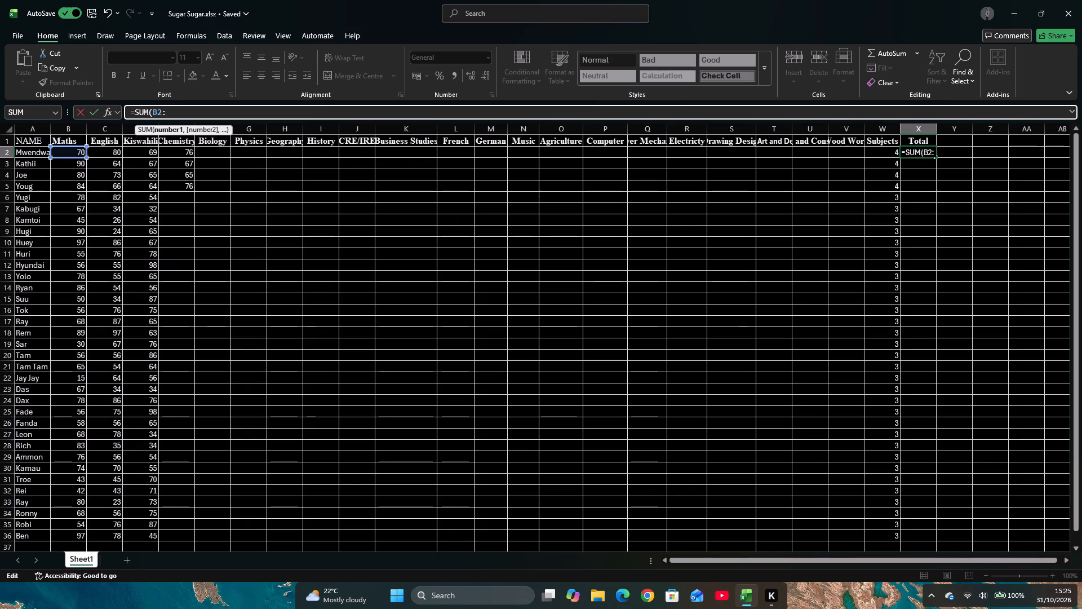
{"action": "key", "text": "v"}
{"action": "key", "text": "2"}
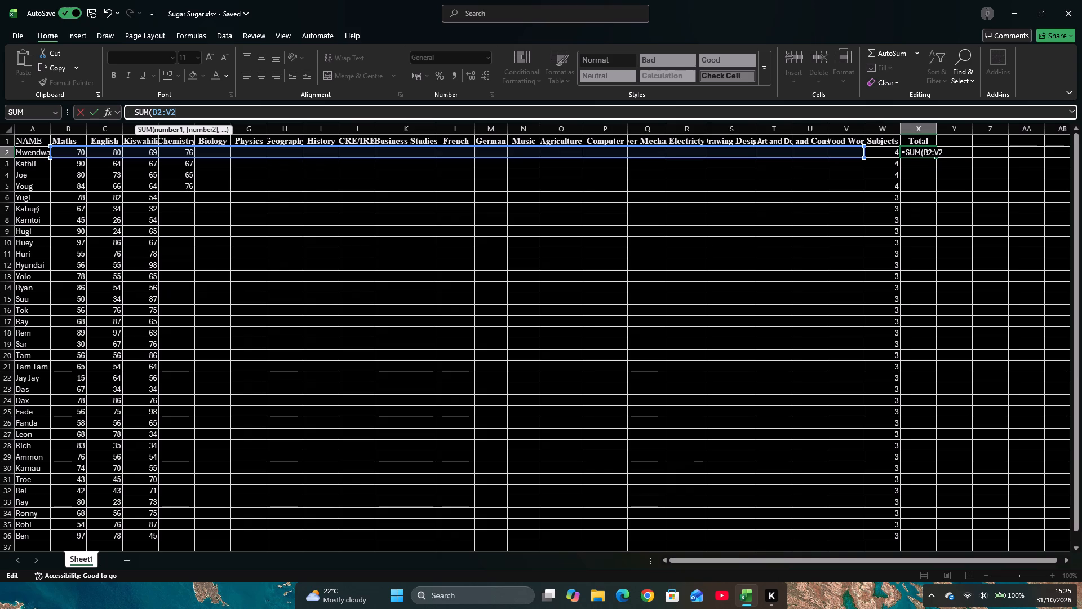
{"action": "key", "text": "shift+parenright"}
{"action": "key", "text": "Return"}
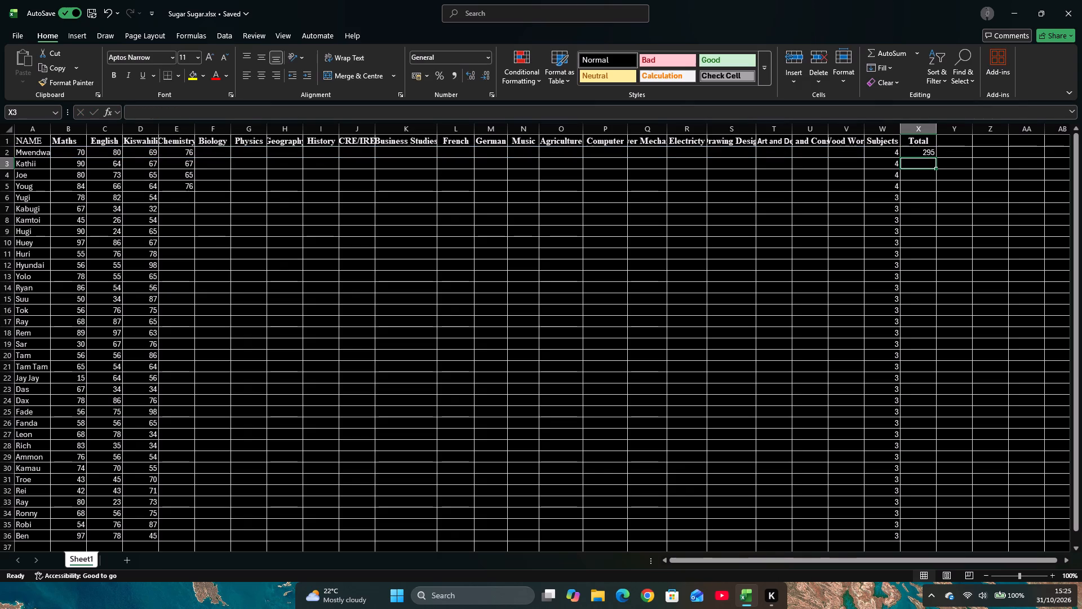
Fill the SUM formula from cell X2 down the Total column to Ben's row, X36.
{"action": "left_click", "coordinate": [930, 153]}
{"action": "left_click_drag", "start_coordinate": [934, 157], "coordinate": [914, 501]}
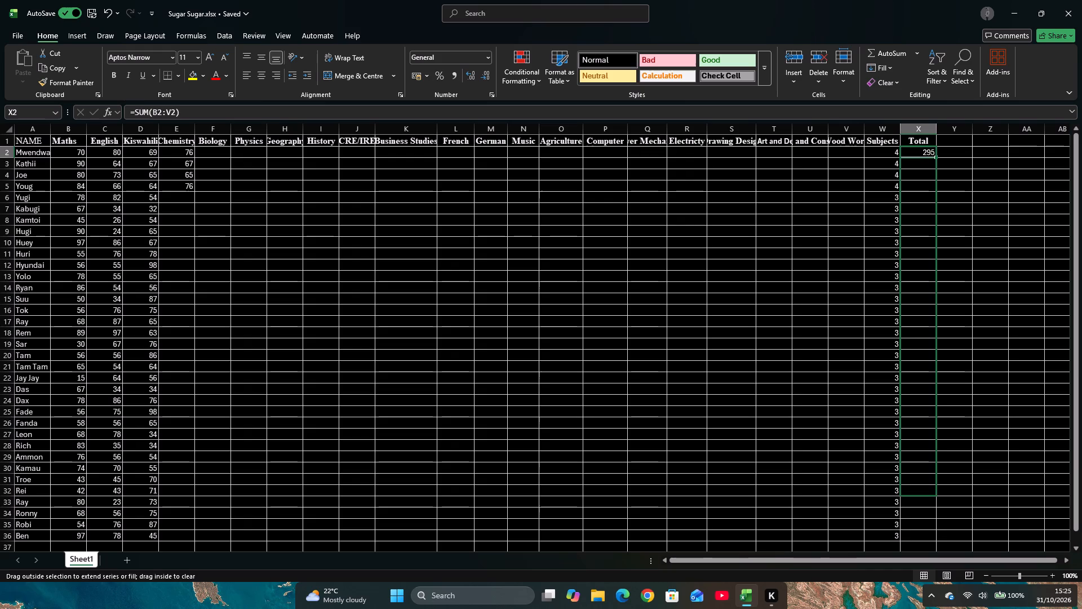
{"action": "left_click_drag", "start_coordinate": [914, 501], "coordinate": [929, 507]}
{"action": "scroll", "coordinate": [669, 403], "scroll_direction": "up", "scroll_amount": 1}
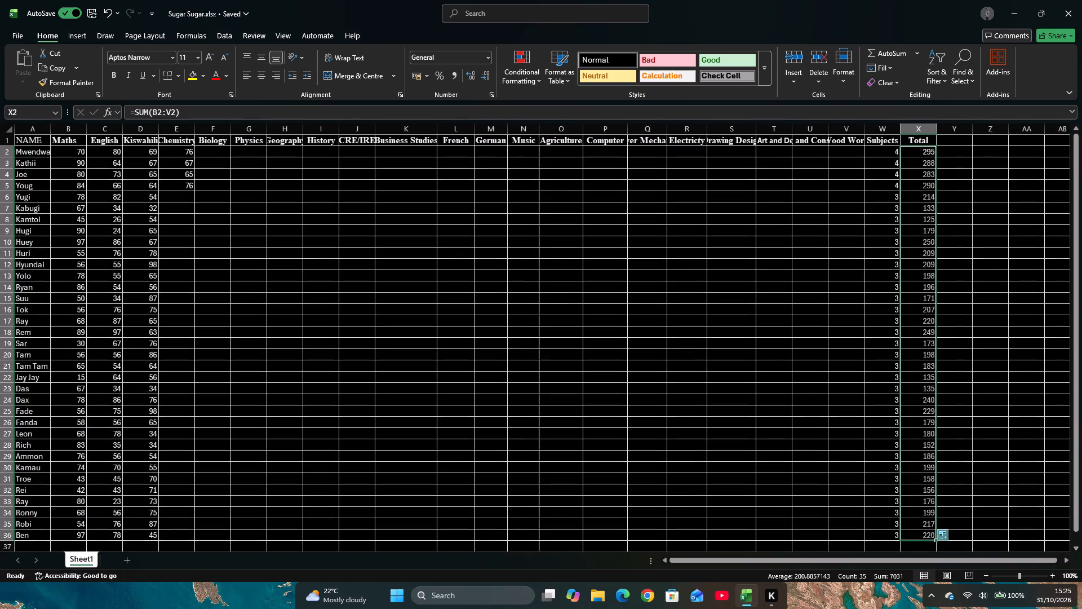
{"action": "scroll", "coordinate": [669, 402], "scroll_direction": "up", "scroll_amount": 3}
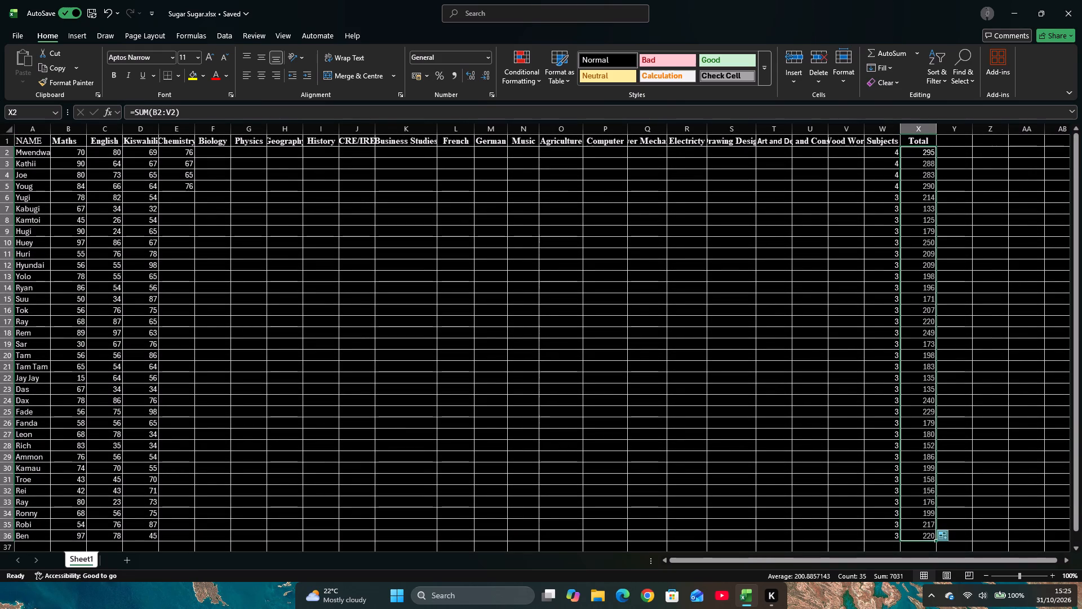
Add the column header Points in cell Y1, after Total.
{"action": "left_click", "coordinate": [949, 142]}
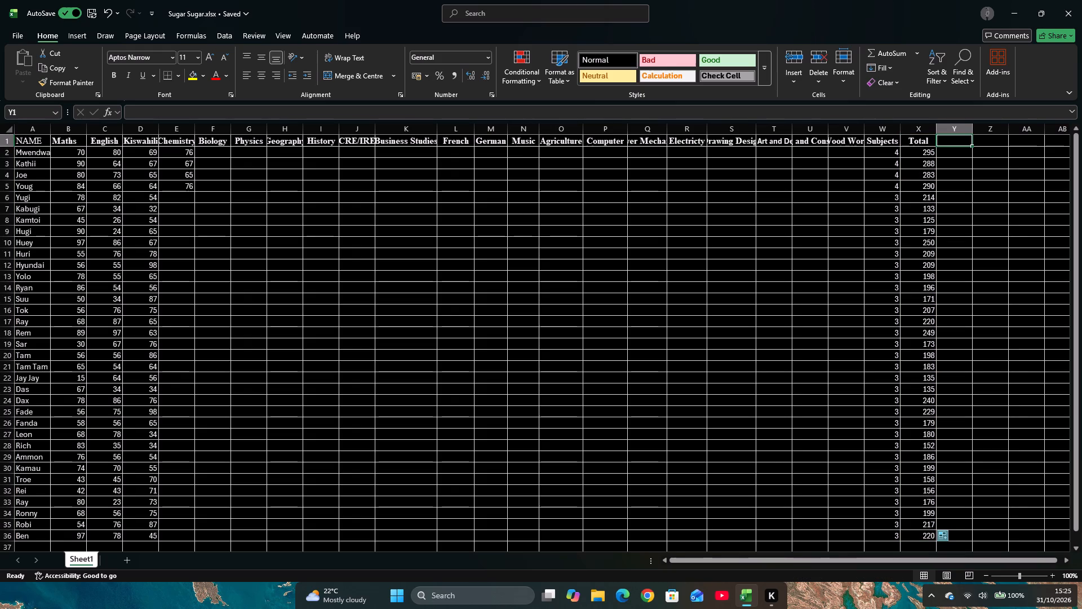
{"action": "key", "text": "shift+g"}
{"action": "type", "text": "RA"}
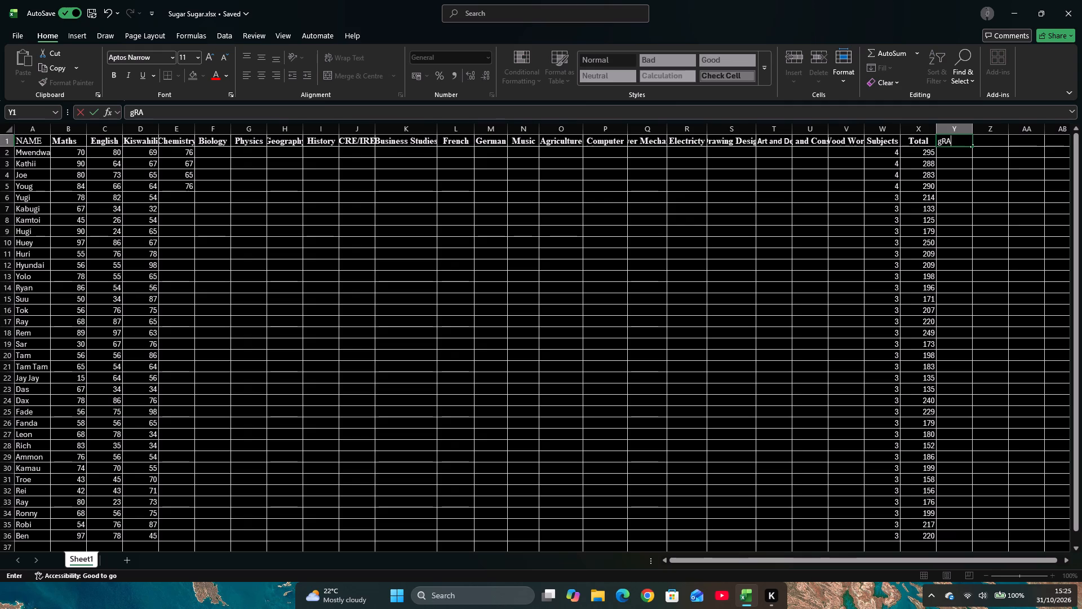
{"action": "key", "text": "BackSpace"}
{"action": "key", "text": "BackSpace"}
{"action": "key", "text": "BackSpace"}
{"action": "type", "text": "POI"}
{"action": "key", "text": "BackSpace"}
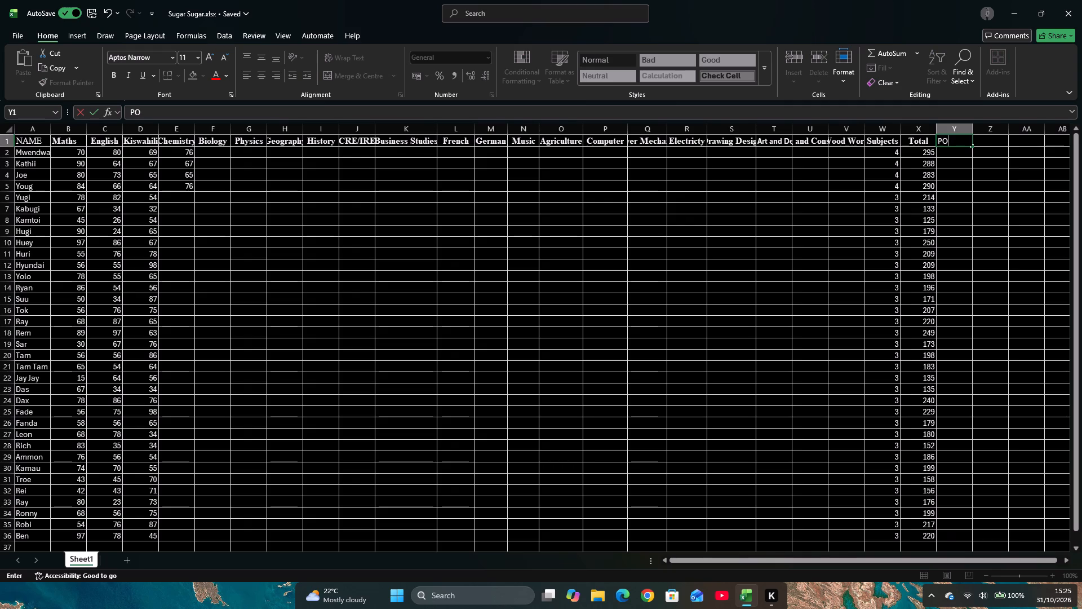
{"action": "key", "text": "BackSpace"}
{"action": "key", "text": "o"}
{"action": "type", "text": "ints"}
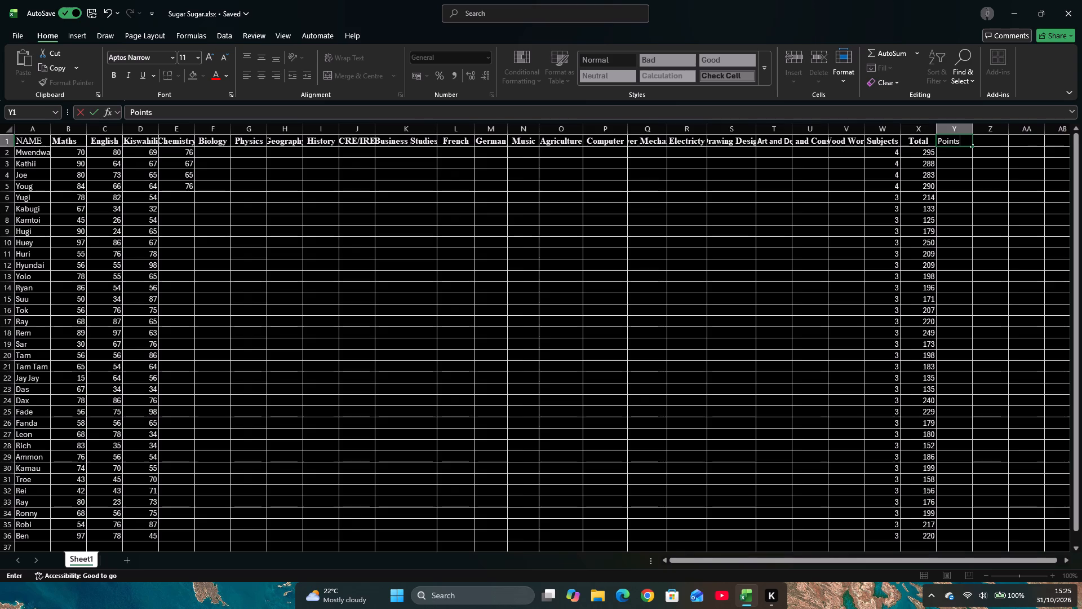
{"action": "key", "text": "Right"}
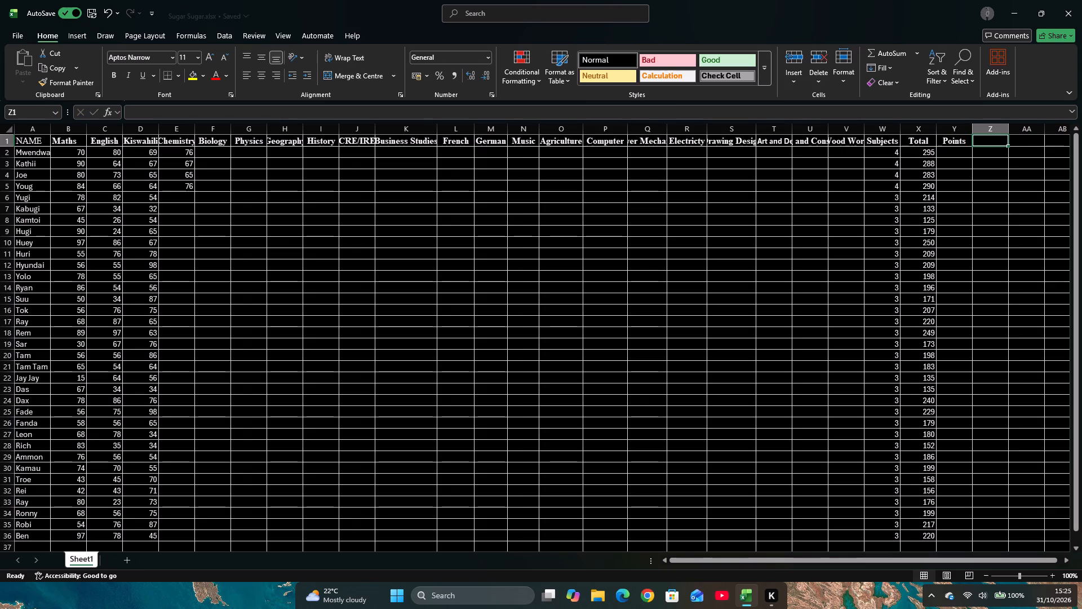
Add the column header Grades Comments in cell Z1, after Points.
{"action": "type", "text": "gRA"}
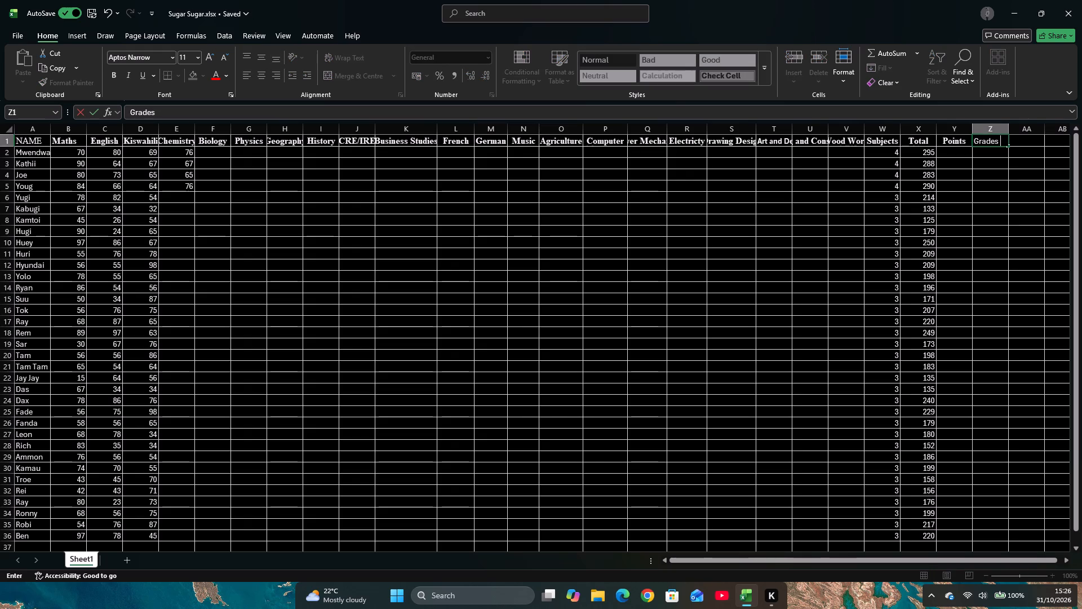
{"action": "type", "text": "Comments"}
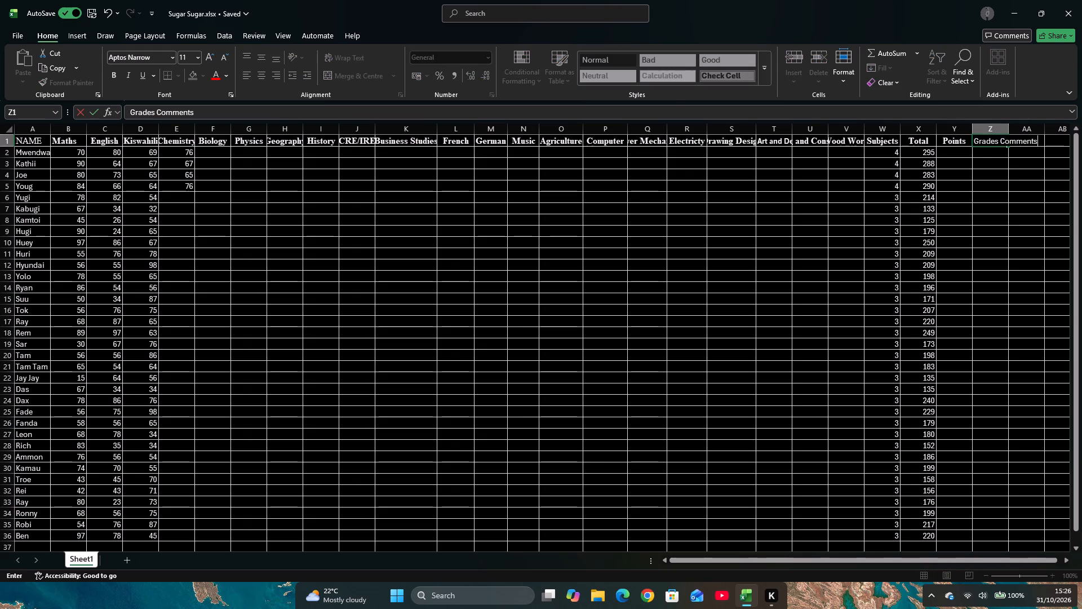
Draft the Points formula for Mwendwa in cell Y2 as far as =(X2/W2)/.
{"action": "left_click", "coordinate": [951, 155]}
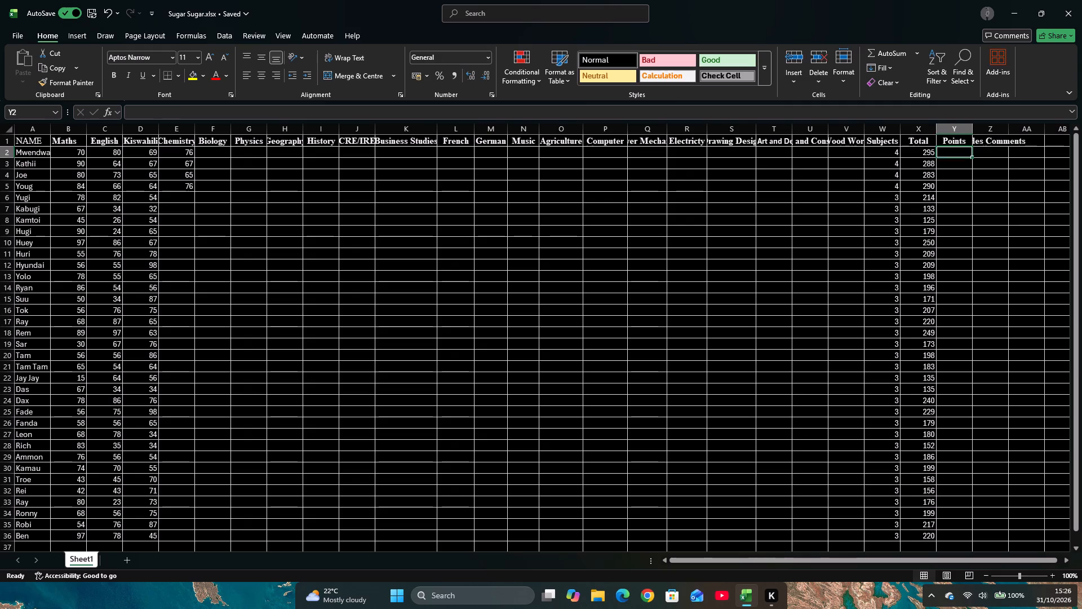
{"action": "left_click", "coordinate": [174, 113]}
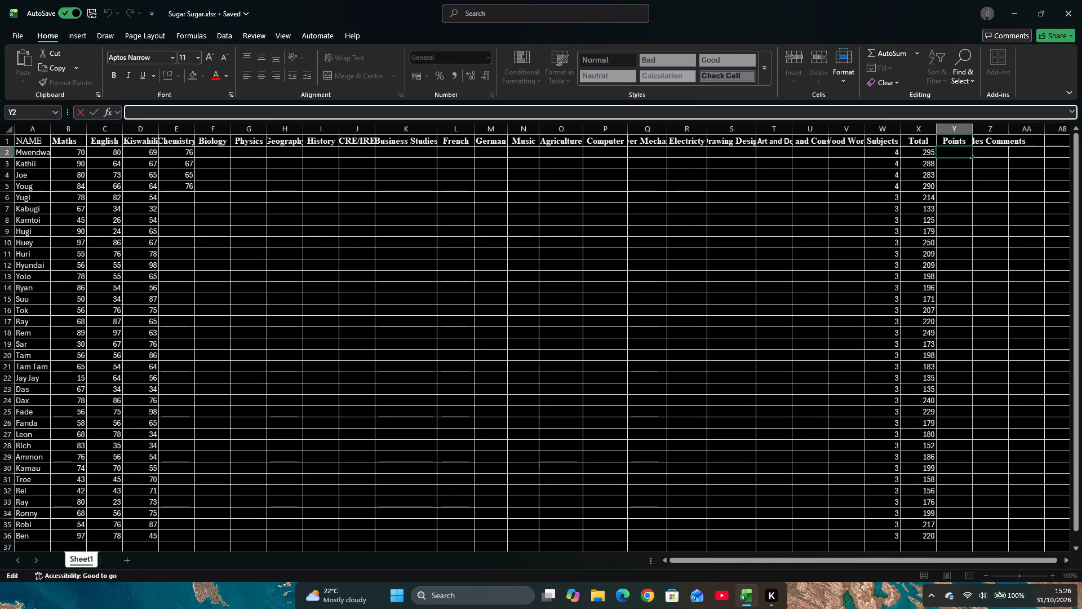
{"action": "key", "text": "equal"}
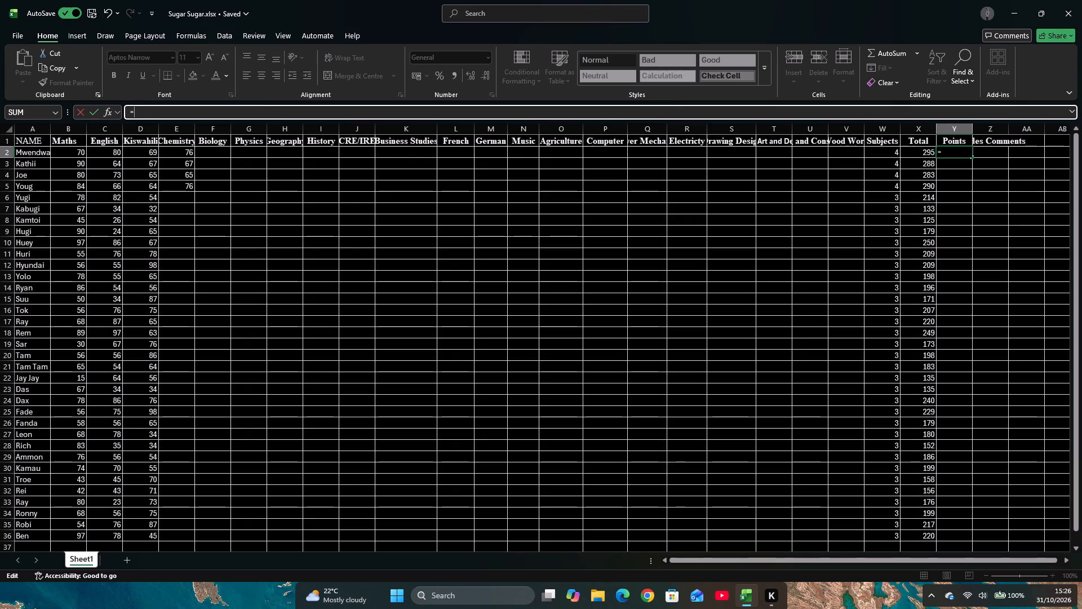
{"action": "key", "text": "shift+x"}
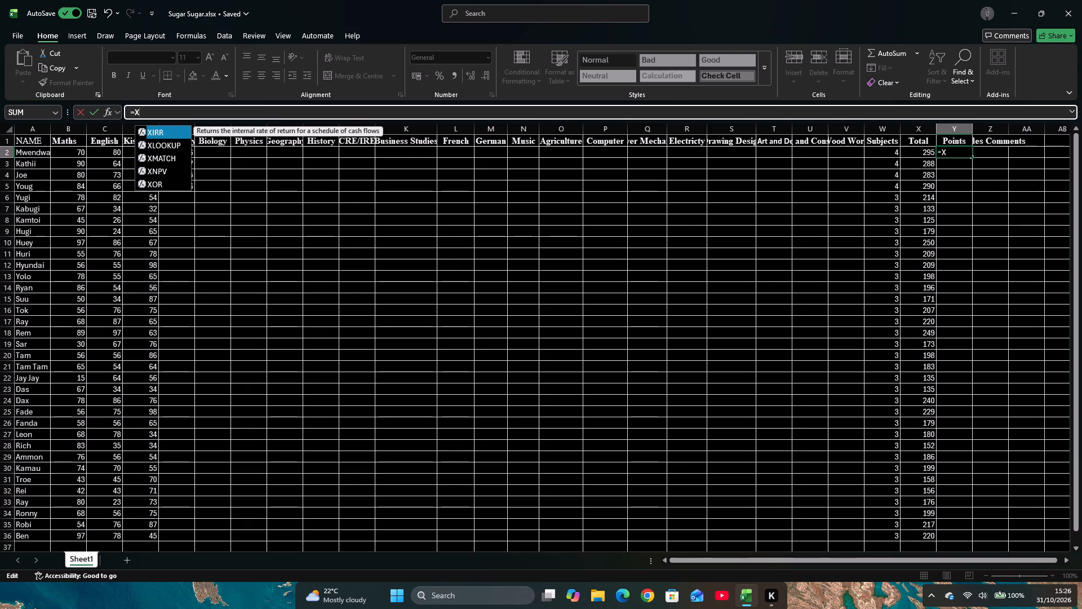
{"action": "key", "text": "2"}
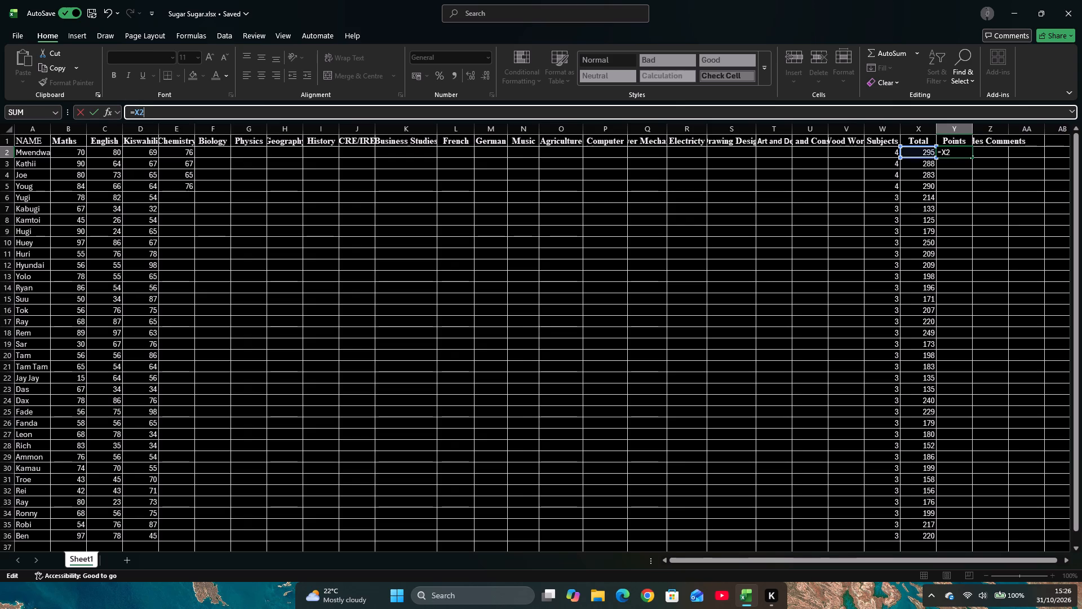
{"action": "key", "text": "shift+question"}
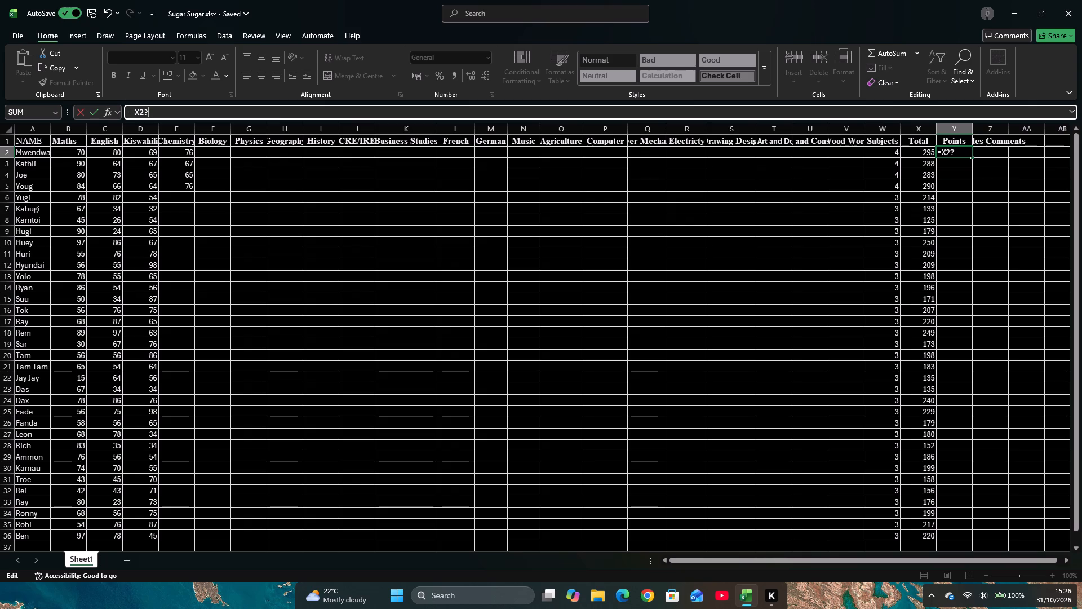
{"action": "key", "text": "BackSpace"}
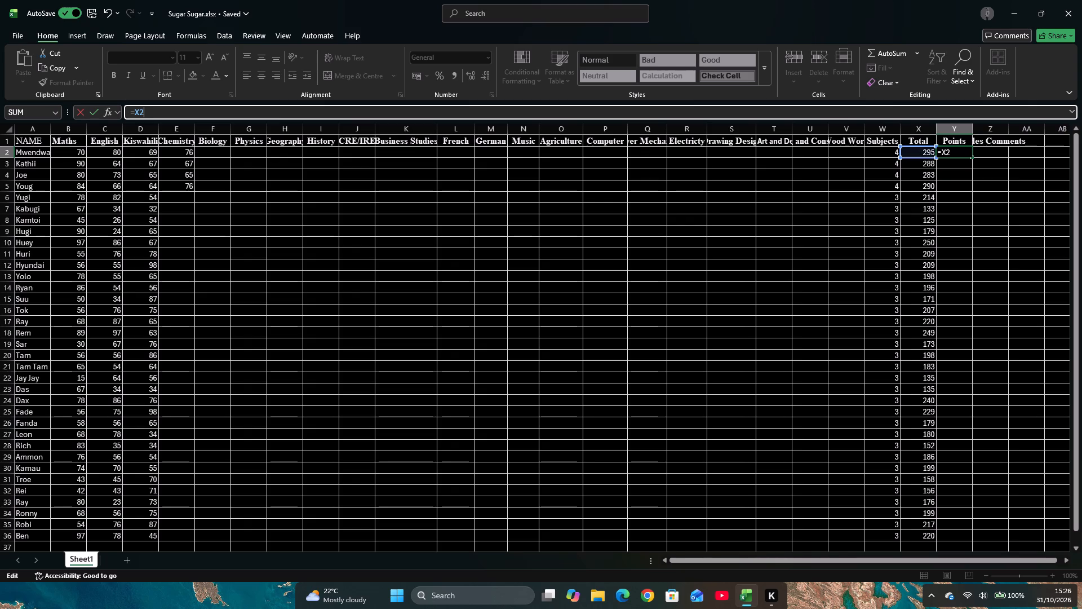
{"action": "key", "text": "slash"}
{"action": "type", "text": "w2"}
{"action": "key", "text": "BackSpace"}
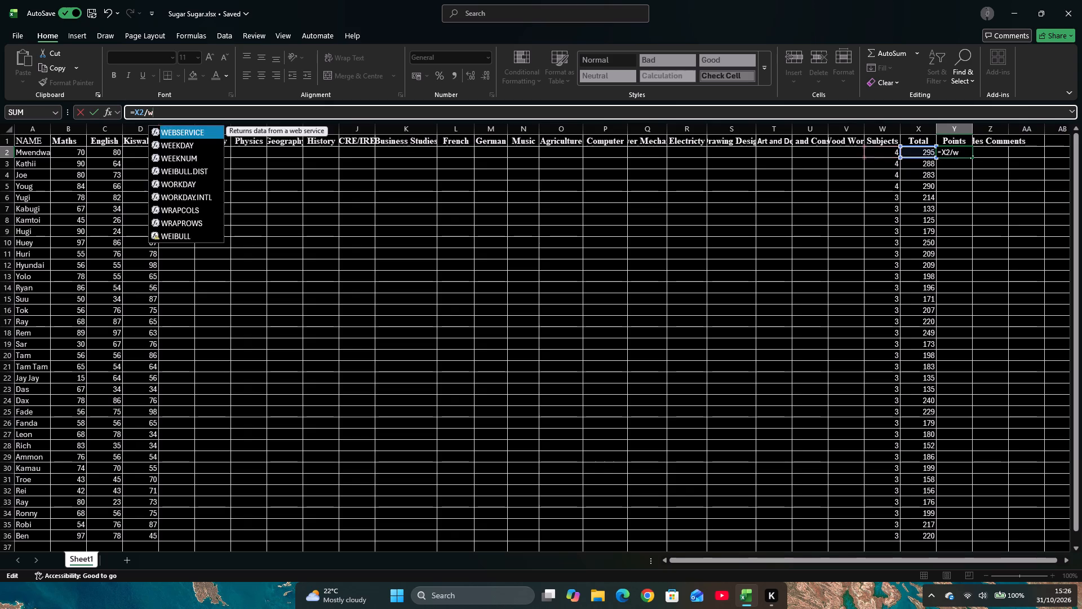
{"action": "key", "text": "BackSpace"}
{"action": "type", "text": "W2"}
{"action": "key", "text": "slash"}
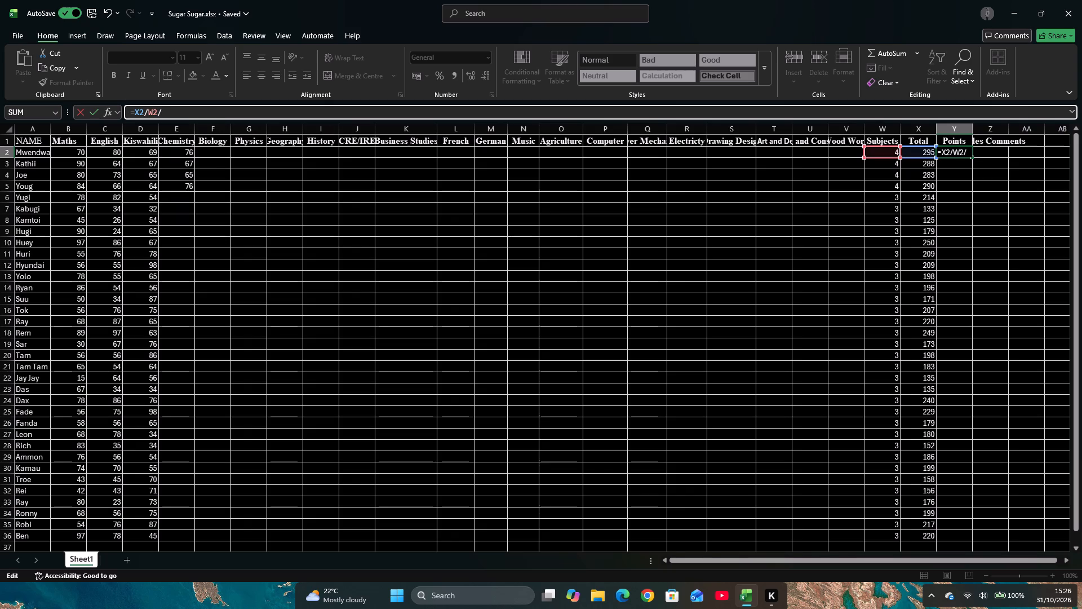
{"action": "key", "text": "BackSpace"}
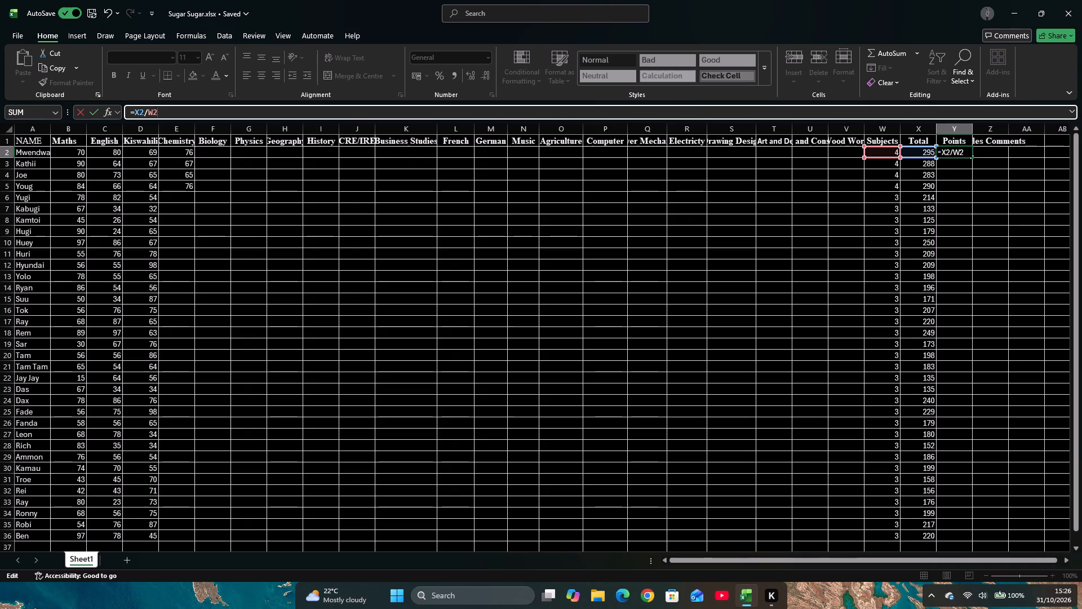
{"action": "key", "text": "shift+parenright"}
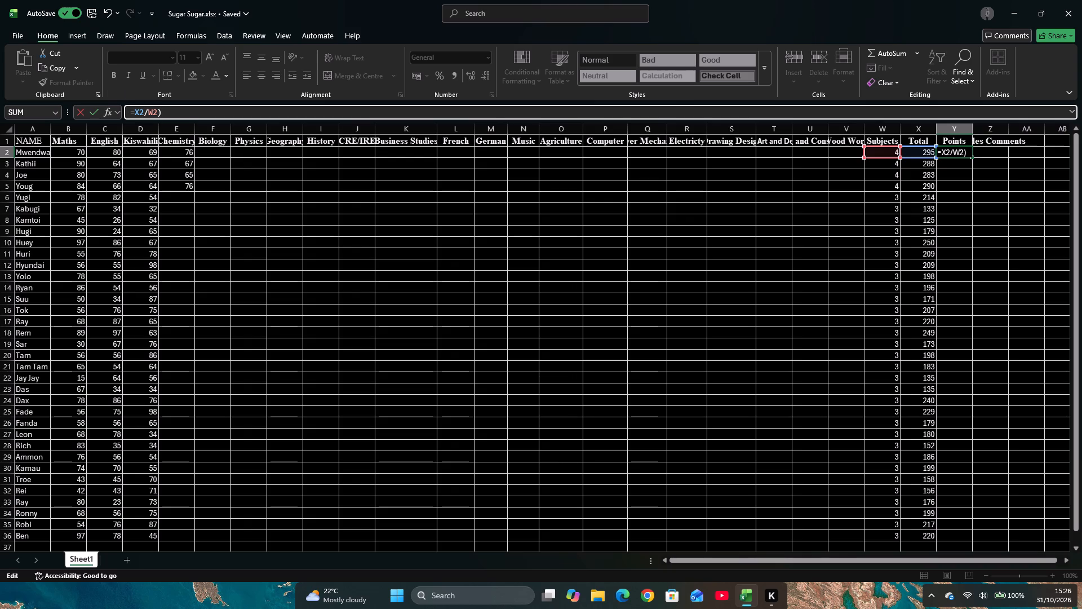
{"action": "left_click", "coordinate": [134, 112]}
{"action": "key", "text": "shift+parenleft"}
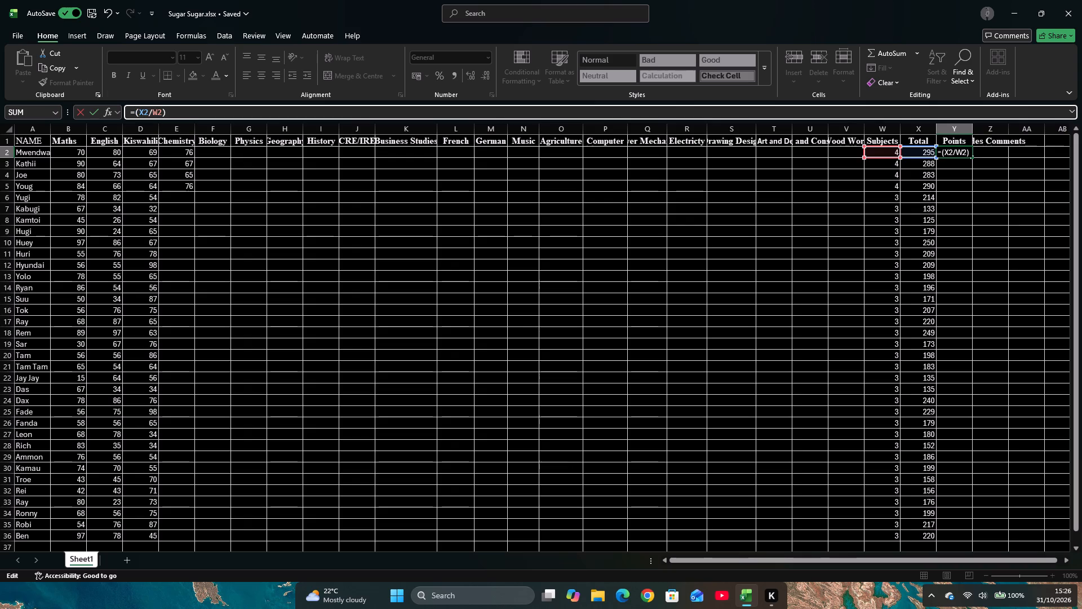
{"action": "left_click", "coordinate": [169, 110]}
{"action": "key", "text": "slash"}
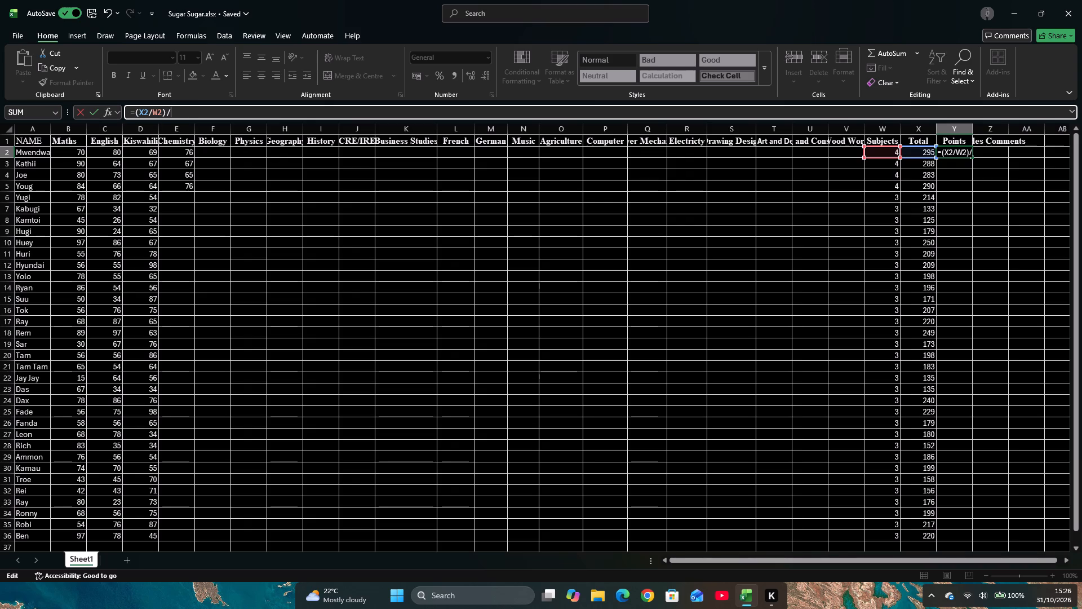
Rework the draft in cell Y2 and enter it as =(X2*100)/800 to calculate Mwendwa's Points.
{"action": "left_click", "coordinate": [153, 115]}
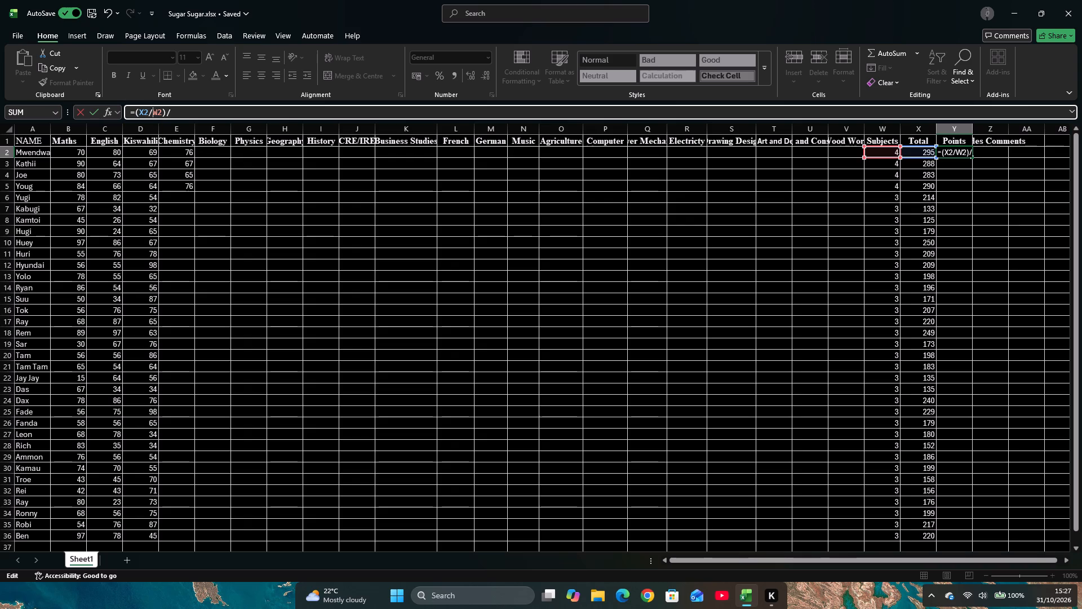
{"action": "left_click", "coordinate": [147, 114]}
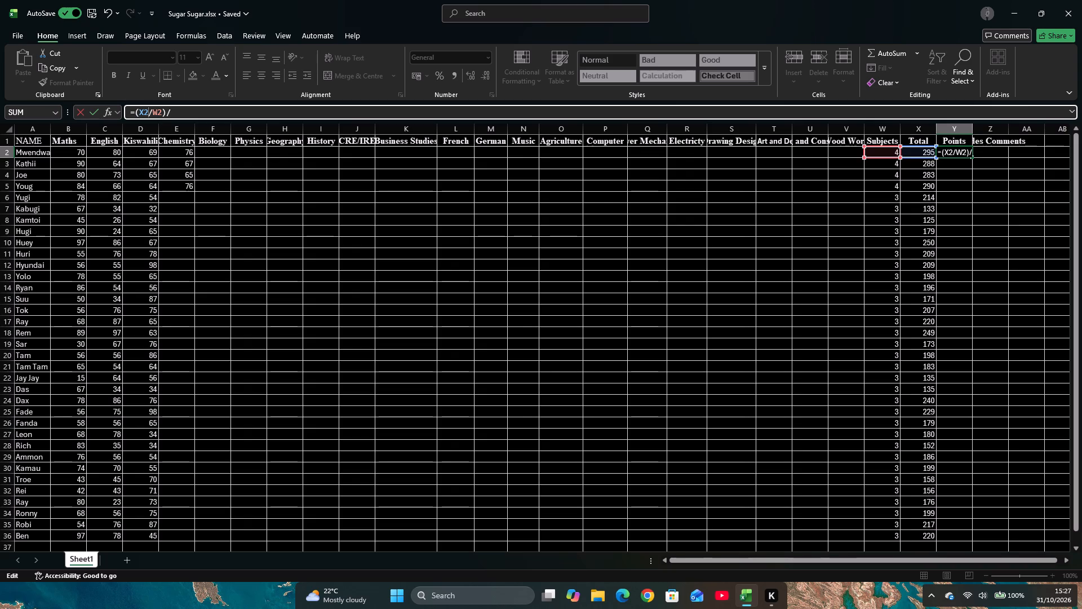
{"action": "left_click", "coordinate": [162, 116]}
{"action": "key", "text": "BackSpace"}
{"action": "key", "text": "BackSpace"}
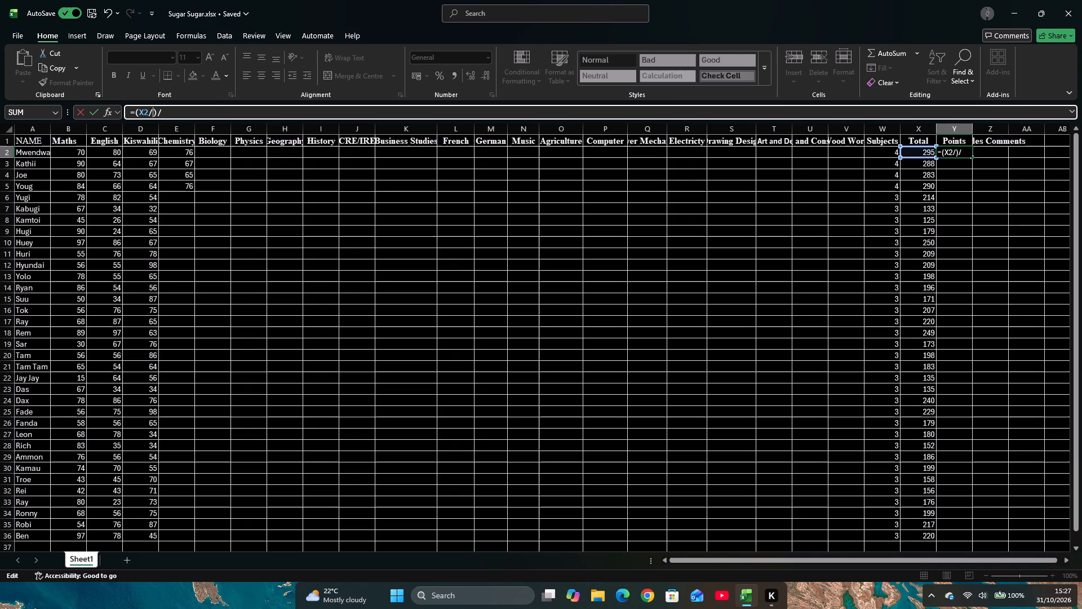
{"action": "key", "text": "BackSpace"}
{"action": "key", "text": "shift+asterisk"}
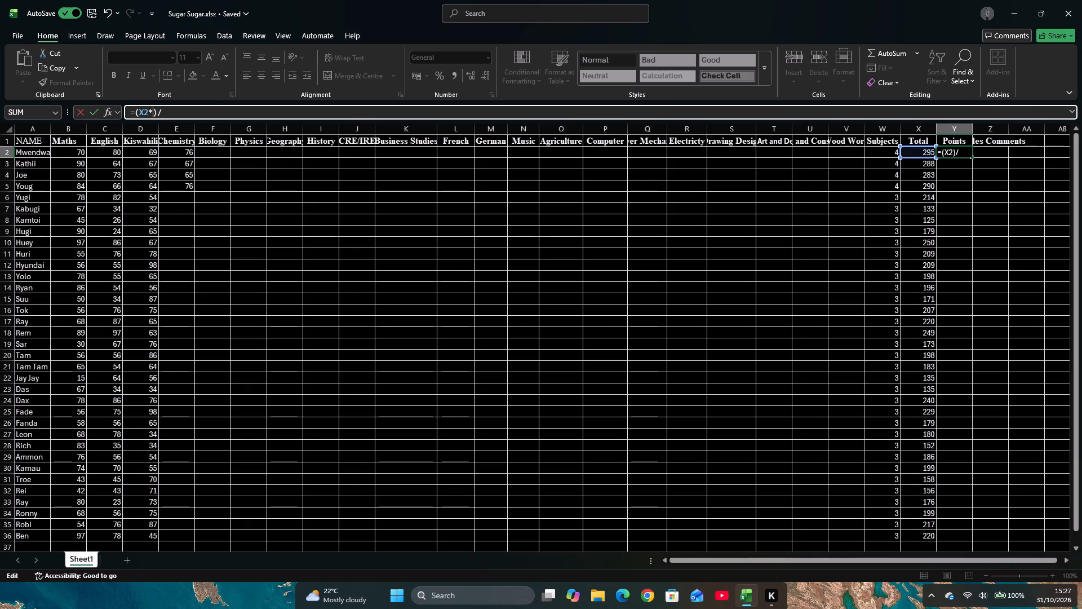
{"action": "type", "text": "100"}
{"action": "left_click", "coordinate": [176, 113]}
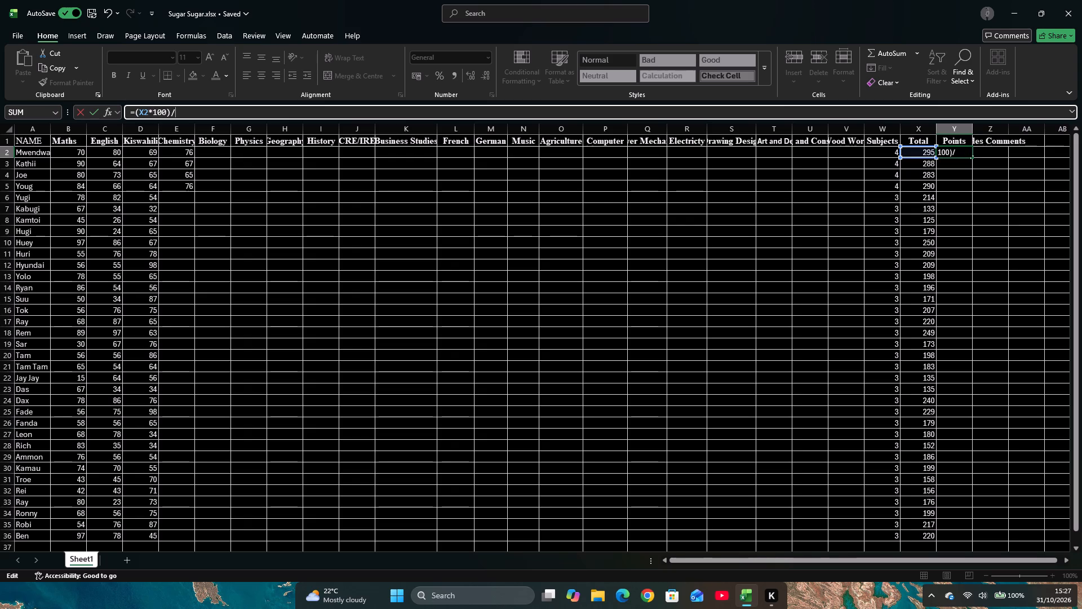
{"action": "type", "text": "800"}
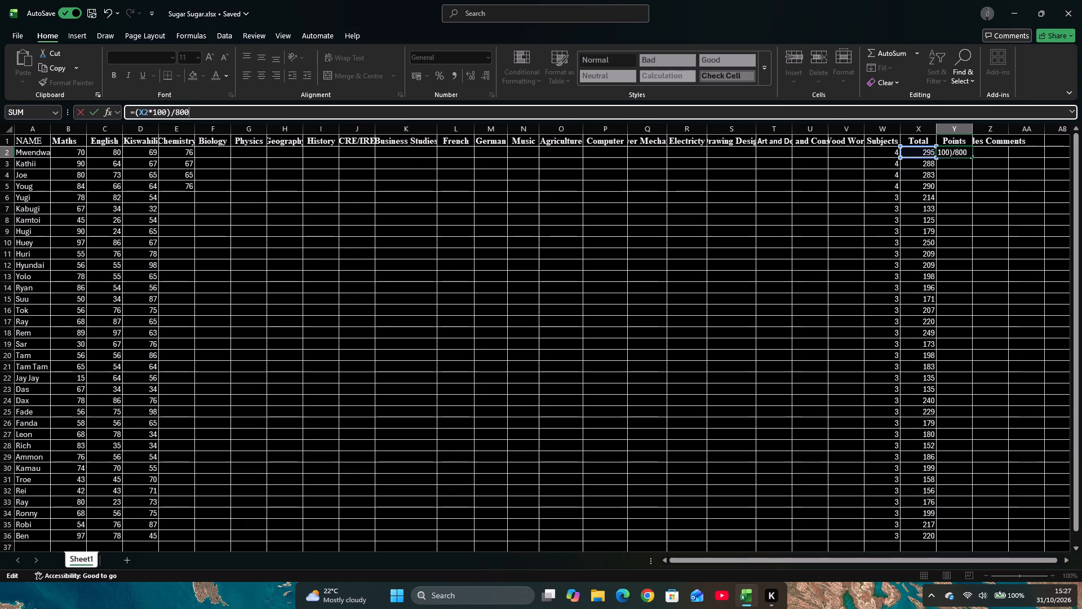
{"action": "key", "text": "Return"}
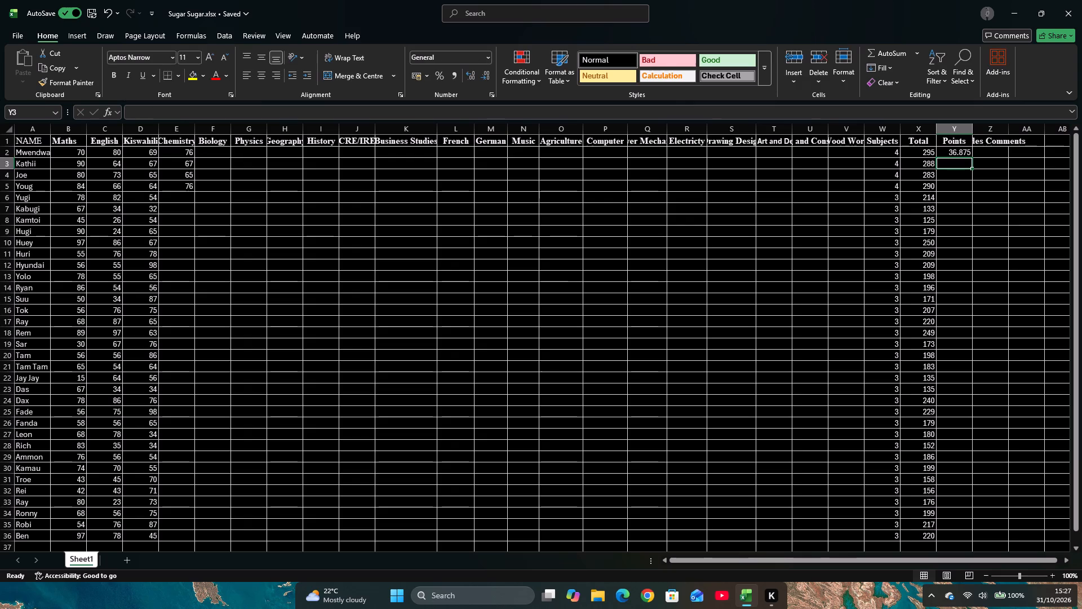
Fill the Points formula from cell Y2 down the column to Ben's row, Y36.
{"action": "left_click", "coordinate": [951, 154]}
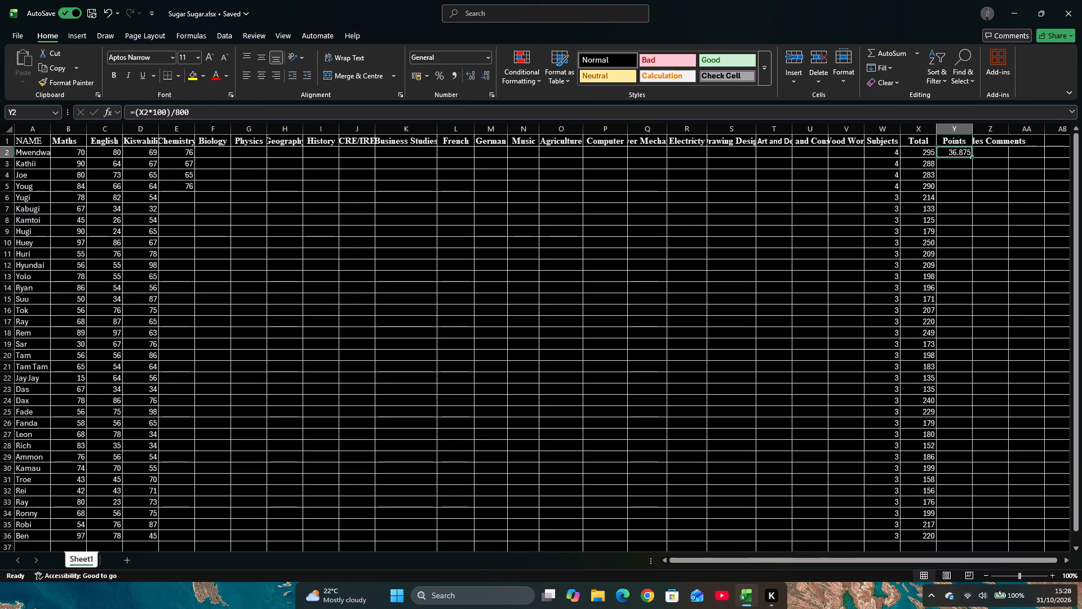
{"action": "left_click_drag", "start_coordinate": [970, 157], "coordinate": [956, 455]}
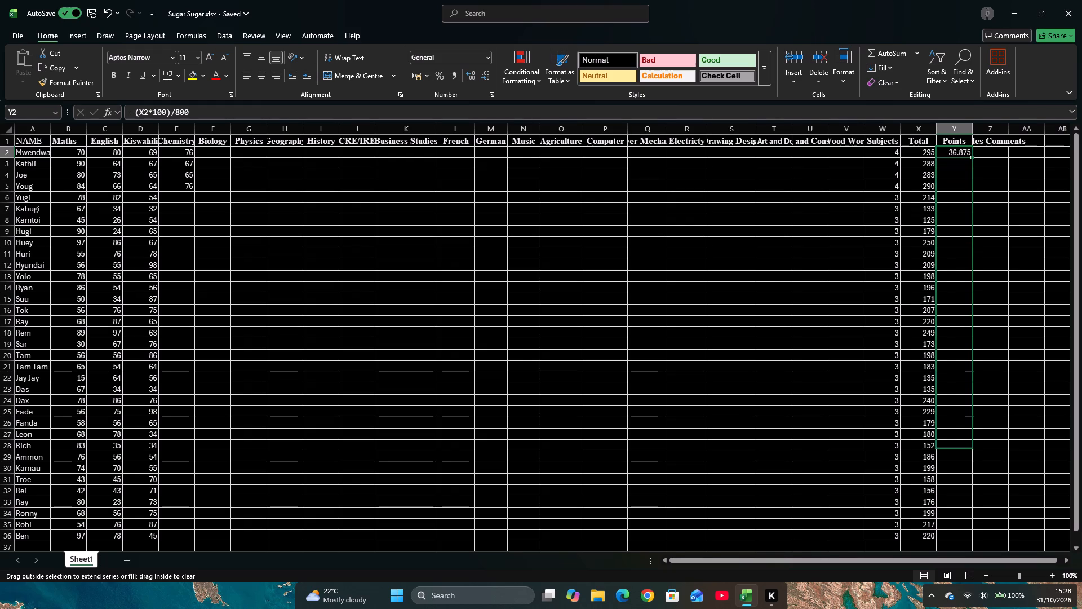
{"action": "left_click_drag", "start_coordinate": [956, 455], "coordinate": [959, 506]}
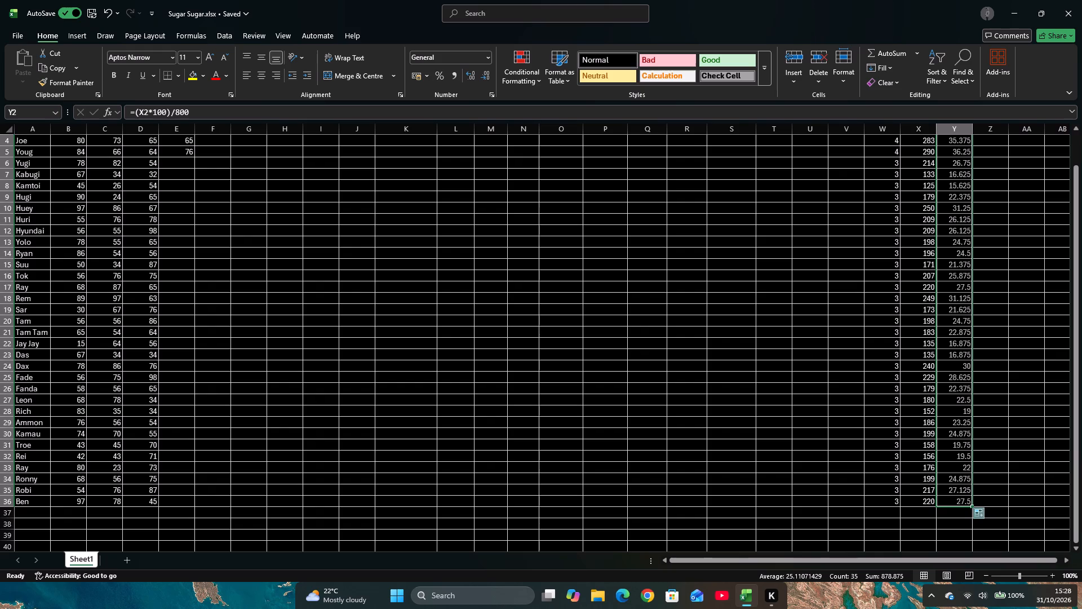
{"action": "scroll", "coordinate": [973, 175], "scroll_direction": "up", "scroll_amount": 4}
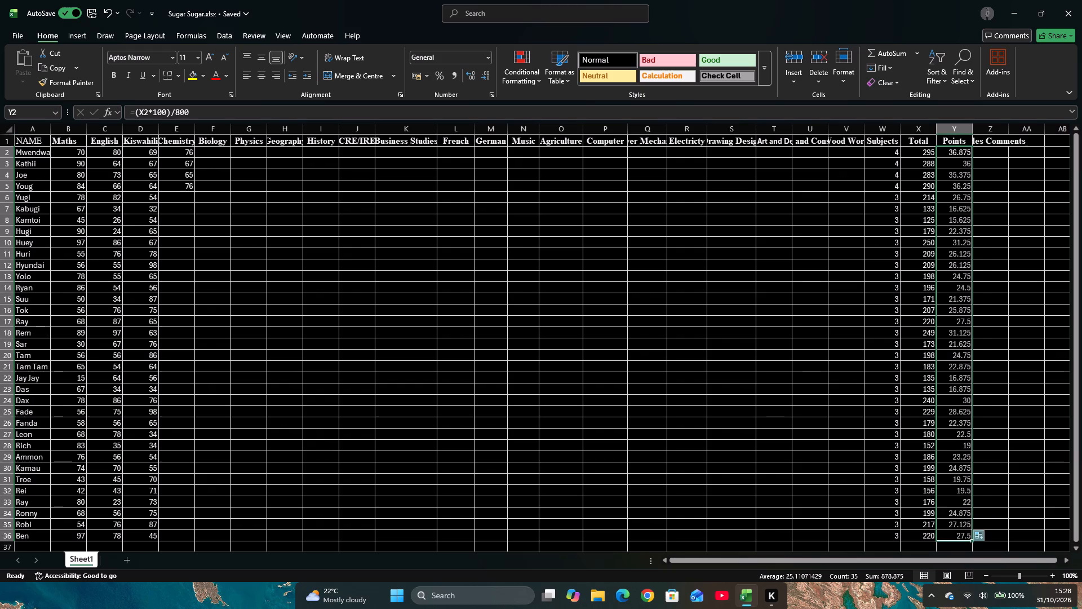
Shorten the column header in cell Z1 to Grades.
{"action": "left_click", "coordinate": [994, 141]}
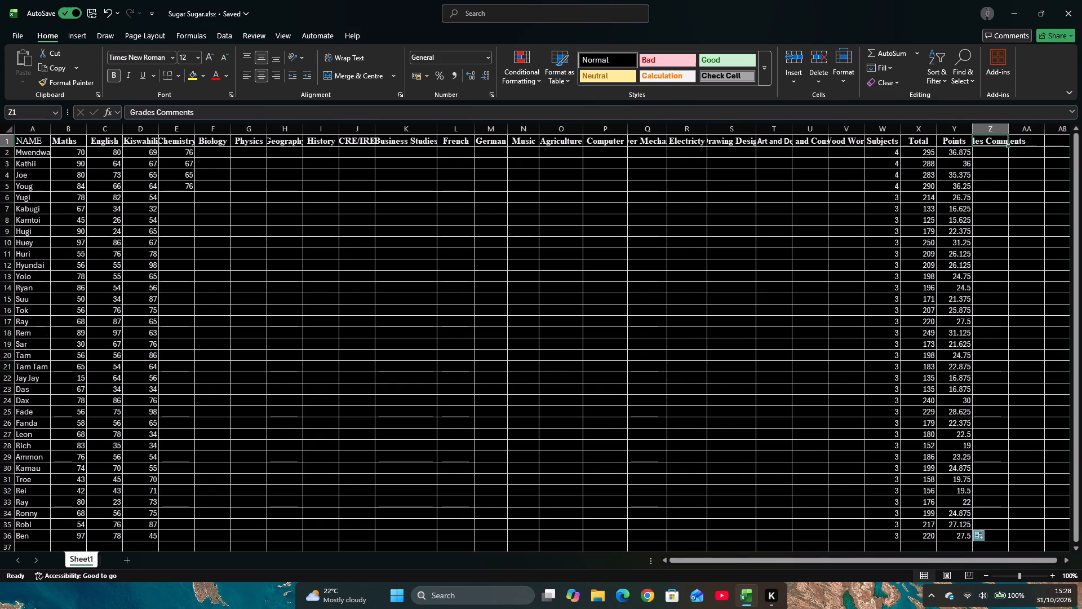
{"action": "left_click_drag", "start_coordinate": [211, 112], "coordinate": [157, 112]}
{"action": "key", "text": "BackSpace"}
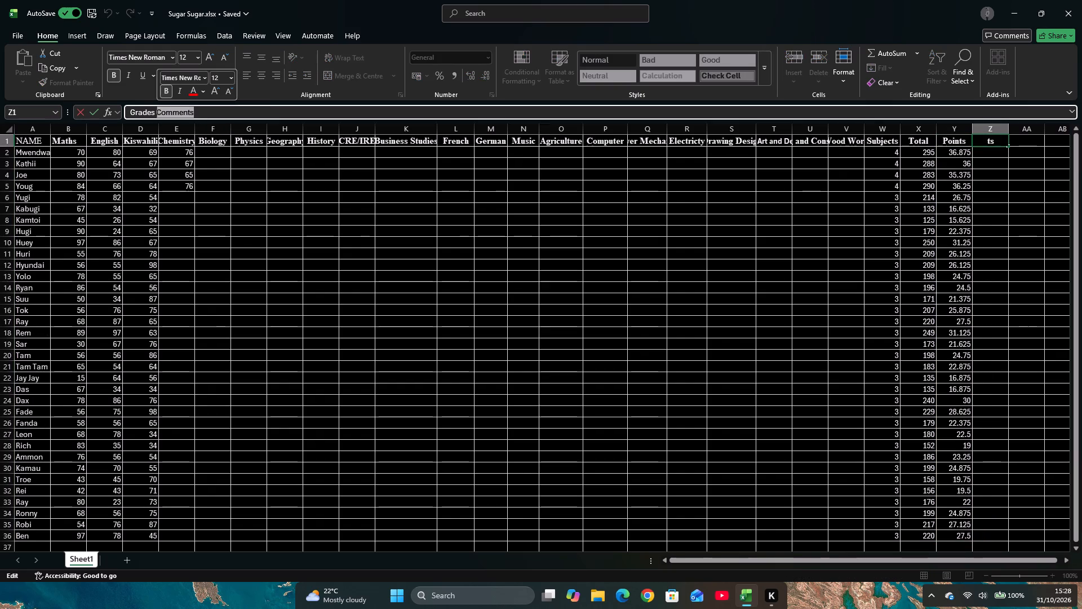
Start the grade formula for Mwendwa in cell Z2 with the opening =IF(.
{"action": "left_click", "coordinate": [983, 156]}
{"action": "left_click", "coordinate": [185, 117]}
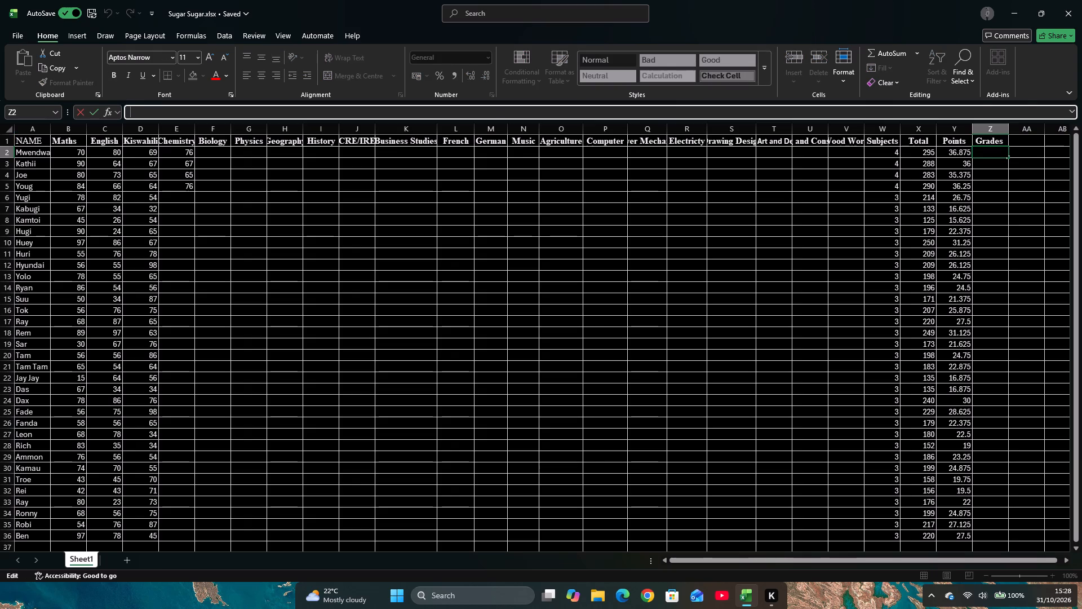
{"action": "key", "text": "equal"}
{"action": "type", "text": "iF"}
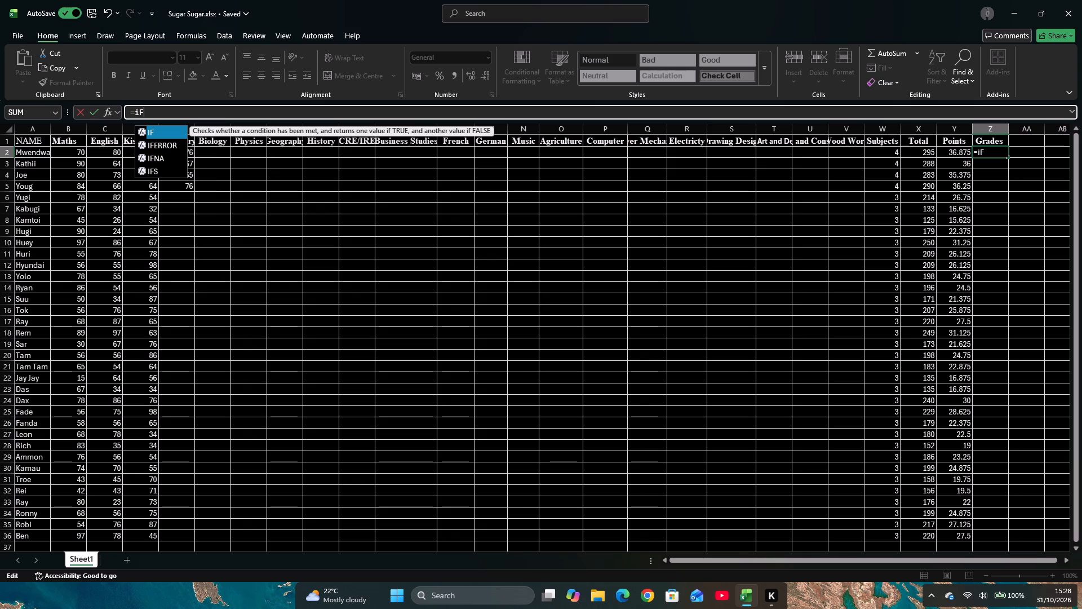
{"action": "key", "text": "BackSpace"}
{"action": "key", "text": "BackSpace"}
{"action": "key", "text": "BackSpace"}
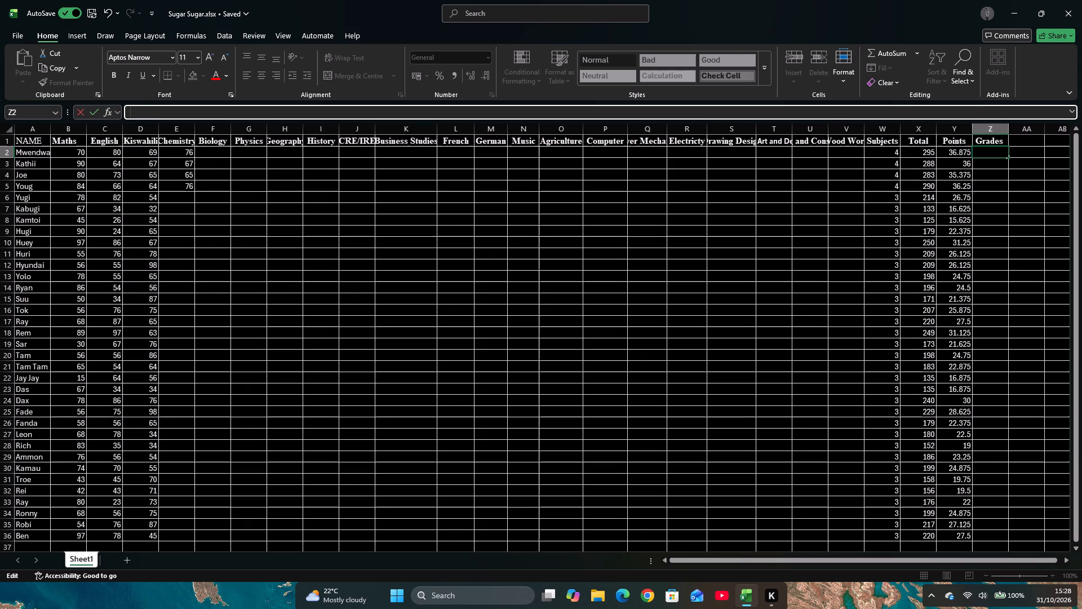
{"action": "type", "text": "IF"}
{"action": "key", "text": "shift+parenleft"}
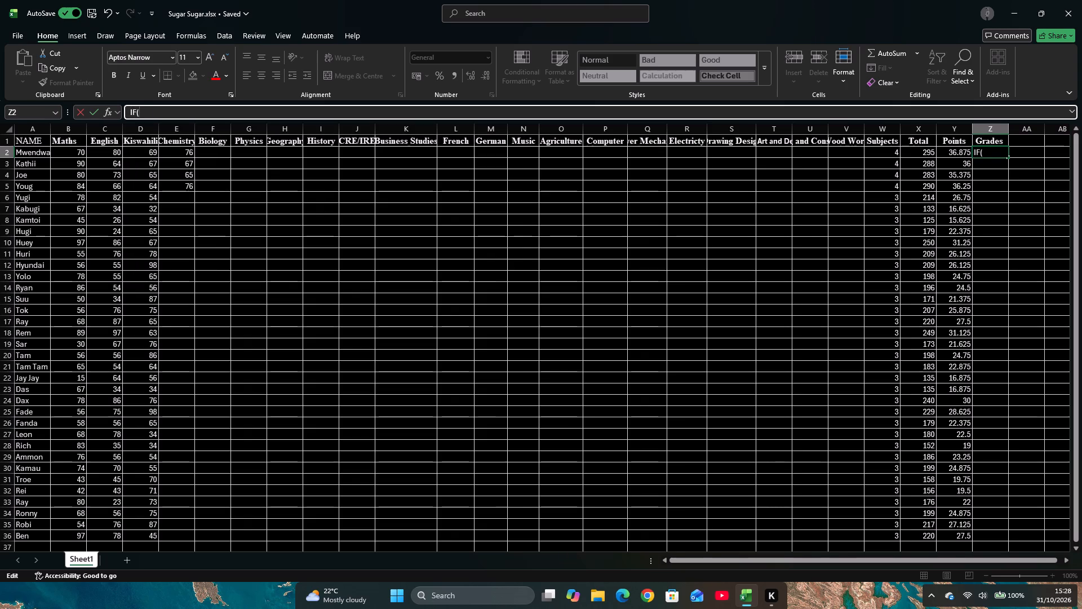
{"action": "left_click", "coordinate": [128, 114]}
{"action": "key", "text": "equal"}
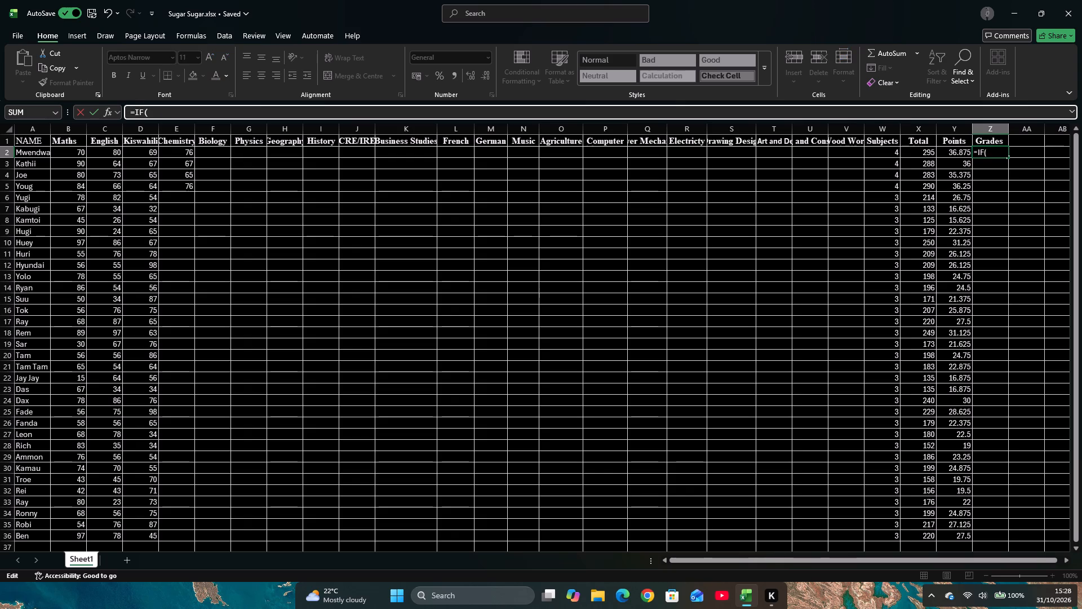
Complete the formula in cell Z2 as =IF(Y2>=80,"A") to grade Mwendwa's Points, and enter it.
{"action": "left_click", "coordinate": [157, 114]}
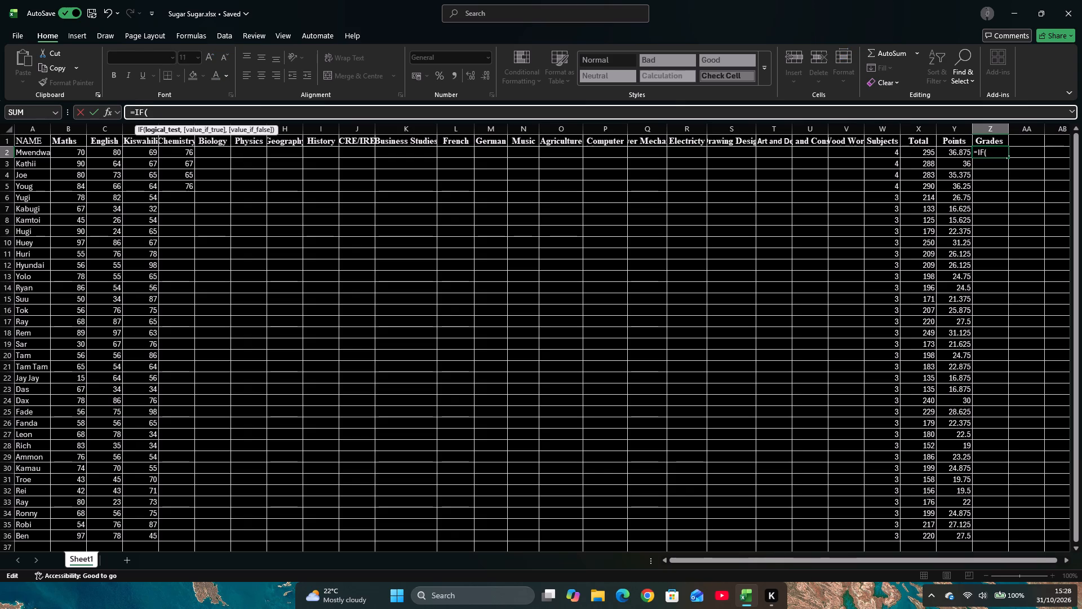
{"action": "type", "text": "Y2"}
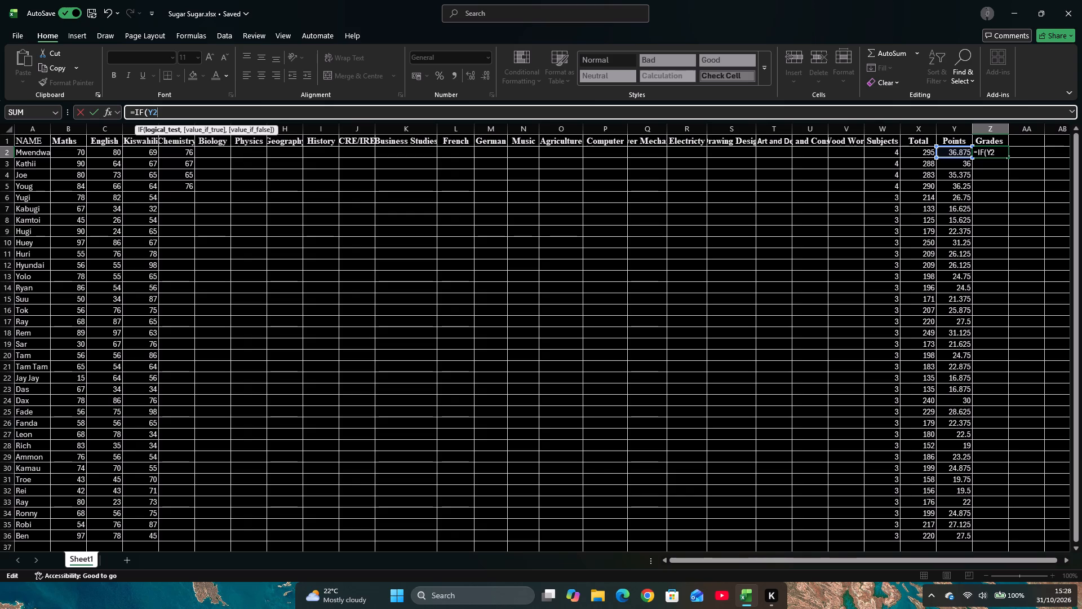
{"action": "key", "text": "shift+greater"}
{"action": "key", "text": "equal"}
{"action": "type", "text": "80"}
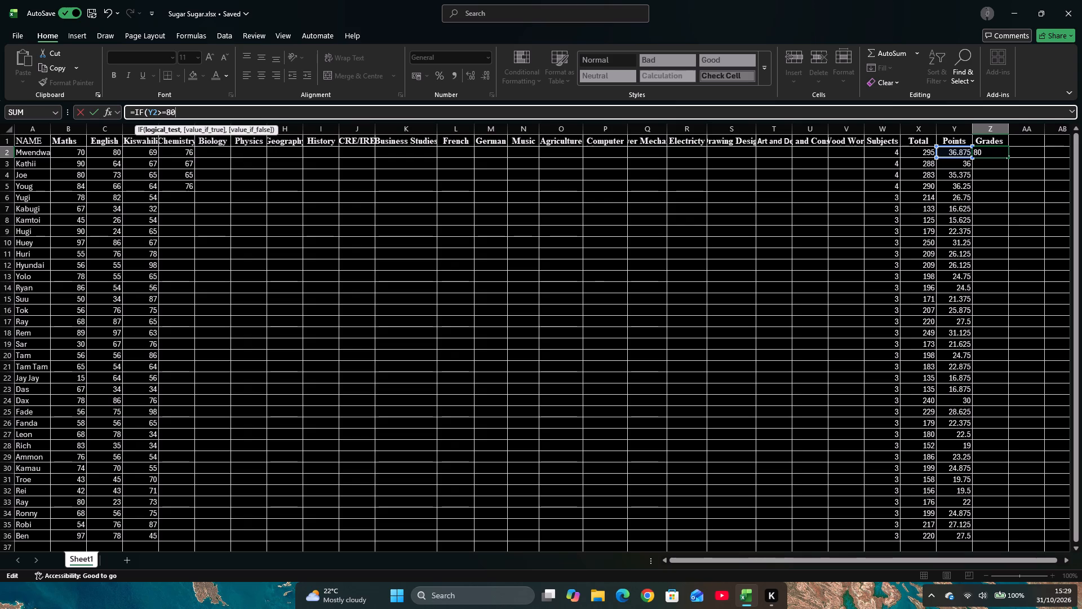
{"action": "key", "text": "comma"}
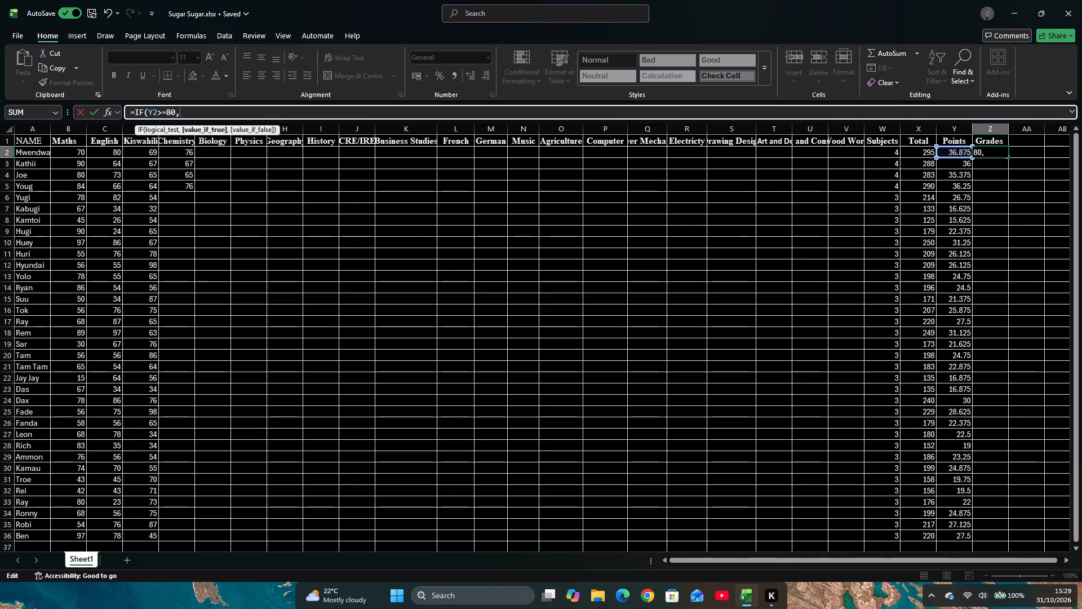
{"action": "key", "text": "shift+quotedbl"}
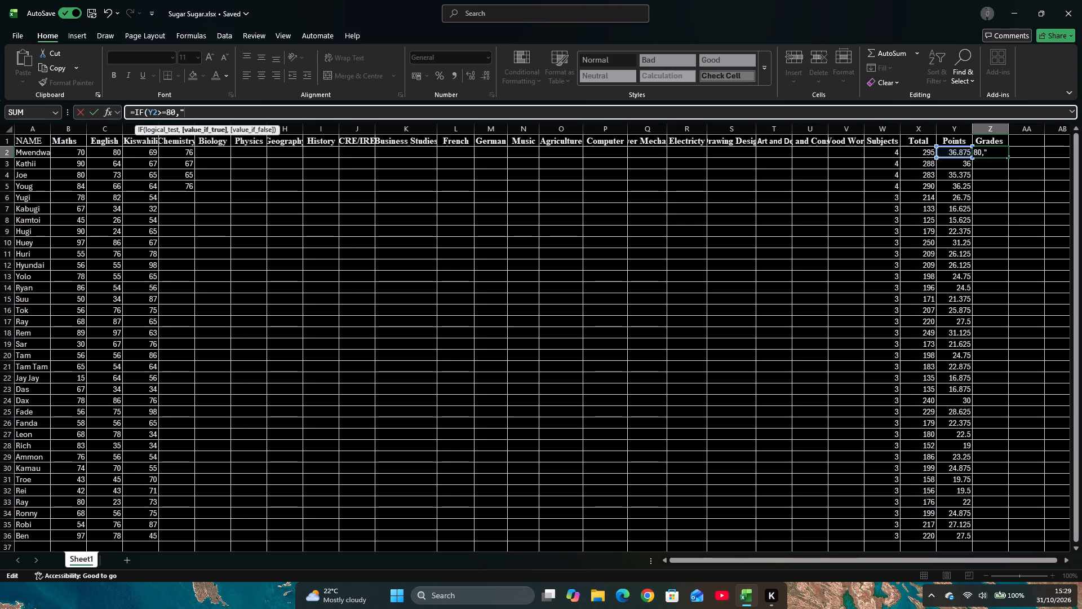
{"action": "key", "text": "a"}
{"action": "key", "text": "shift+quotedbl"}
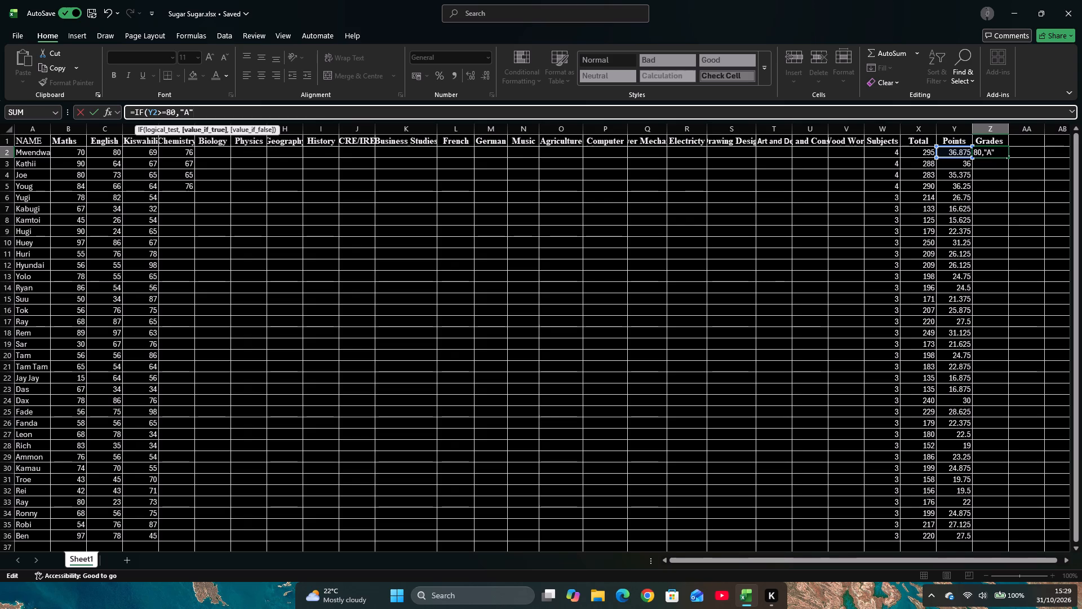
{"action": "key", "text": "shift+parenright"}
{"action": "key", "text": "Return"}
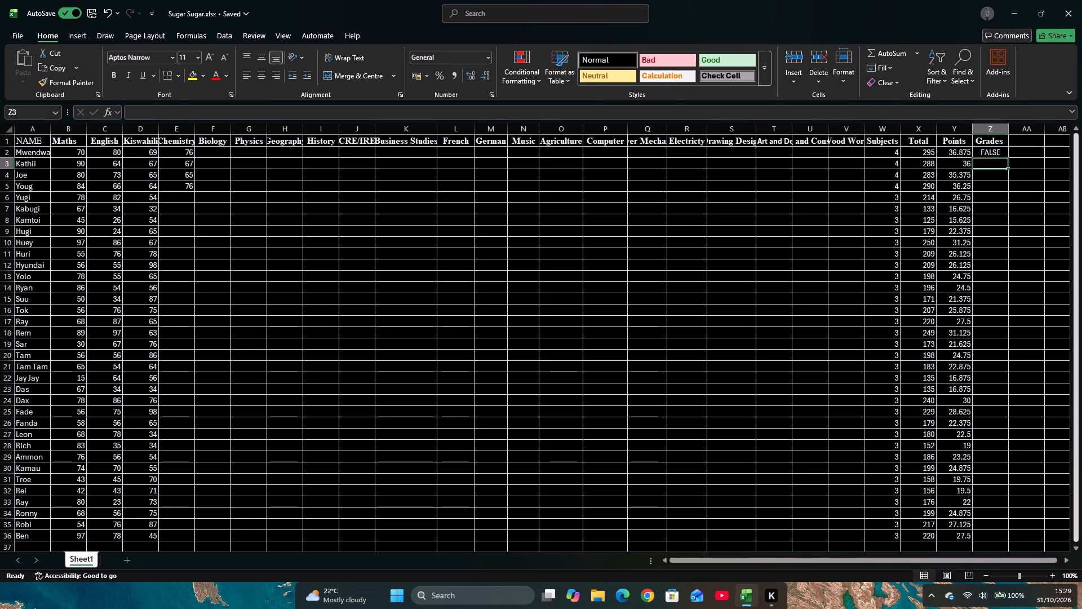
Extend the formula in cell Z2 with a nested IF testing Y2 as the value-if-false argument after "A".
{"action": "left_click", "coordinate": [988, 157]}
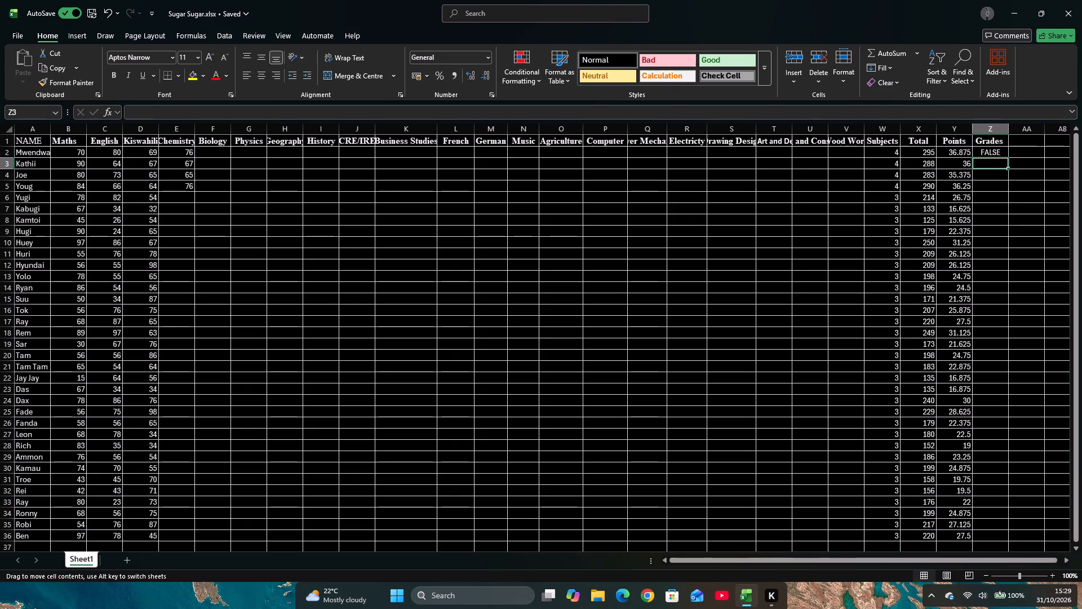
{"action": "left_click", "coordinate": [989, 157]}
{"action": "left_click", "coordinate": [992, 152]}
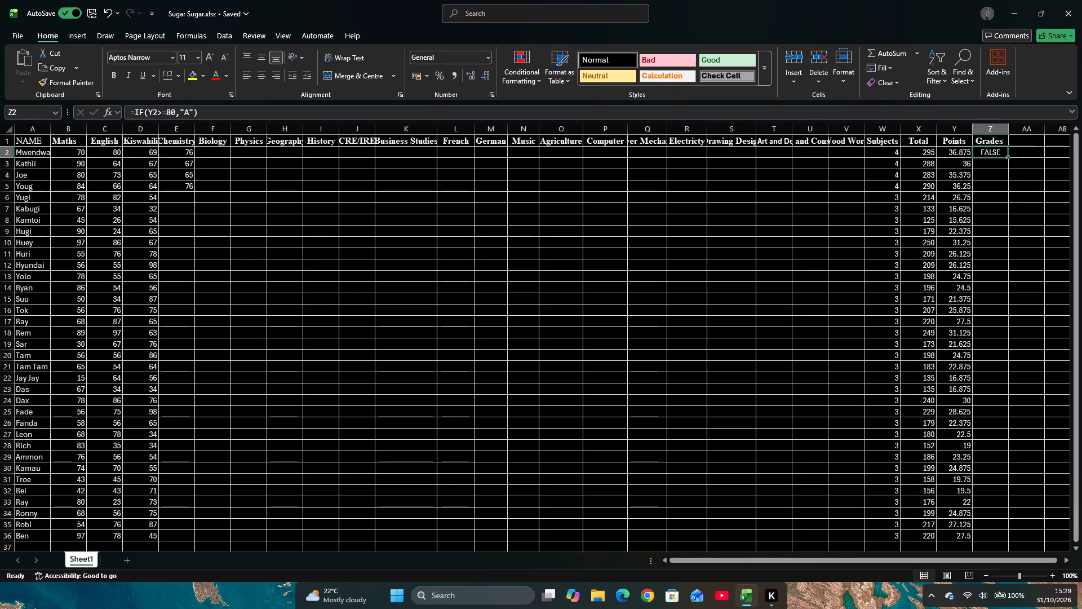
{"action": "left_click", "coordinate": [193, 111]}
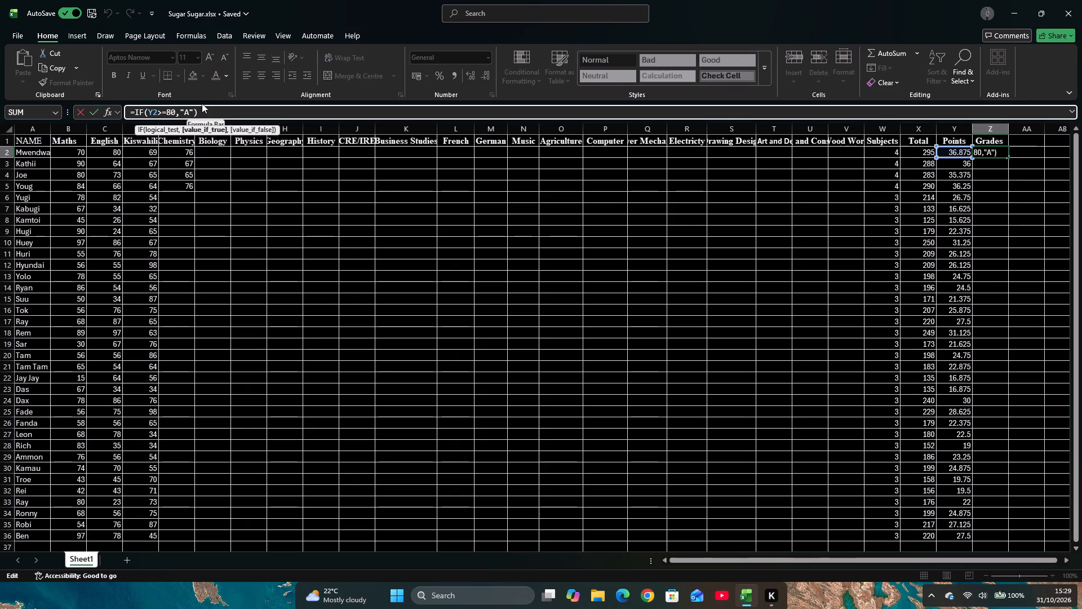
{"action": "key", "text": "comma"}
{"action": "key", "text": "space"}
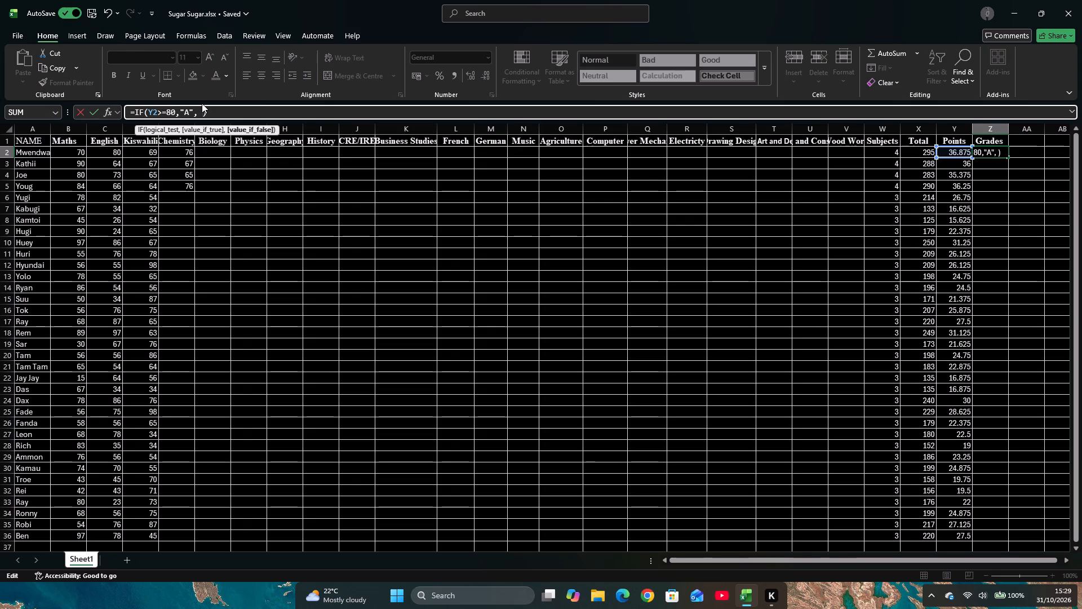
{"action": "key", "text": "i"}
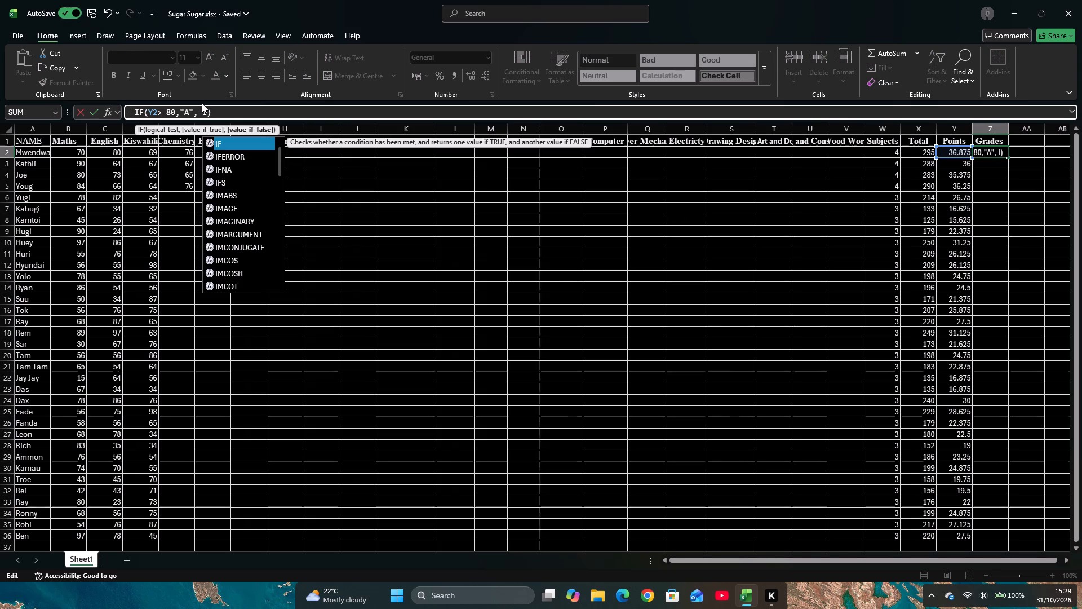
{"action": "key", "text": "f"}
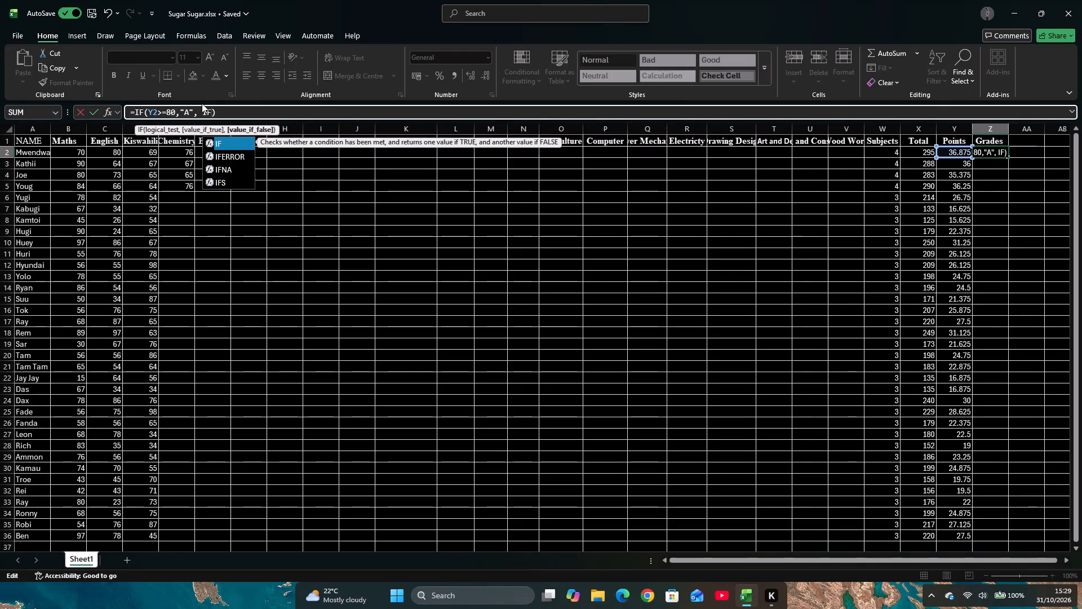
{"action": "key", "text": "shift+parenleft"}
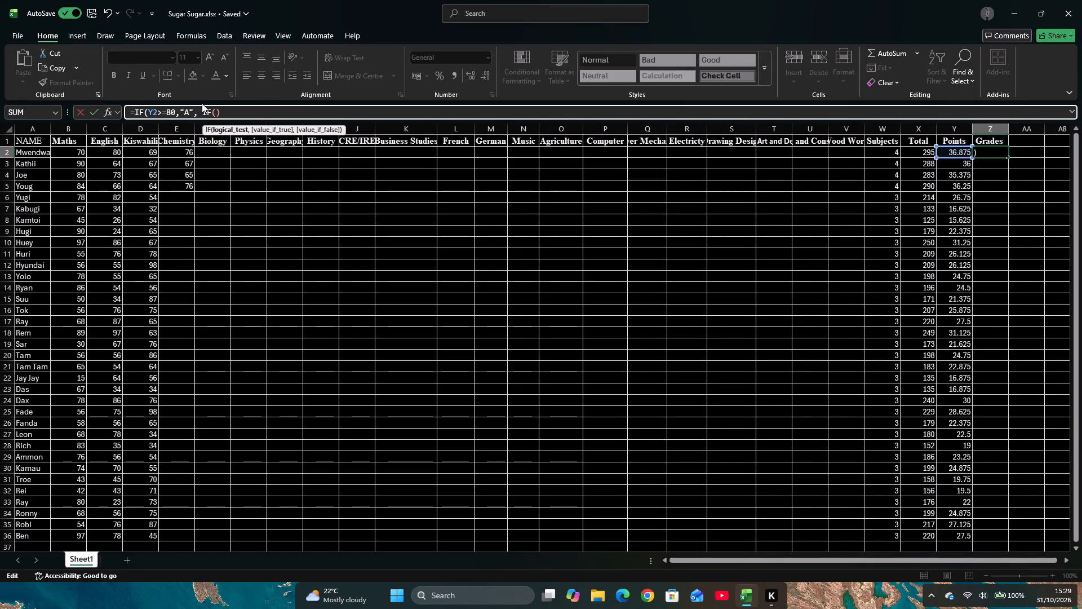
{"action": "key", "text": "y"}
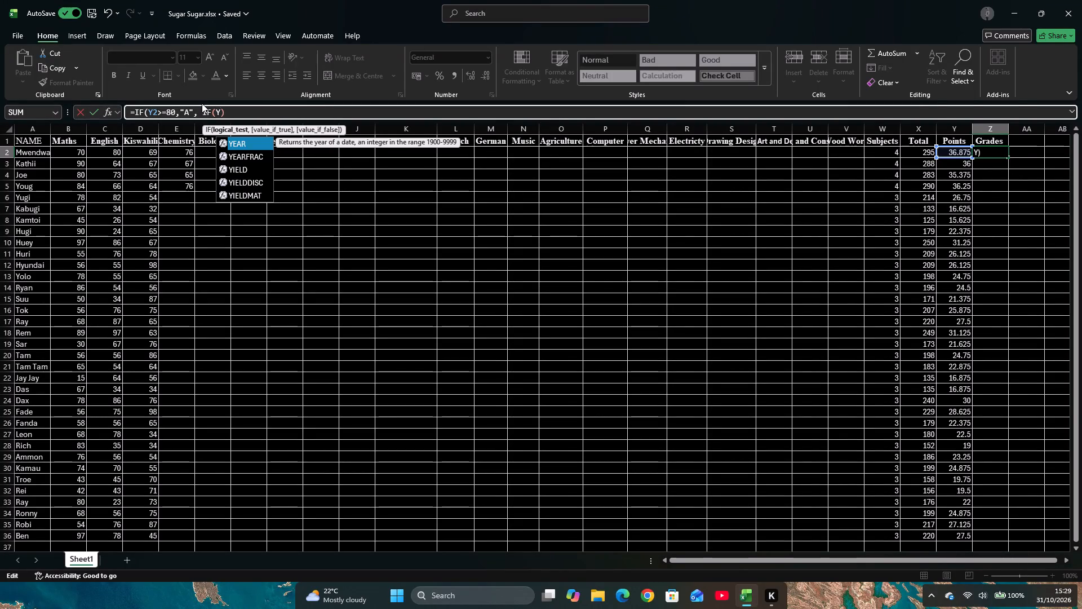
{"action": "key", "text": "2"}
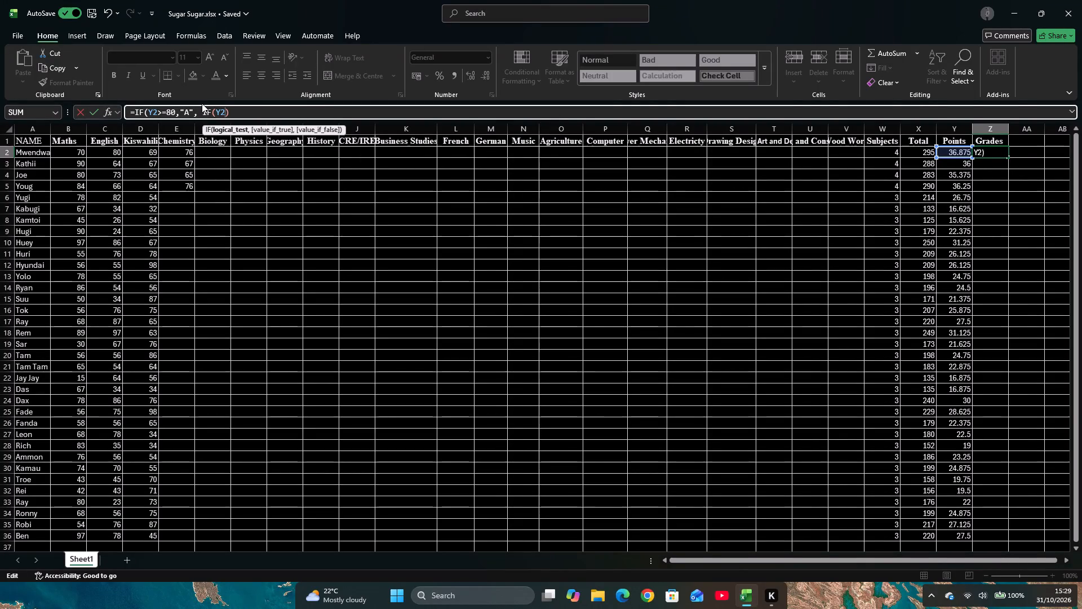
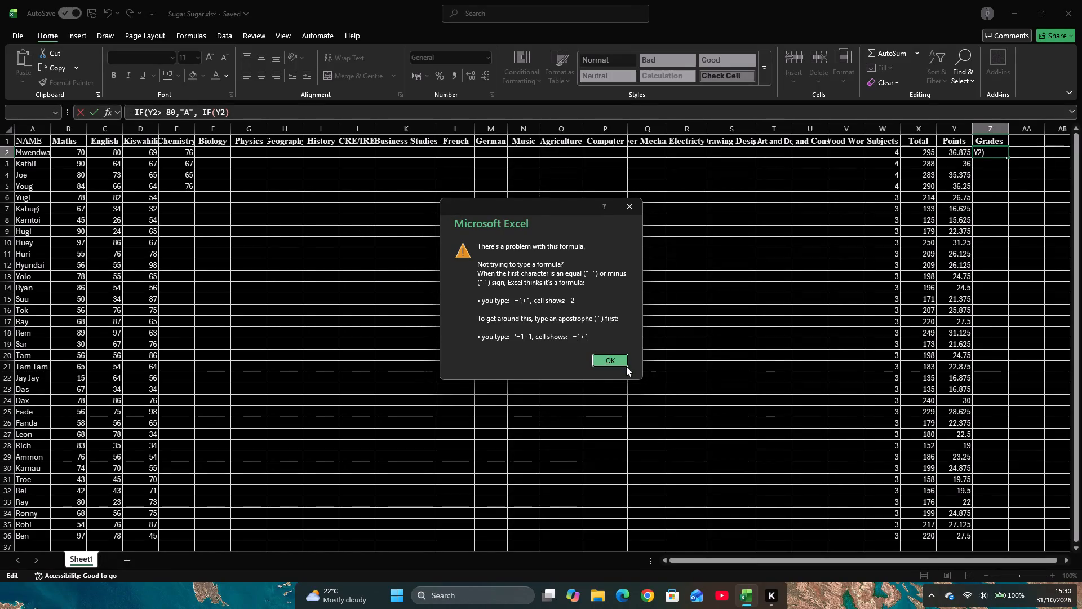
Complete the nested IF's logical test in cell Z2 as Y2>=70.
{"action": "left_click", "coordinate": [615, 359]}
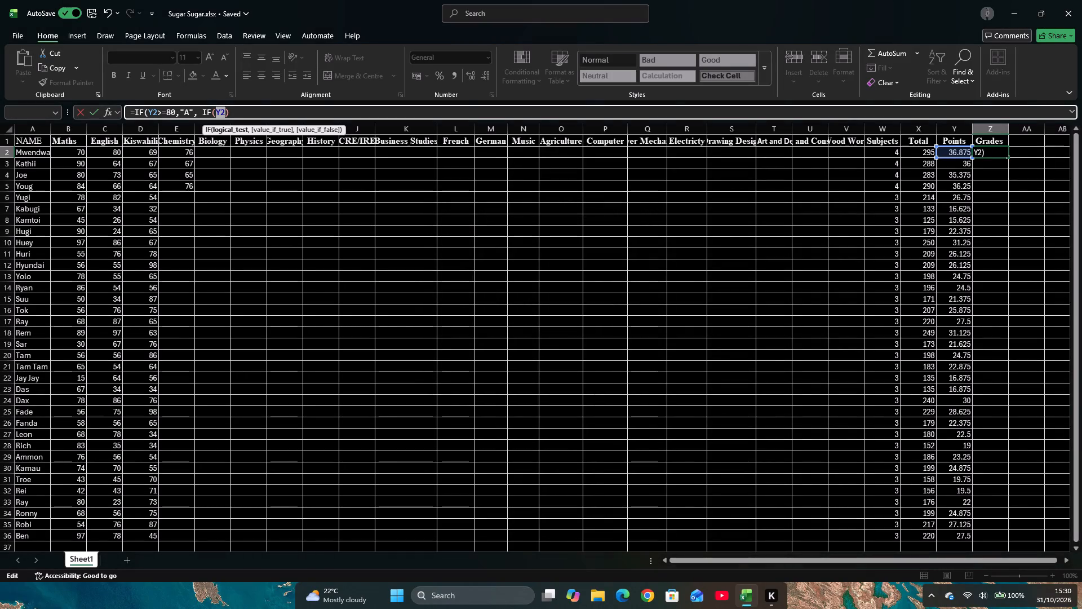
{"action": "left_click", "coordinate": [225, 109]}
{"action": "type", "text": ">="}
{"action": "type", "text": "80"}
{"action": "key", "text": "BackSpace"}
{"action": "key", "text": "BackSpace"}
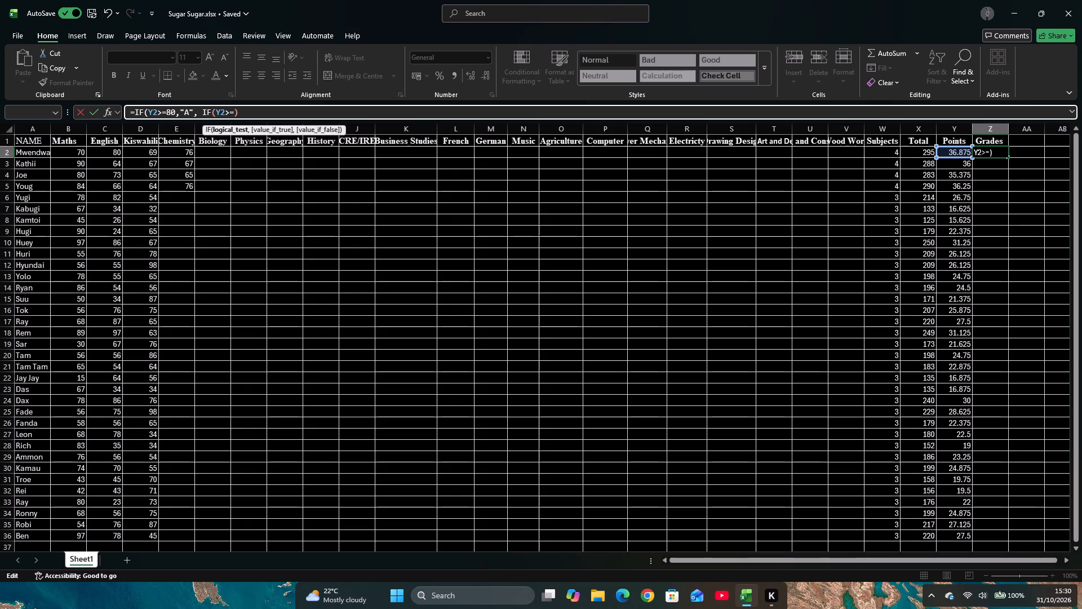
{"action": "type", "text": "70"}
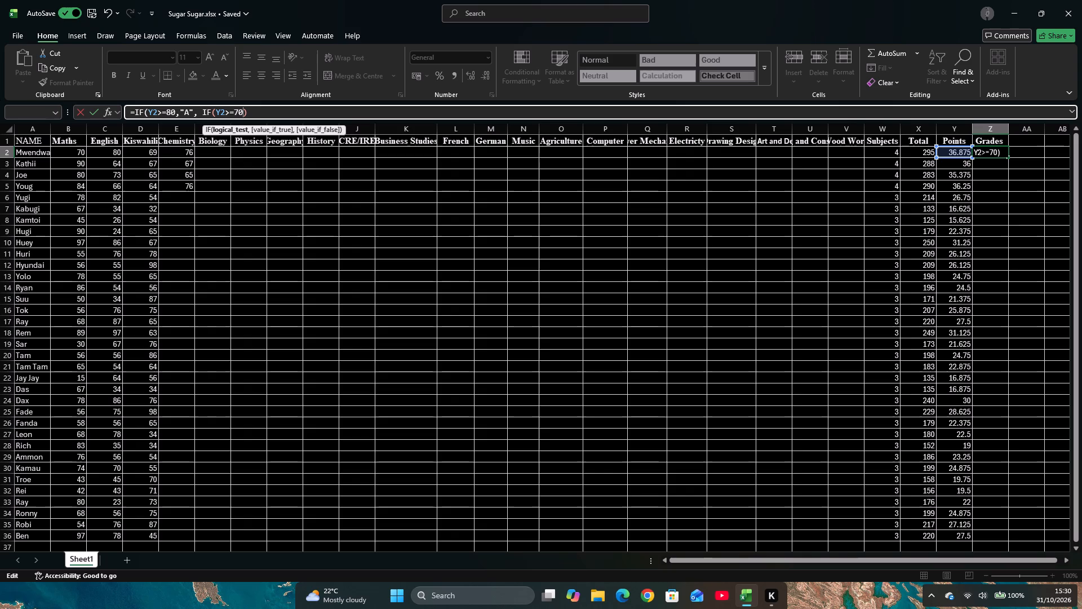
Give the Y2>=70 test in cell Z2 the value-if-true "B" and add the extra closing parenthesis.
{"action": "key", "text": "comma"}
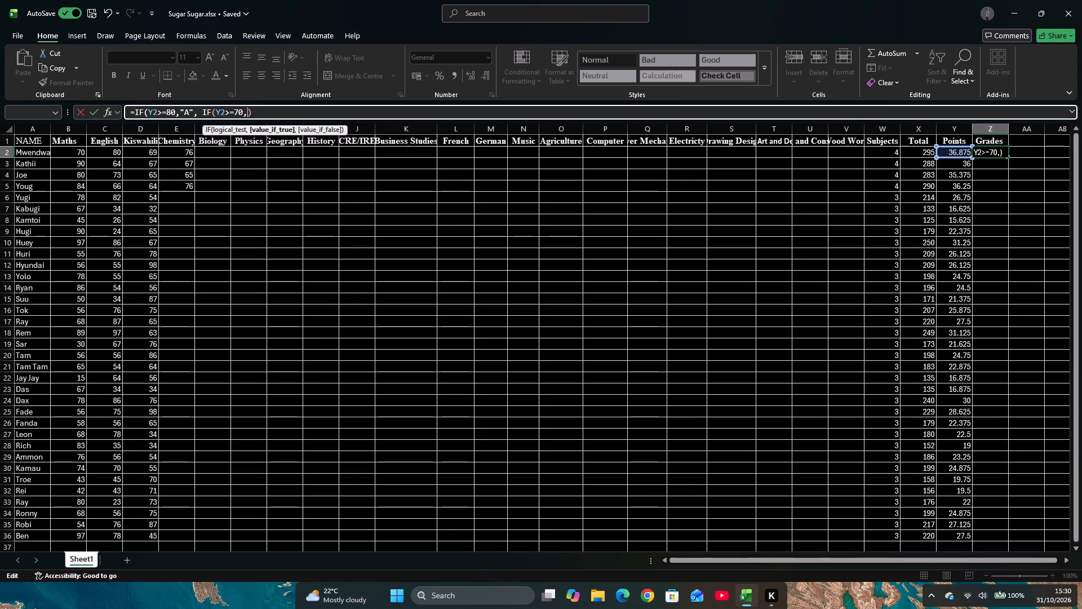
{"action": "key", "text": "shift+quotedbl"}
{"action": "type", "text": "40"}
{"action": "key", "text": "BackSpace"}
{"action": "key", "text": "BackSpace"}
{"action": "key", "text": "shift+b"}
{"action": "key", "text": "BackSpace"}
{"action": "key", "text": "b"}
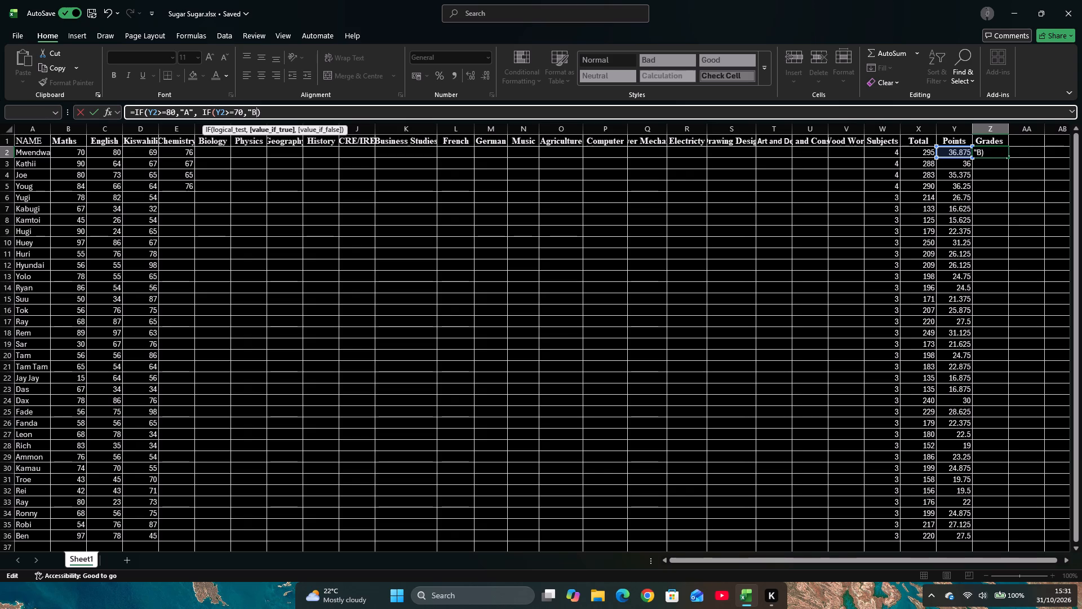
{"action": "key", "text": "shift+quotedbl"}
{"action": "type", "text": ","}
{"action": "key", "text": "space"}
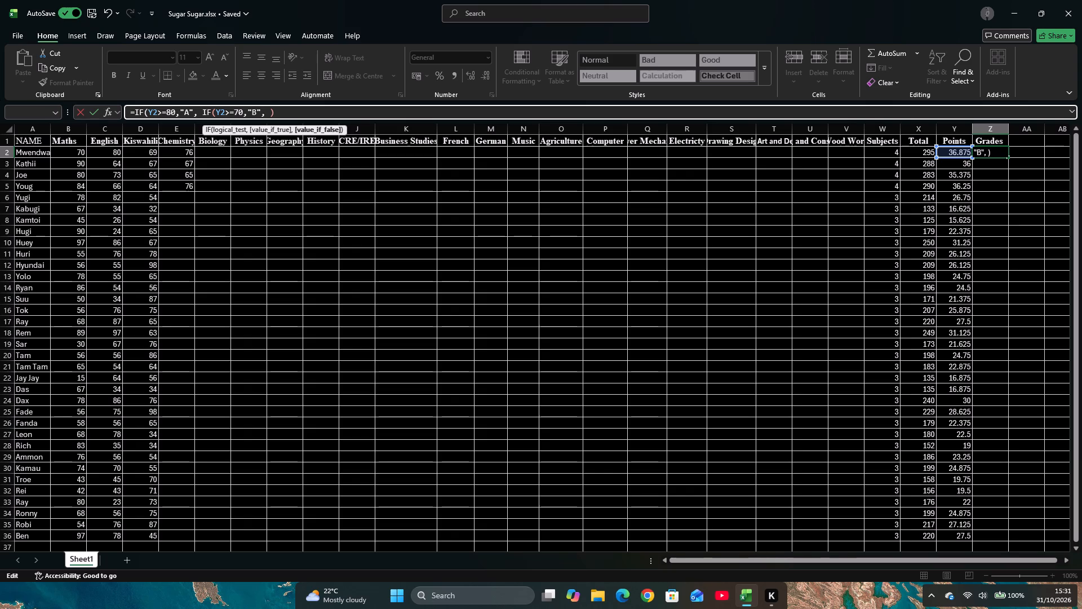
{"action": "key", "text": "BackSpace"}
{"action": "key", "text": "BackSpace"}
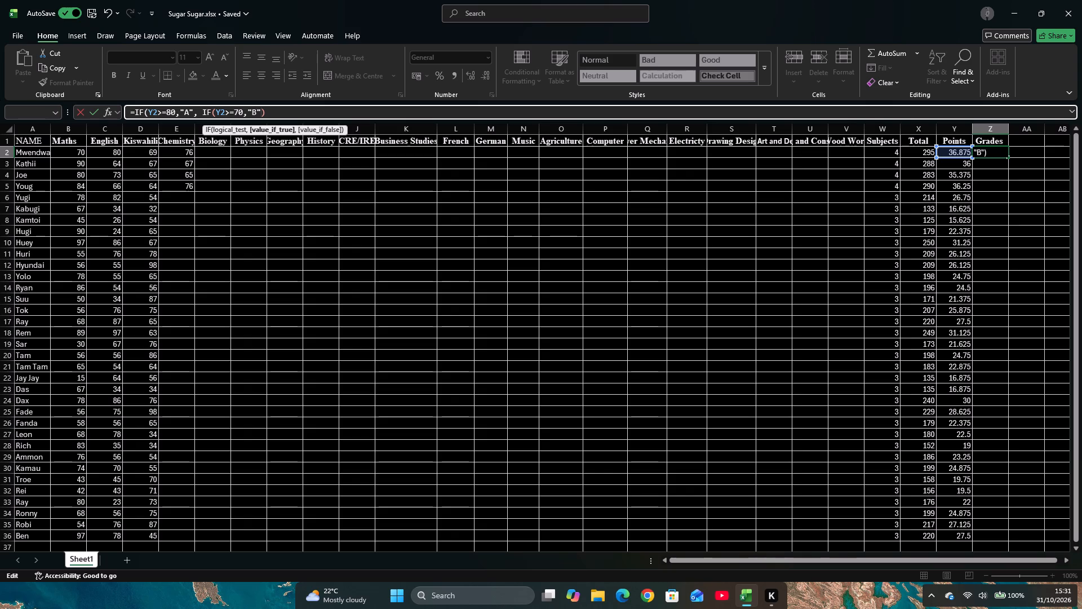
{"action": "key", "text": "0"}
{"action": "key", "text": "BackSpace"}
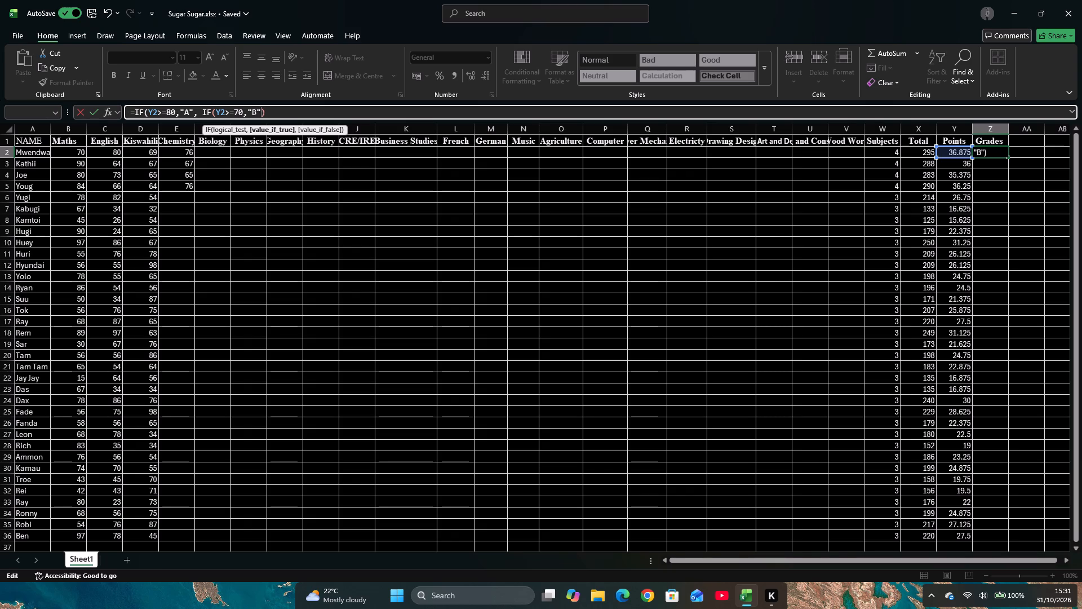
{"action": "key", "text": "shift+parenright"}
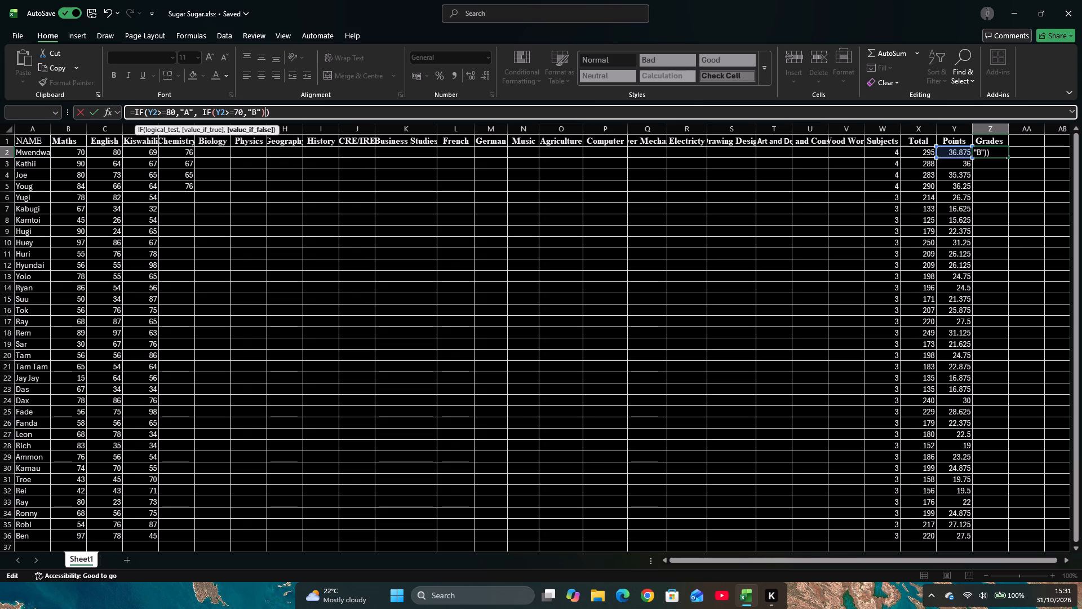
Nest a third IF testing Y2>=60 as the value-if-false argument after "B" in cell Z2's formula.
{"action": "left_click", "coordinate": [260, 111]}
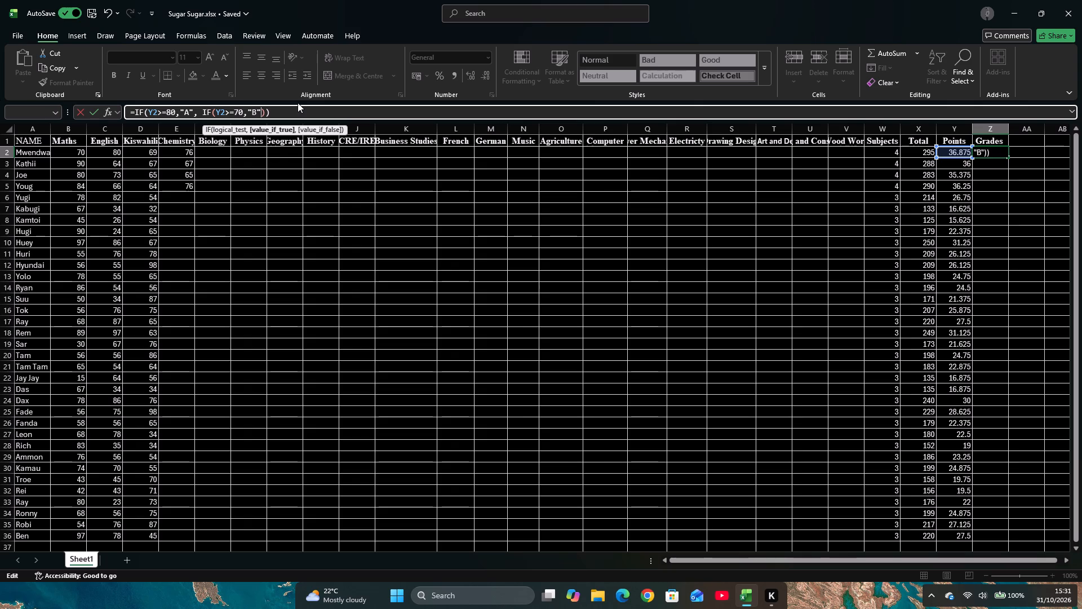
{"action": "key", "text": "comma"}
{"action": "key", "text": "space"}
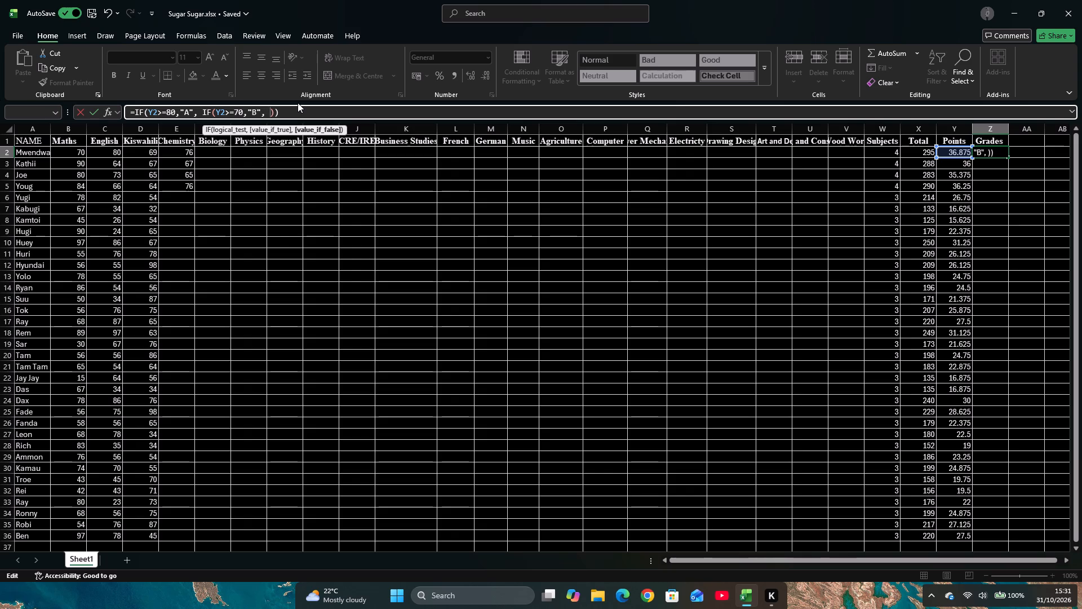
{"action": "key", "text": "shift+i"}
{"action": "key", "text": "BackSpace"}
{"action": "type", "text": "IF"}
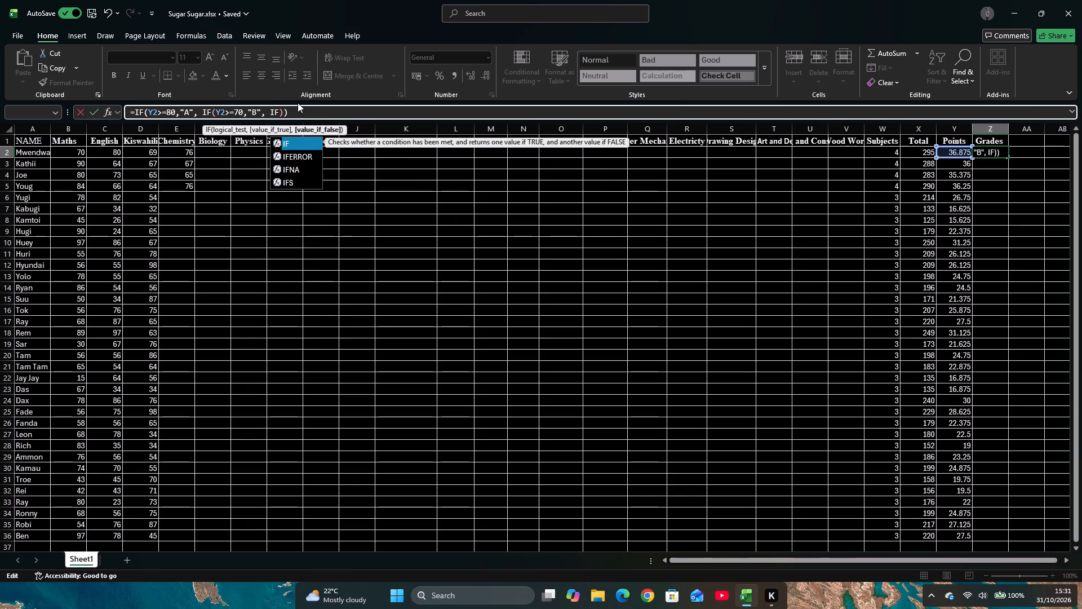
{"action": "key", "text": "shift+parenleft"}
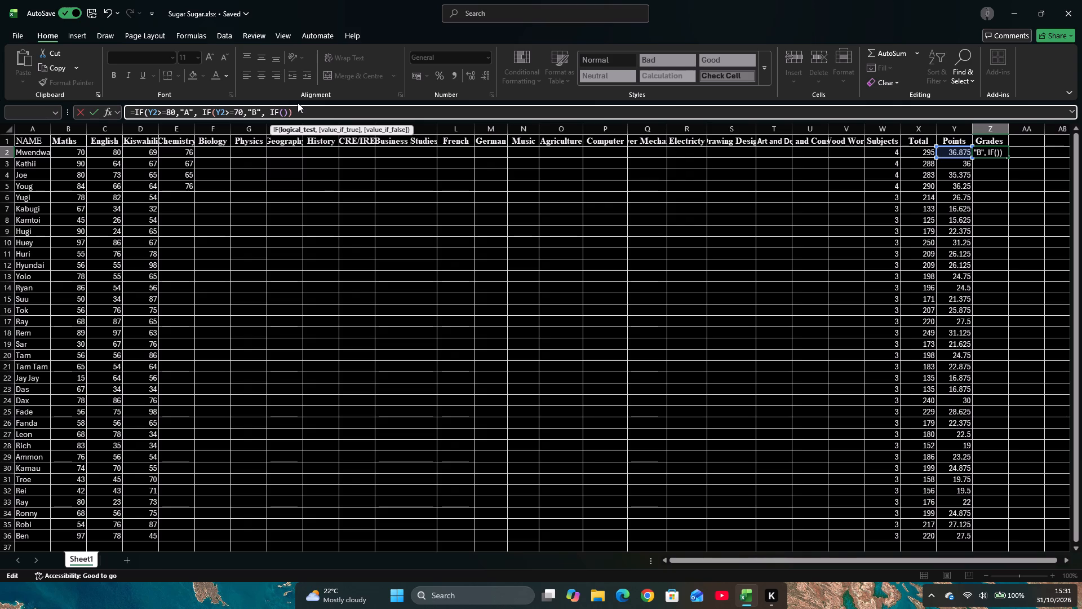
{"action": "key", "text": "y"}
{"action": "key", "text": "2"}
{"action": "key", "text": "shift+greater"}
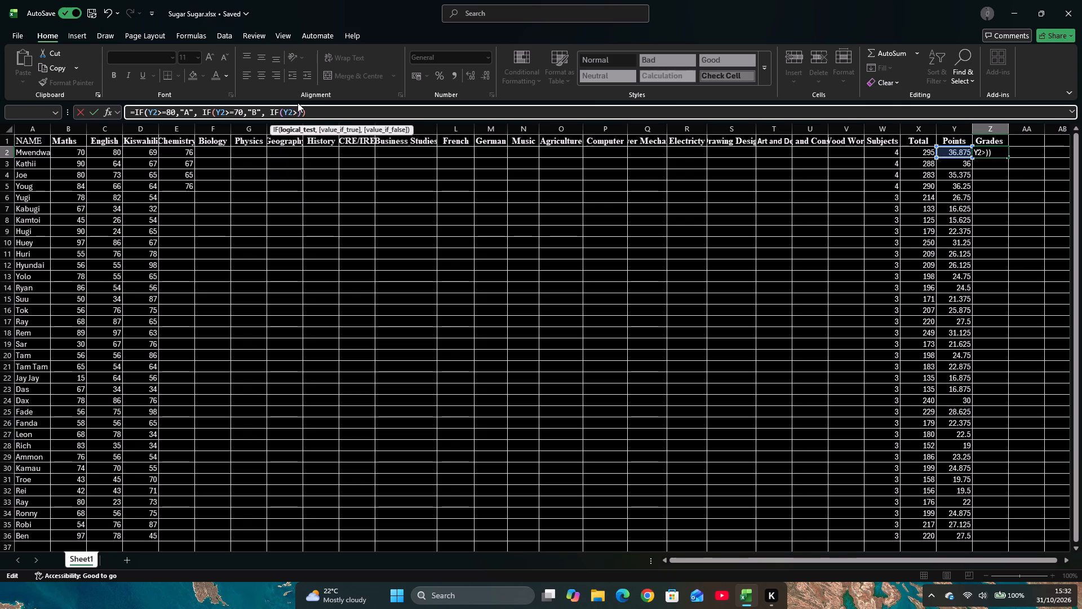
{"action": "key", "text": "equal"}
{"action": "type", "text": "60"}
Give the Y2>=60 test in cell Z2 the value-if-true "C" and close that nested IF.
{"action": "key", "text": "shift+quotedbl"}
{"action": "key", "text": "BackSpace"}
{"action": "key", "text": "comma"}
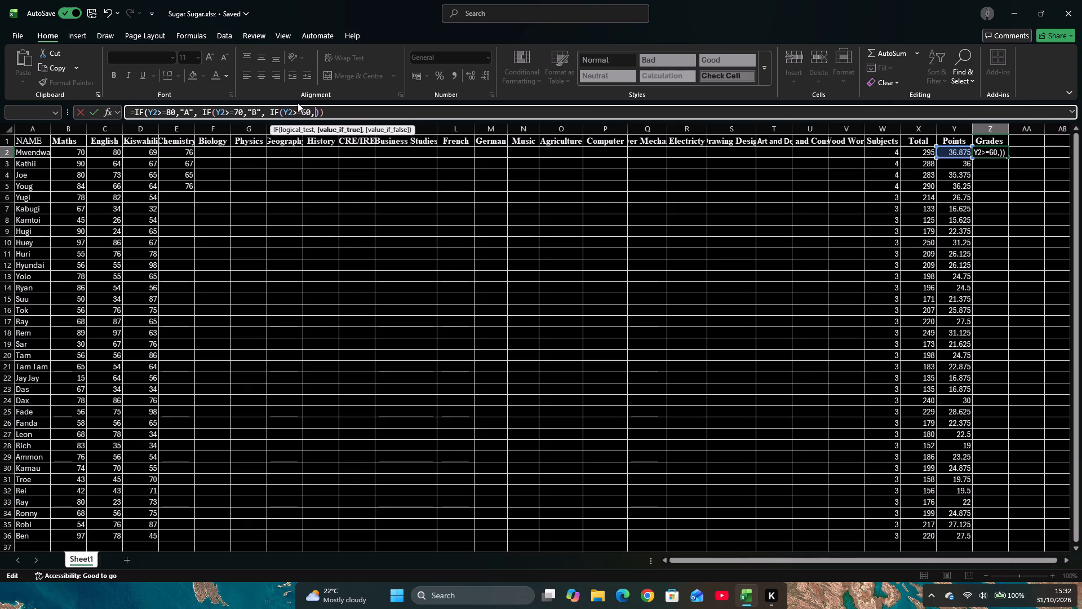
{"action": "key", "text": "shift+quotedbl"}
{"action": "key", "text": "c"}
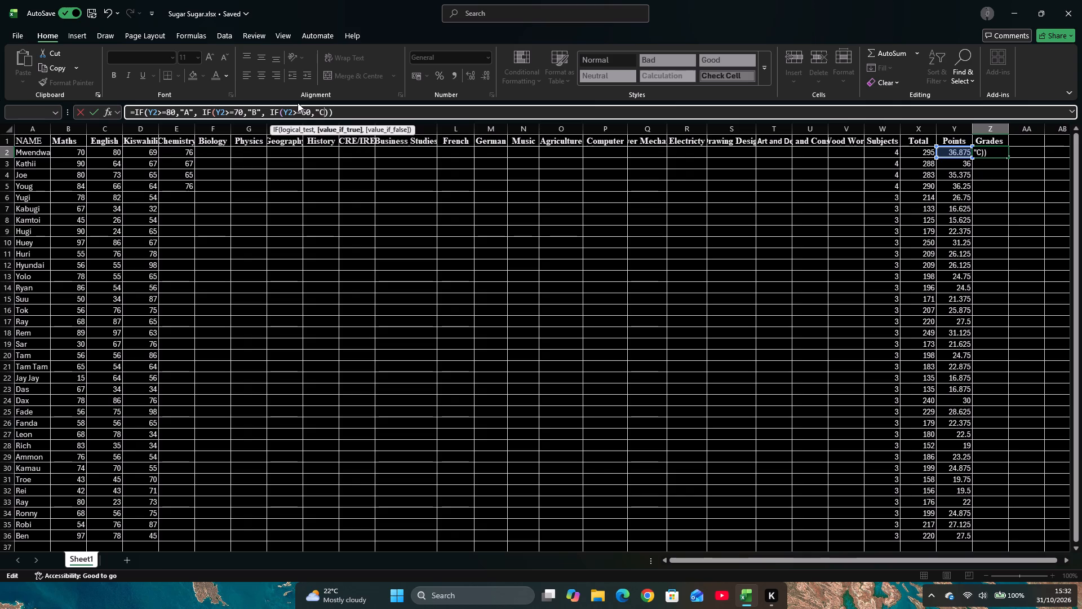
{"action": "key", "text": "shift+quotedbl"}
{"action": "key", "text": "shift+parenright"}
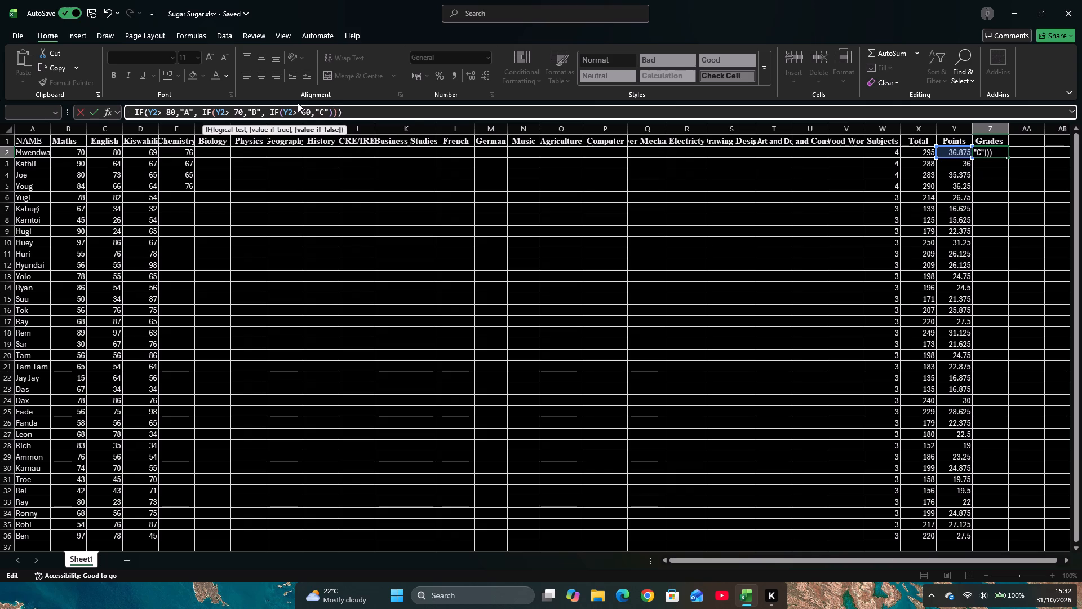
Nest a fourth IF as the value-if-false argument after "C" in cell Z2's formula, with its parenthesis opened.
{"action": "key", "text": "Left"}
{"action": "type", "text": ","}
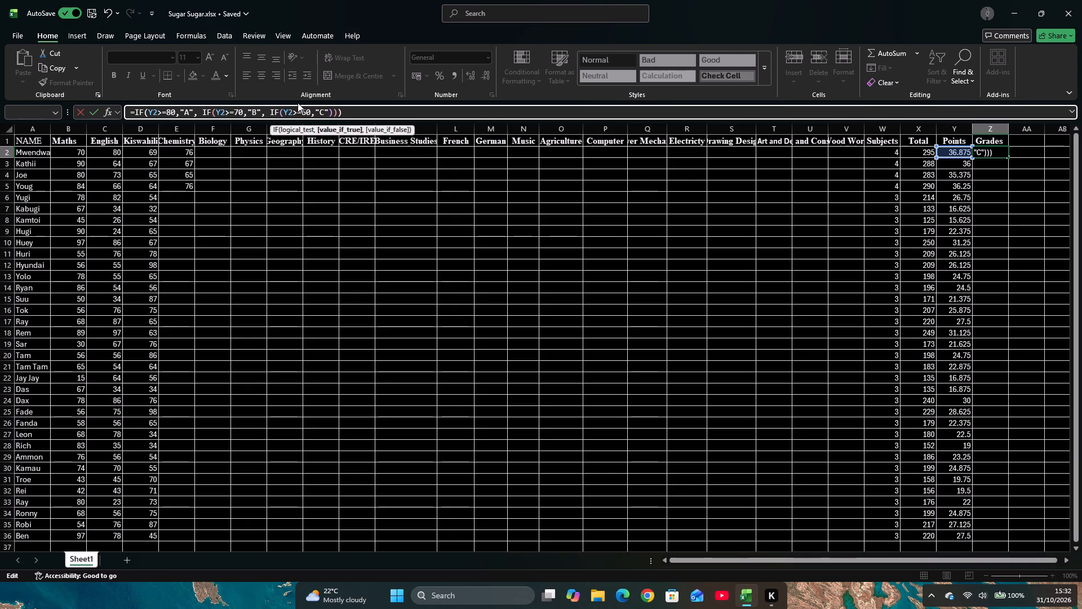
{"action": "key", "text": "space"}
{"action": "key", "text": "shift+i"}
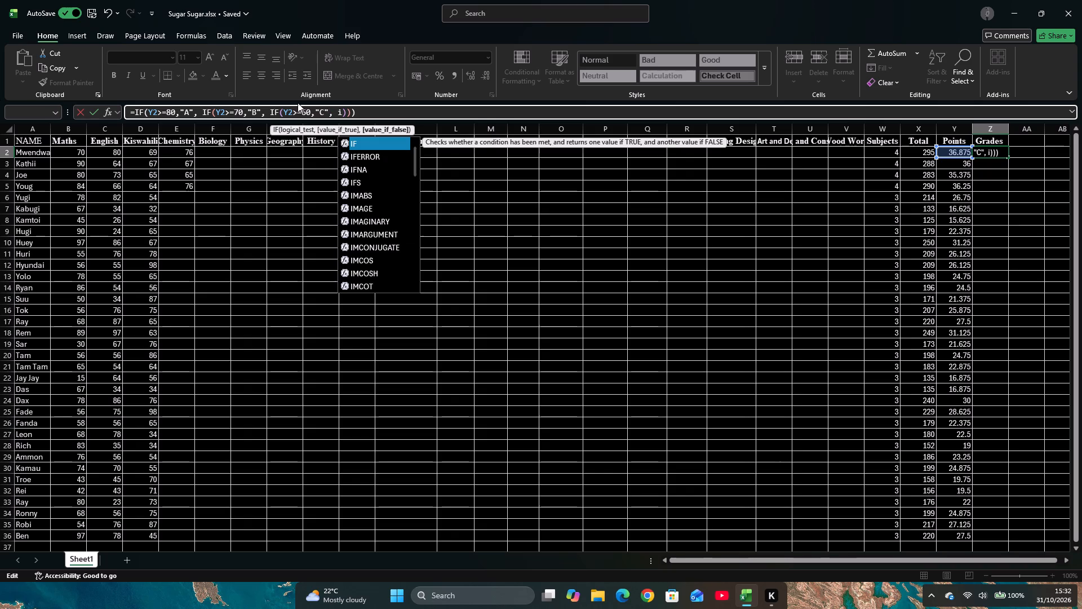
{"action": "key", "text": "BackSpace"}
{"action": "type", "text": "IF"}
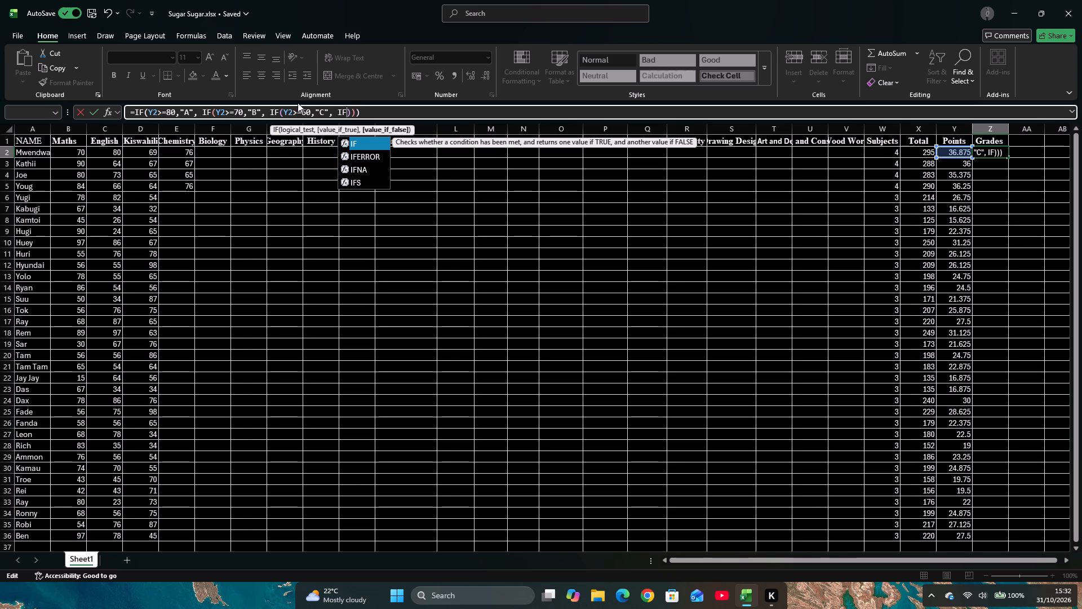
{"action": "key", "text": "f"}
{"action": "key", "text": "2"}
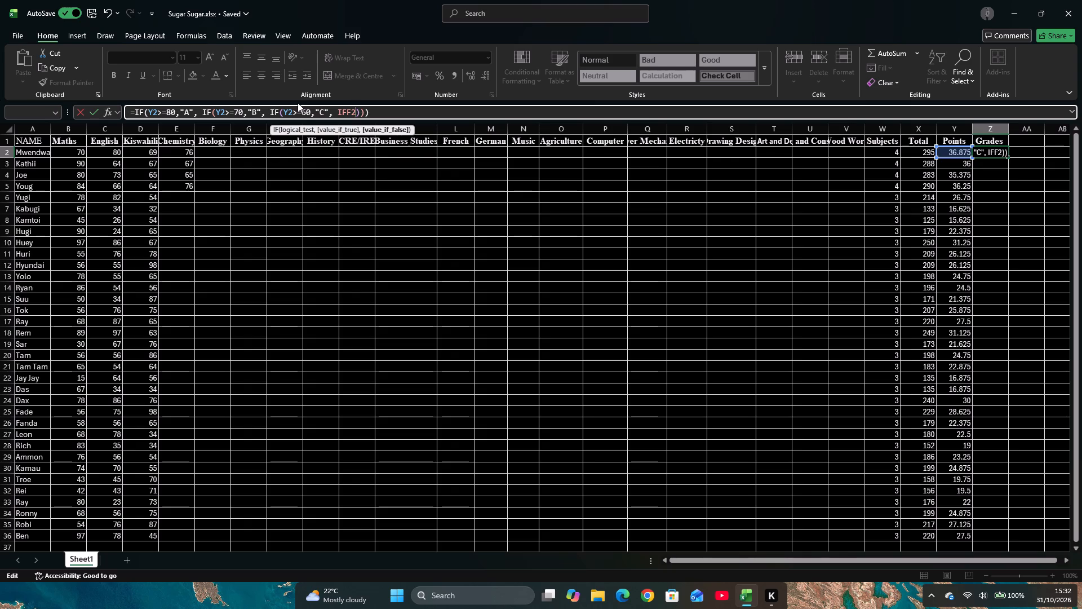
{"action": "key", "text": "BackSpace"}
{"action": "key", "text": "BackSpace"}
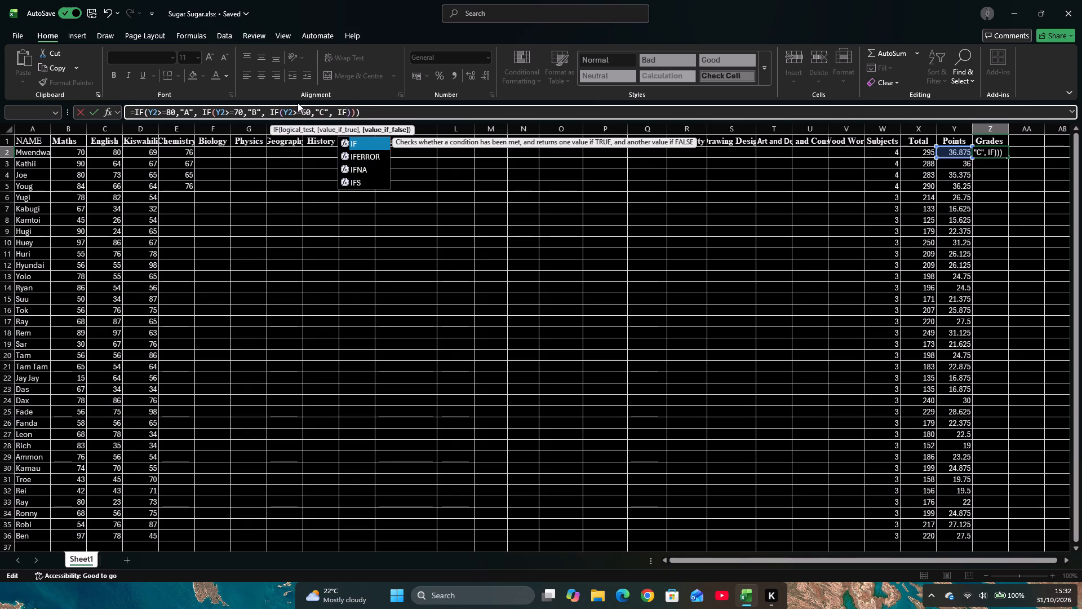
{"action": "key", "text": "y"}
{"action": "key", "text": "BackSpace"}
{"action": "key", "text": "shift+parenleft"}
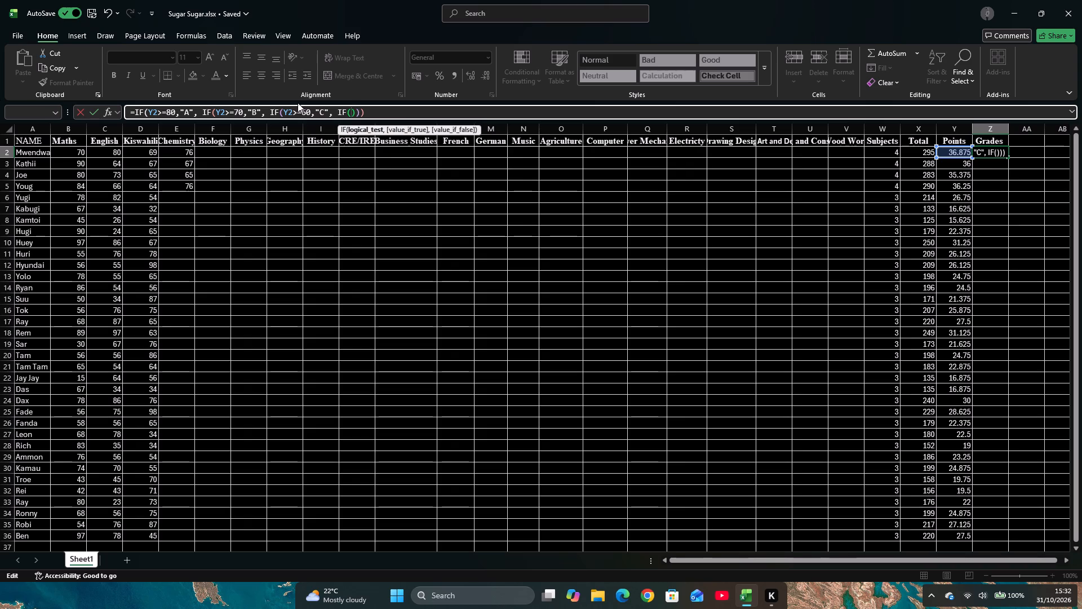
Set the fourth IF's logical test in cell Z2's formula to Y2>=50.
{"action": "type", "text": "Y2"}
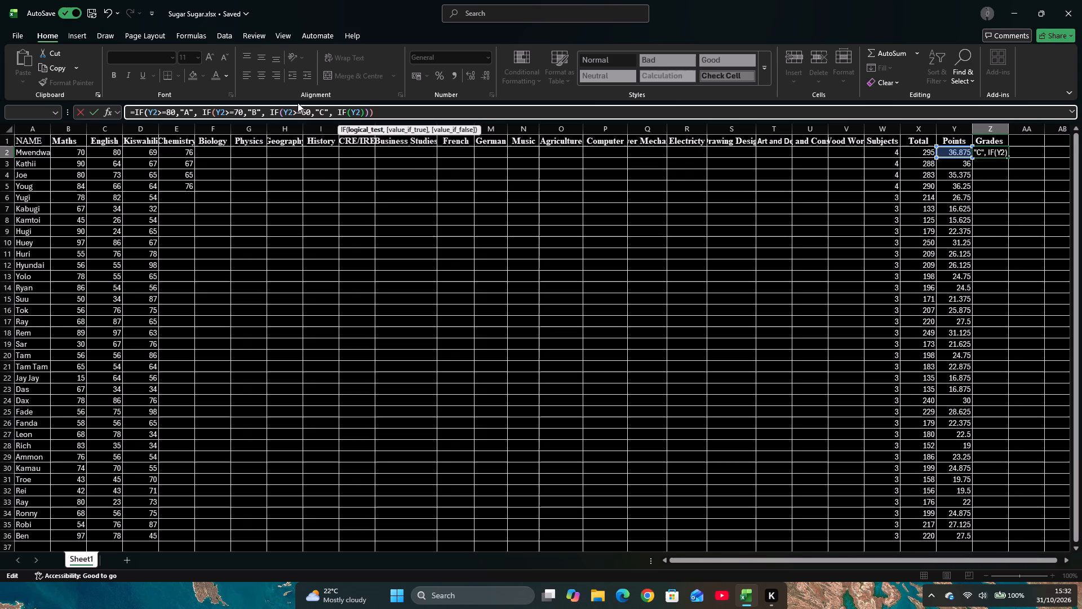
{"action": "key", "text": "shift+greater"}
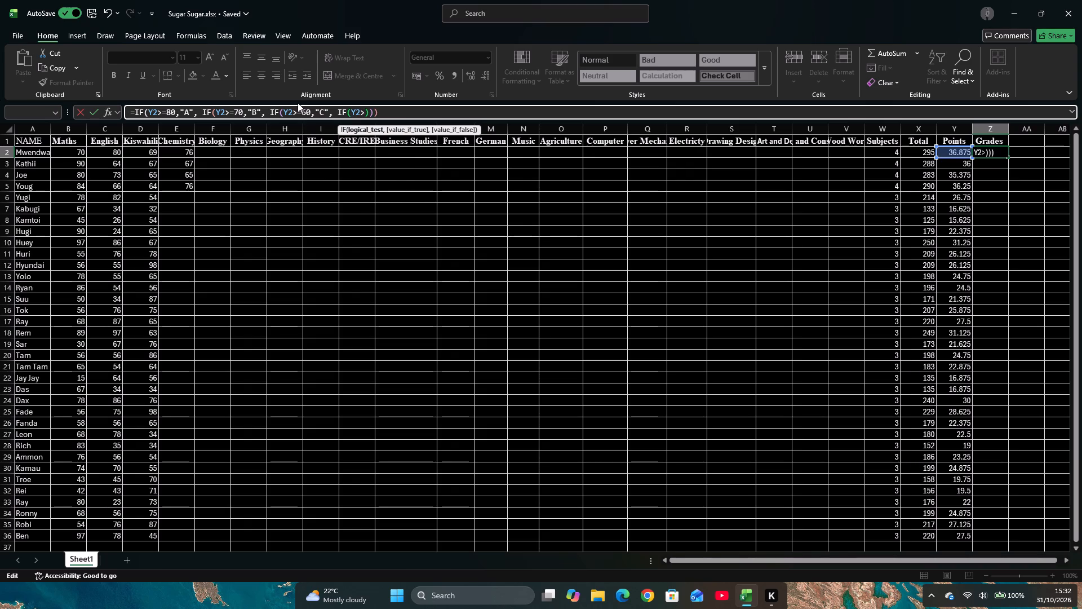
{"action": "key", "text": "equal"}
{"action": "type", "text": "55"}
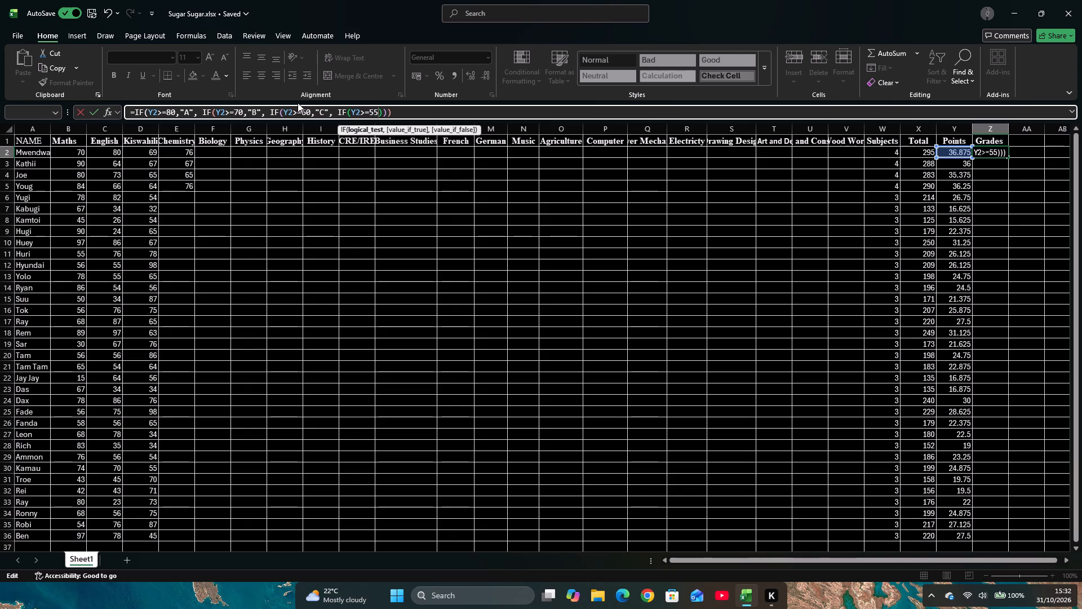
{"action": "key", "text": "BackSpace"}
{"action": "key", "text": "0"}
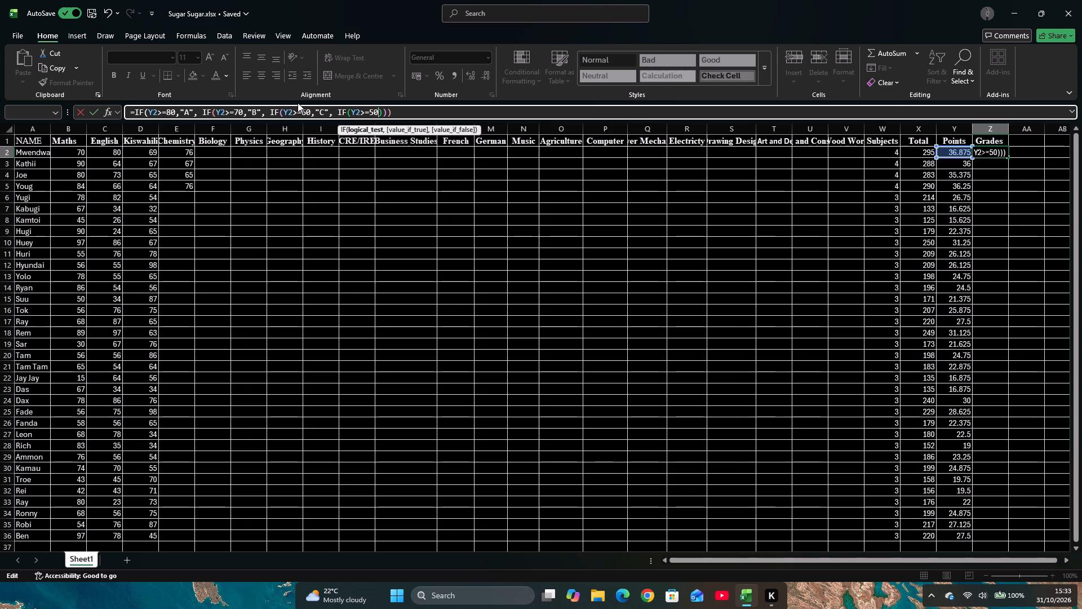
Give the Y2>=50 test in cell Z2's formula the value-if-true "D".
{"action": "key", "text": "shift+quotedbl"}
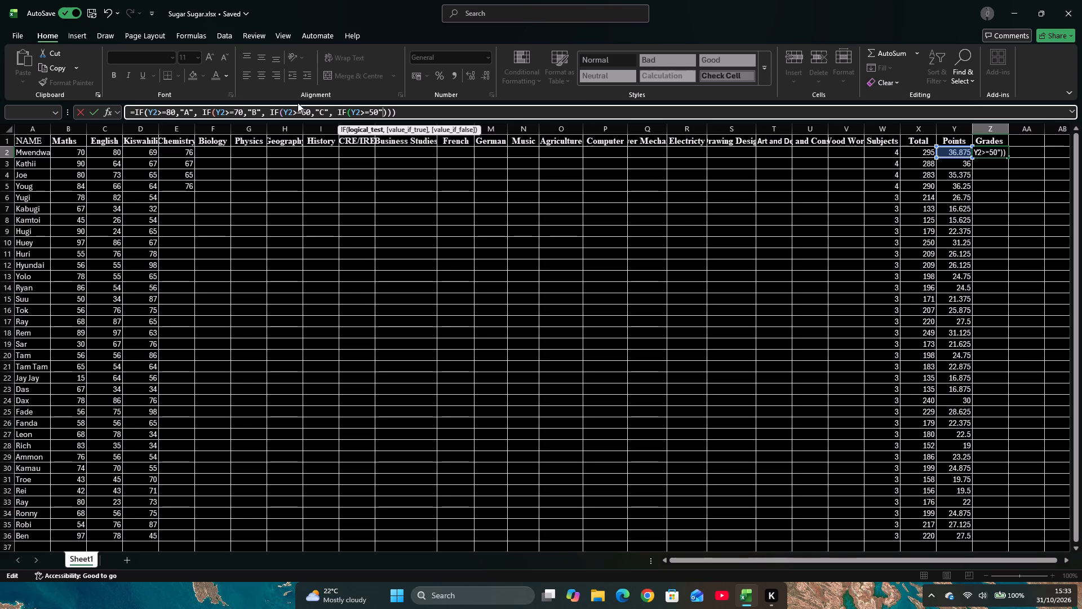
{"action": "key", "text": "BackSpace"}
{"action": "key", "text": "comma"}
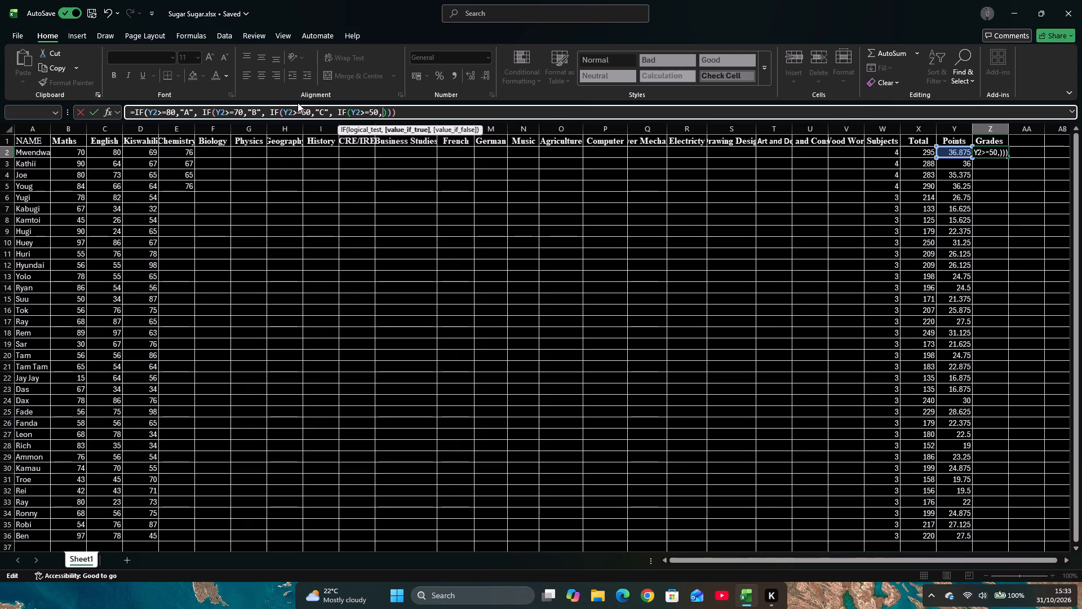
{"action": "key", "text": "shift+quotedbl"}
{"action": "key", "text": "shift+d"}
{"action": "key", "text": "BackSpace"}
{"action": "type", "text": "D\""}
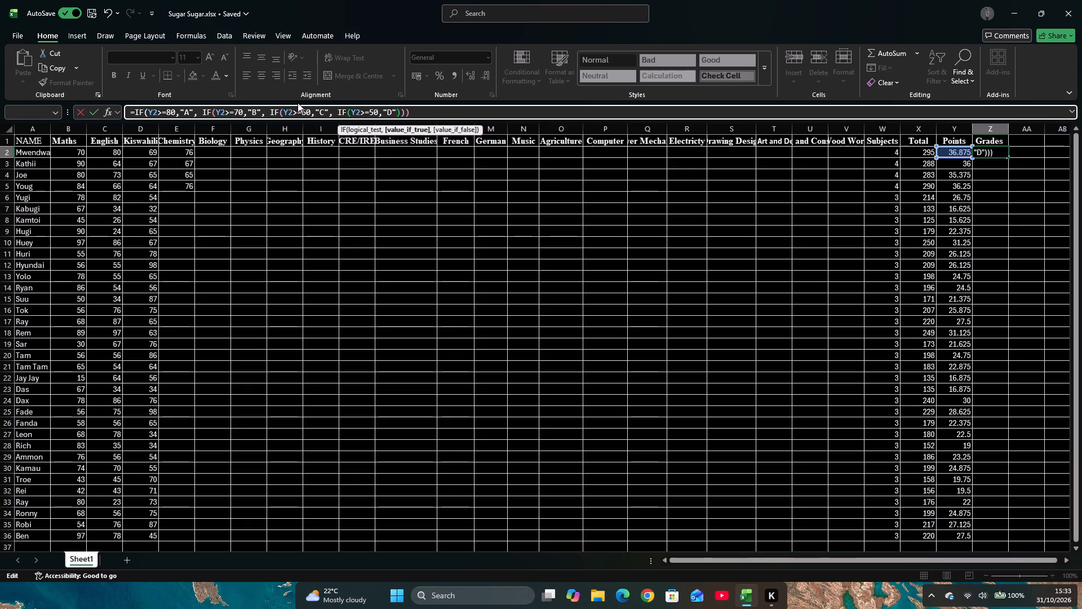
Give the Y2>=50 test the value-if-false "F", close that IF and commit the formula in cell Z2.
{"action": "key", "text": "comma"}
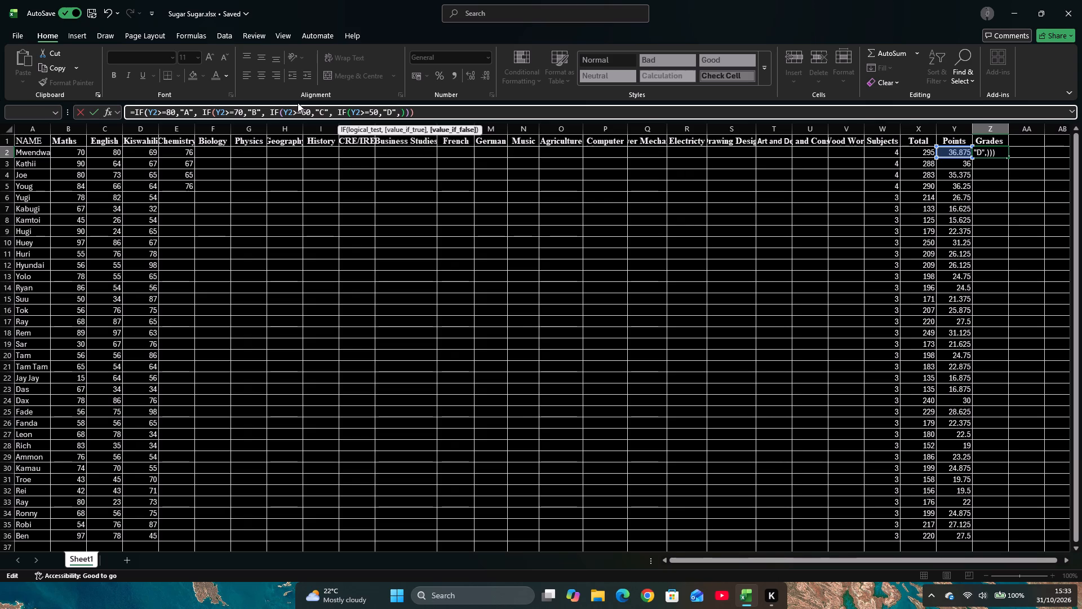
{"action": "key", "text": "shift+quotedbl"}
{"action": "key", "text": "shift+f"}
{"action": "key", "text": "BackSpace"}
{"action": "key", "text": "f"}
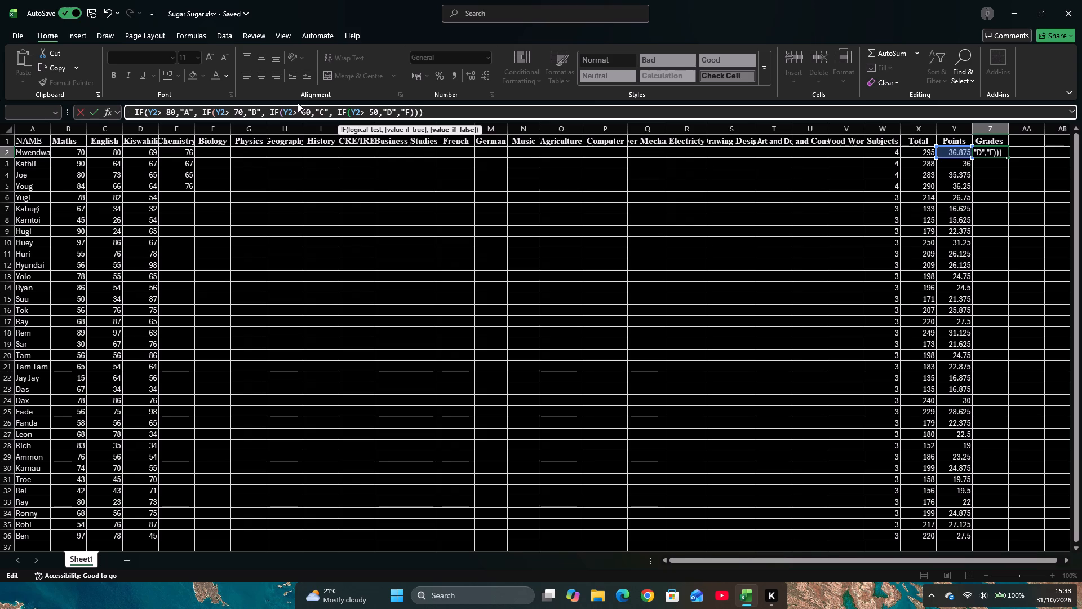
{"action": "key", "text": "shift+quotedbl"}
{"action": "key", "text": "shift+parenright"}
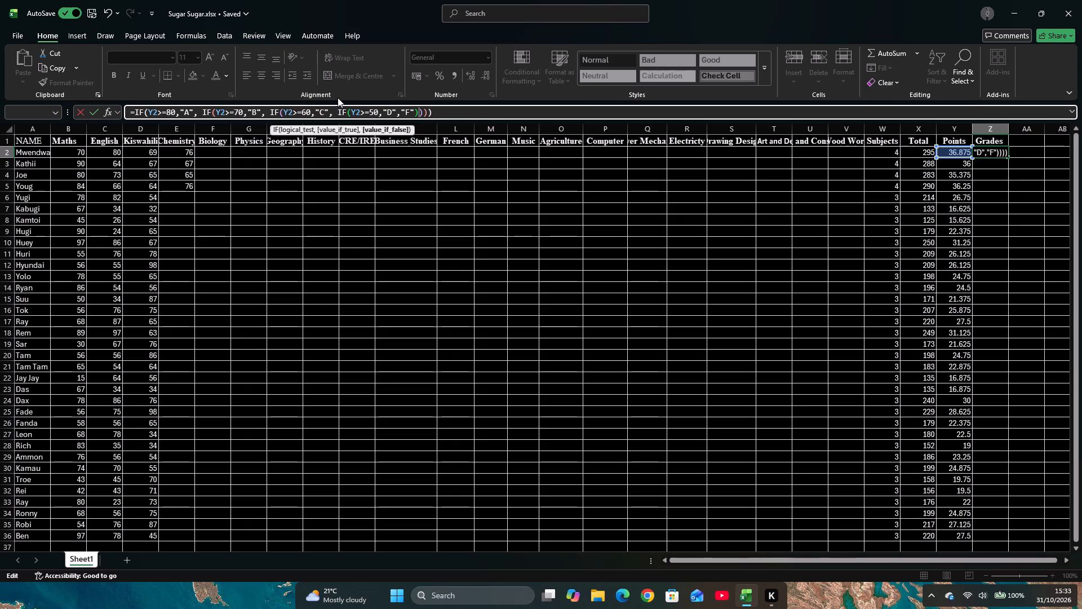
{"action": "key", "text": "Return"}
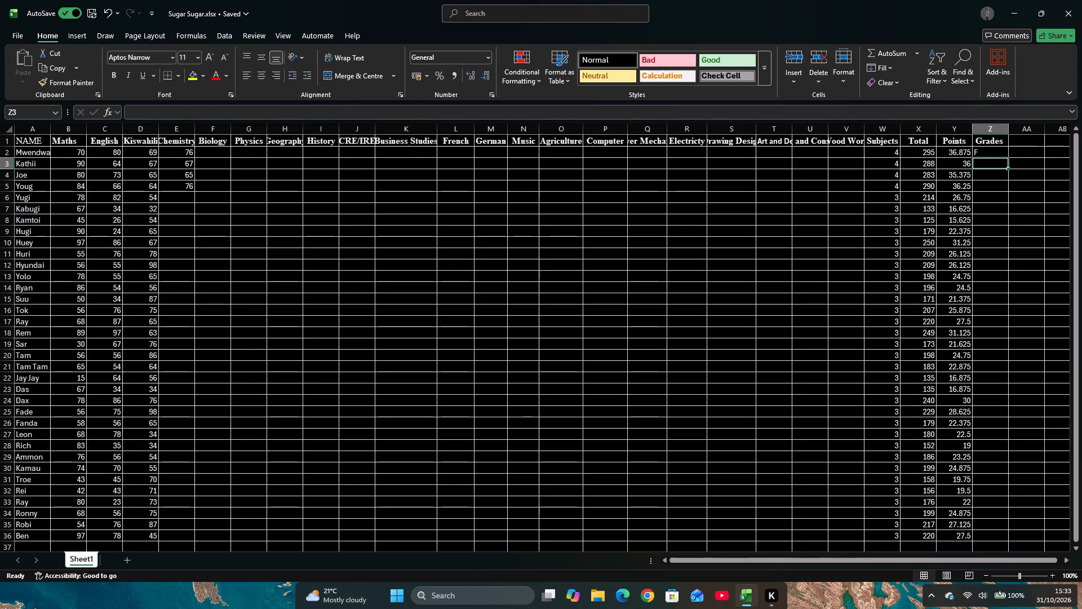
Fill the grade formula from cell Z2 down the Grades column to row 36, the last student.
{"action": "left_click", "coordinate": [1000, 155]}
{"action": "left_click_drag", "start_coordinate": [1008, 156], "coordinate": [1003, 520]}
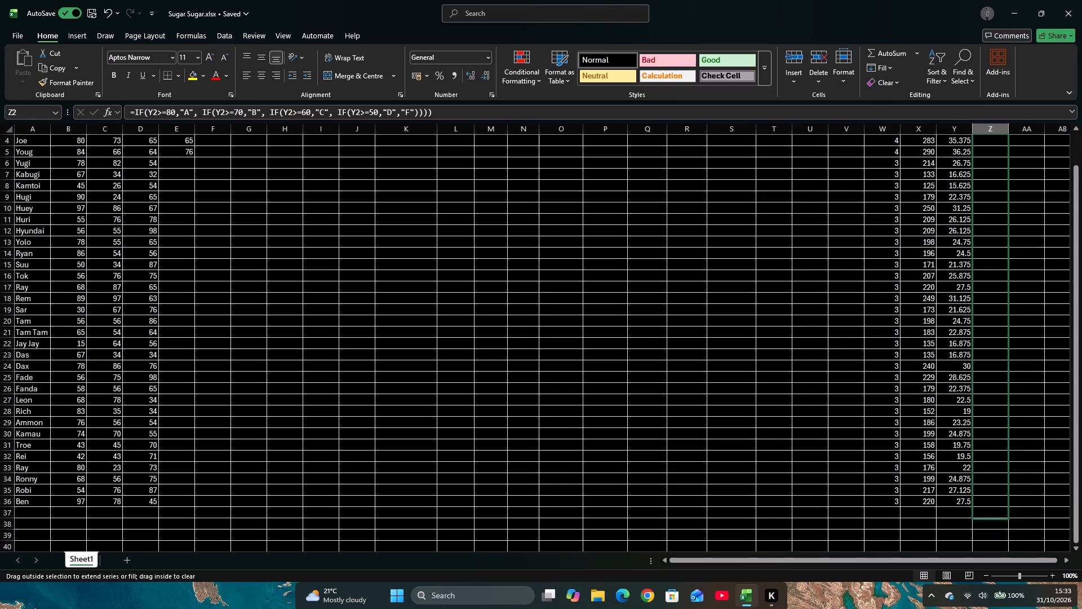
{"action": "left_click_drag", "start_coordinate": [1003, 520], "coordinate": [1005, 510]}
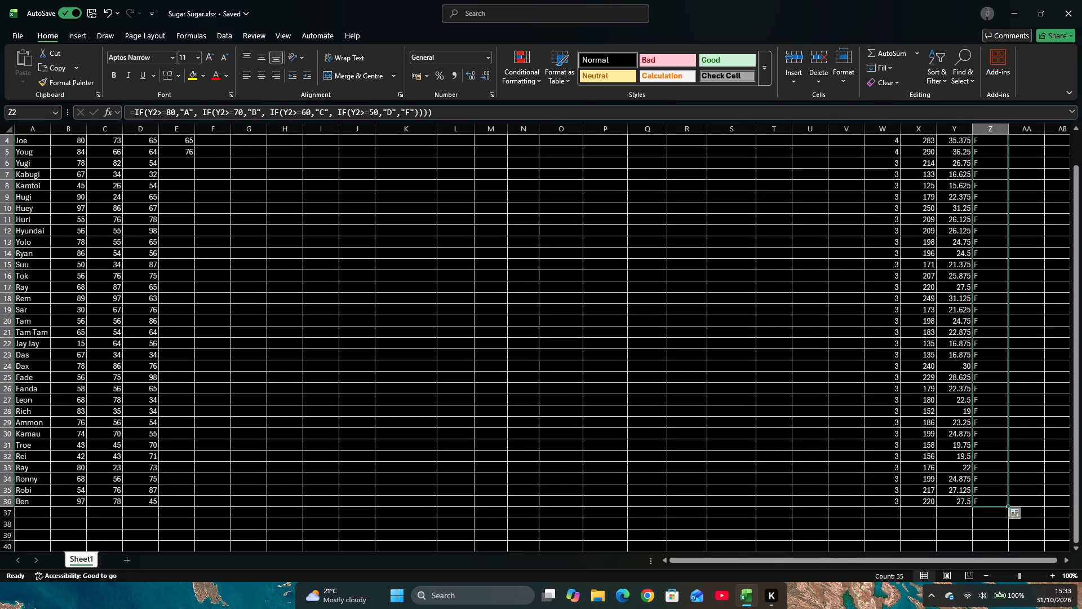
Add the column header "Comments" in cell AA1, beside Grades.
{"action": "scroll", "coordinate": [937, 413], "scroll_direction": "up", "scroll_amount": 2}
{"action": "left_click", "coordinate": [1025, 138]}
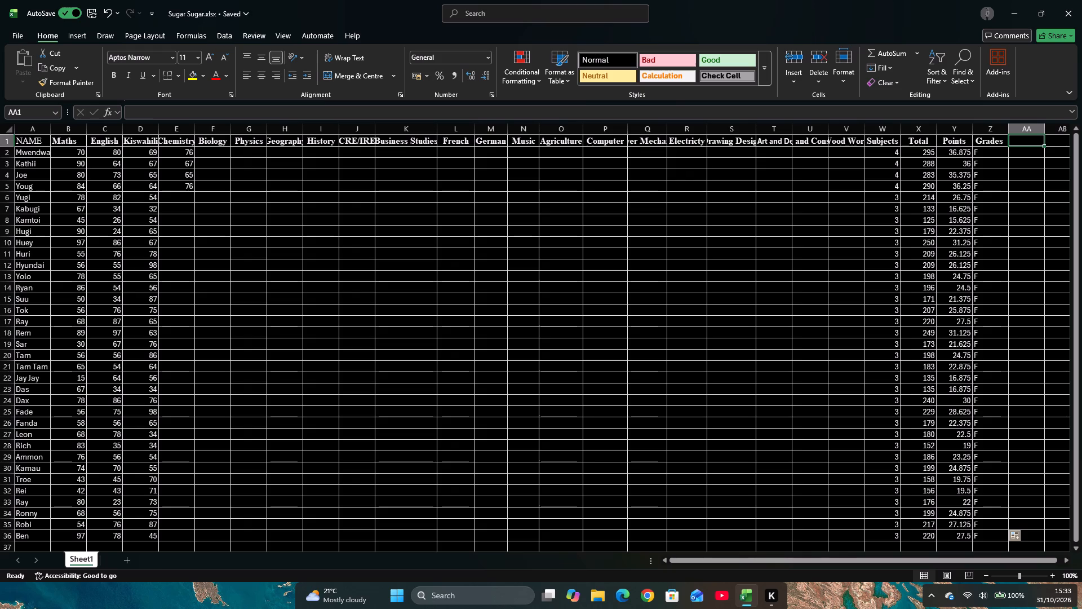
{"action": "left_click", "coordinate": [175, 115]}
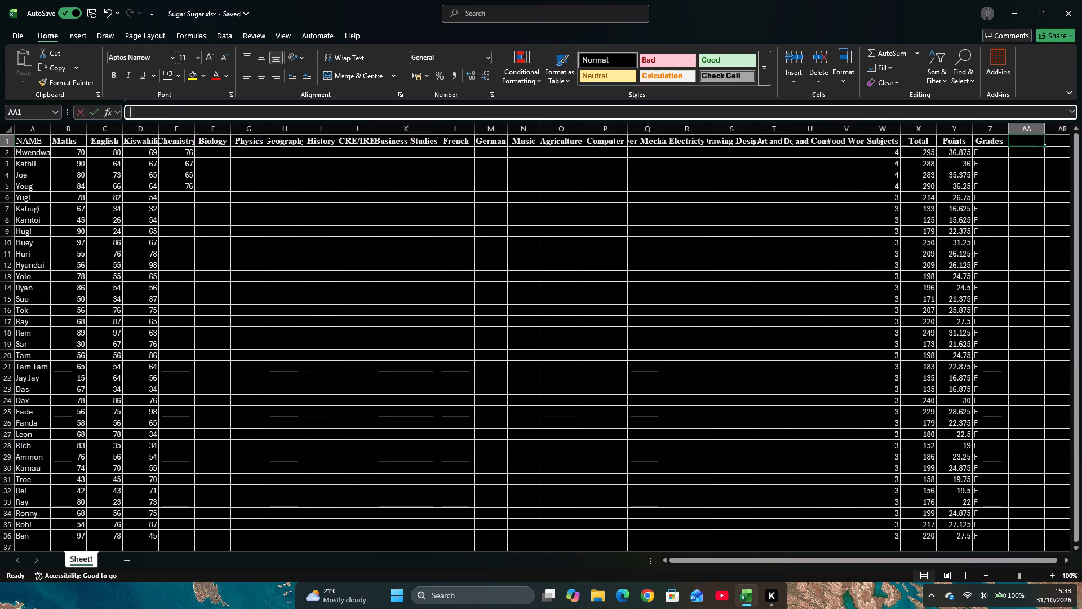
{"action": "key", "text": "shift+c"}
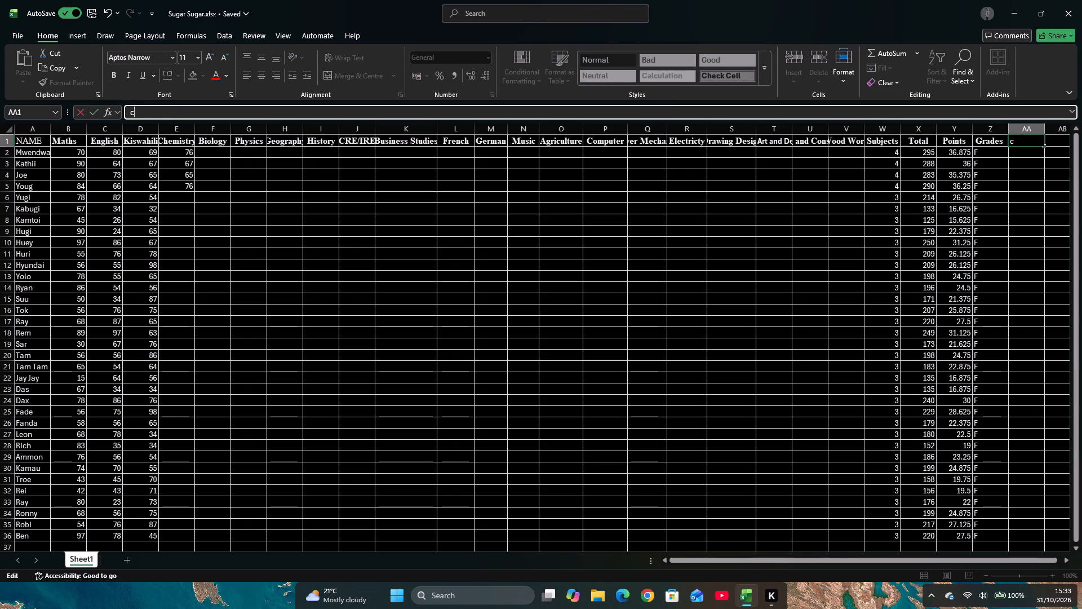
{"action": "key", "text": "BackSpace"}
{"action": "key", "text": "c"}
{"action": "type", "text": "mments"}
{"action": "key", "text": "Return"}
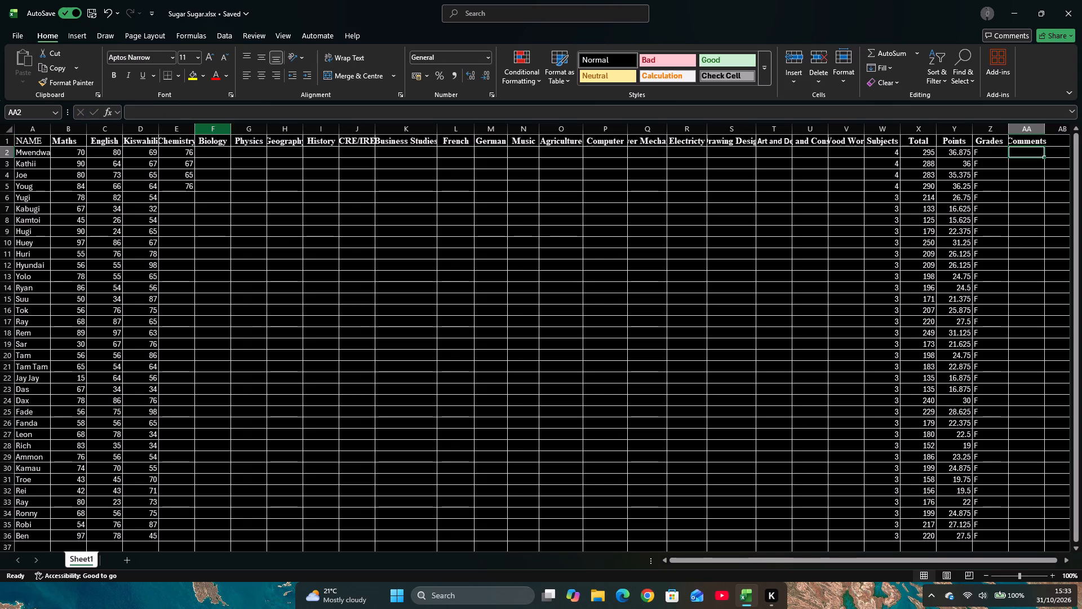
Start an IF formula in cell AA2 with the logical test Z2="A".
{"action": "left_click", "coordinate": [156, 109]}
{"action": "key", "text": "equal"}
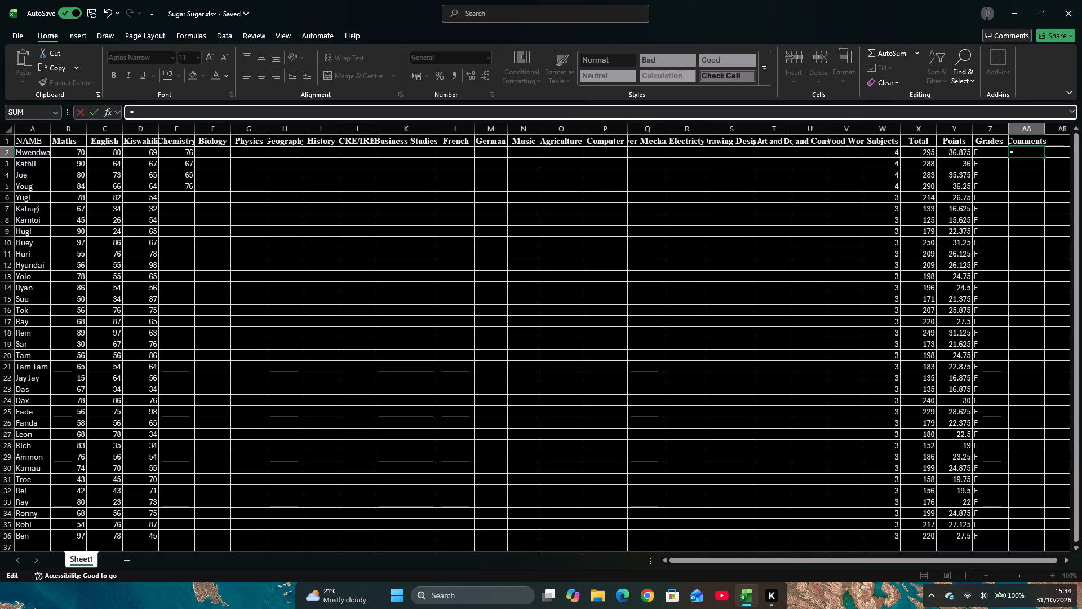
{"action": "key", "text": "shift+i"}
{"action": "key", "text": "f"}
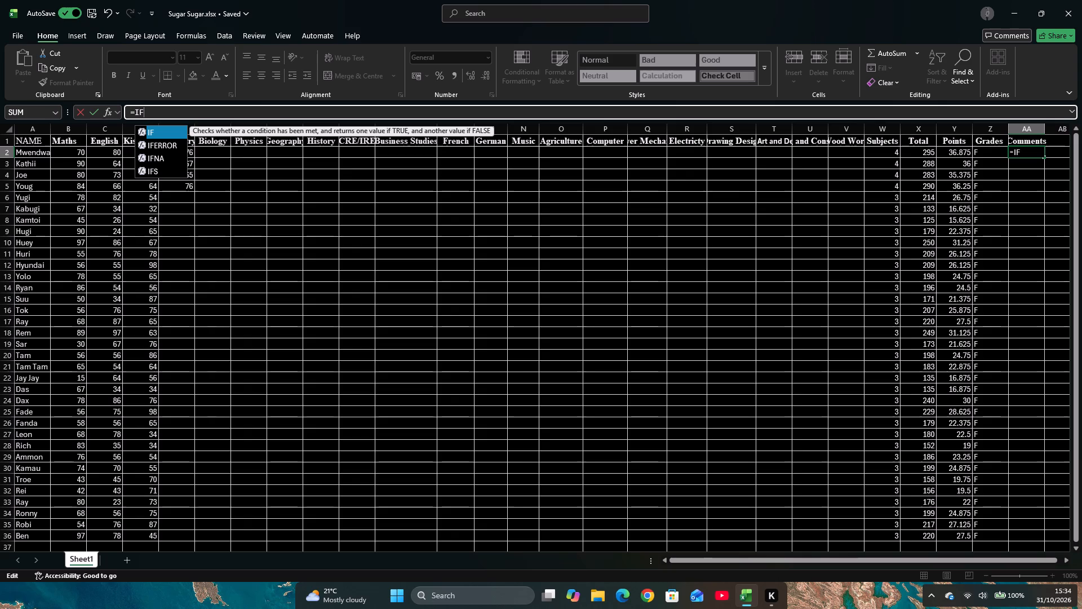
{"action": "key", "text": "shift+parenleft"}
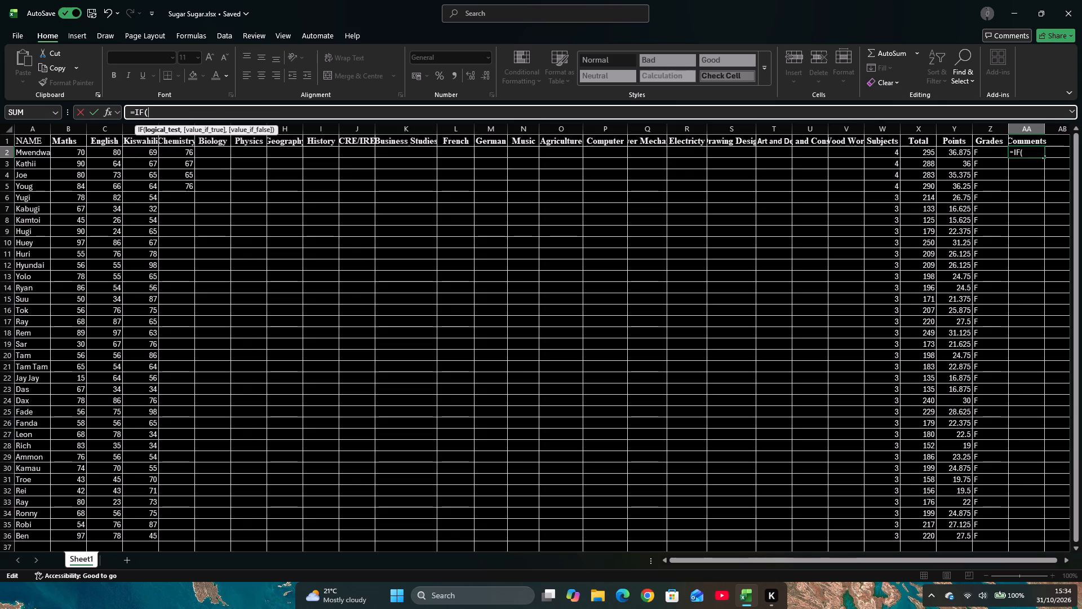
{"action": "type", "text": "F2"}
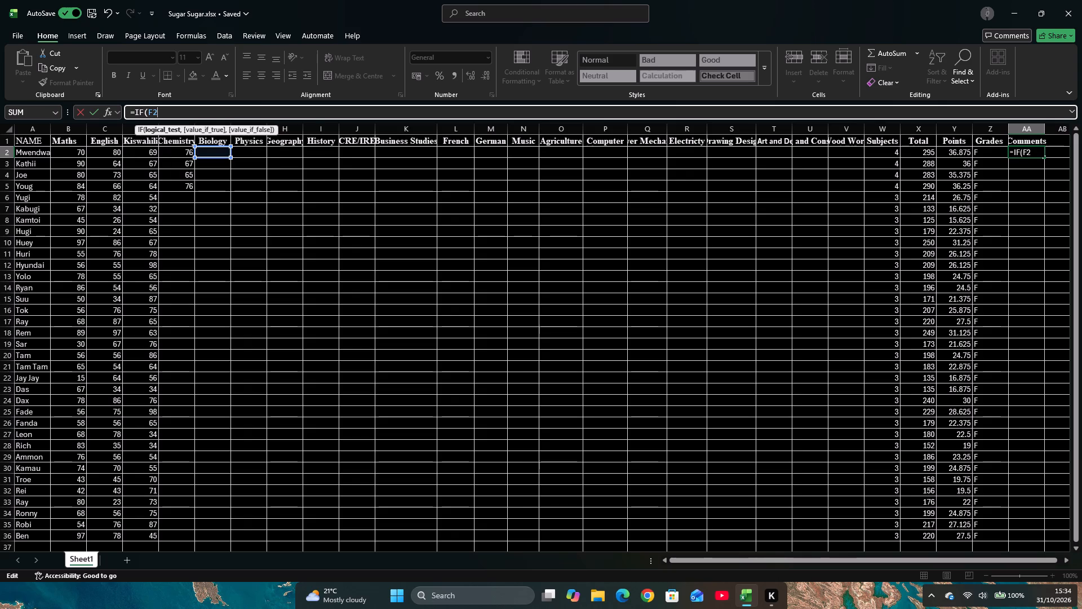
{"action": "key", "text": "BackSpace"}
{"action": "key", "text": "BackSpace"}
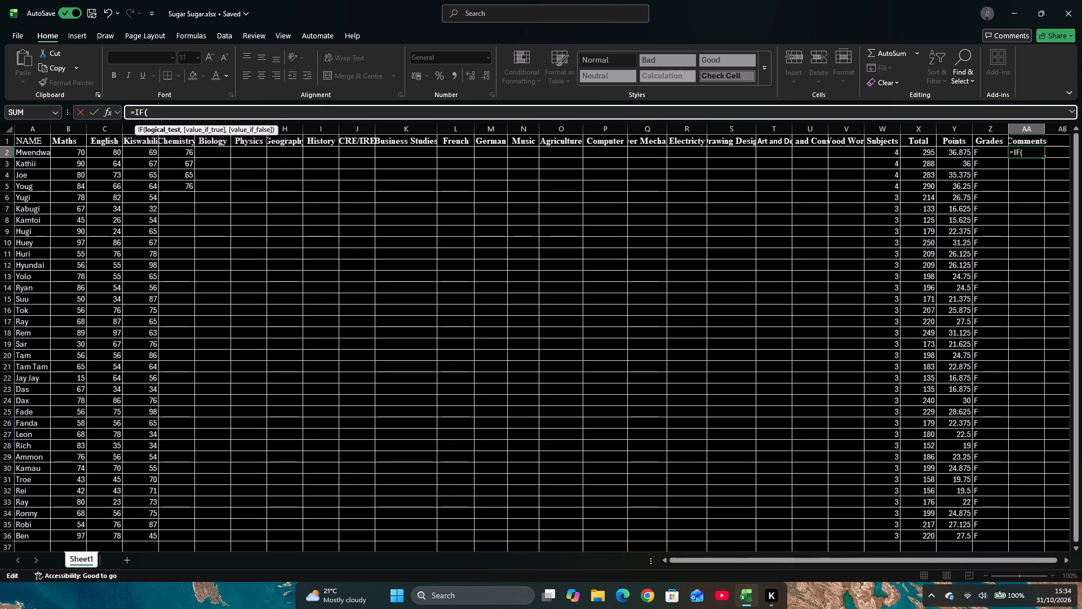
{"action": "key", "text": "z"}
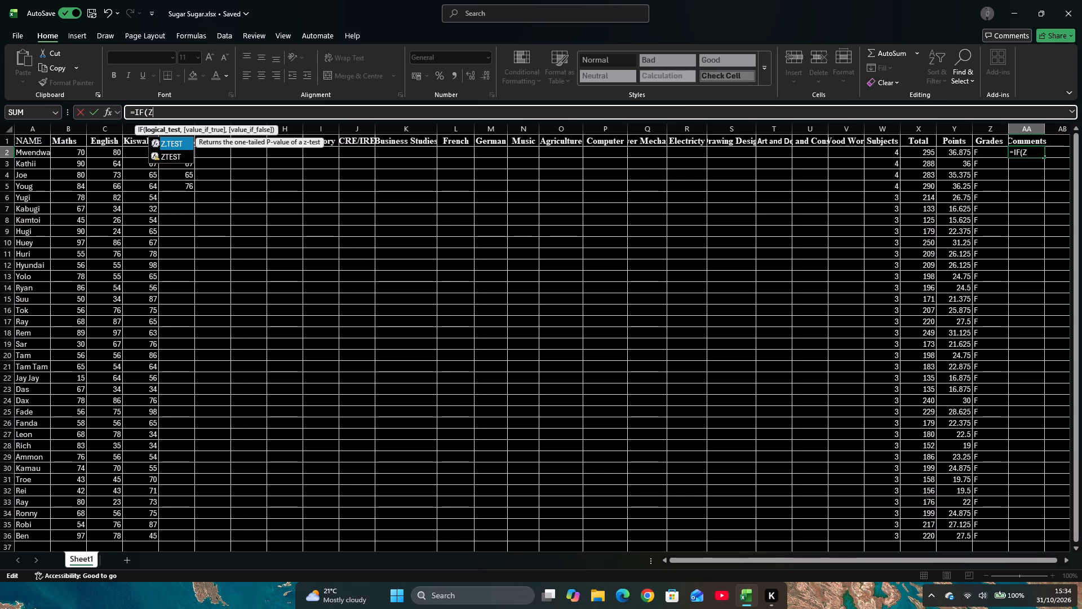
{"action": "key", "text": "2"}
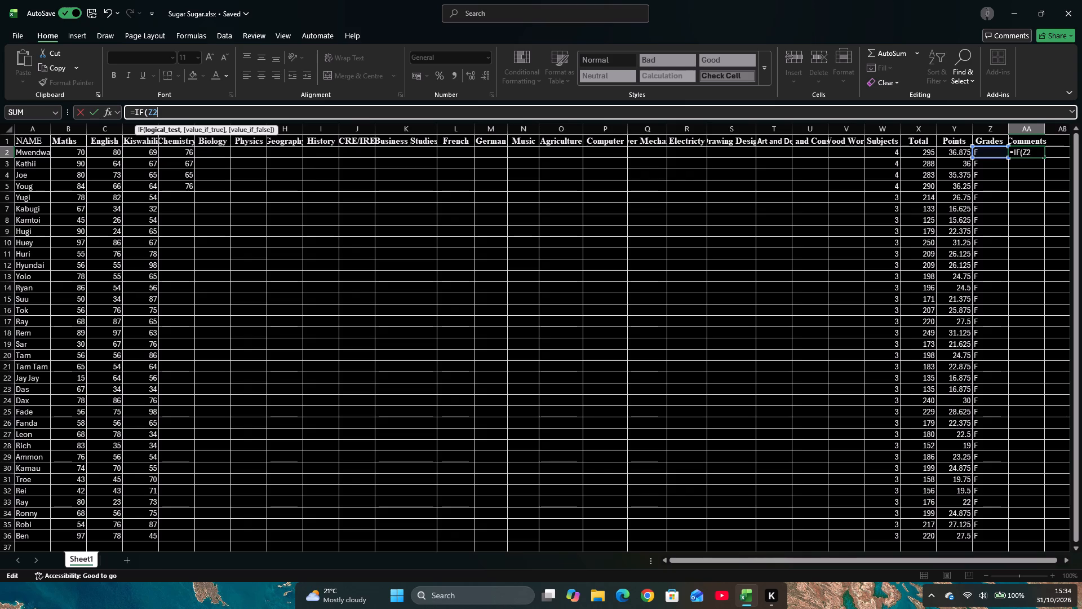
{"action": "key", "text": "equal"}
{"action": "type", "text": "\"a"}
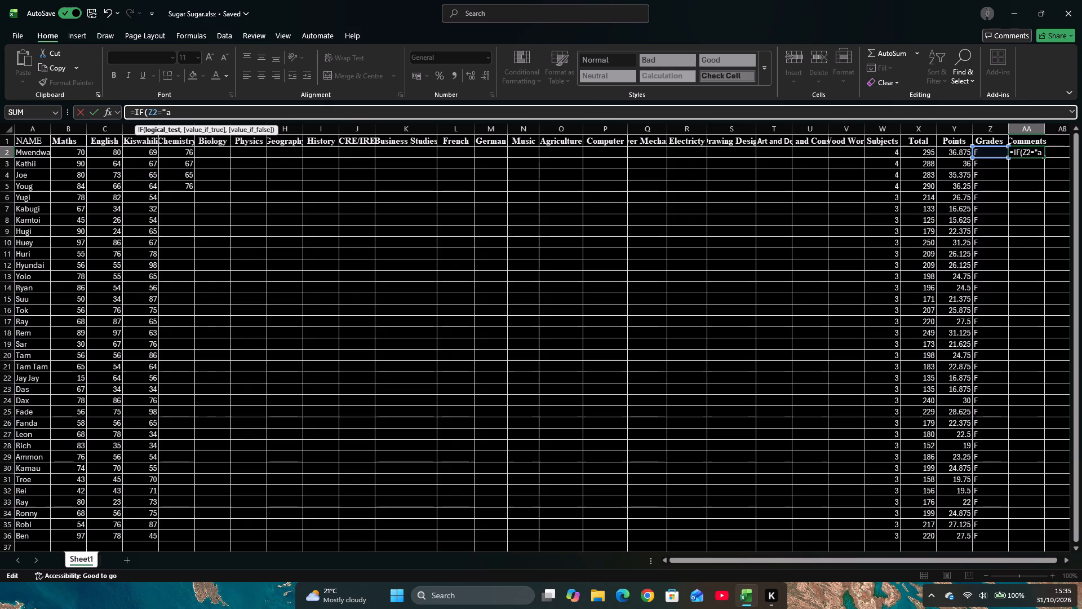
{"action": "key", "text": "BackSpace"}
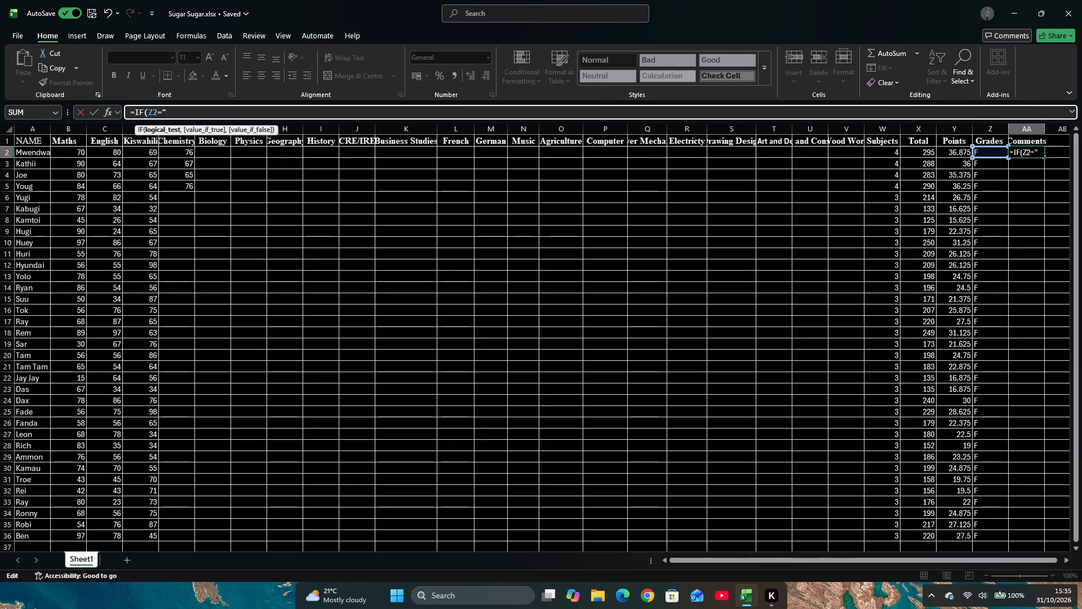
{"action": "key", "text": "a"}
{"action": "key", "text": "shift+quotedbl"}
Give the Z2="A" test the value-if-true "EXCELENT", leave the value-if-false empty and close the IF.
{"action": "key", "text": "comma"}
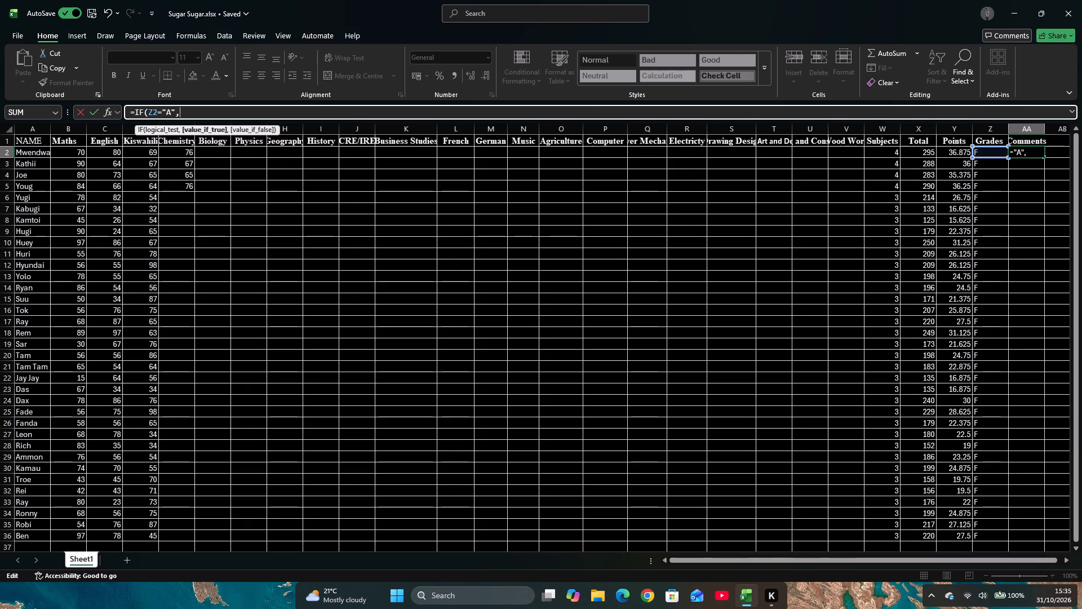
{"action": "key", "text": "shift+quotedbl"}
{"action": "key", "text": "e"}
{"action": "type", "text": "XCE;"}
{"action": "key", "text": "BackSpace"}
{"action": "type", "text": "LENT"}
{"action": "key", "text": "shift+quotedbl"}
{"action": "type", "text": ","}
{"action": "key", "text": "space"}
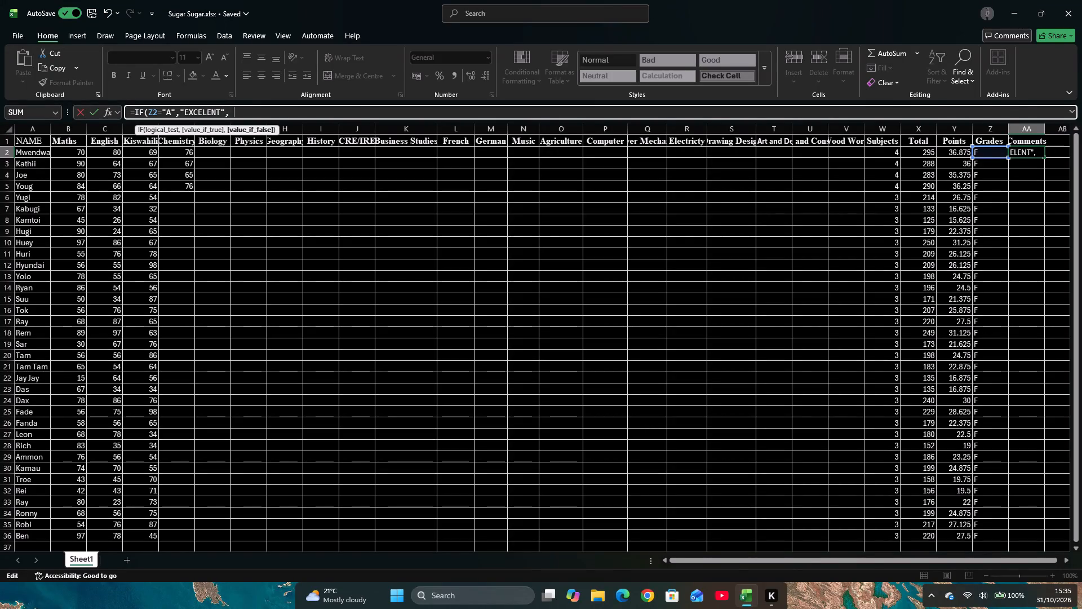
{"action": "key", "text": "BackSpace"}
{"action": "key", "text": "0"}
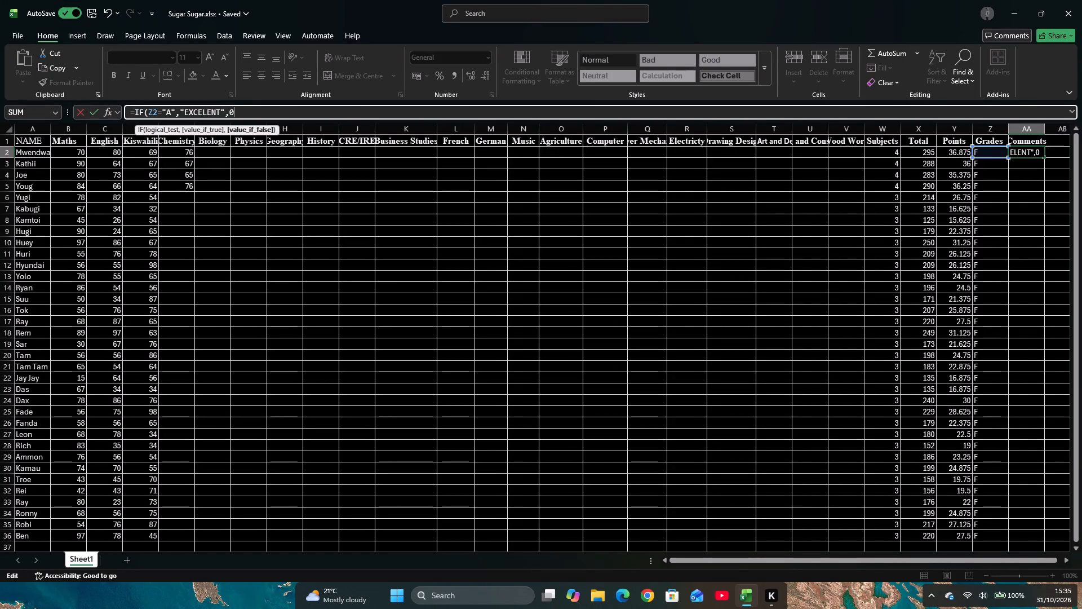
{"action": "key", "text": "BackSpace"}
{"action": "key", "text": "shift+parenright"}
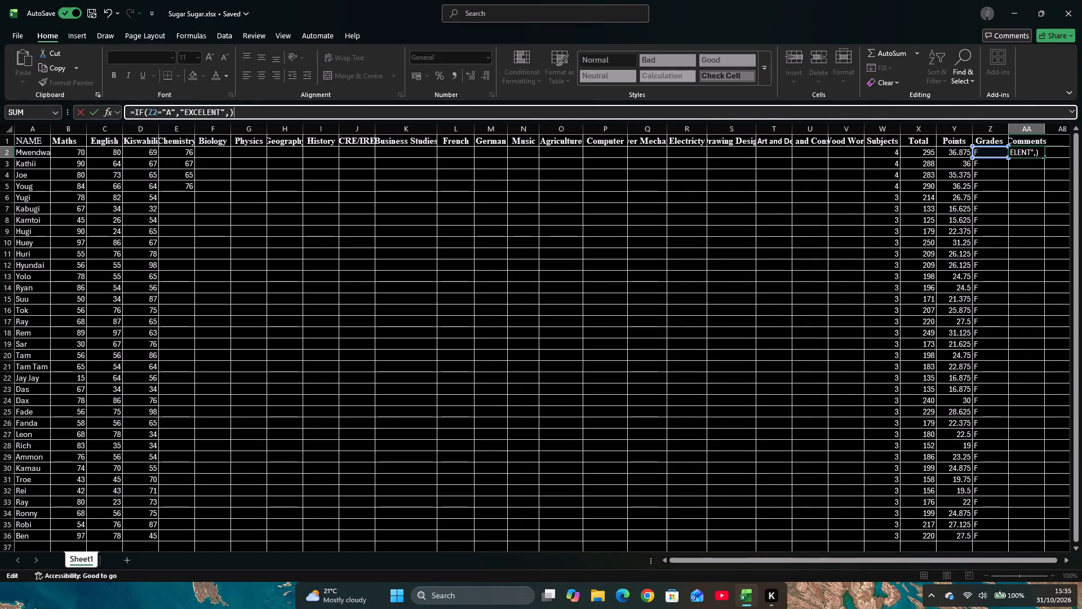
Nest a second IF with the test Z2="B" as the value-if-false in cell AA2's formula.
{"action": "left_click", "coordinate": [227, 113]}
{"action": "left_click", "coordinate": [228, 113]}
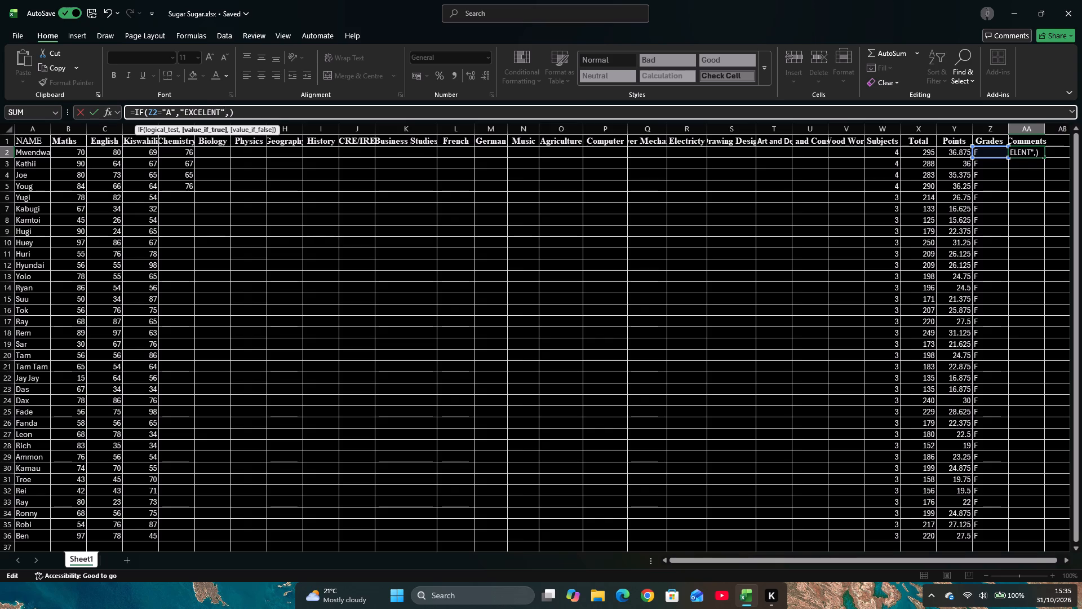
{"action": "key", "text": "space"}
{"action": "type", "text": "IF"}
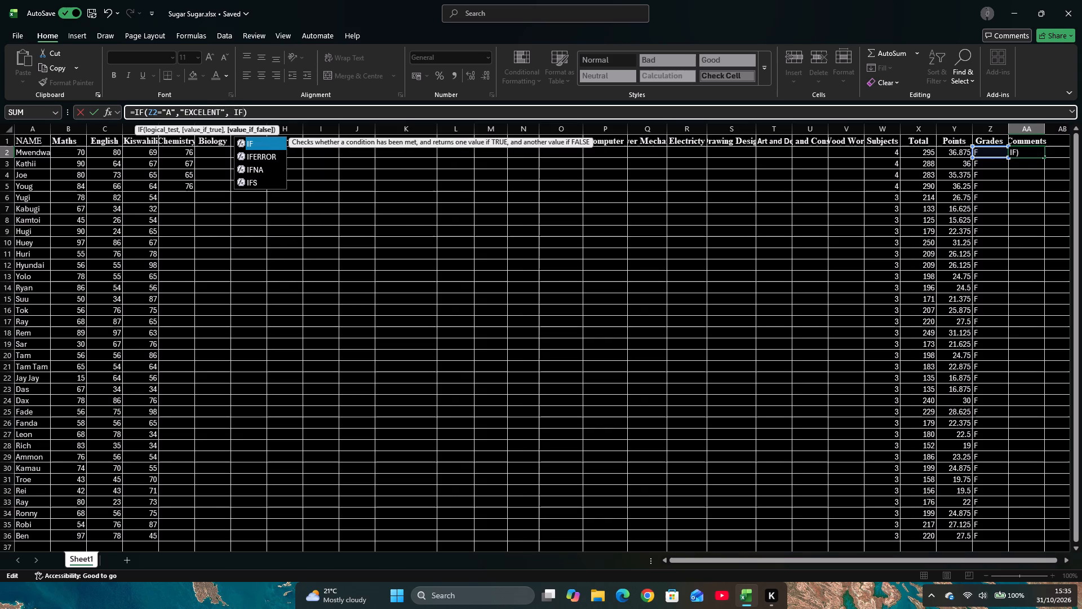
{"action": "key", "text": "shift+parenleft"}
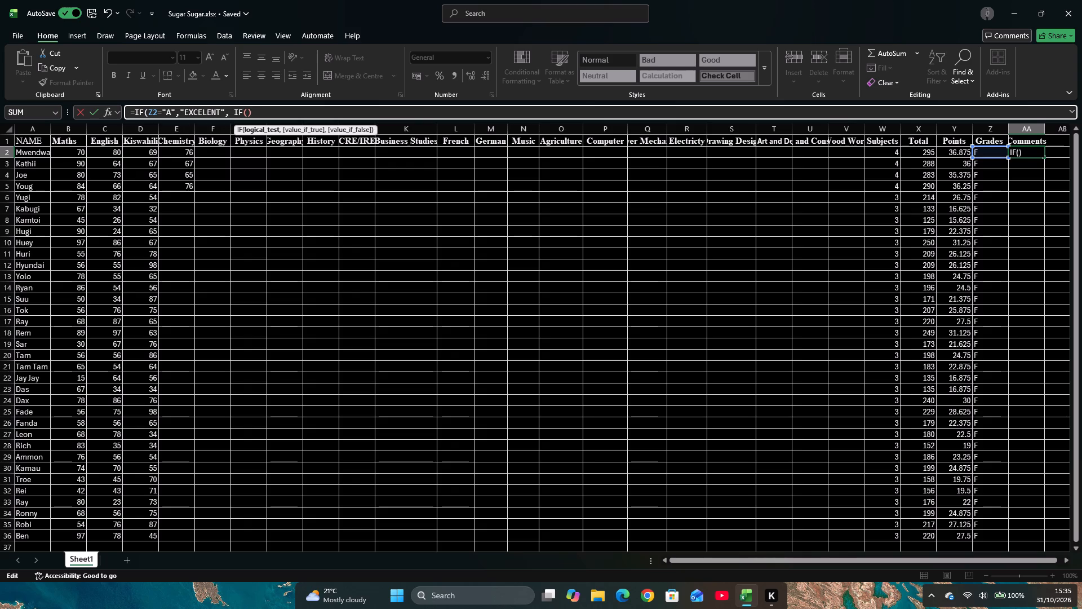
{"action": "type", "text": "Z2"}
{"action": "key", "text": "equal"}
{"action": "key", "text": "shift+quotedbl"}
{"action": "key", "text": "b"}
{"action": "key", "text": "shift+quotedbl"}
Give the Z2="B" test the value-if-true "GOOD", leave its value-if-false empty and add a closing parenthesis for the nested IF.
{"action": "key", "text": "comma"}
{"action": "key", "text": "shift+quotedbl"}
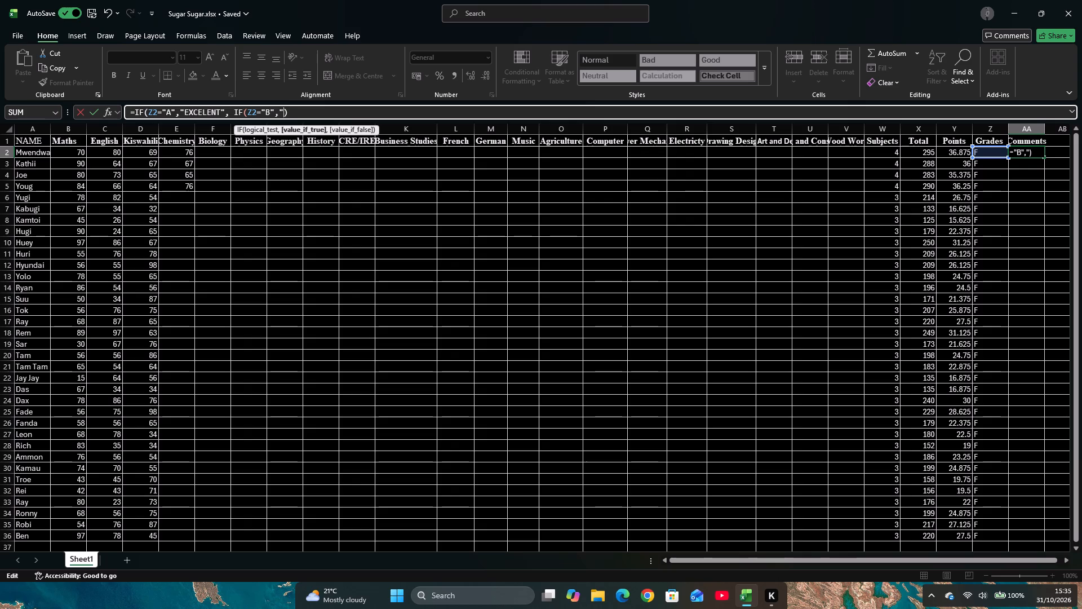
{"action": "type", "text": "gOOD"}
{"action": "key", "text": "BackSpace"}
{"action": "key", "text": "BackSpace"}
{"action": "key", "text": "BackSpace"}
{"action": "key", "text": "BackSpace"}
{"action": "type", "text": "GOOD"}
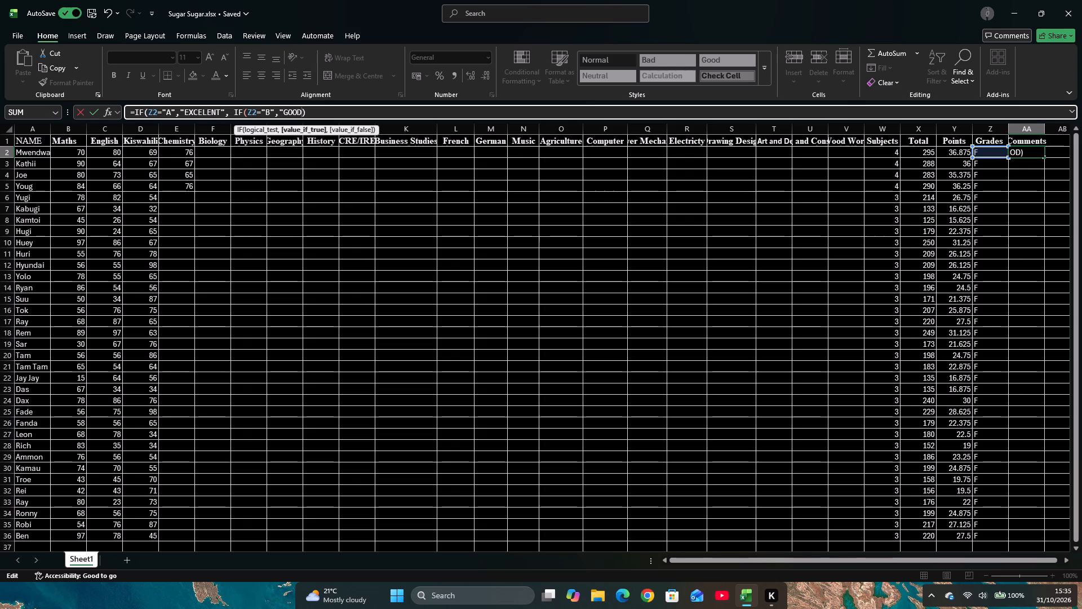
{"action": "key", "text": "shift+quotedbl"}
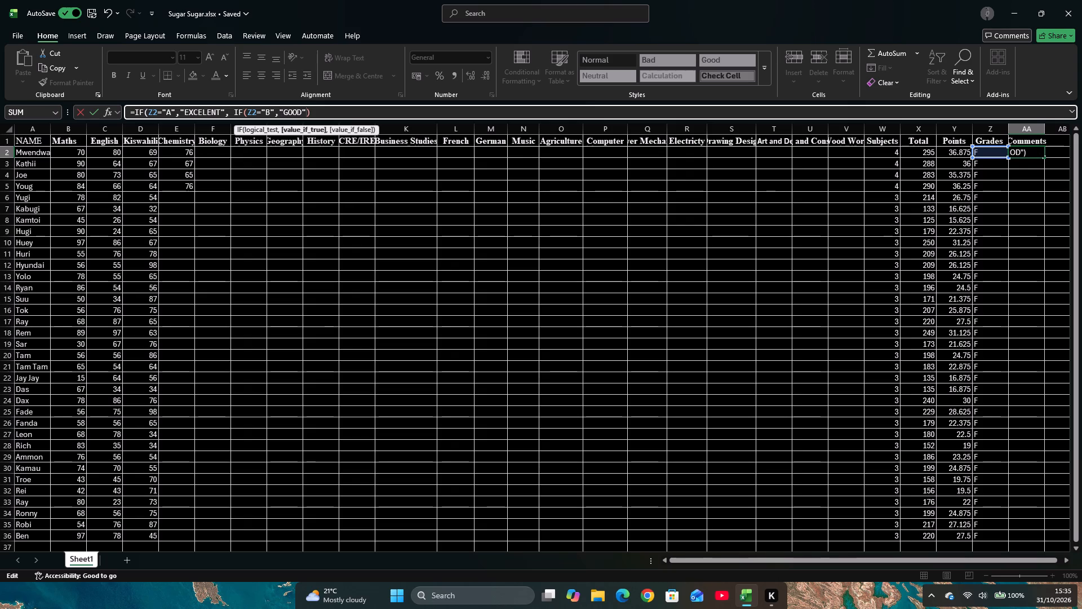
{"action": "type", "text": ","}
{"action": "key", "text": "space"}
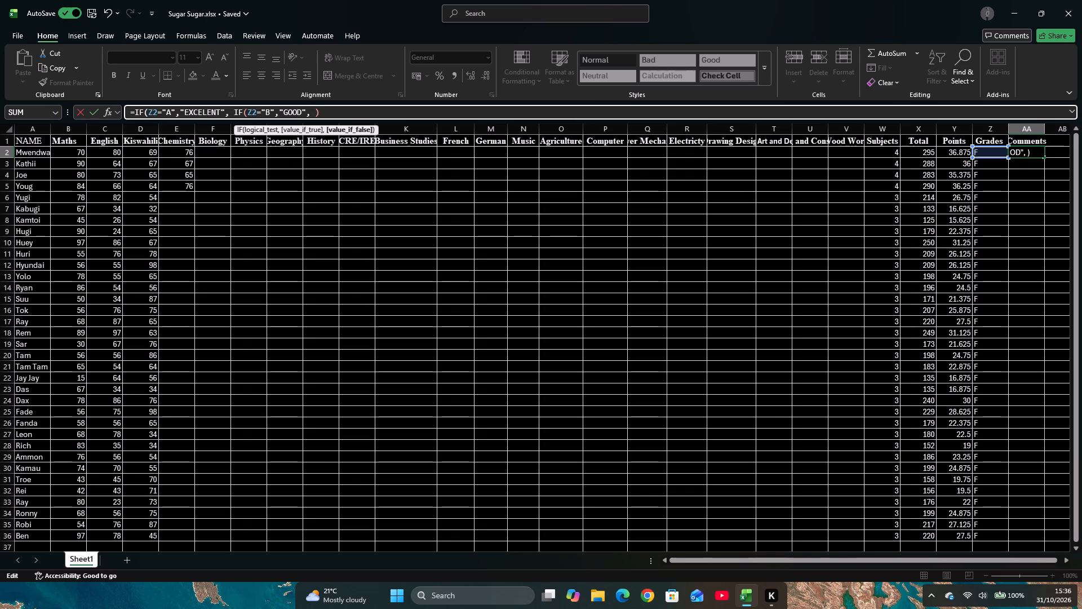
{"action": "key", "text": "0"}
{"action": "key", "text": "BackSpace"}
{"action": "key", "text": "shift+parenright"}
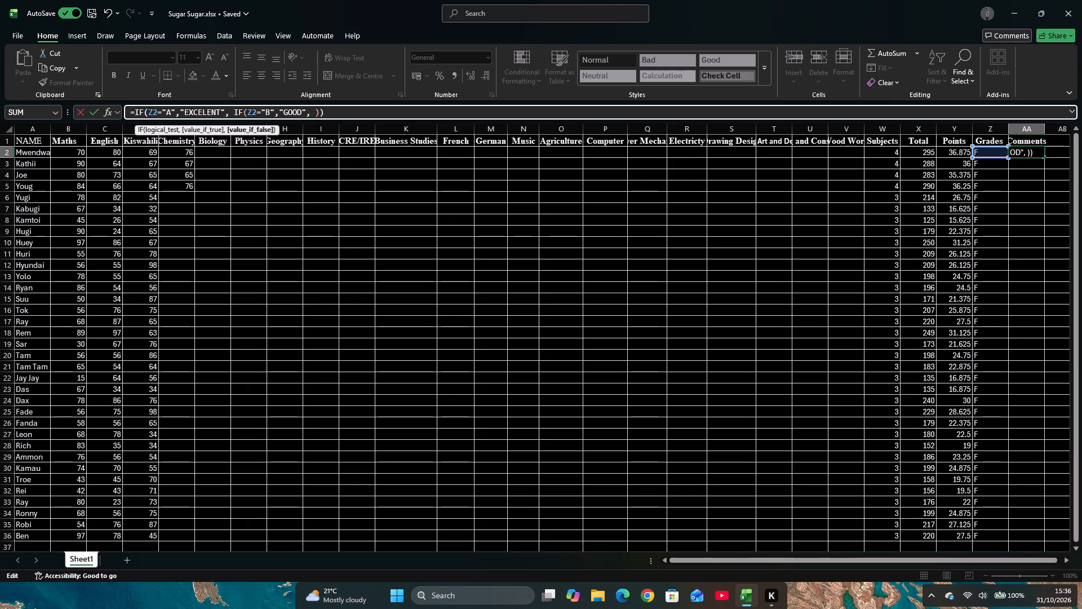
Open a third nested IF as the value-if-false of the Z2="B" test in cell AA2's formula.
{"action": "key", "text": "Left"}
{"action": "key", "text": "Left"}
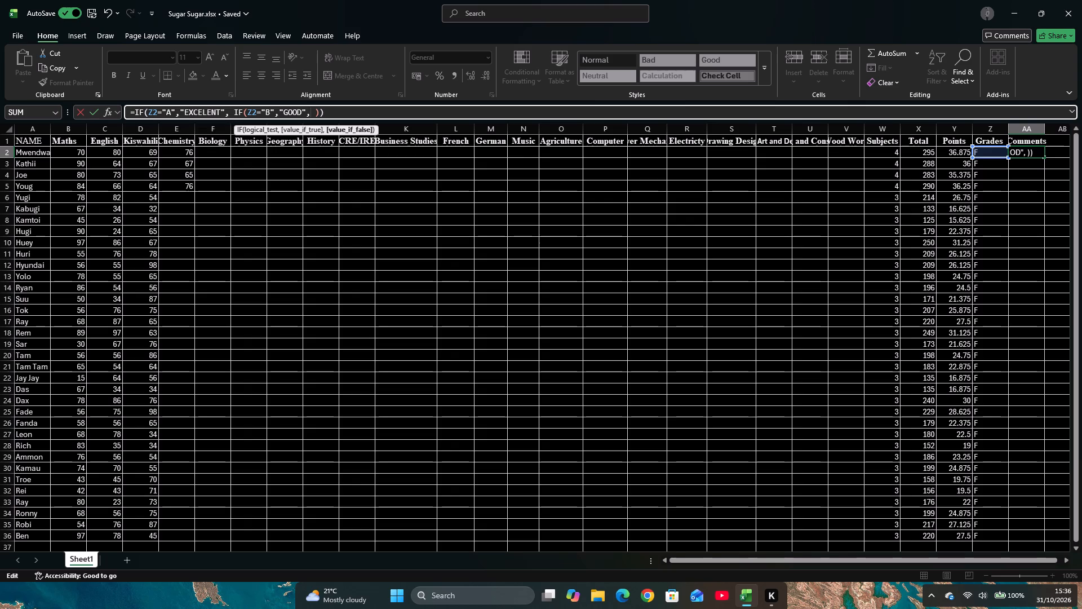
{"action": "key", "text": "Right"}
{"action": "key", "text": "i"}
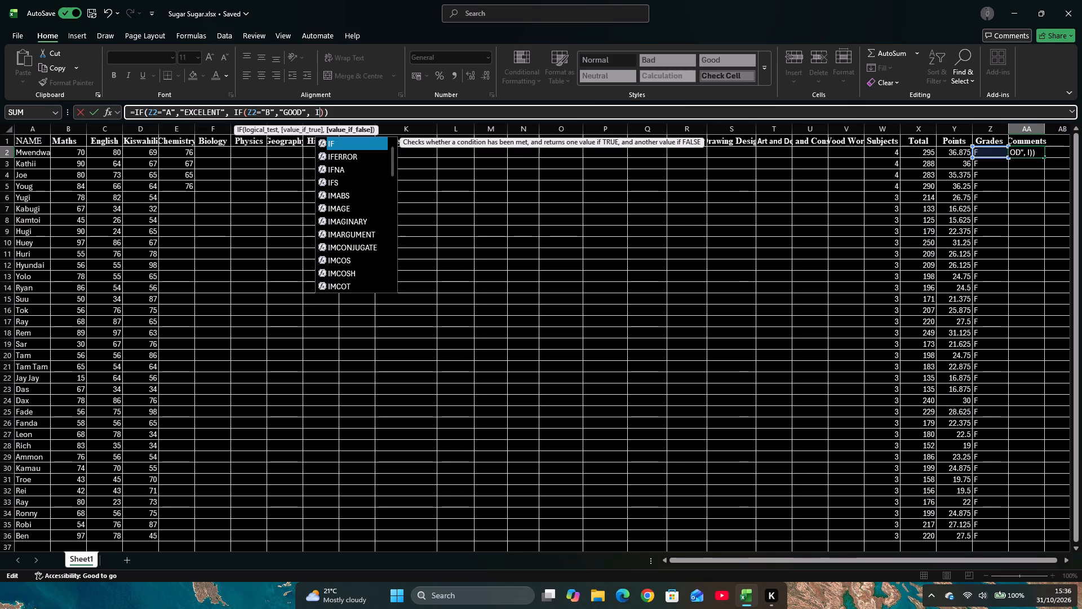
{"action": "key", "text": "f"}
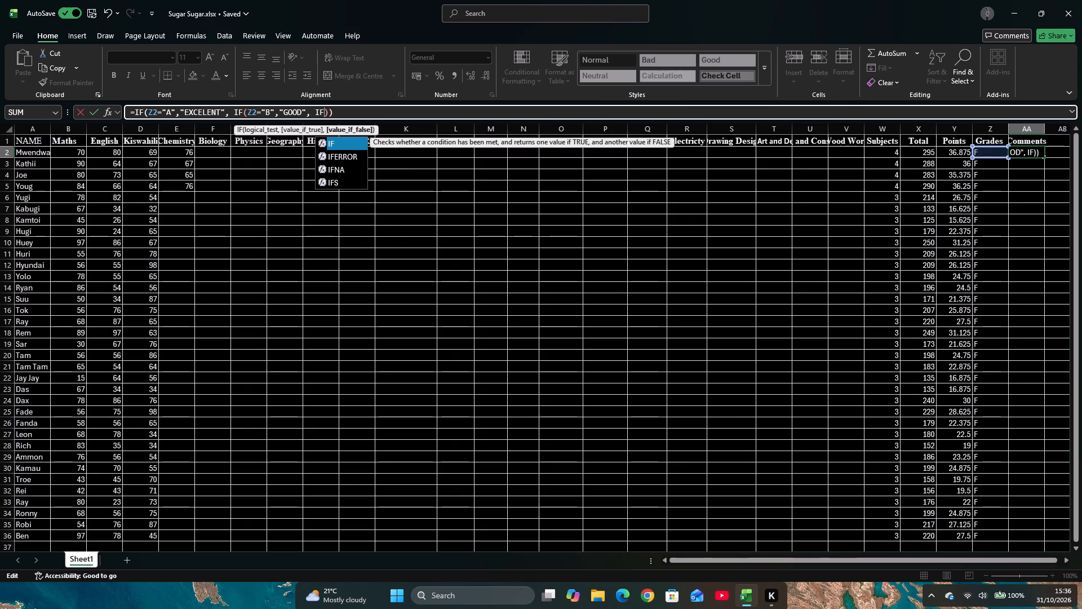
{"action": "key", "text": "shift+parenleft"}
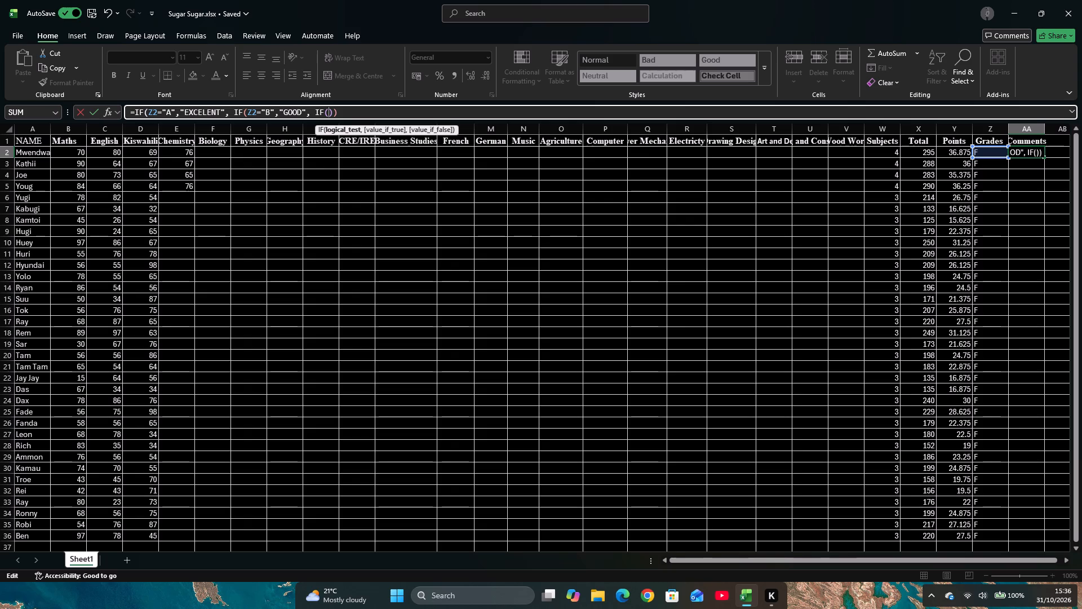
Enter Z2="C" as the logical test of the third nested IF in cell AA2's formula.
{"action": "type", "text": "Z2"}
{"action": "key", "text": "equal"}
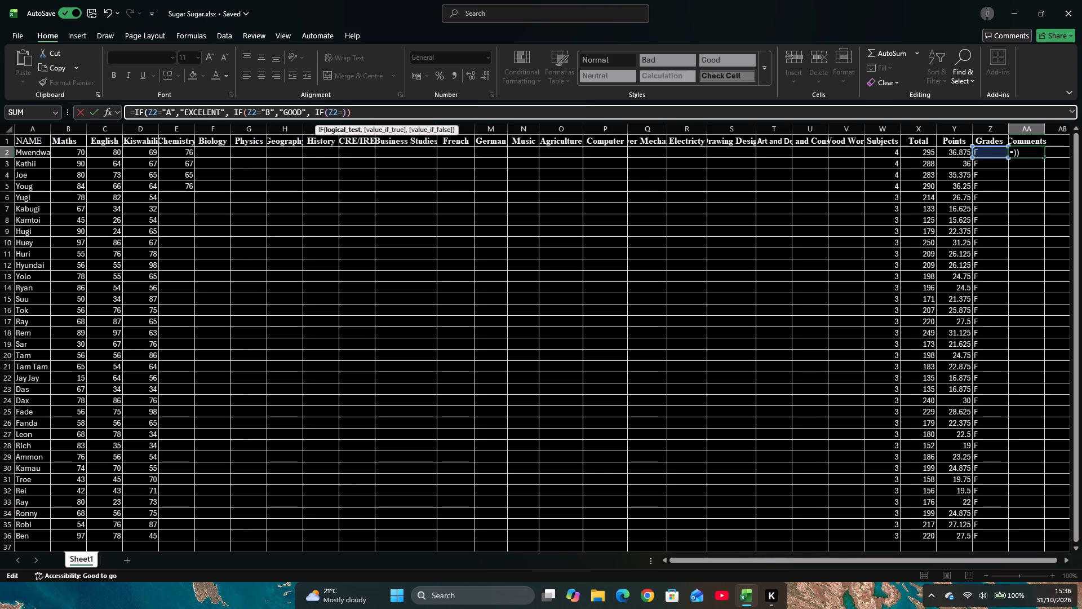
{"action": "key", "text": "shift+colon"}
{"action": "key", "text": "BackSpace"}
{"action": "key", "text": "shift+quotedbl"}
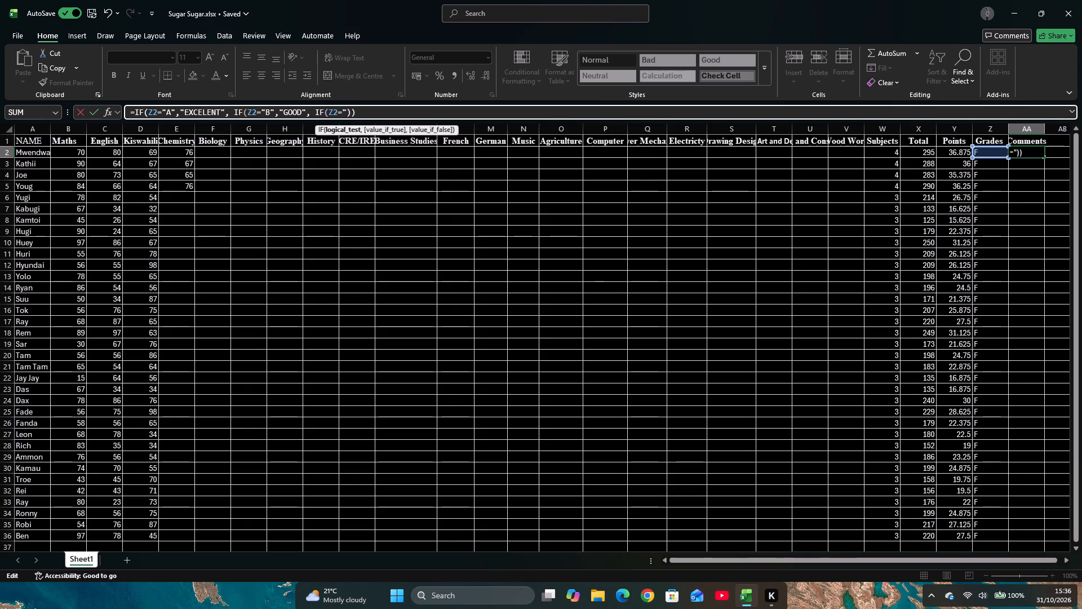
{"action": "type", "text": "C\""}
Turn on Night light in the Windows quick settings and return to the workbook.
{"action": "left_click", "coordinate": [1019, 598]}
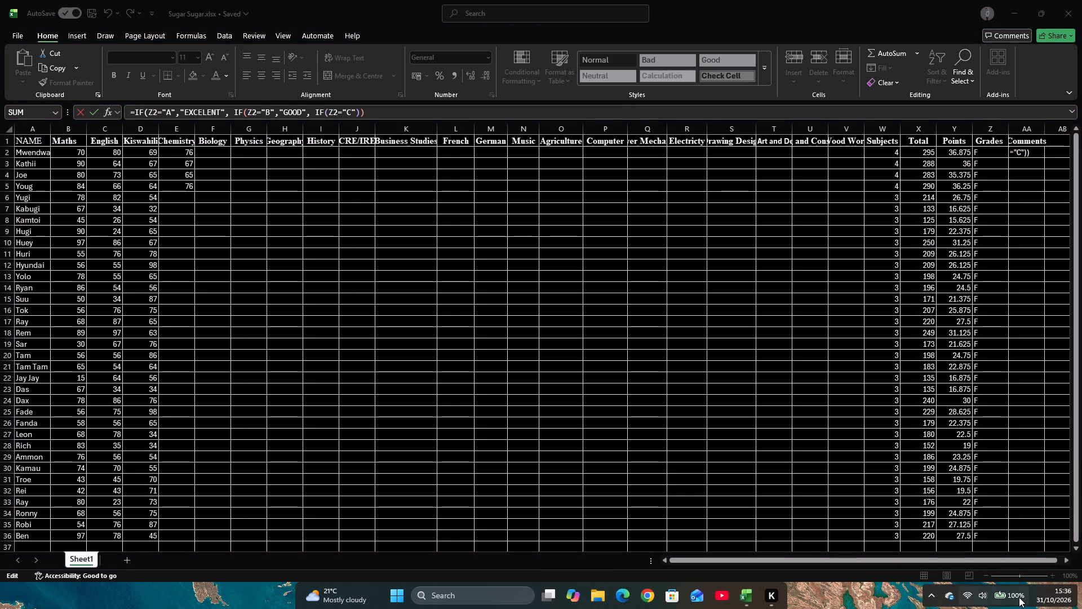
{"action": "left_click", "coordinate": [1004, 594]}
{"action": "left_click", "coordinate": [1003, 594]}
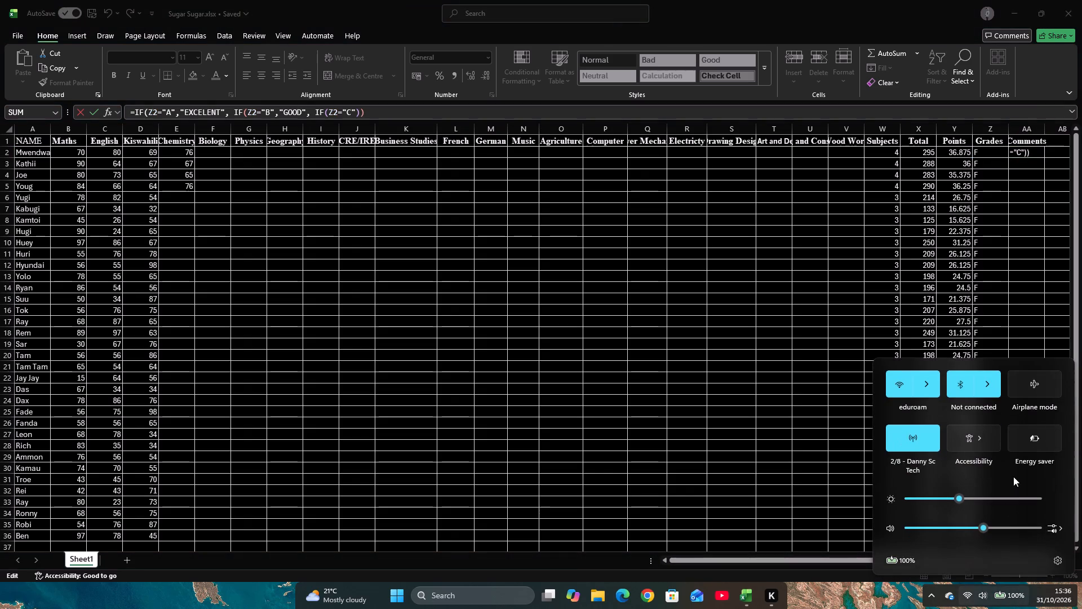
{"action": "scroll", "coordinate": [995, 442], "scroll_direction": "down", "scroll_amount": 2}
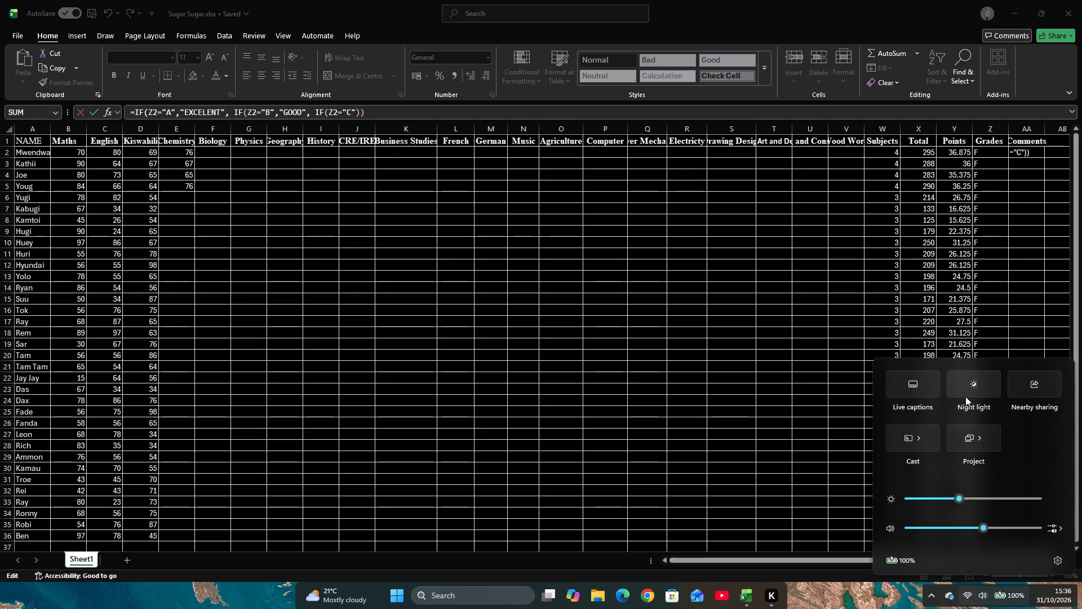
{"action": "left_click", "coordinate": [970, 392]}
{"action": "left_click", "coordinate": [834, 390]}
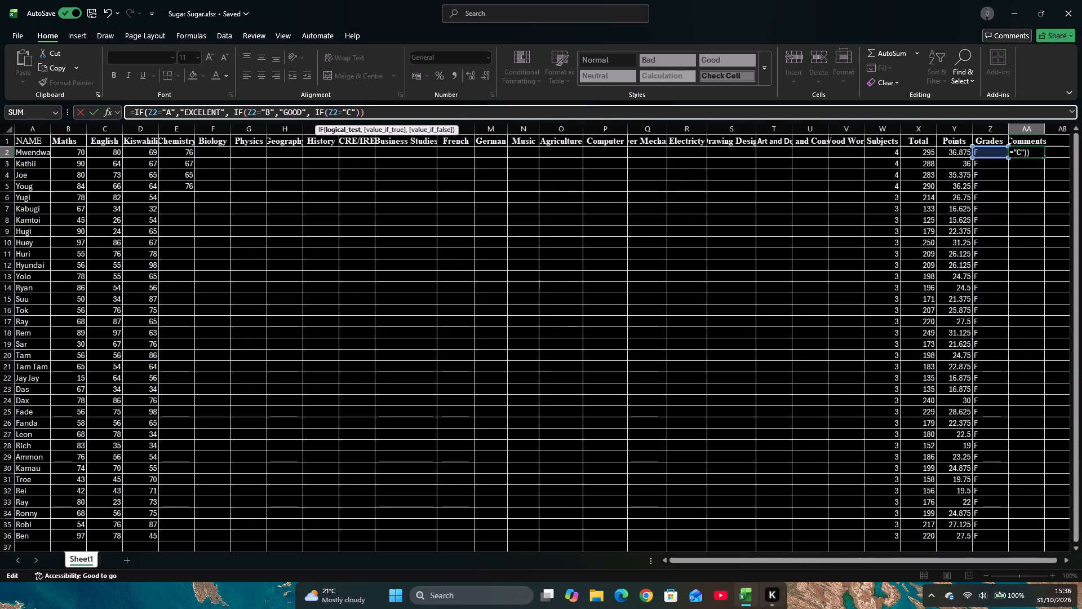
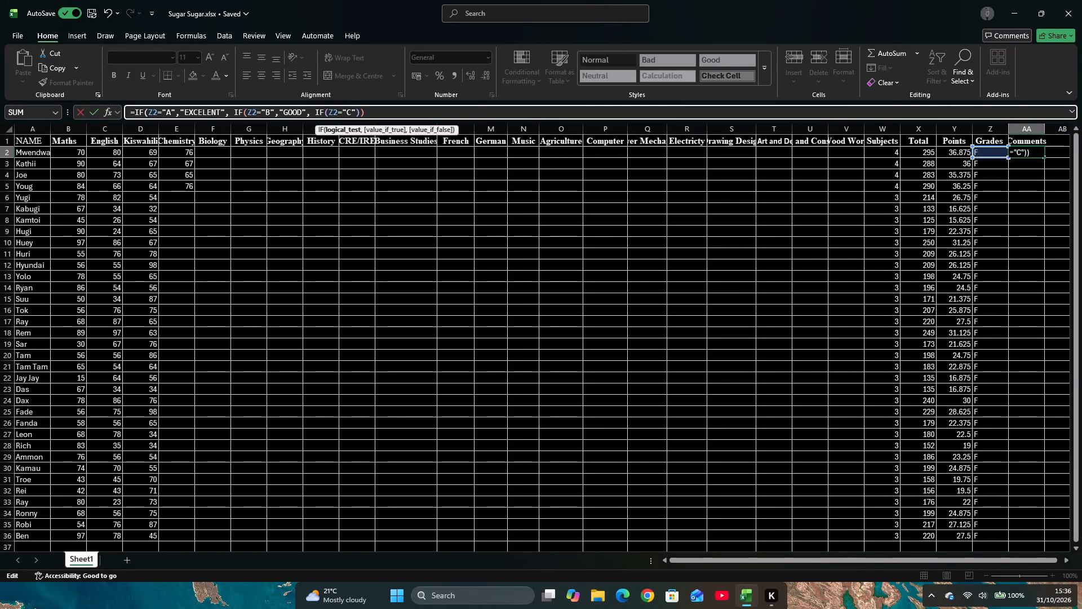
Give the Z2="C" test the value-if-true "FAIR" in cell AA2's nested IF formula.
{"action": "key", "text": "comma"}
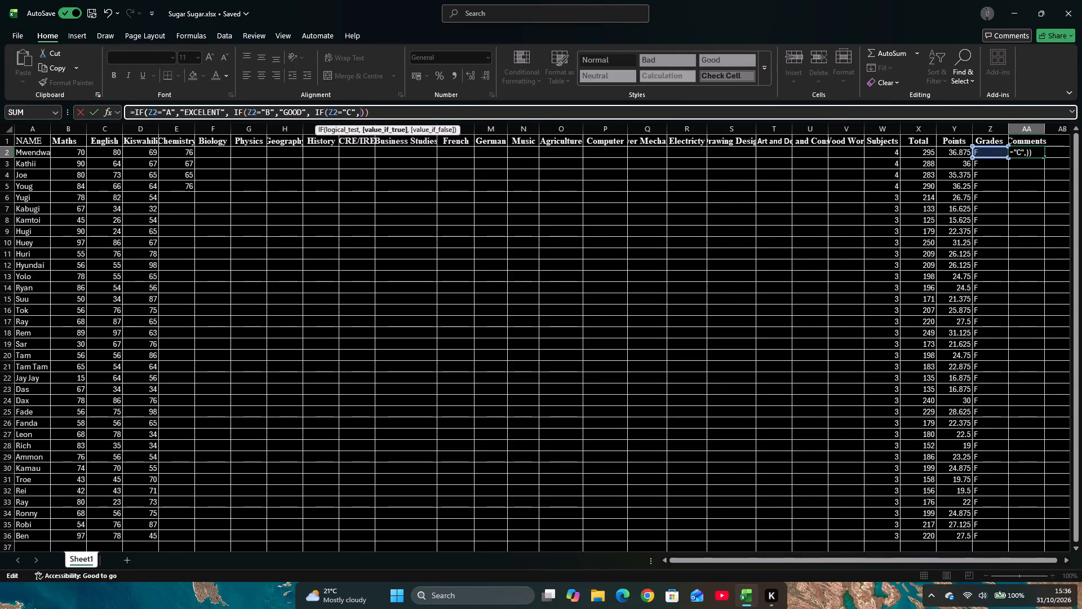
{"action": "key", "text": "shift+quotedbl"}
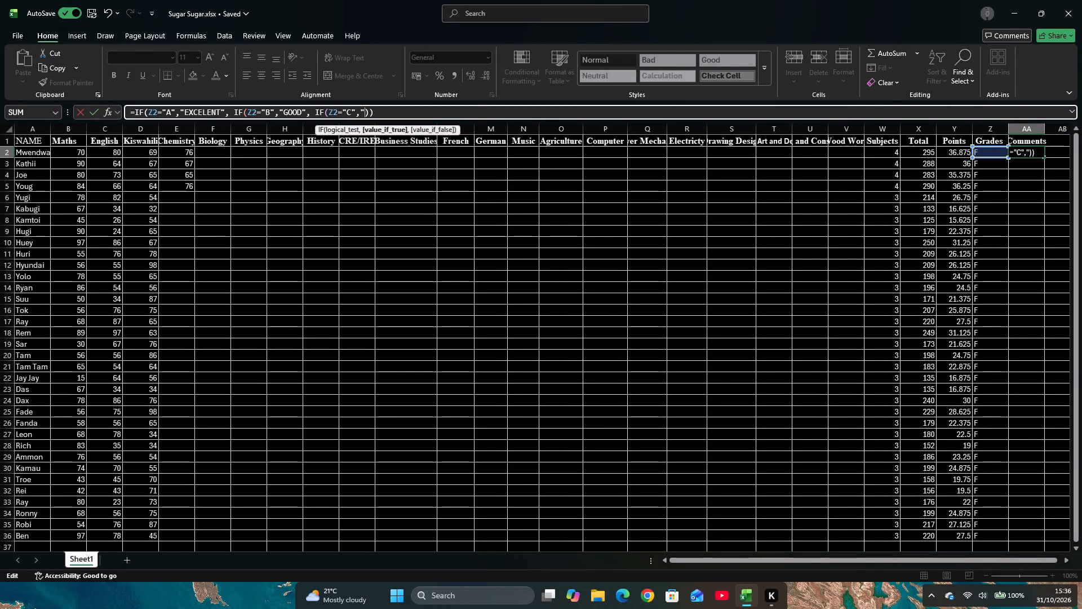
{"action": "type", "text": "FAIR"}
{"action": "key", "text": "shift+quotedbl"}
Close the third IF, nest a fourth IF testing Z2="D" as its value-if-false in AA2's formula, and open the quoted value-if-true.
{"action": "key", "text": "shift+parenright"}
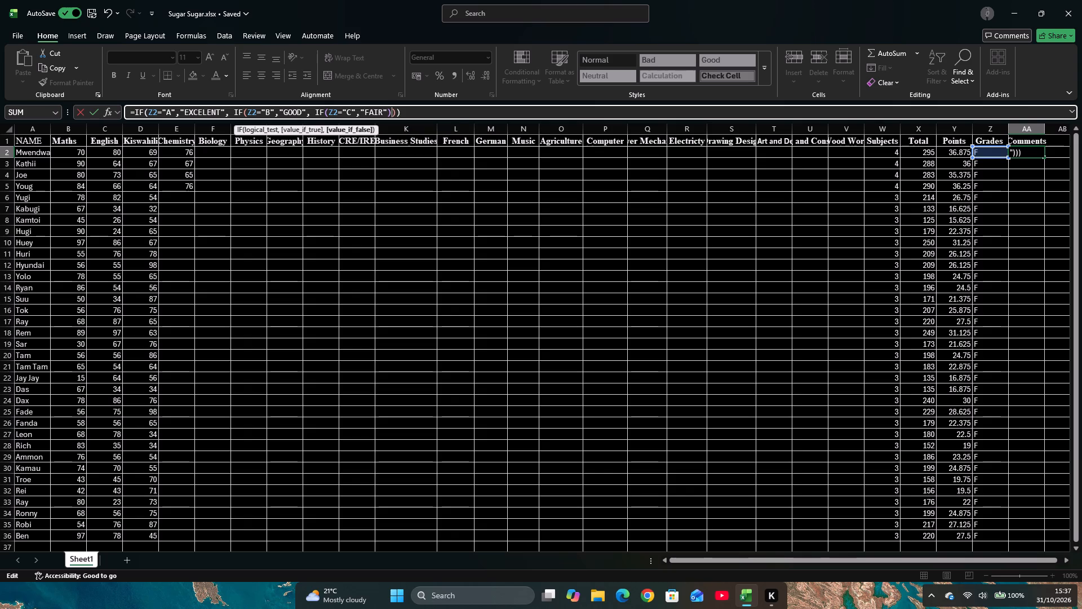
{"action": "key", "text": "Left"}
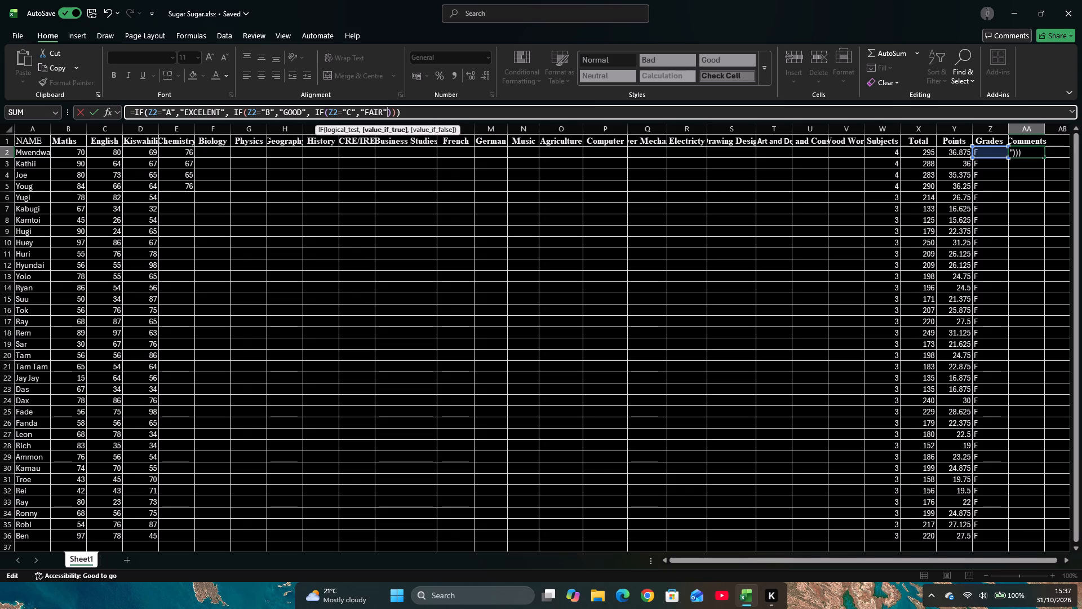
{"action": "type", "text": ","}
{"action": "key", "text": "space"}
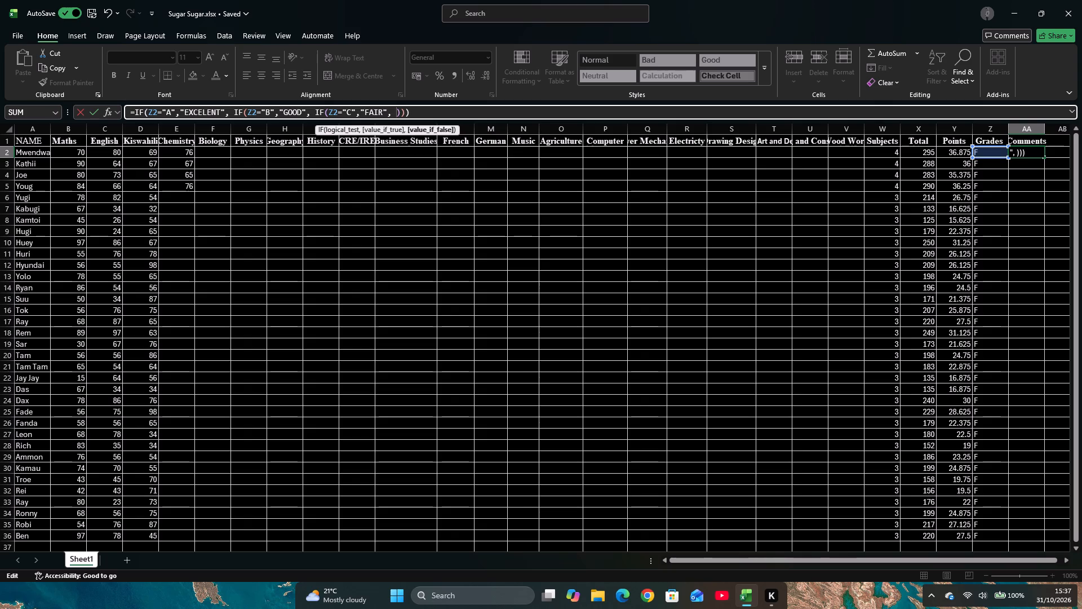
{"action": "type", "text": "IF"}
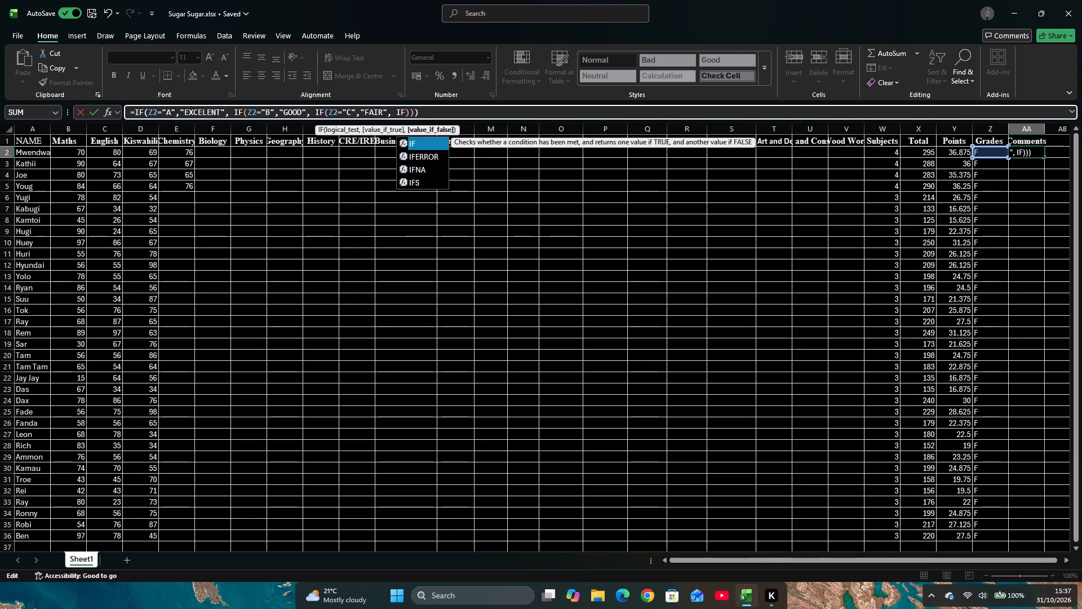
{"action": "key", "text": "shift+parenleft"}
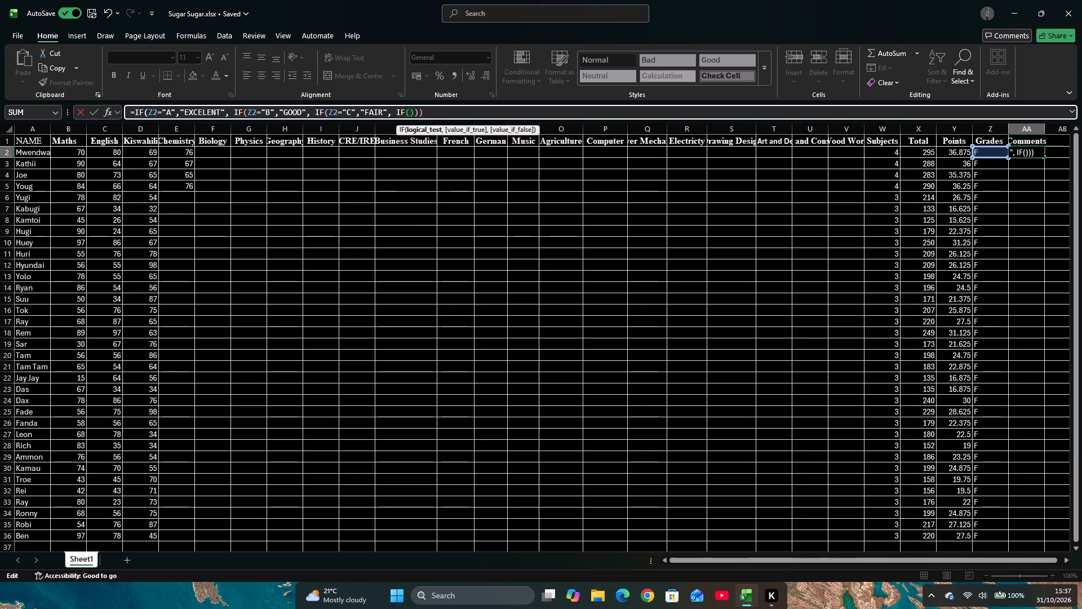
{"action": "key", "text": "f"}
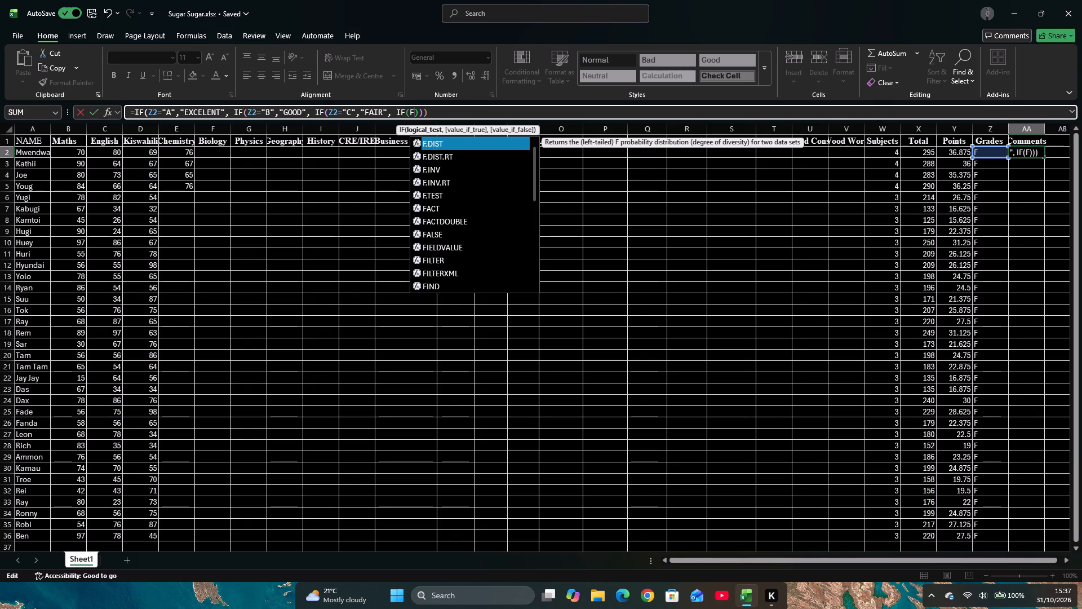
{"action": "key", "text": "BackSpace"}
{"action": "type", "text": "Z2"}
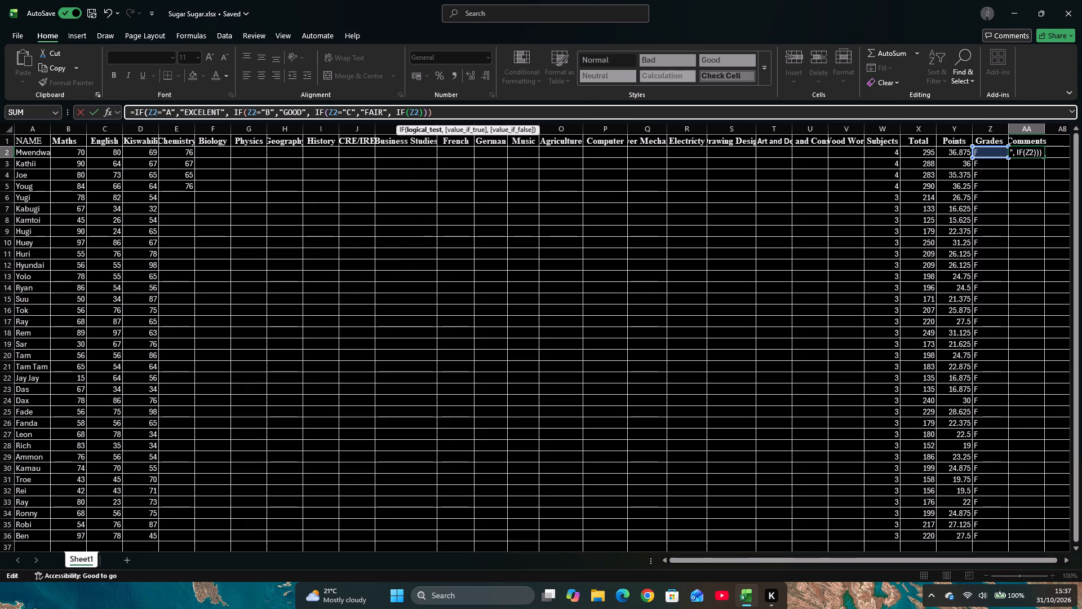
{"action": "key", "text": "equal"}
{"action": "key", "text": "shift+quotedbl"}
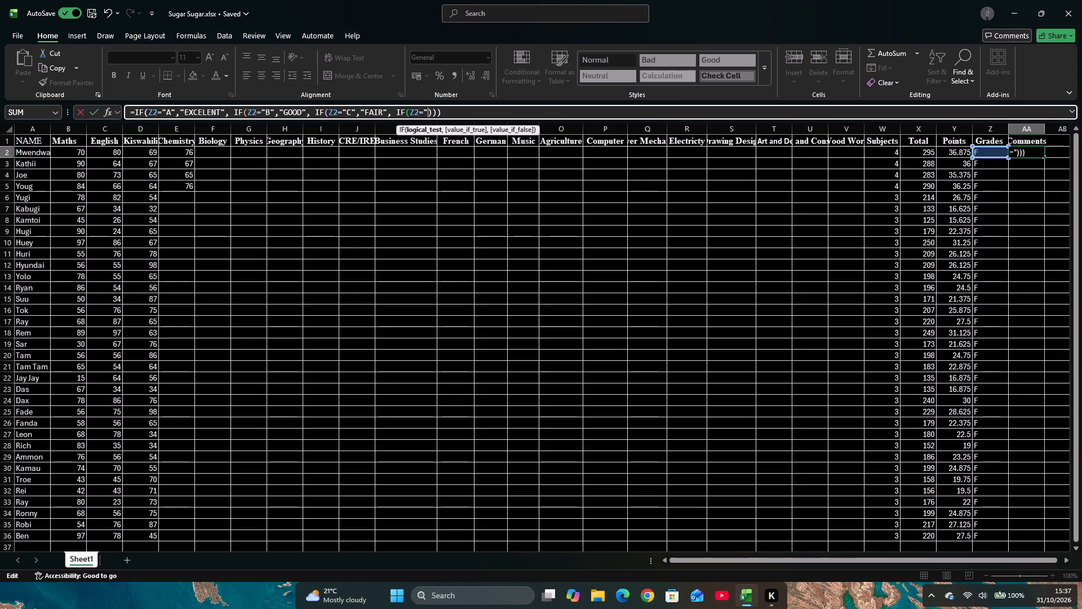
{"action": "key", "text": "d"}
{"action": "key", "text": "shift+quotedbl"}
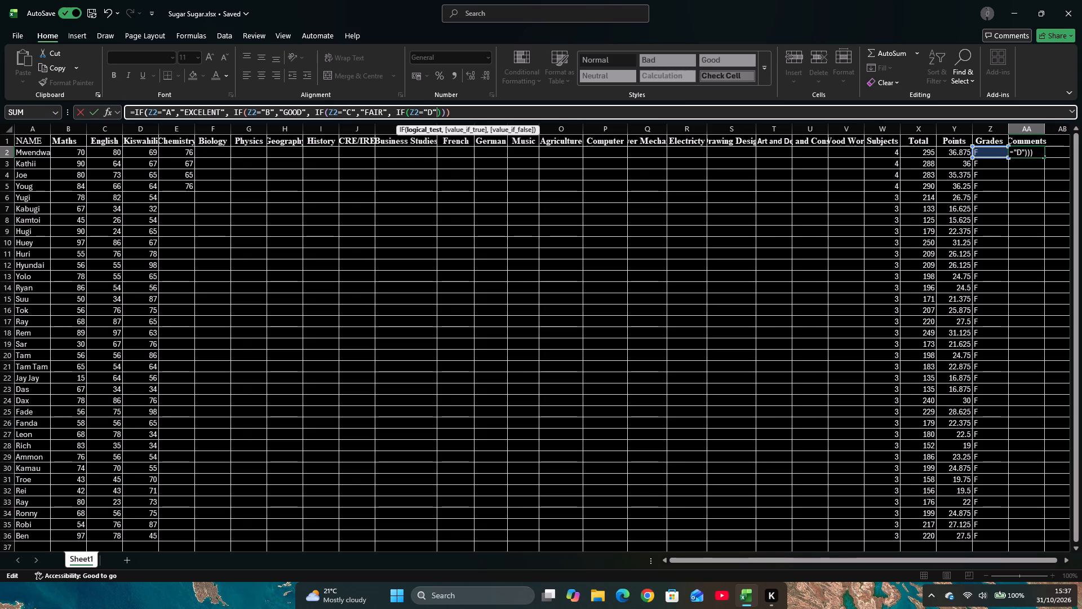
{"action": "key", "text": "comma"}
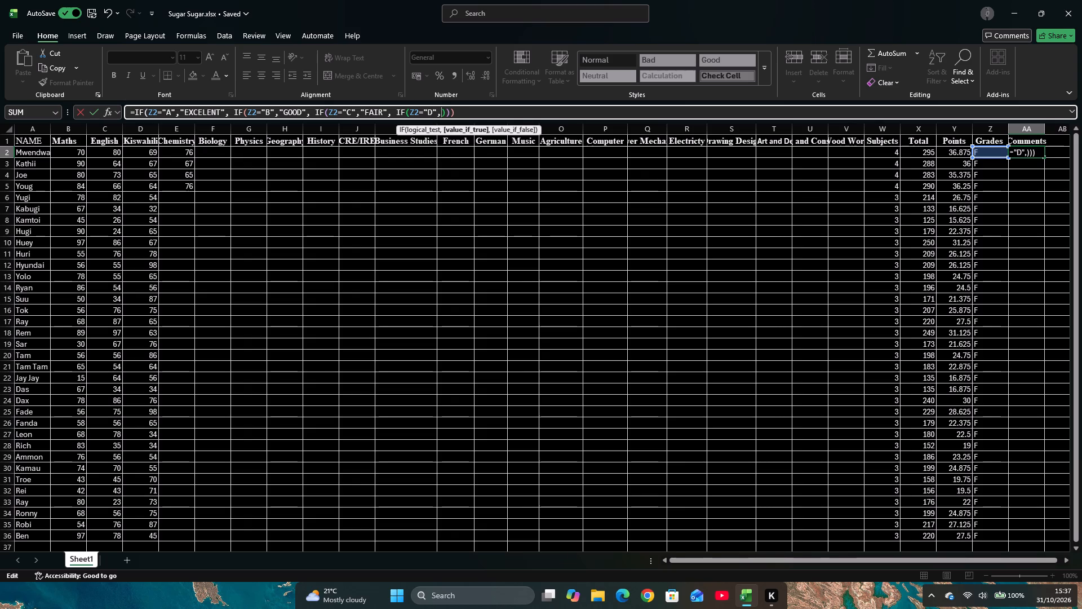
{"action": "key", "text": "shift+quotedbl"}
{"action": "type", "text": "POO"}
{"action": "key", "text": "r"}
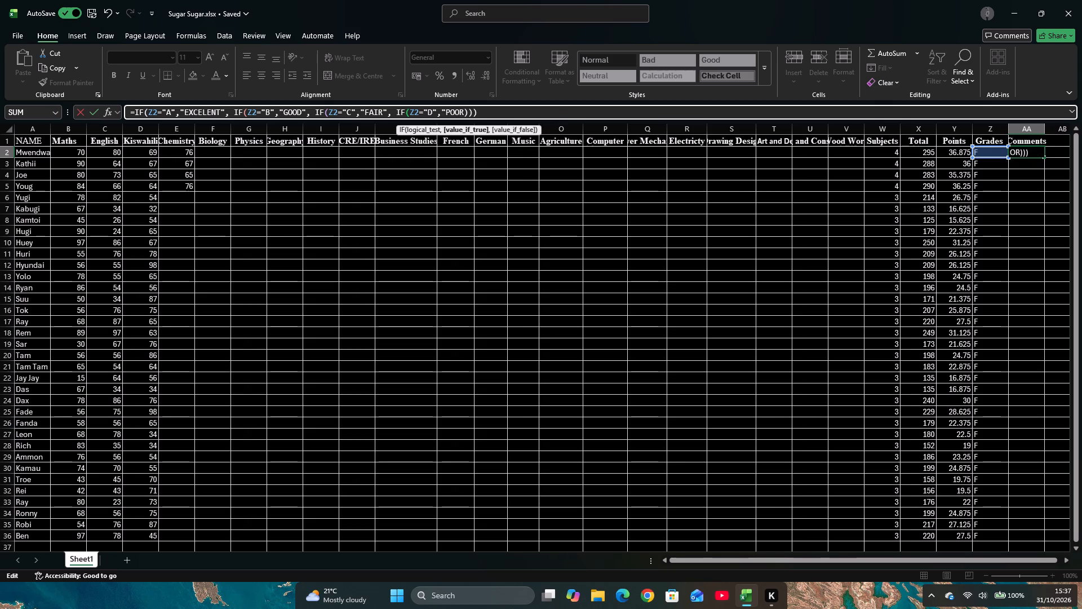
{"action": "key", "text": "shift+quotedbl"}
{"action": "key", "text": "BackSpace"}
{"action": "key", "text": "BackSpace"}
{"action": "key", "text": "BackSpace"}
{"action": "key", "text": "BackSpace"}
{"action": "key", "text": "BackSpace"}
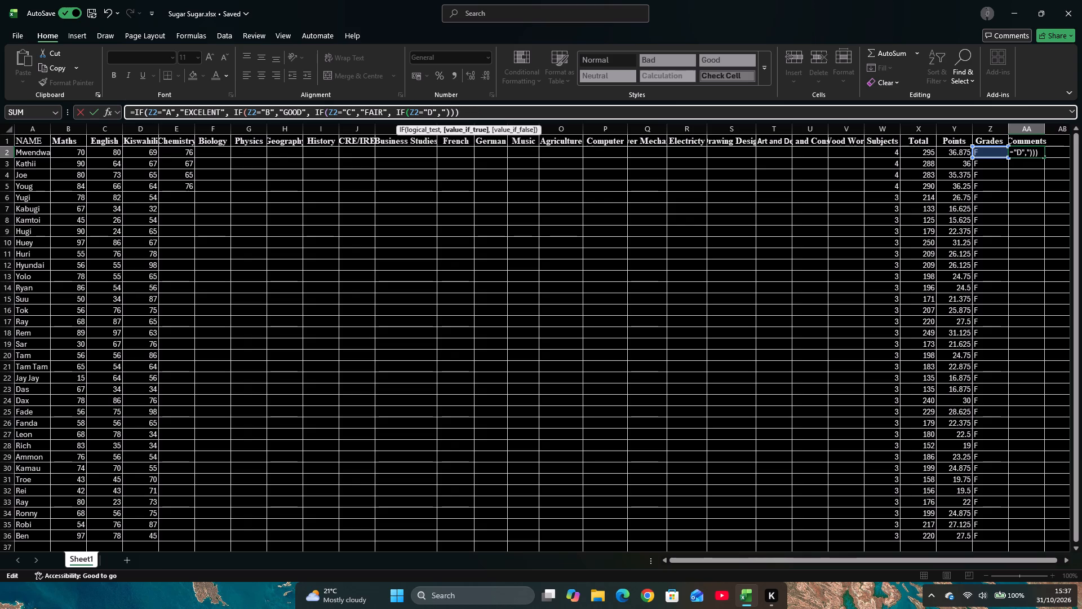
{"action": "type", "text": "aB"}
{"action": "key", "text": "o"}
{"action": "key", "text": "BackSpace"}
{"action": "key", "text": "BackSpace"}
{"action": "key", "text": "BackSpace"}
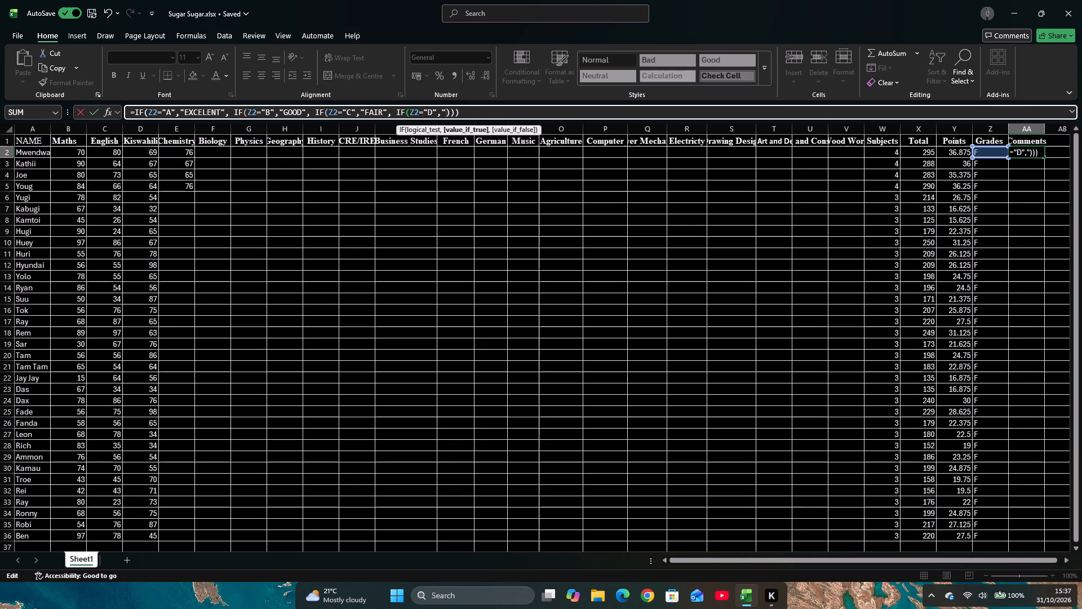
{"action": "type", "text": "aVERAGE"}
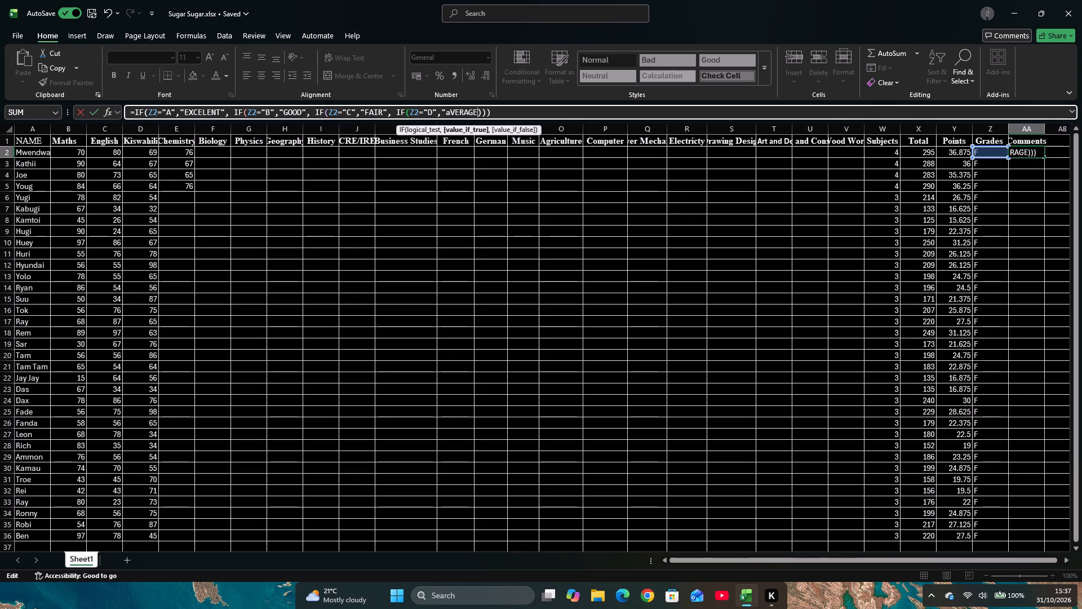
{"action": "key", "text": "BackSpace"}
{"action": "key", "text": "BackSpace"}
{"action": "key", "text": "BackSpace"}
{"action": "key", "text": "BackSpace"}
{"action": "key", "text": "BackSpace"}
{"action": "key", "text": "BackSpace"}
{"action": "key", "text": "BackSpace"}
Give the Z2="D" test the value-if-true "AVERAGE" and value-if-false "VERY POOR", close that IF and commit AA2's formula.
{"action": "type", "text": "AVERAGE"}
{"action": "key", "text": "shift+quotedbl"}
{"action": "key", "text": "comma"}
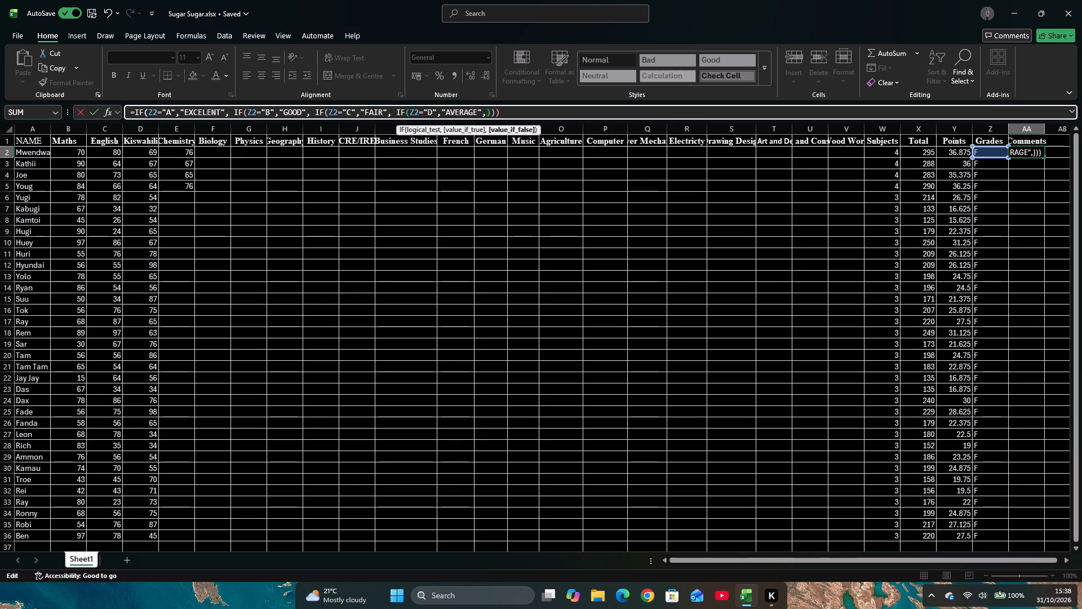
{"action": "key", "text": "shift+quotedbl"}
{"action": "key", "text": "v"}
{"action": "type", "text": "ERY"}
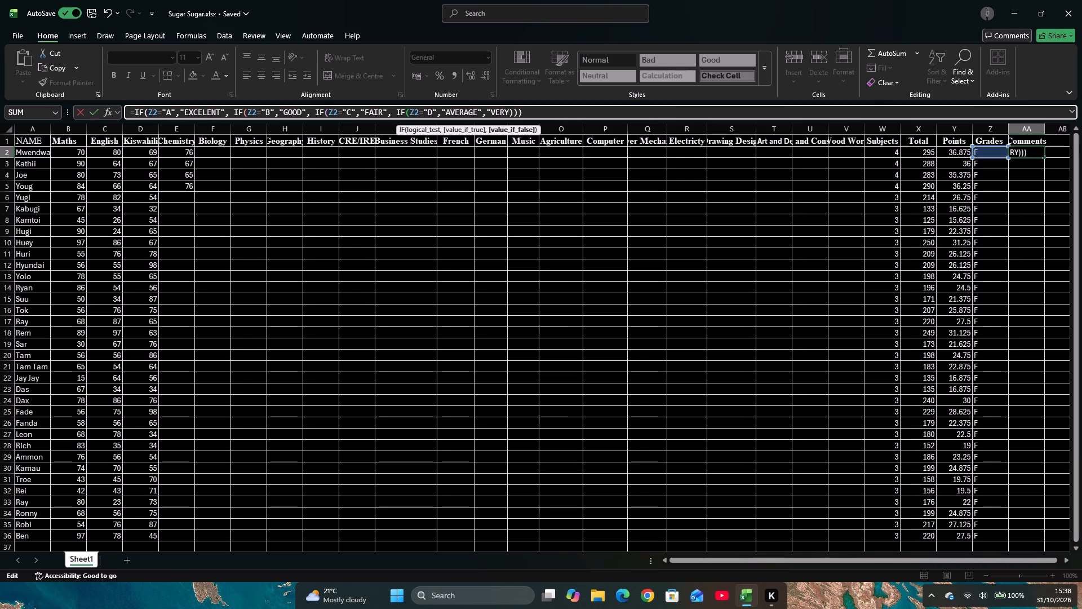
{"action": "key", "text": "space"}
{"action": "type", "text": "POOR"}
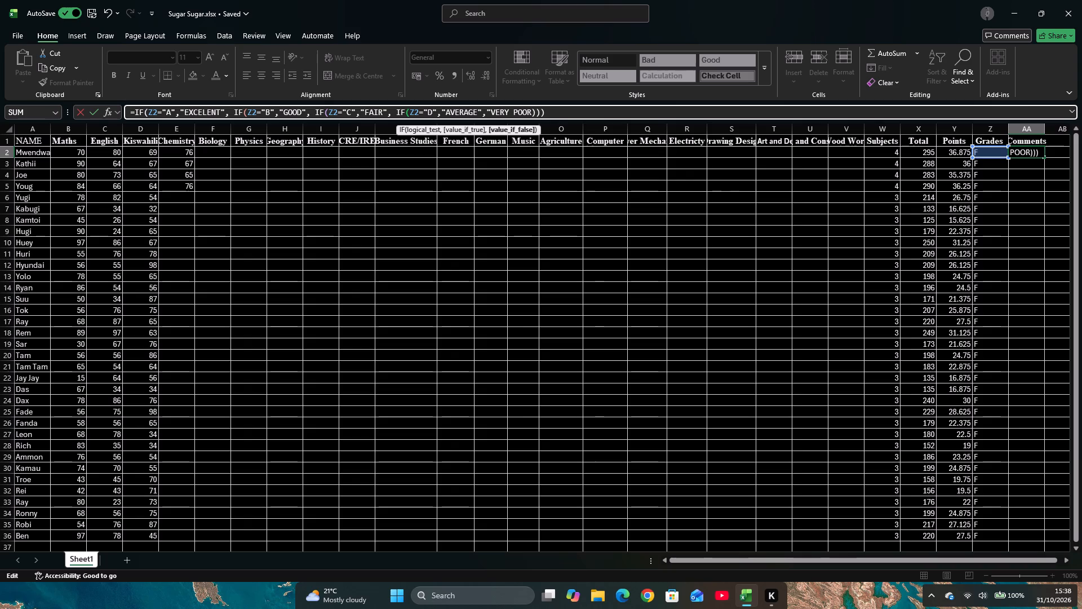
{"action": "key", "text": "shift+quotedbl"}
{"action": "key", "text": "shift+parenright"}
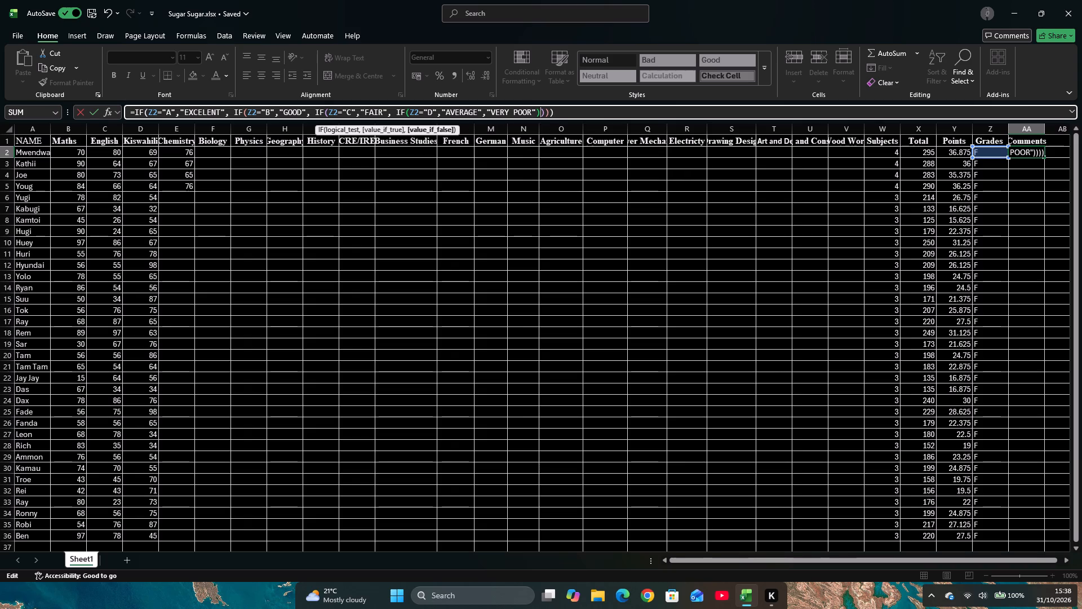
{"action": "key", "text": "Return"}
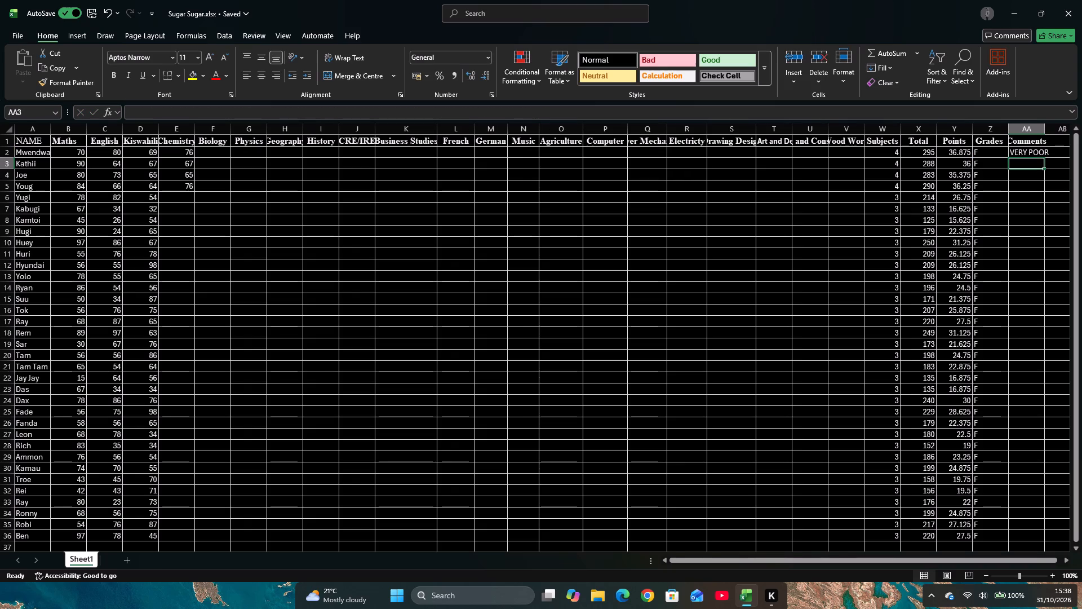
Fill the Comments formula from AA2 down to AA36, the last student's row.
{"action": "left_click", "coordinate": [1028, 154]}
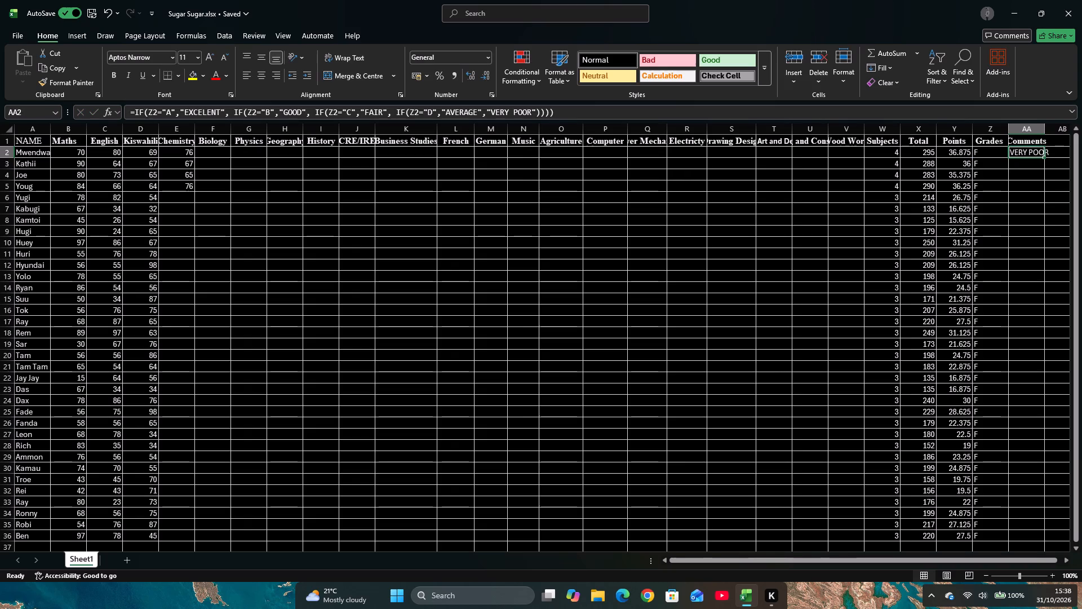
{"action": "left_click_drag", "start_coordinate": [1043, 158], "coordinate": [1035, 541]}
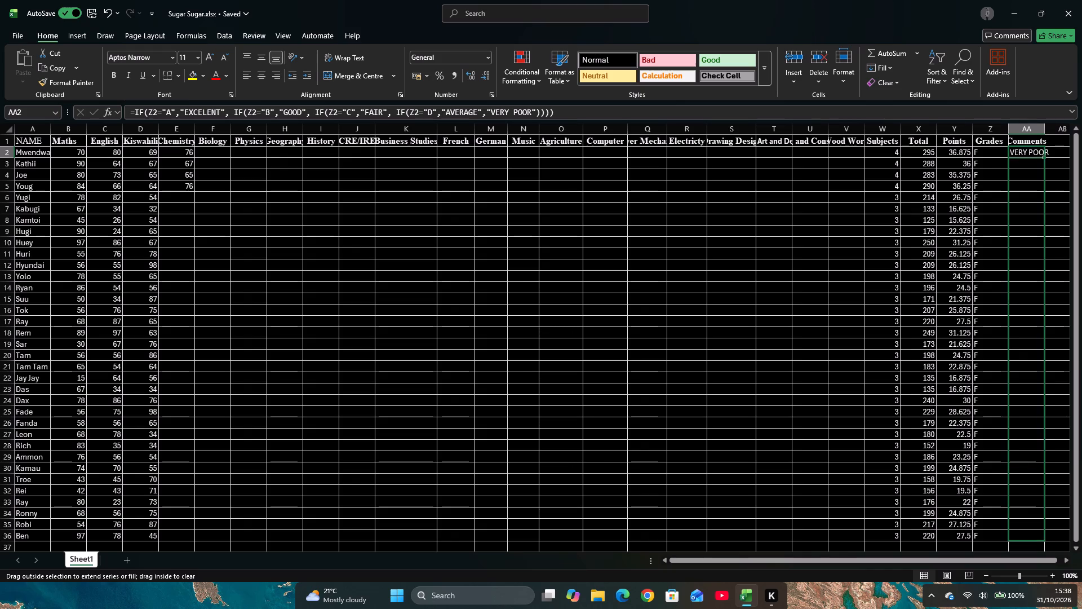
{"action": "left_click_drag", "start_coordinate": [1035, 541], "coordinate": [1035, 541]}
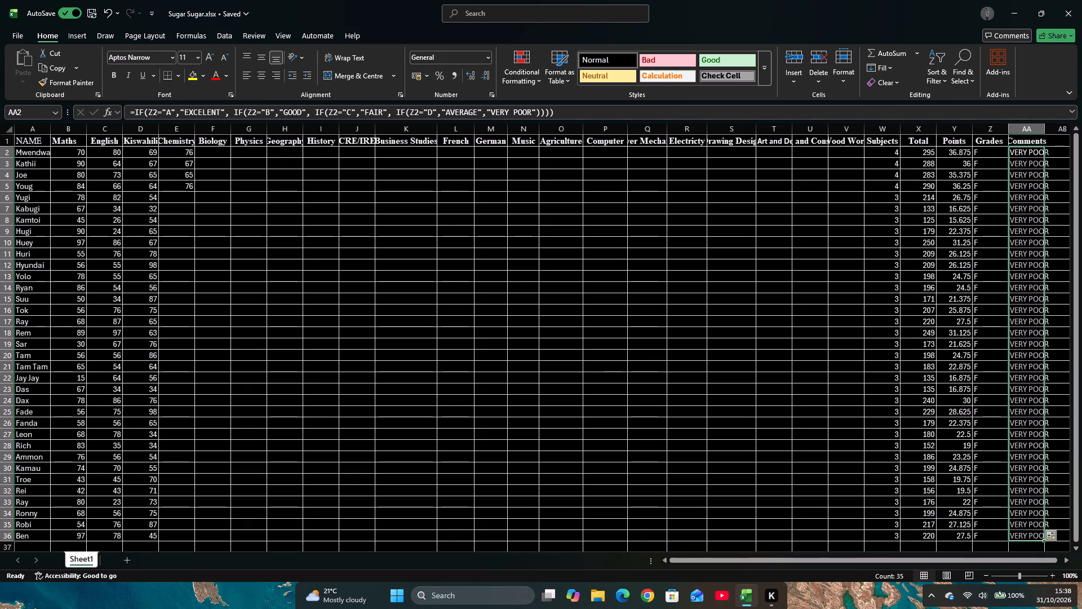
Widen the Comments column AA so its header and comment texts fit.
{"action": "left_click", "coordinate": [1046, 143]}
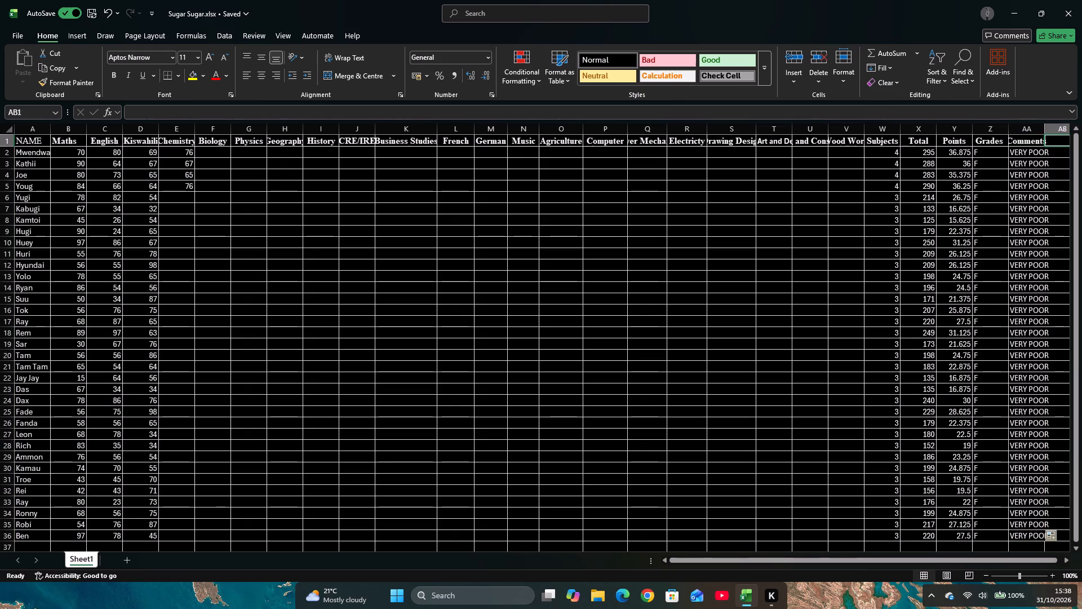
{"action": "left_click_drag", "start_coordinate": [1045, 130], "coordinate": [1054, 133]}
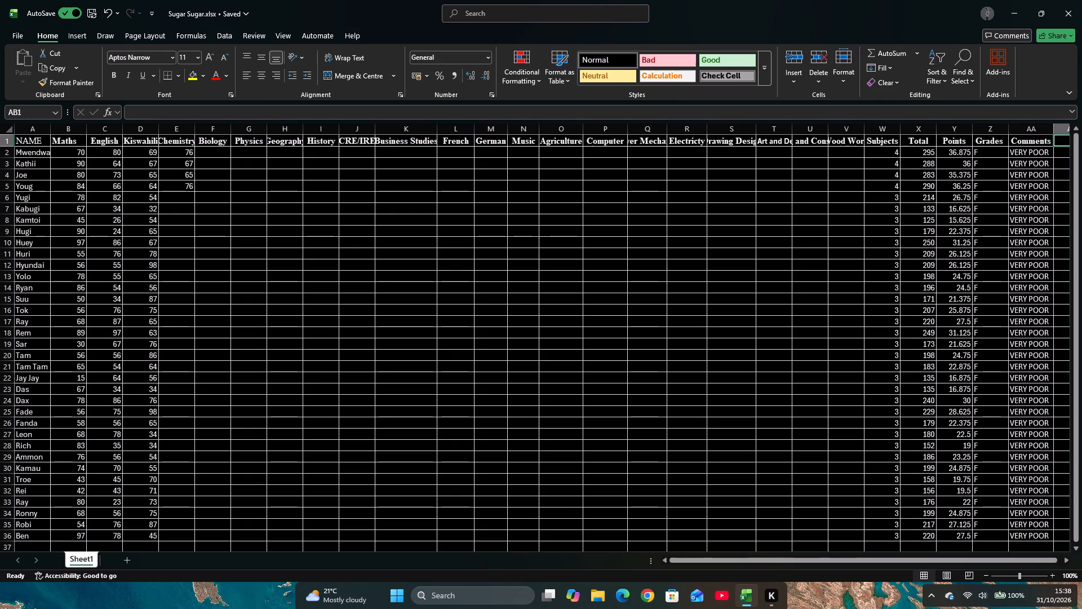
Set the horizontal and vertical text alignment of all cells in the sheet to Centre, and clear the whole-sheet selection.
{"action": "key", "text": "ctrl+a"}
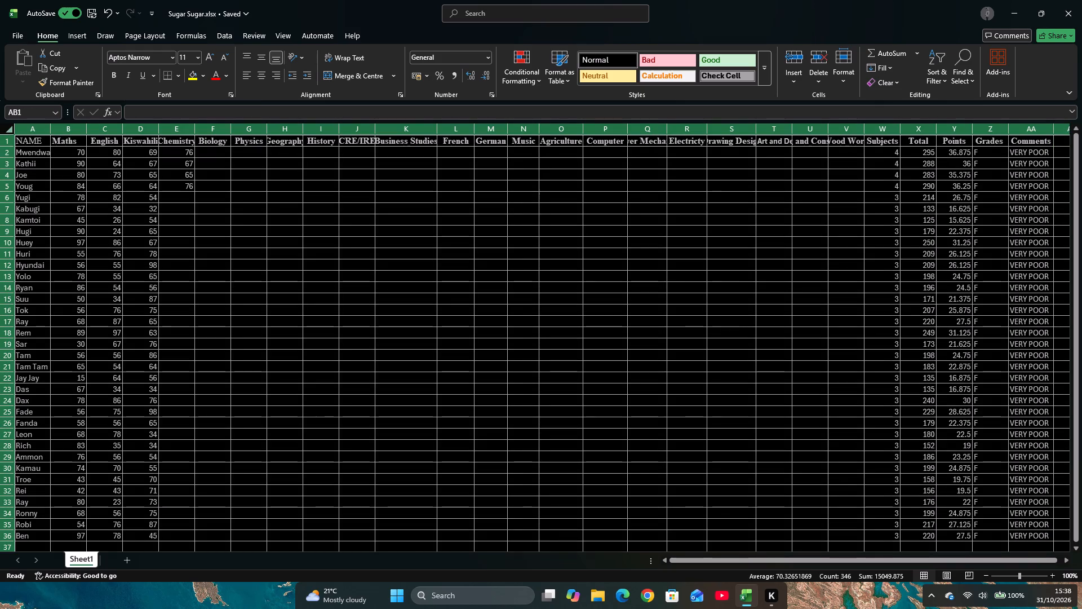
{"action": "right_click", "coordinate": [364, 276]}
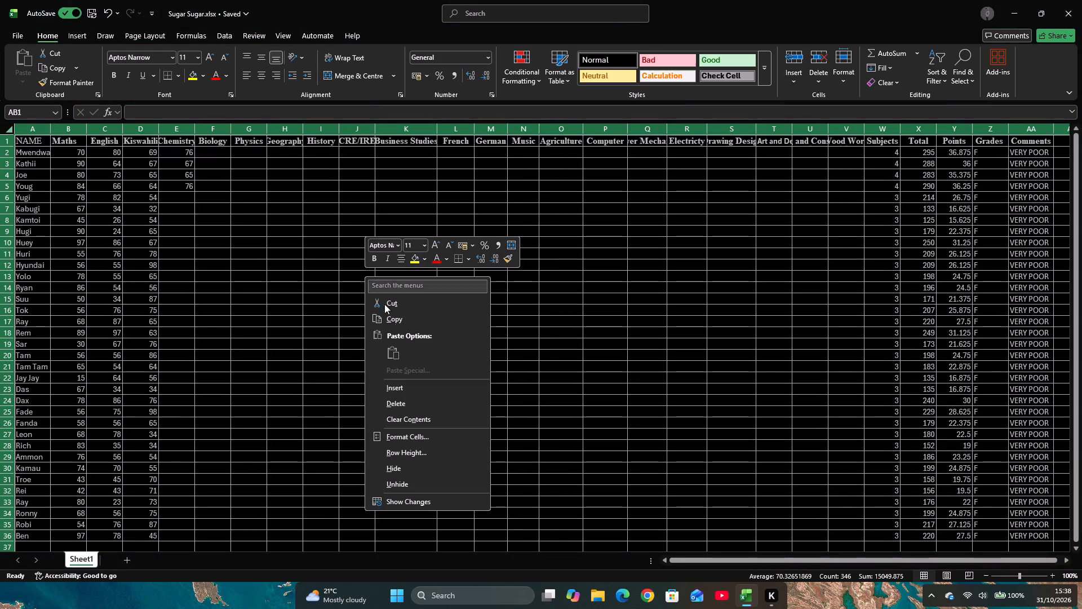
{"action": "left_click", "coordinate": [412, 441]}
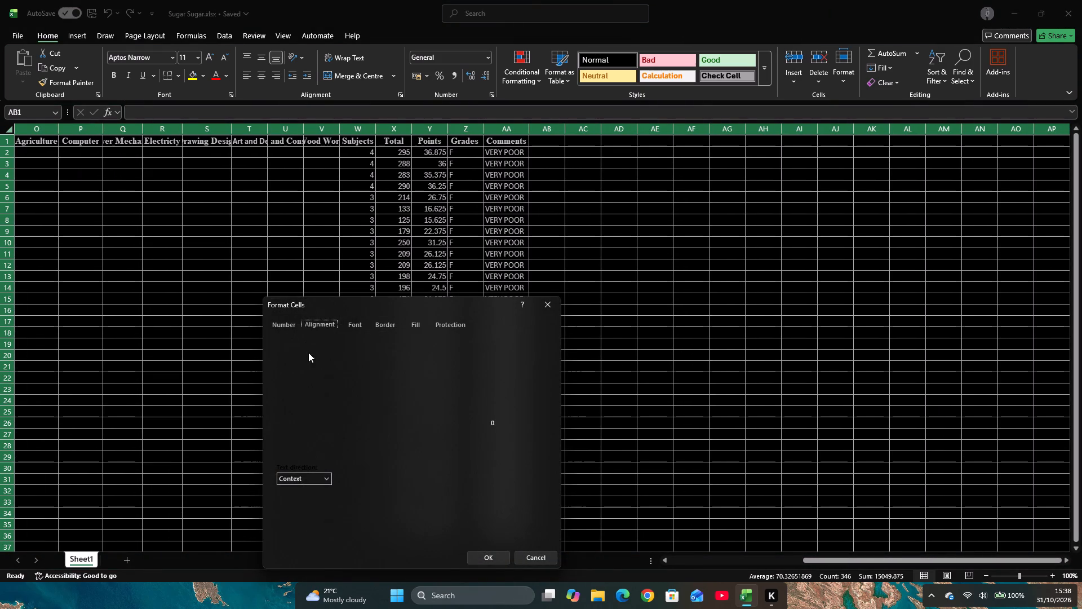
{"action": "left_click", "coordinate": [296, 342]}
{"action": "left_click", "coordinate": [290, 350]}
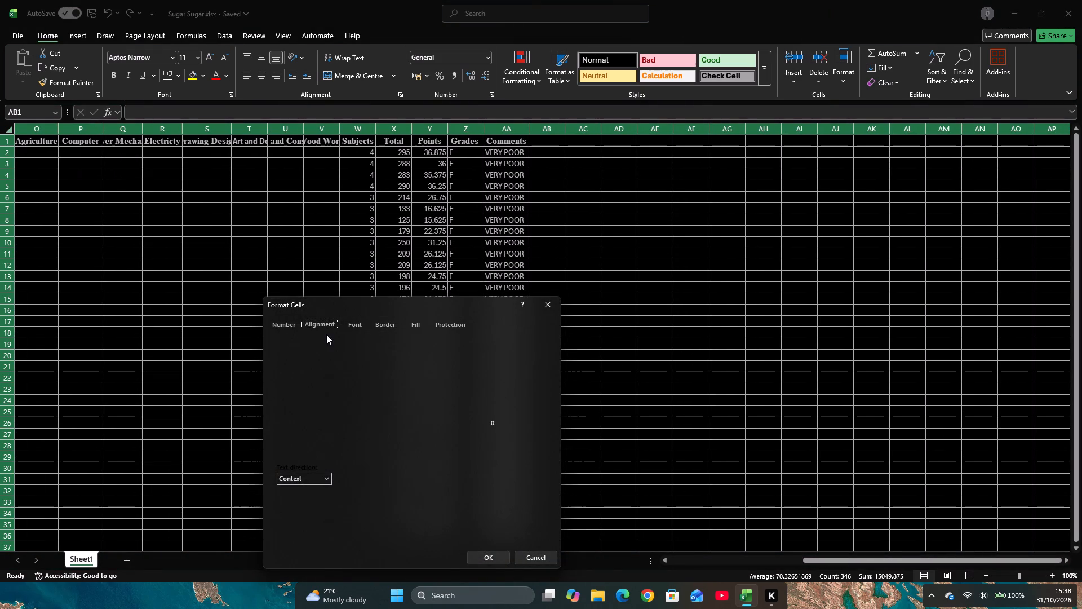
{"action": "left_click", "coordinate": [326, 334]}
{"action": "left_click", "coordinate": [353, 352]}
{"action": "left_click", "coordinate": [289, 350]}
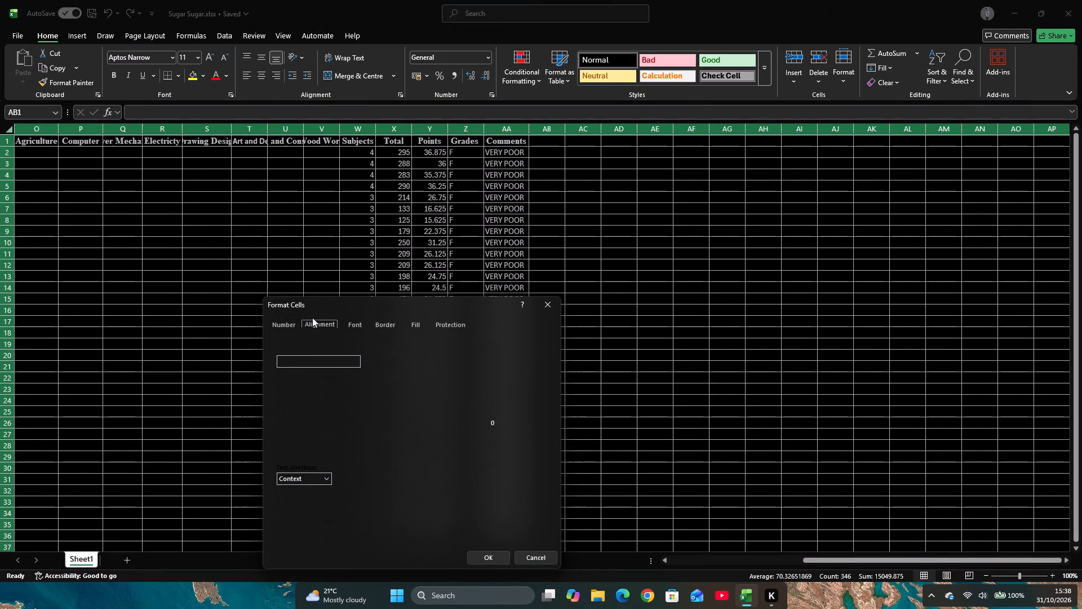
{"action": "left_click", "coordinate": [314, 323]}
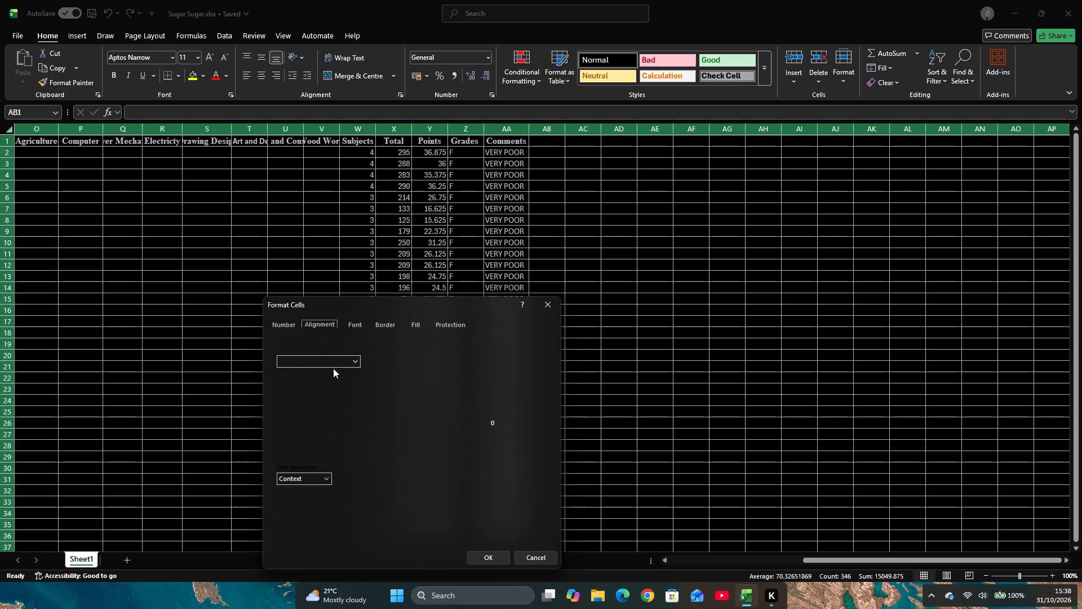
{"action": "left_click", "coordinate": [332, 362]}
{"action": "left_click", "coordinate": [308, 385]}
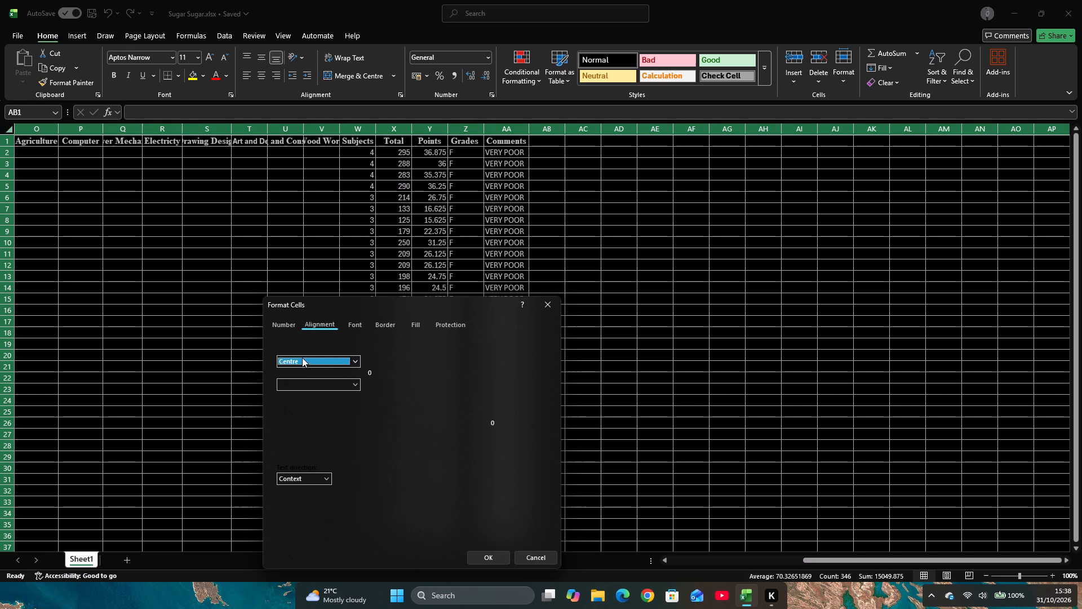
{"action": "left_click", "coordinate": [307, 385]}
{"action": "left_click", "coordinate": [307, 400]}
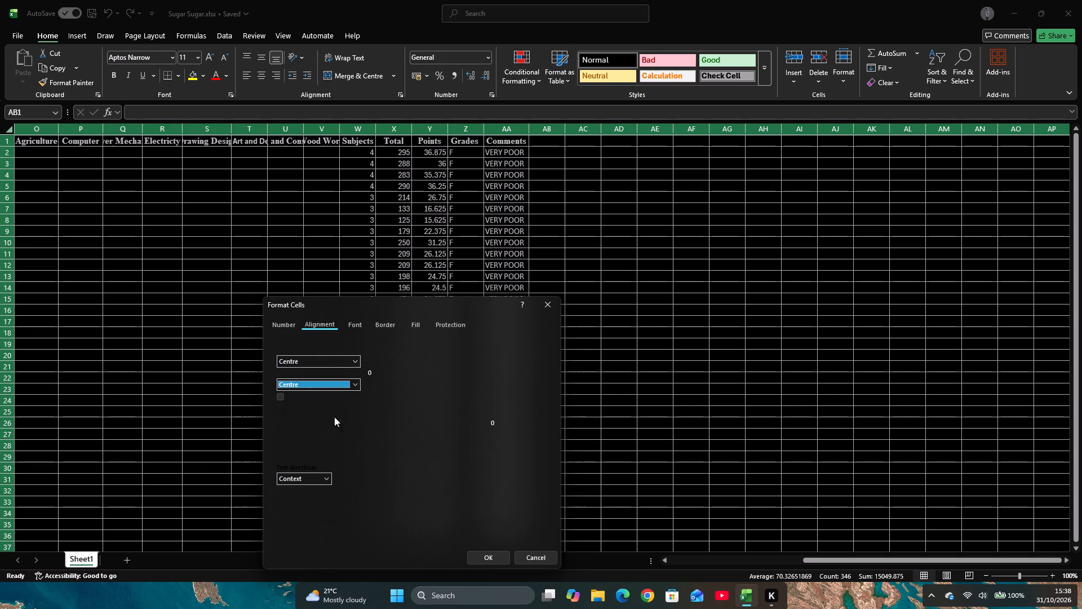
{"action": "left_click", "coordinate": [494, 555]}
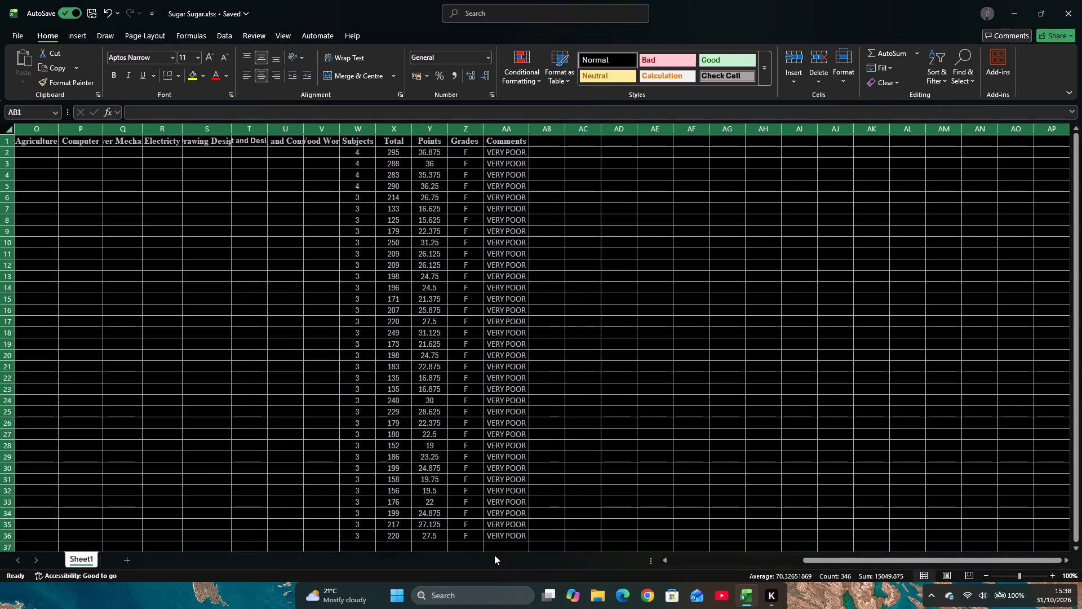
{"action": "left_click", "coordinate": [547, 408]}
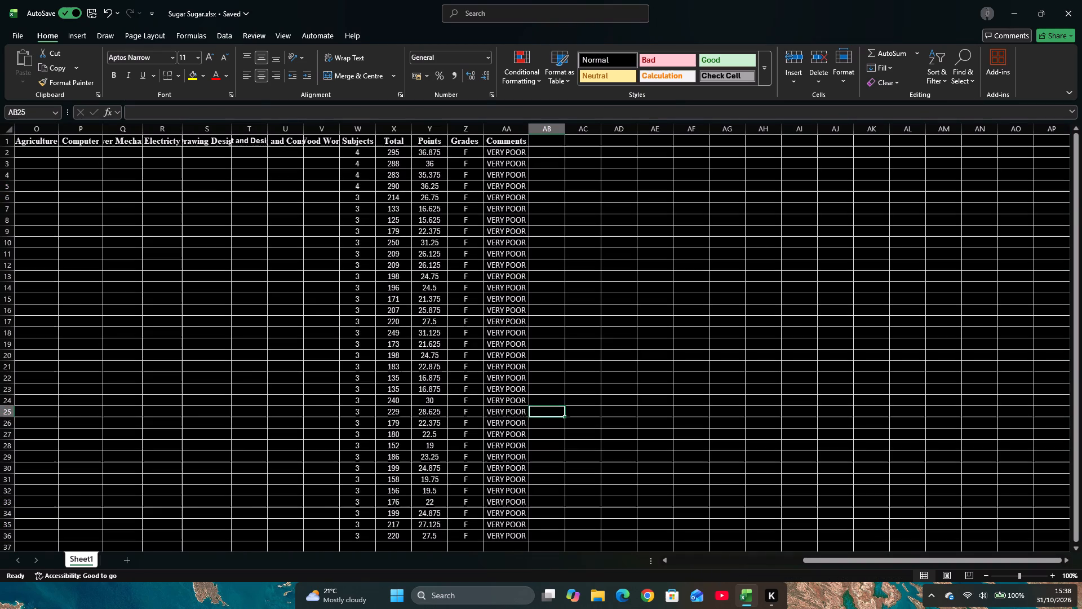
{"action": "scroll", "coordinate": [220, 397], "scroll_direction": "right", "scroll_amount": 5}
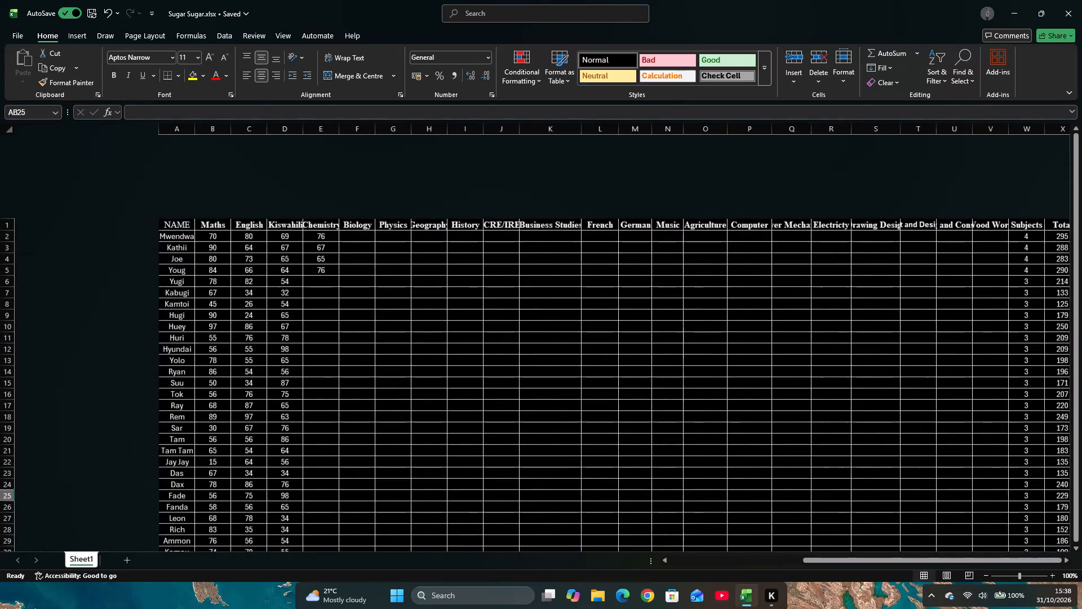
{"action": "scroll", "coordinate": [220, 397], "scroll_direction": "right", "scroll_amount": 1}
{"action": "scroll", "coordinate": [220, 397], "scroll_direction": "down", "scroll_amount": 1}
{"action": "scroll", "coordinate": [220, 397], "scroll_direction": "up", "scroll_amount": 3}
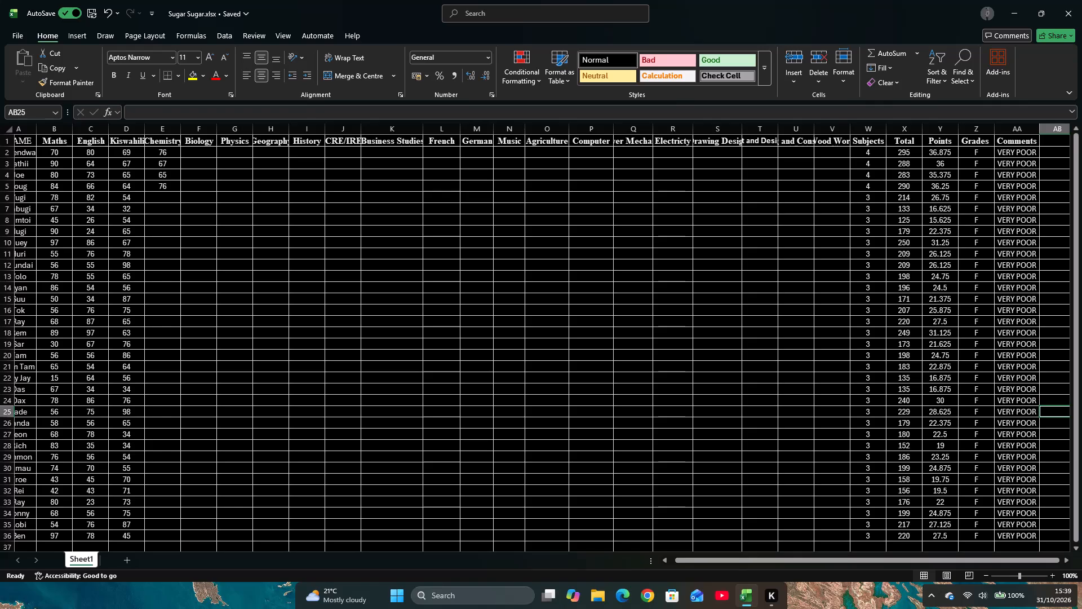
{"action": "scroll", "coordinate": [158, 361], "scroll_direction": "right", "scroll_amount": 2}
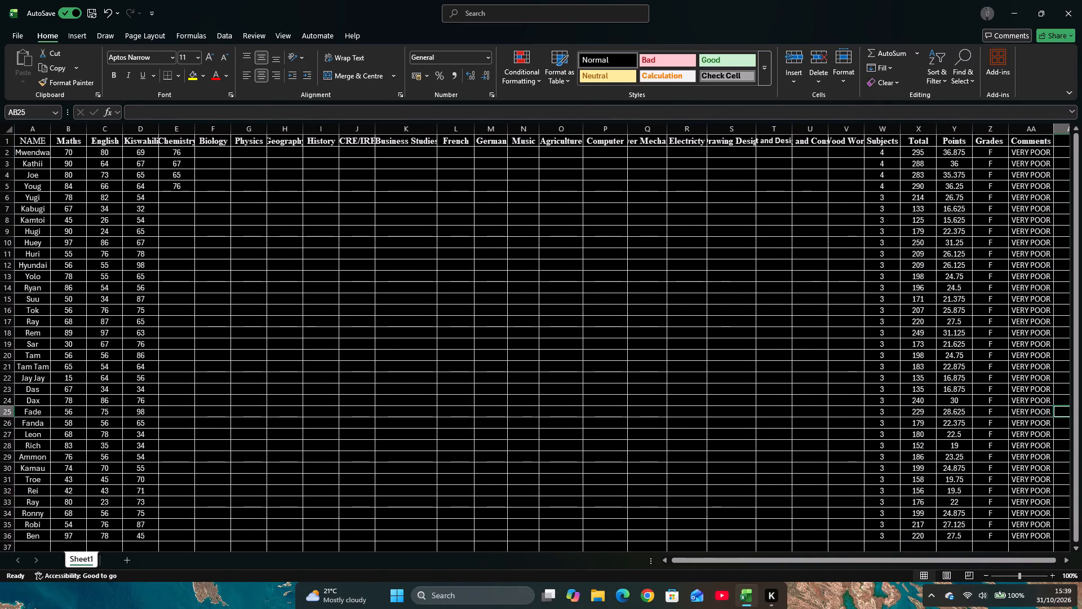
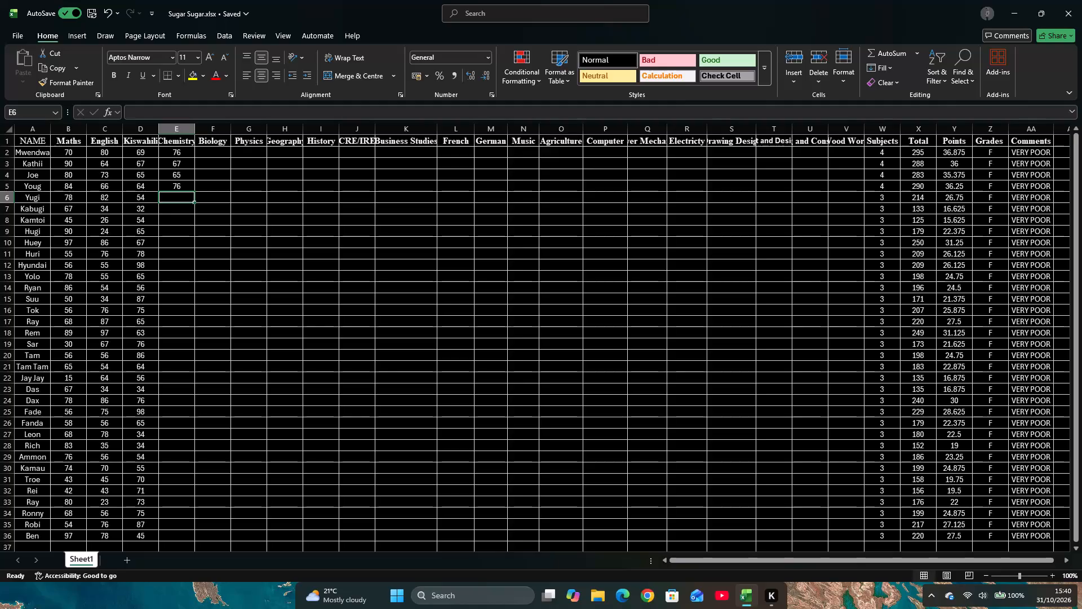
Enter the Chemistry marks 78, 67, 65 and 64 in cells E6 to E9.
{"action": "type", "text": "78"}
{"action": "key", "text": "Down"}
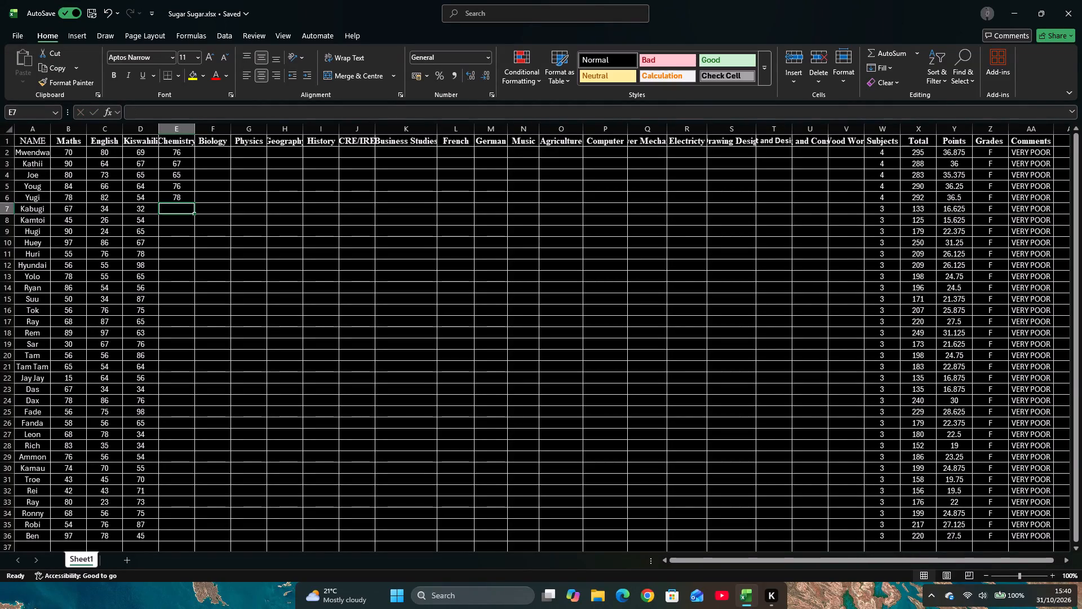
{"action": "type", "text": "67"}
{"action": "key", "text": "Down"}
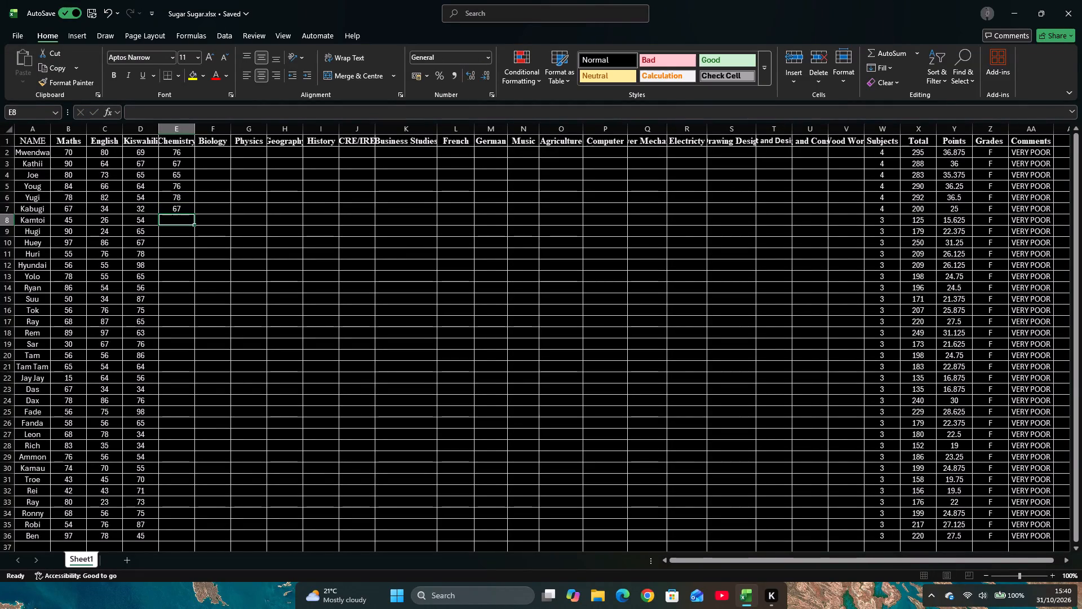
{"action": "type", "text": "65"}
{"action": "key", "text": "Down"}
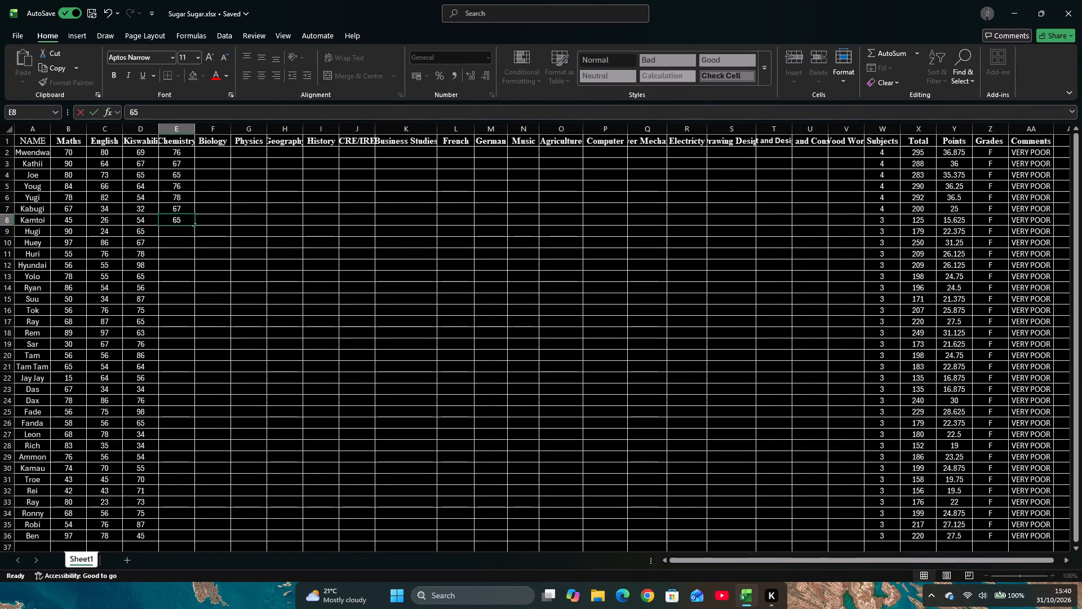
{"action": "type", "text": "64"}
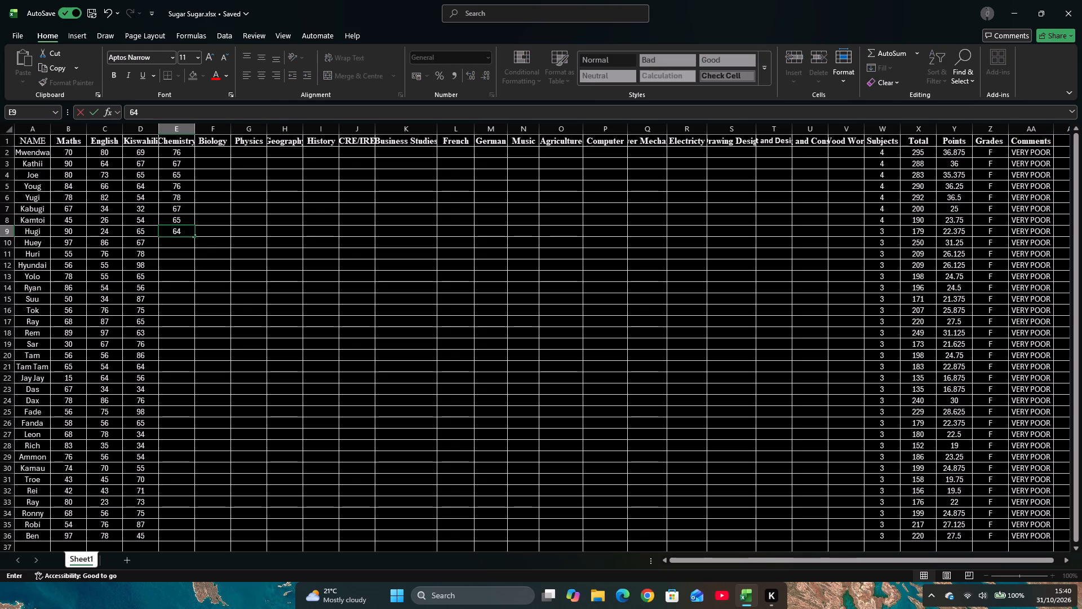
{"action": "key", "text": "Down"}
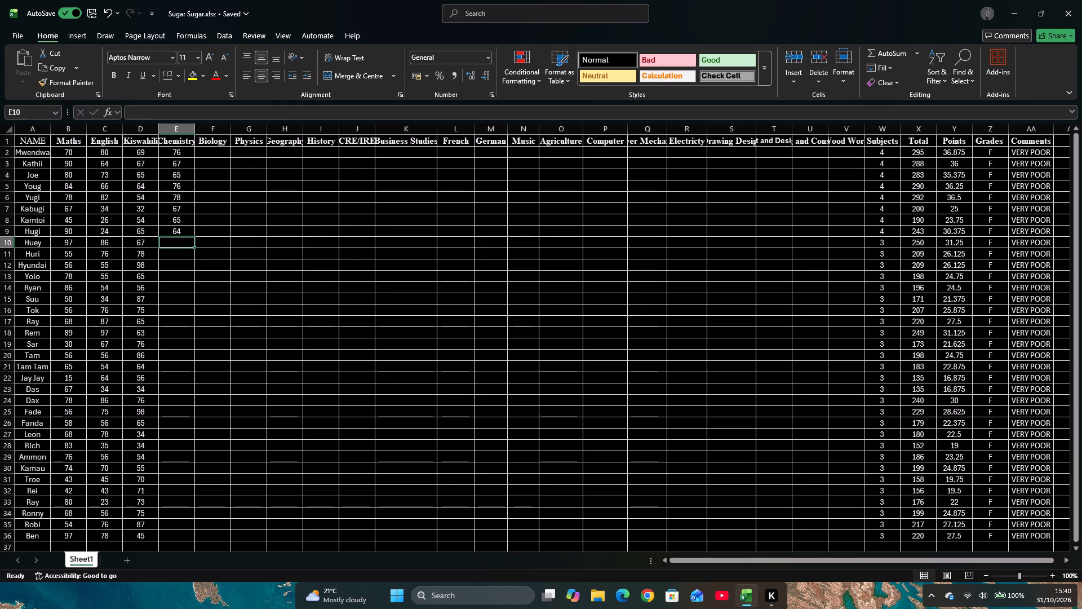
Enter the Chemistry marks 76 in E14, 68 in E16 and 45 in E20, leaving the cells between them blank.
{"action": "key", "text": "Down"}
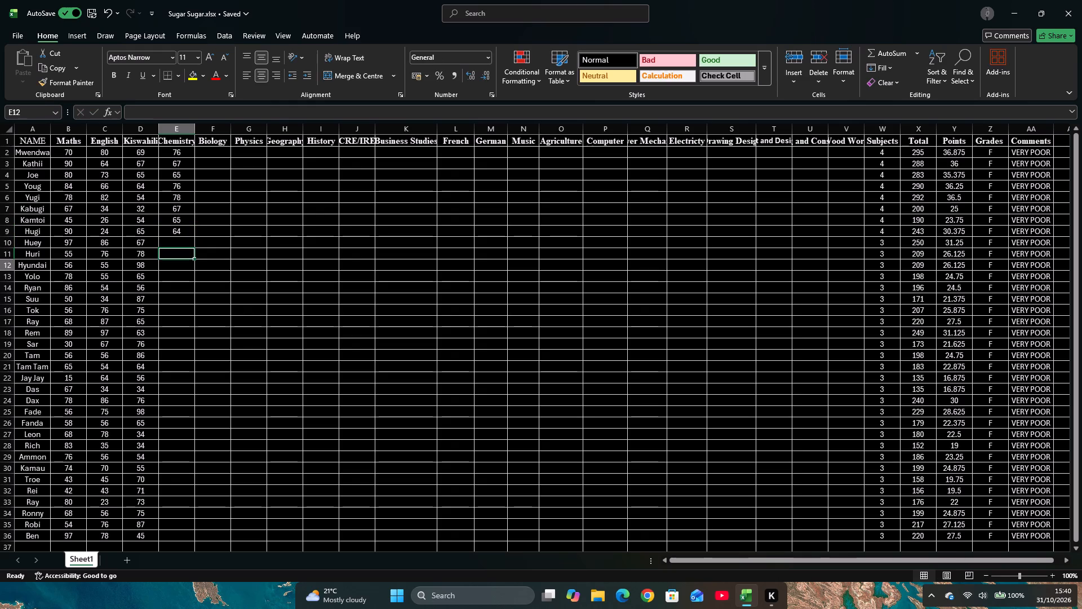
{"action": "key", "text": "Down"}
{"action": "key", "text": "Down"}
{"action": "key", "text": "Down"}
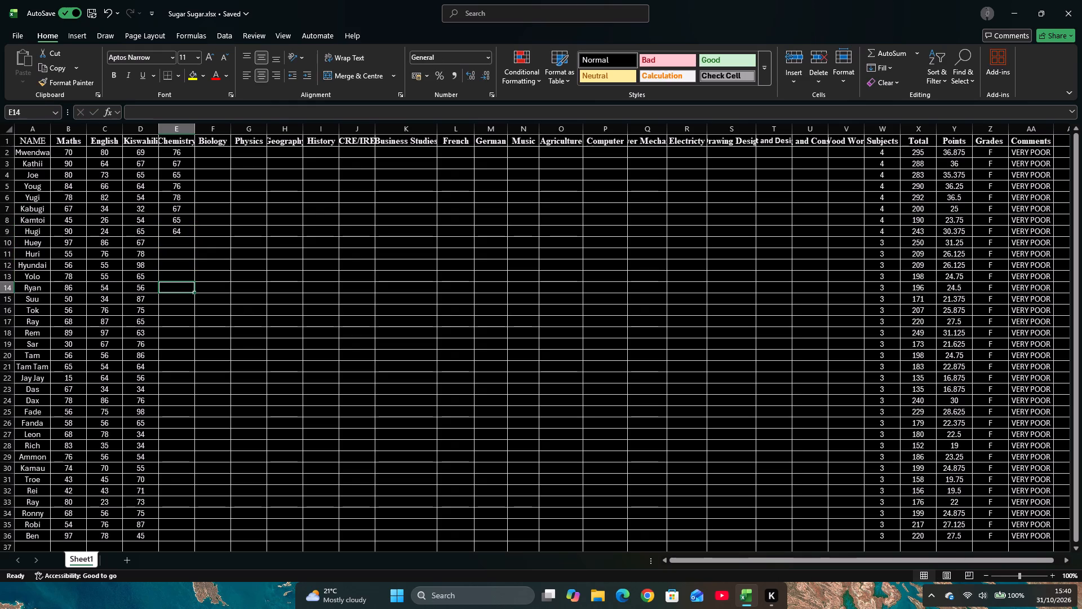
{"action": "type", "text": "76"}
{"action": "key", "text": "Down"}
{"action": "key", "text": "Down"}
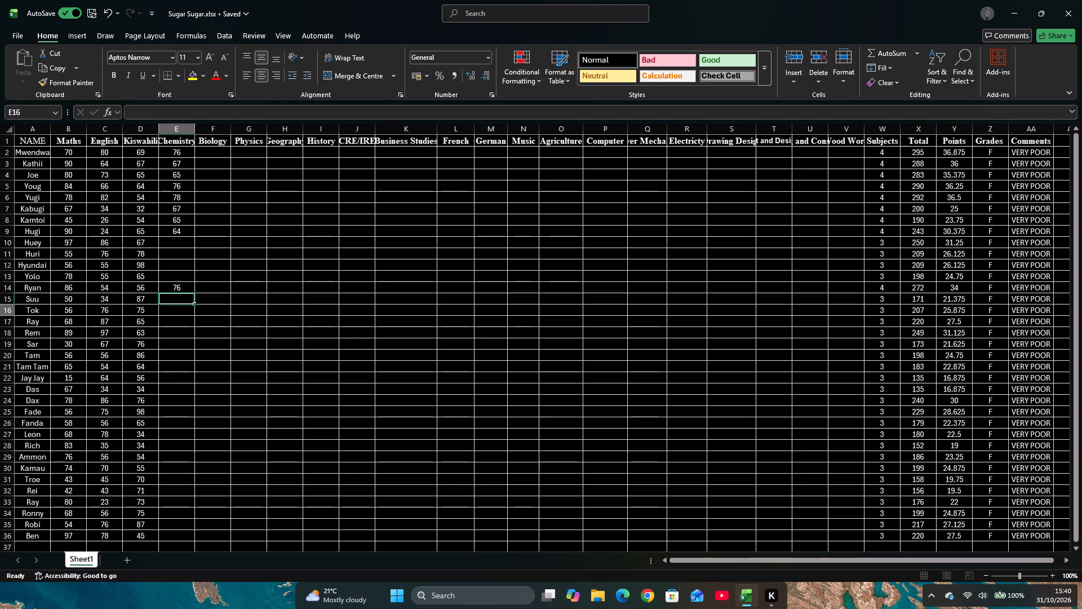
{"action": "type", "text": "68"}
{"action": "key", "text": "Down"}
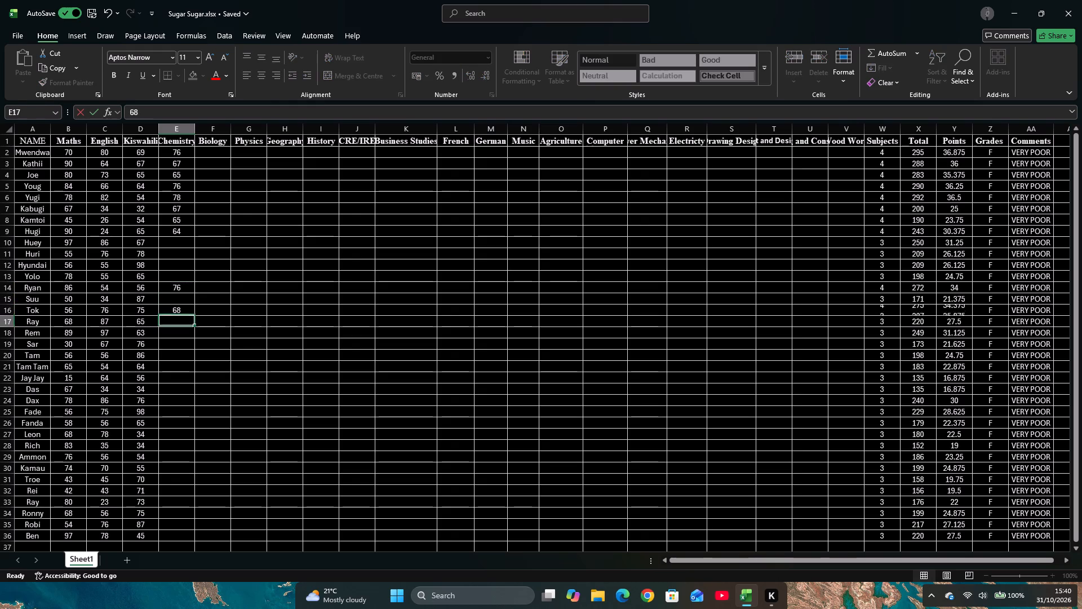
{"action": "key", "text": "Down"}
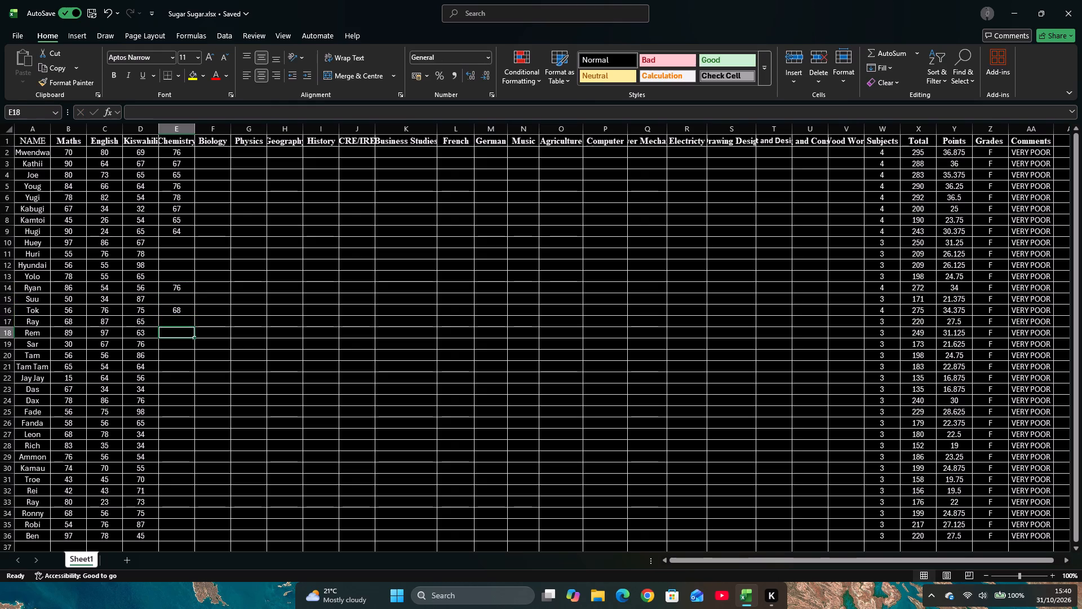
{"action": "key", "text": "Down"}
{"action": "key", "text": "Down"}
{"action": "type", "text": "45"}
{"action": "key", "text": "Down"}
Enter the Chemistry marks 76 in E23, 89 in E26 and 90 in E29, leaving the cells between them blank.
{"action": "key", "text": "Down"}
{"action": "key", "text": "Down"}
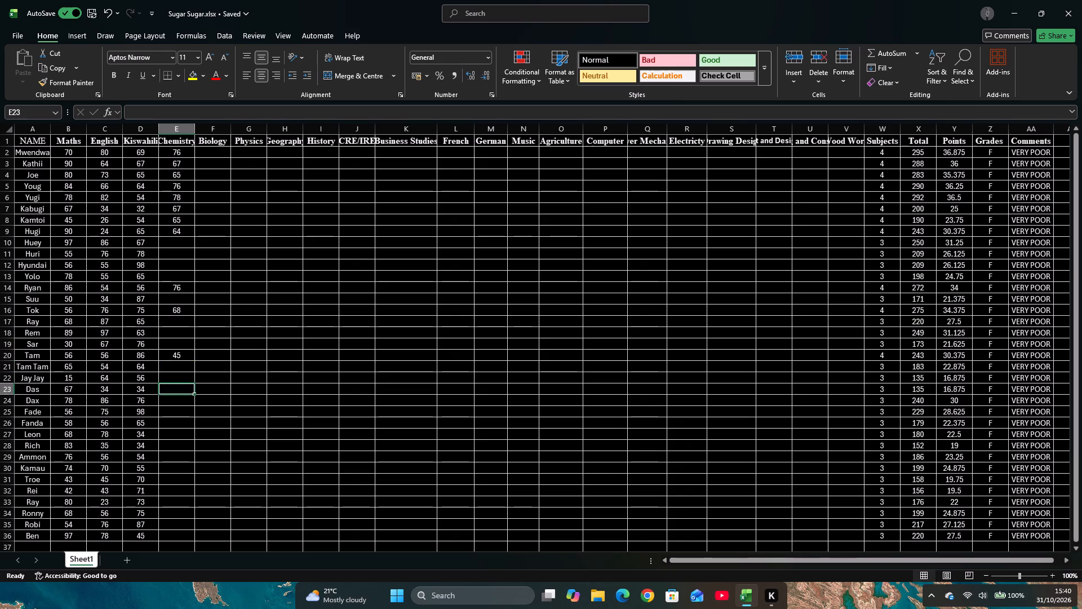
{"action": "type", "text": "76"}
{"action": "key", "text": "Down"}
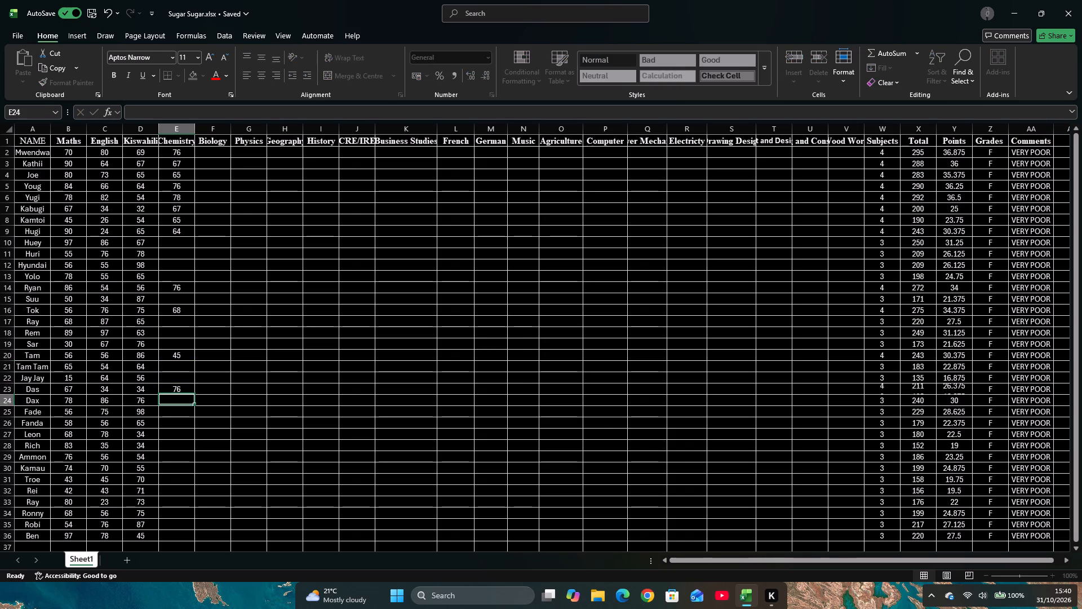
{"action": "key", "text": "Down"}
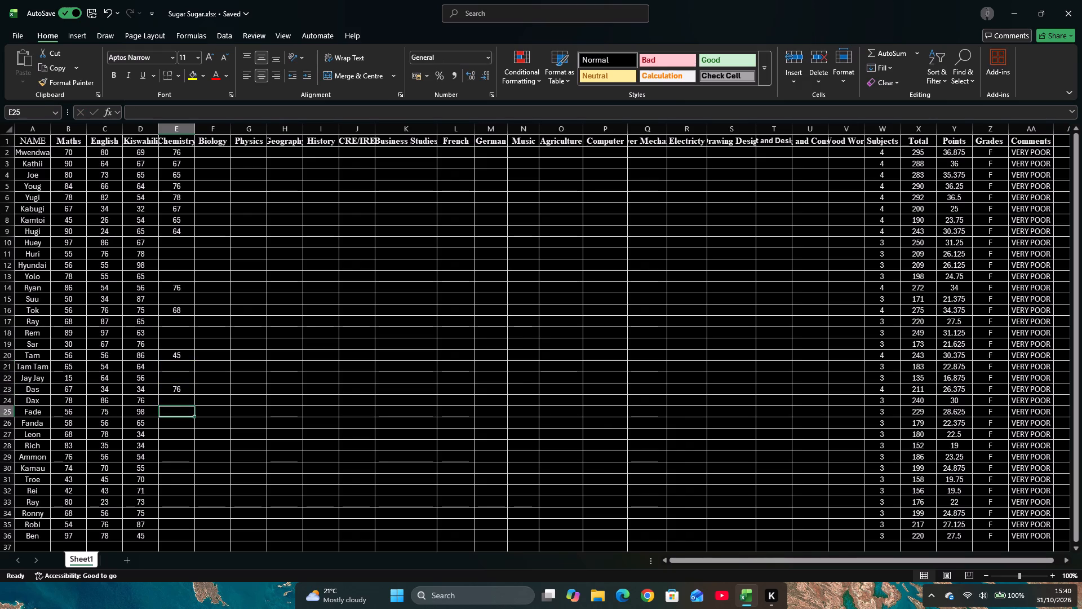
{"action": "key", "text": "Down"}
{"action": "type", "text": "89"}
{"action": "key", "text": "Down"}
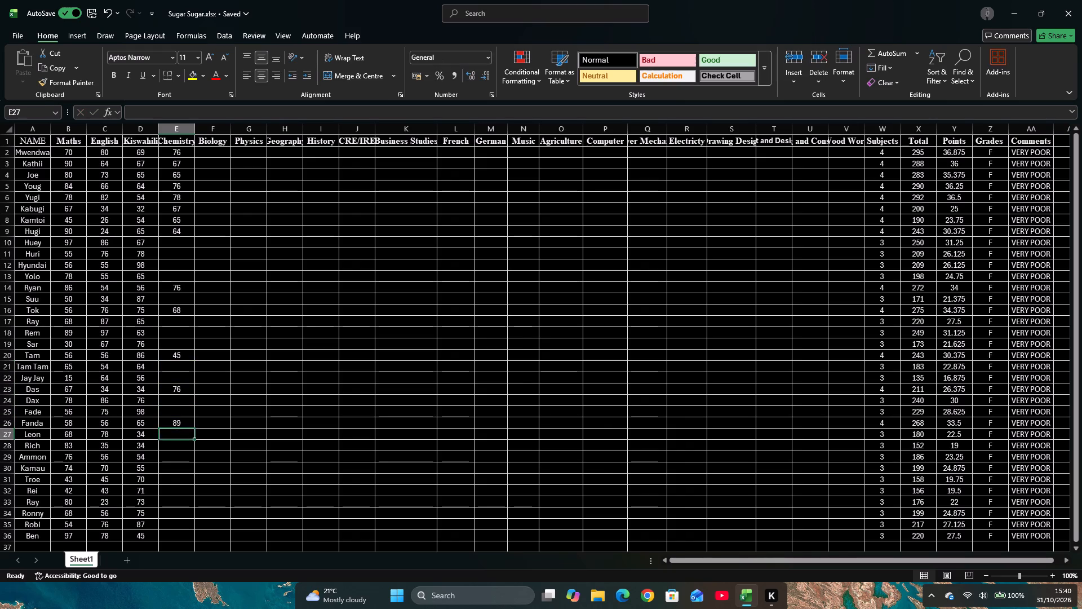
{"action": "key", "text": "Down"}
{"action": "key", "text": "Down"}
{"action": "key", "text": "0"}
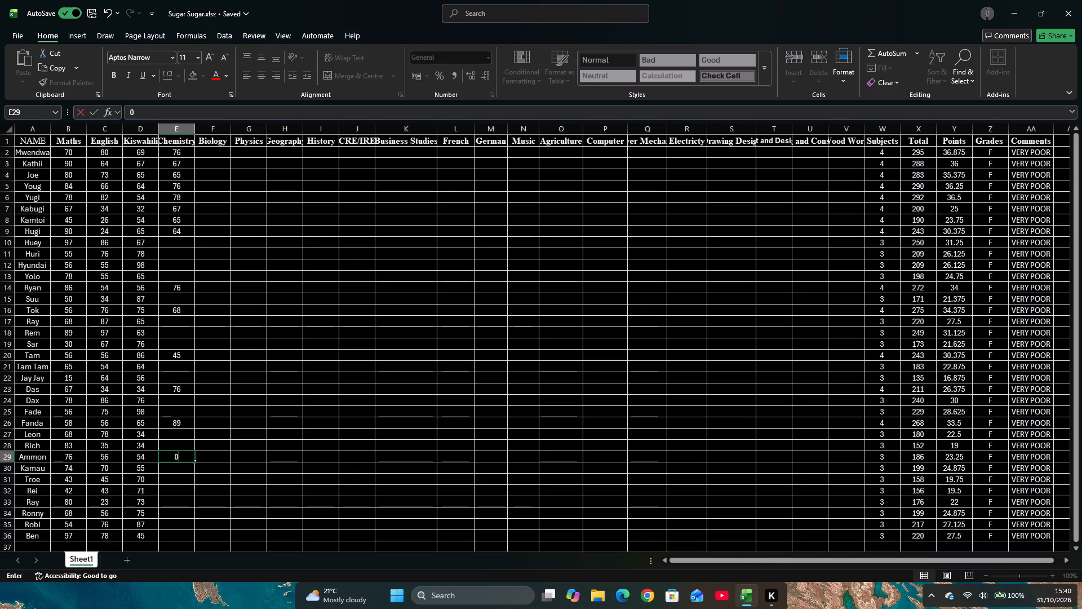
{"action": "key", "text": "BackSpace"}
{"action": "type", "text": "90"}
{"action": "key", "text": "Down"}
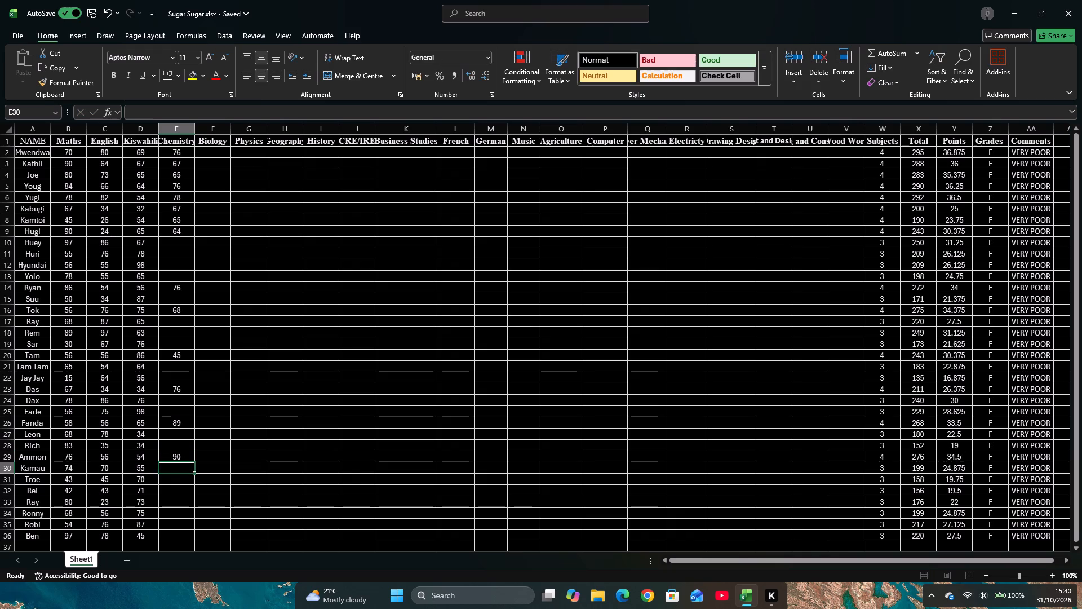
Enter the Chemistry marks 45 in E30, then, skipping E31, 56, 76, 56, 67 and 78 in E32 to E36.
{"action": "type", "text": "45"}
{"action": "key", "text": "Down"}
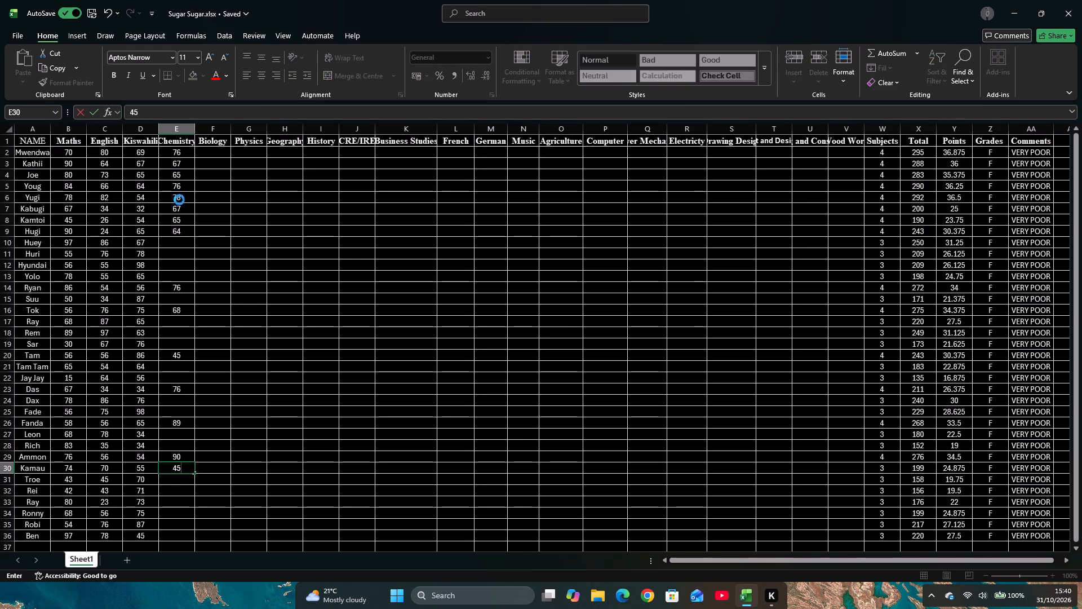
{"action": "key", "text": "Down"}
{"action": "type", "text": "56"}
{"action": "key", "text": "Down"}
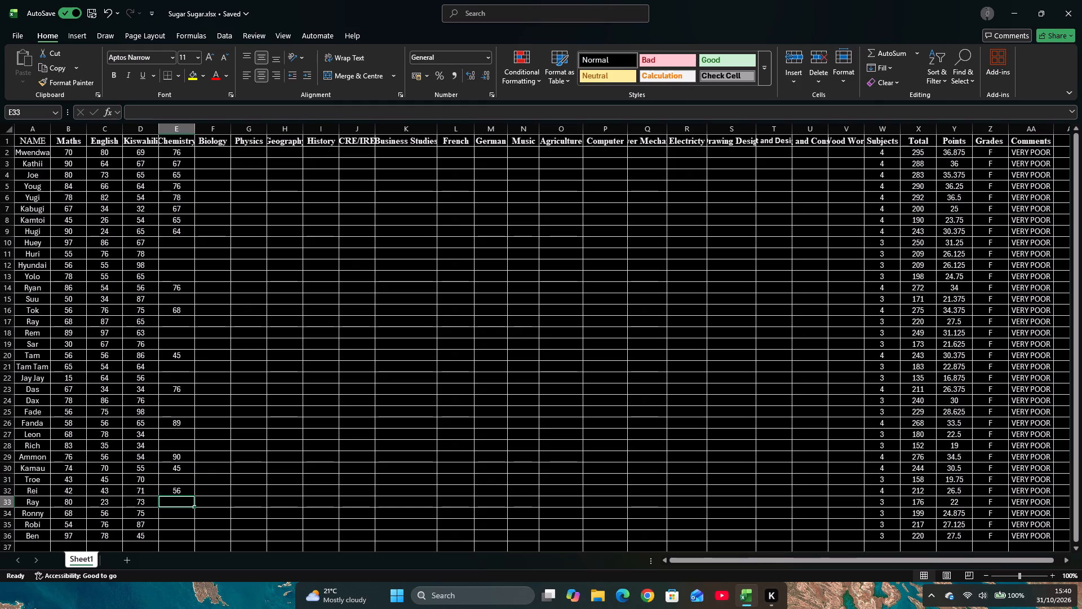
{"action": "type", "text": "76"}
{"action": "key", "text": "Down"}
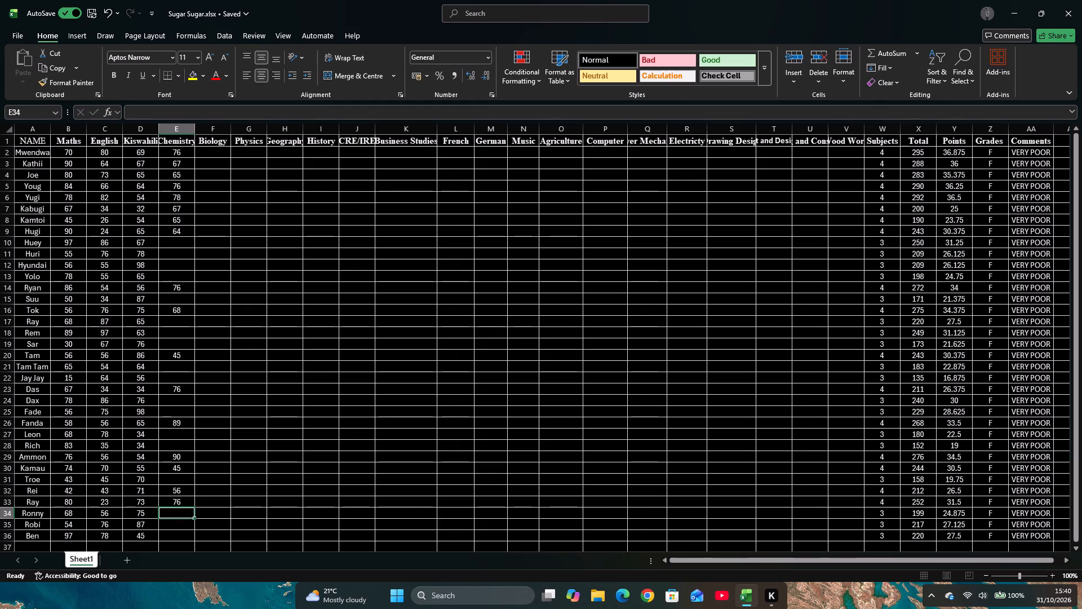
{"action": "type", "text": "56"}
{"action": "key", "text": "Down"}
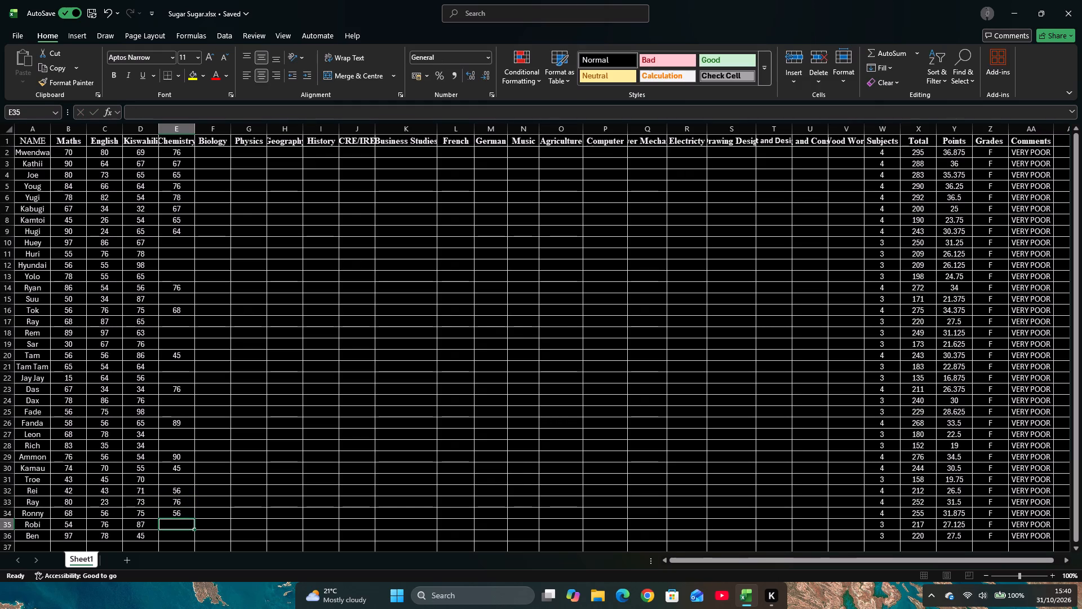
{"action": "type", "text": "67"}
{"action": "key", "text": "Down"}
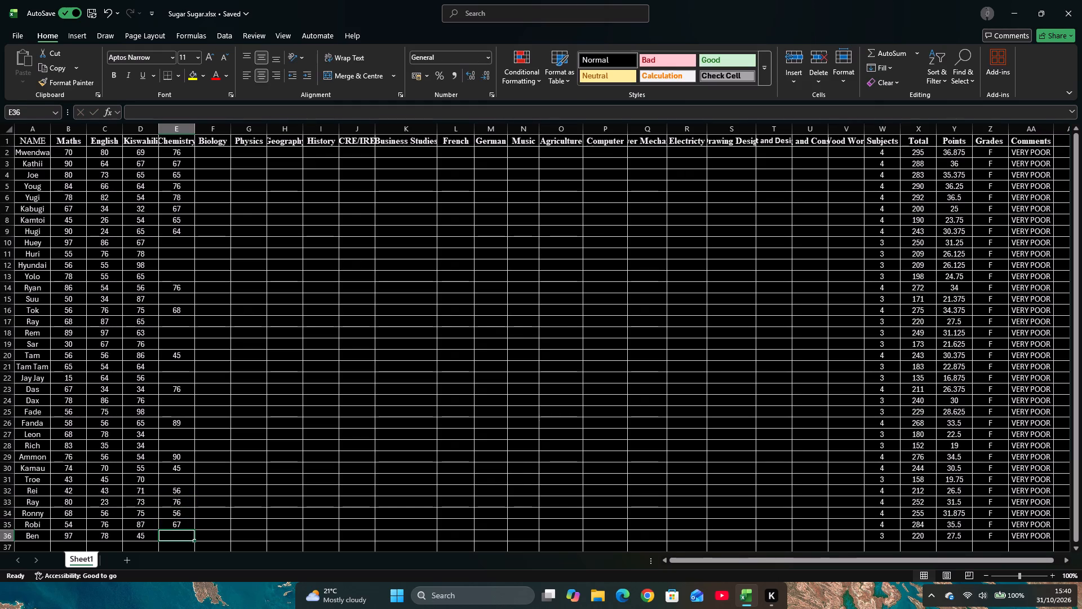
{"action": "type", "text": "78"}
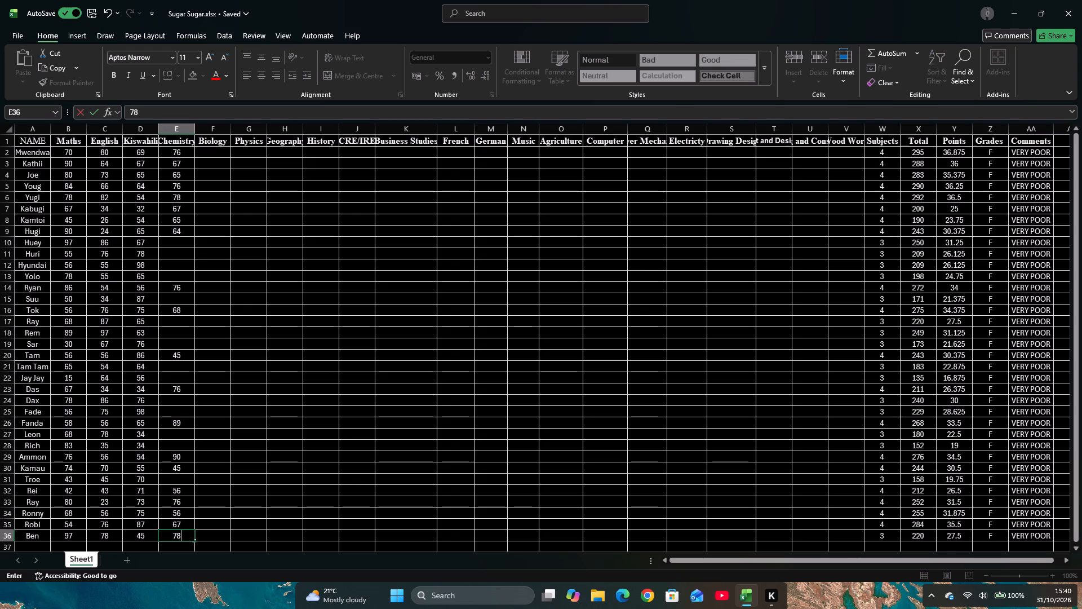
{"action": "key", "text": "Right"}
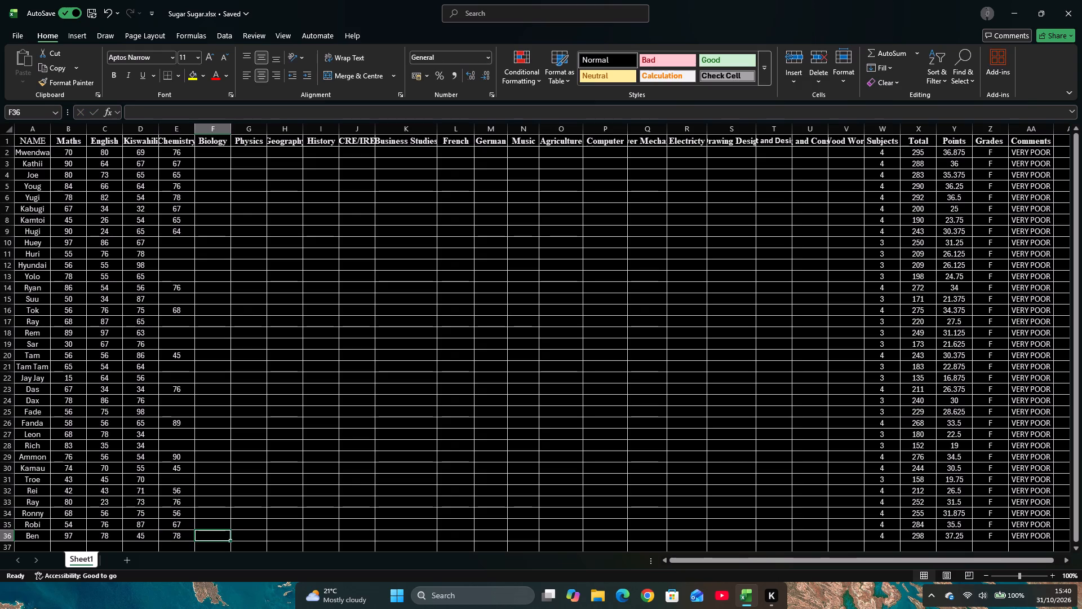
Enter the Biology marks 76, 87, 86 and 45 in cells F2 to F5.
{"action": "key", "text": "Up"}
{"action": "key", "text": "Up"}
{"action": "key", "text": "Up"}
{"action": "key", "text": "Up"}
{"action": "key", "text": "Up"}
{"action": "key", "text": "Up"}
{"action": "key", "text": "Up"}
{"action": "key", "text": "Up"}
{"action": "key", "text": "Up"}
{"action": "key", "text": "Up"}
{"action": "key", "text": "Up"}
{"action": "key", "text": "Up"}
{"action": "key", "text": "Up"}
{"action": "key", "text": "Up"}
{"action": "key", "text": "Up"}
{"action": "key", "text": "Up"}
{"action": "key", "text": "Up"}
{"action": "key", "text": "Up"}
{"action": "key", "text": "Up"}
{"action": "key", "text": "Up"}
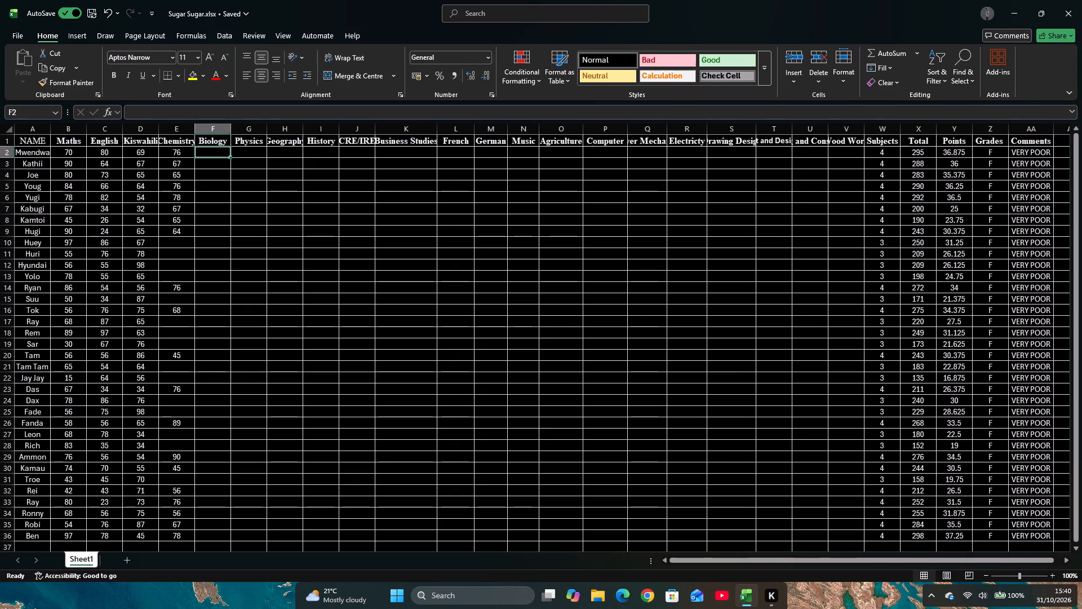
{"action": "type", "text": "76"}
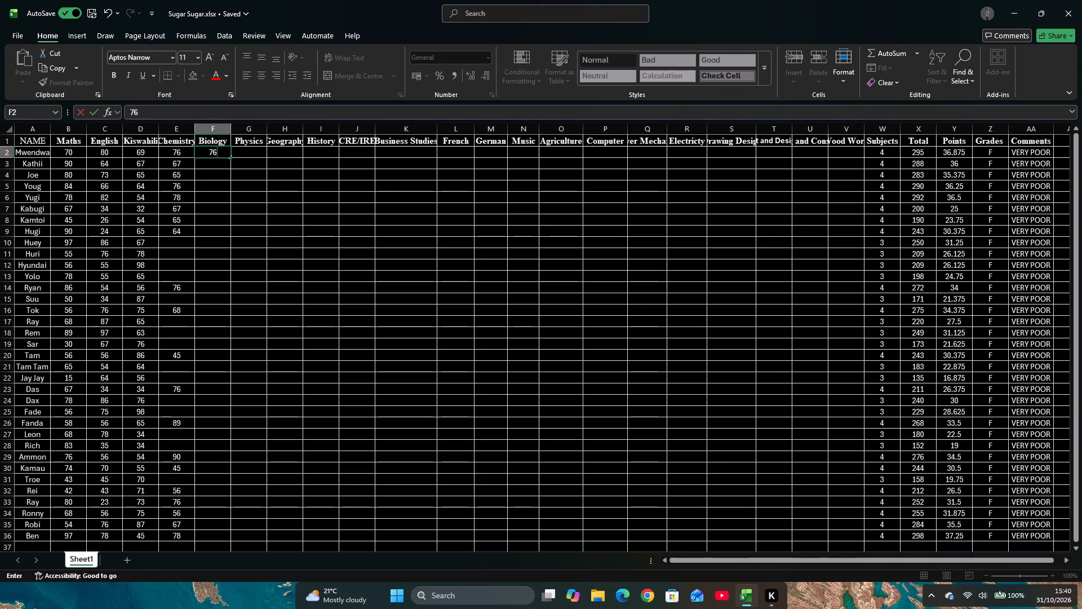
{"action": "key", "text": "Down"}
{"action": "type", "text": "87"}
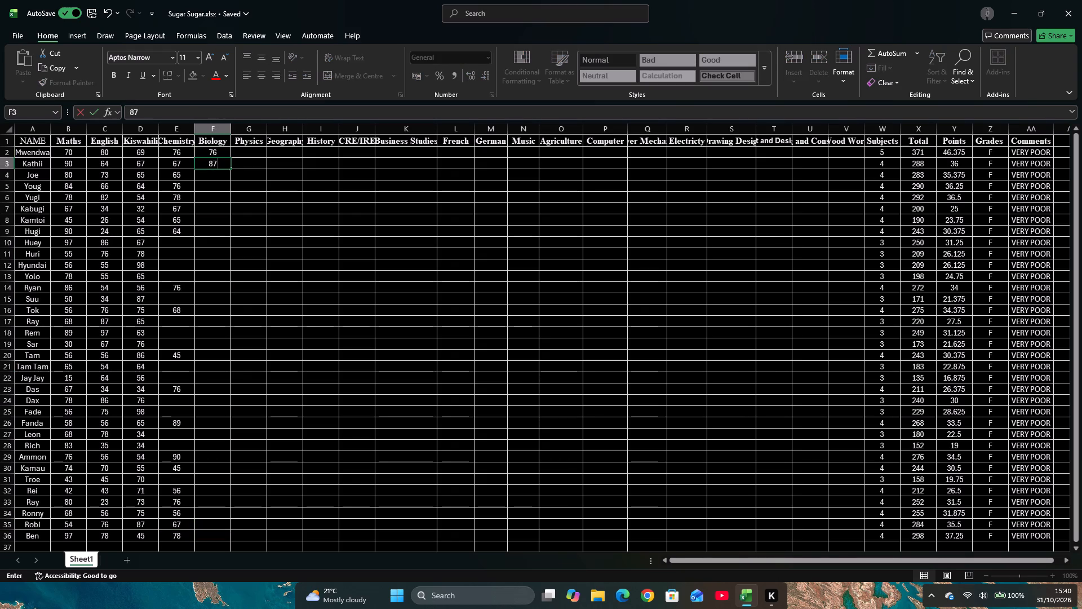
{"action": "key", "text": "Down"}
{"action": "type", "text": "86"}
{"action": "key", "text": "Down"}
{"action": "type", "text": "45"}
{"action": "key", "text": "Down"}
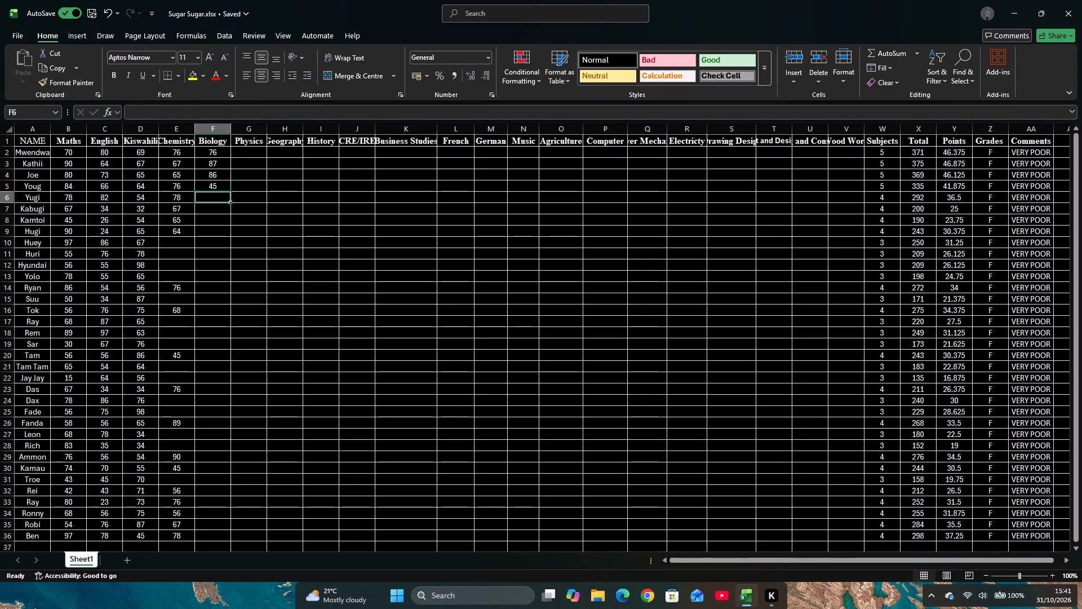
Enter the Biology marks 89, 90, 56, 34 and 23 in cells F6 to F10.
{"action": "type", "text": "89"}
{"action": "key", "text": "Down"}
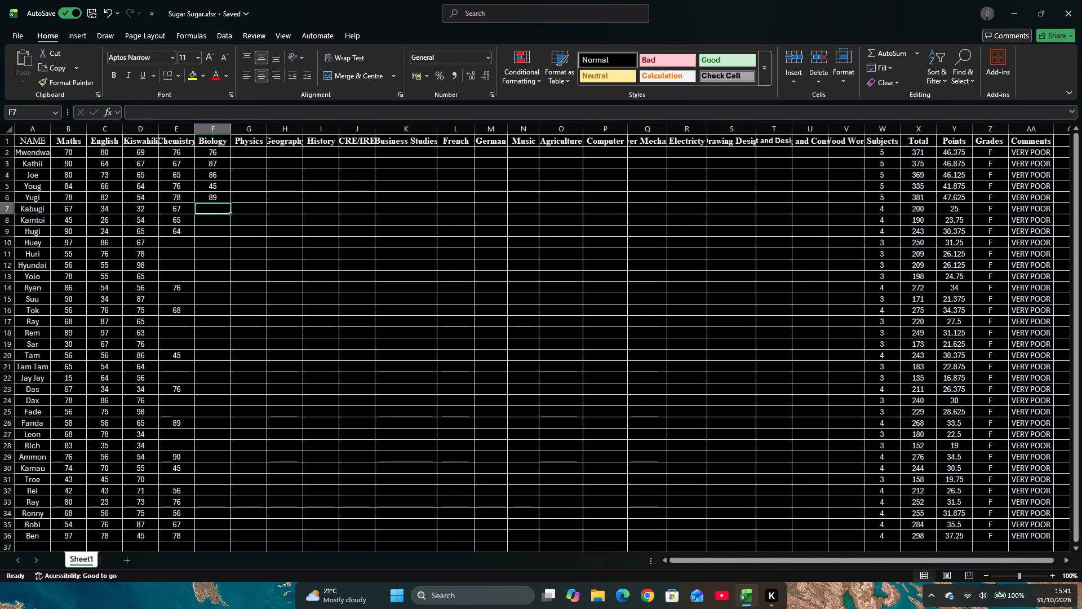
{"action": "type", "text": "90"}
{"action": "key", "text": "Down"}
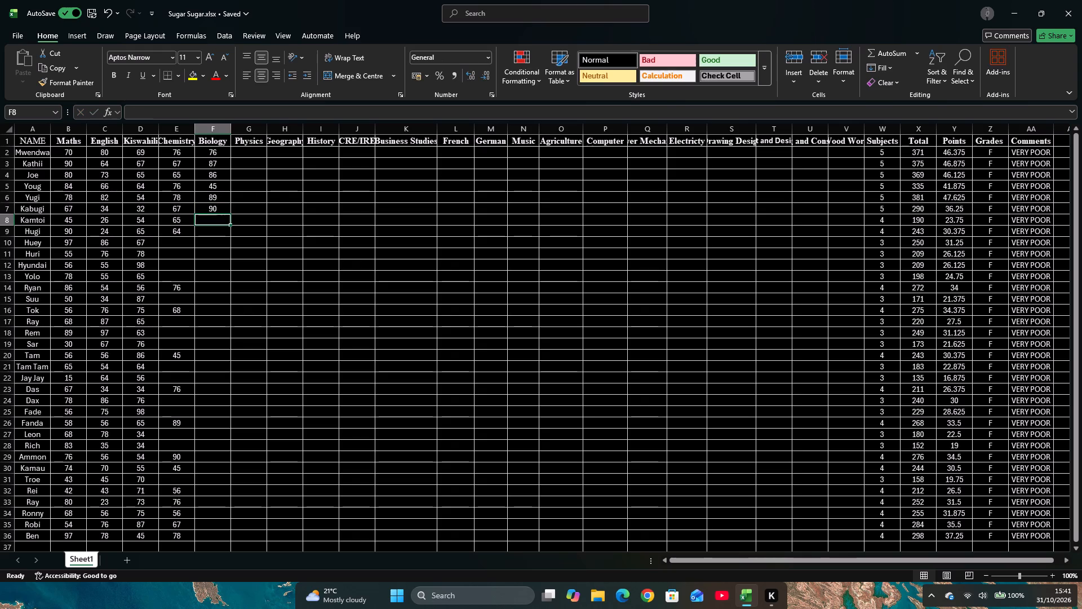
{"action": "type", "text": "56"}
{"action": "key", "text": "Down"}
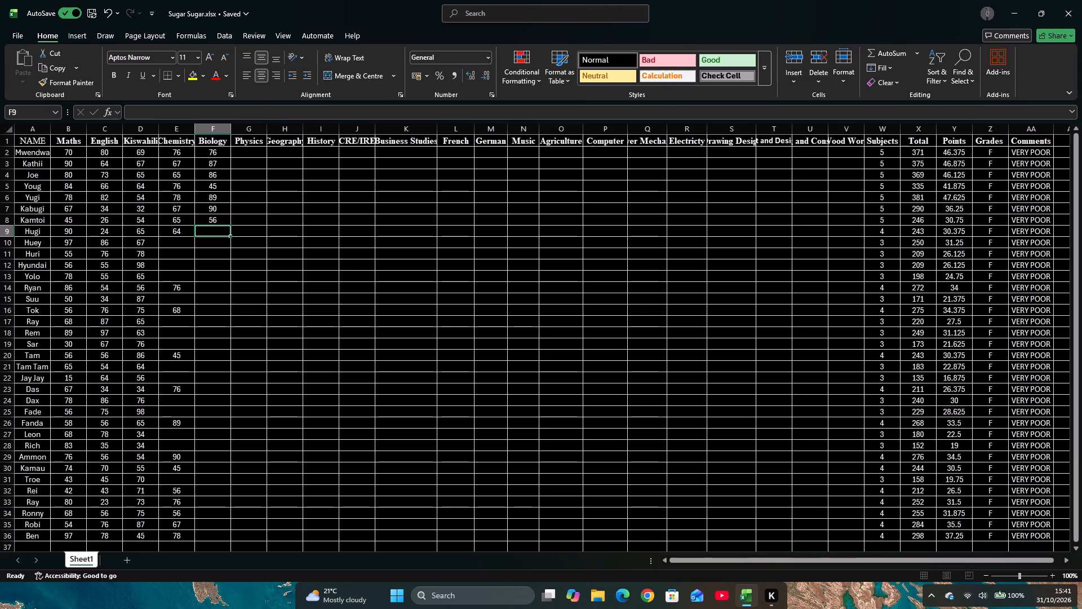
{"action": "type", "text": "34"}
{"action": "key", "text": "Down"}
{"action": "type", "text": "23"}
{"action": "key", "text": "Down"}
Enter the Biology marks 24, 46, 34, 56, 55 and 23 in cells F11 to F16.
{"action": "type", "text": "24"}
{"action": "key", "text": "Down"}
{"action": "type", "text": "46"}
{"action": "key", "text": "Down"}
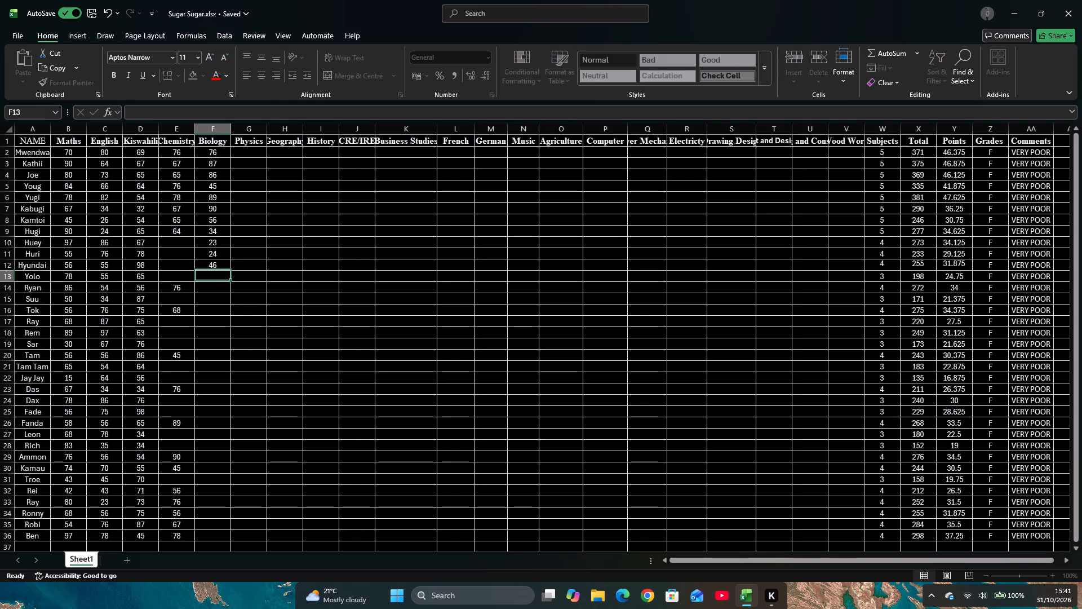
{"action": "type", "text": "34"}
{"action": "key", "text": "Down"}
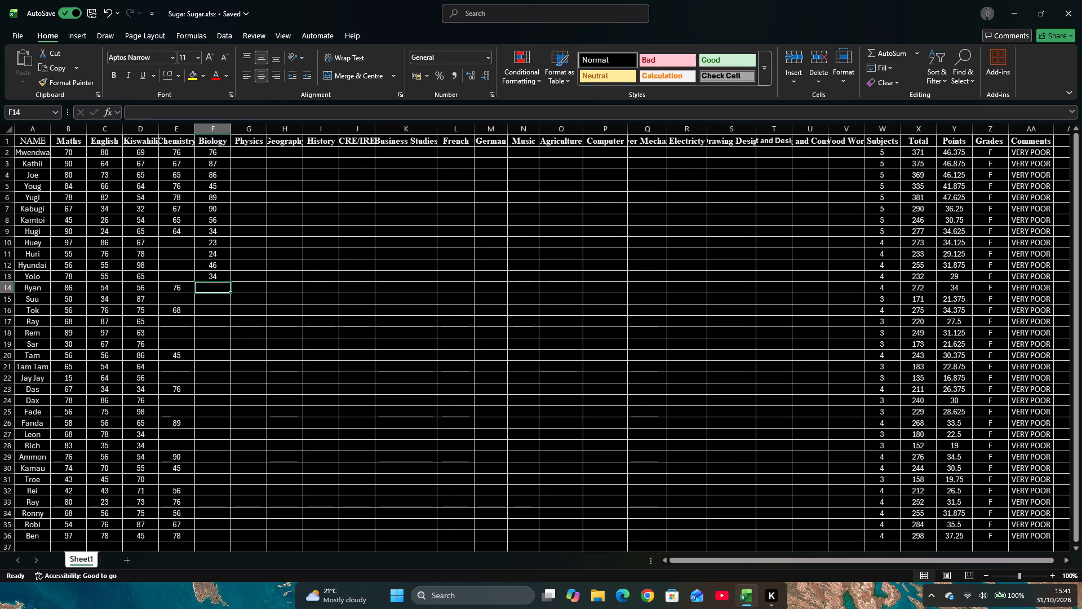
{"action": "type", "text": "56"}
{"action": "key", "text": "Down"}
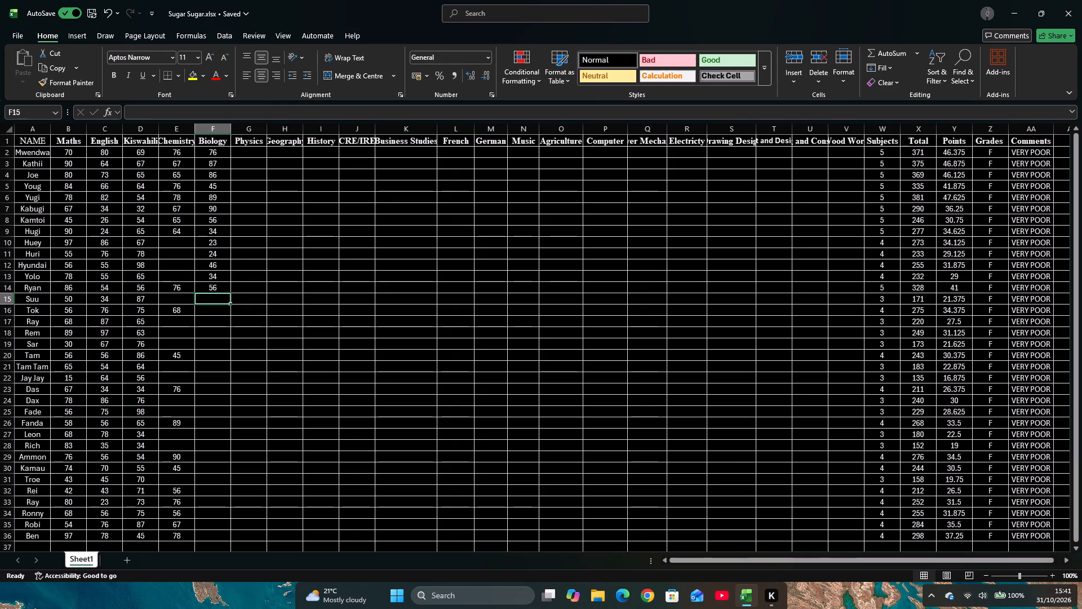
{"action": "type", "text": "55"}
{"action": "key", "text": "Down"}
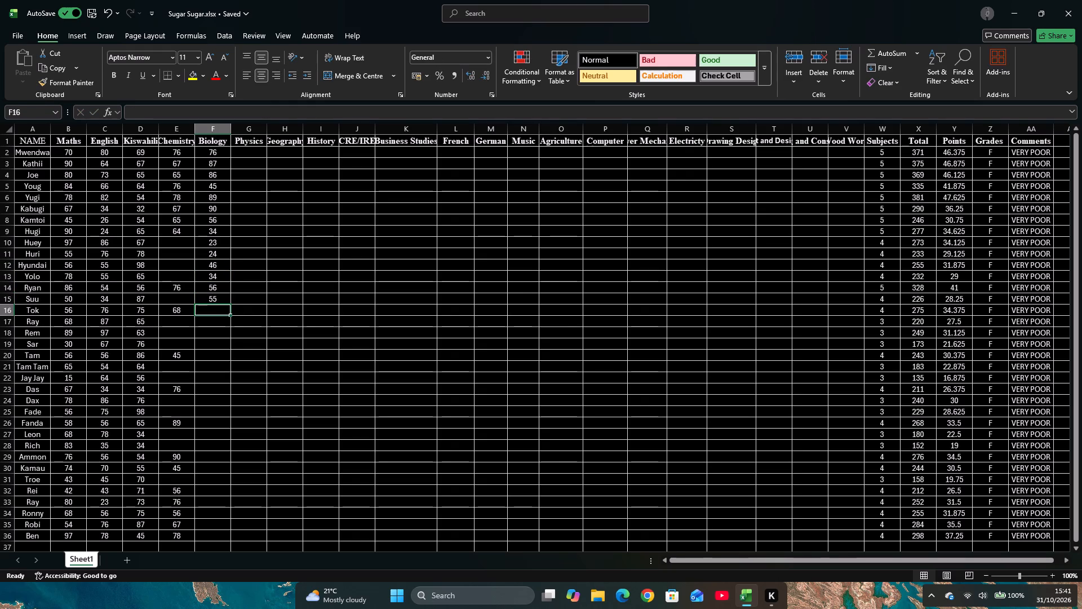
{"action": "type", "text": "23"}
{"action": "key", "text": "Down"}
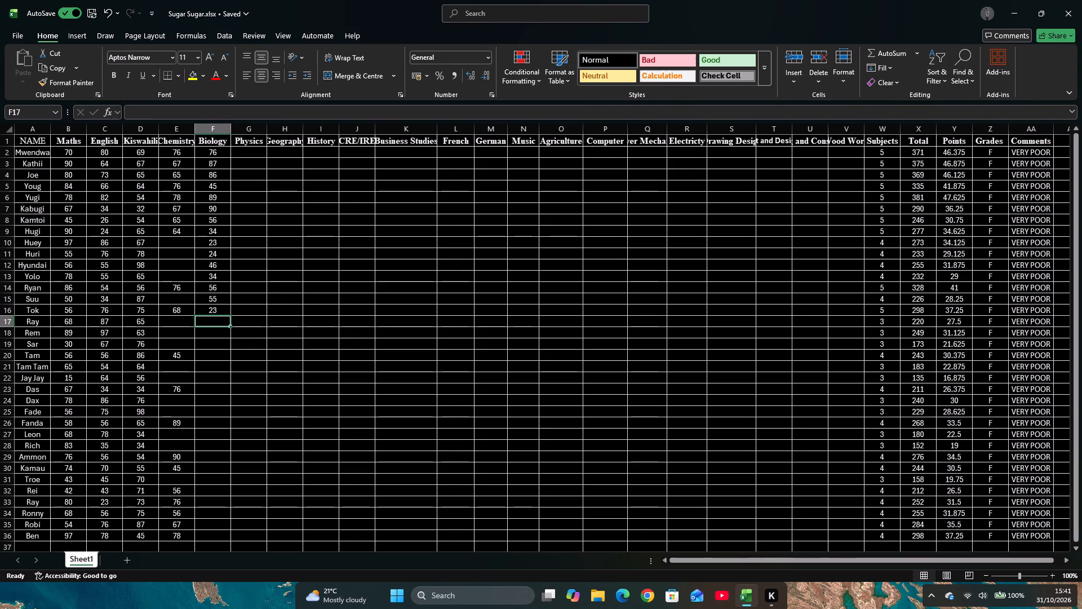
Enter the Biology marks 45, 90, 90, 67, 78 and 56 in cells F17 to F22.
{"action": "type", "text": "45"}
{"action": "key", "text": "Down"}
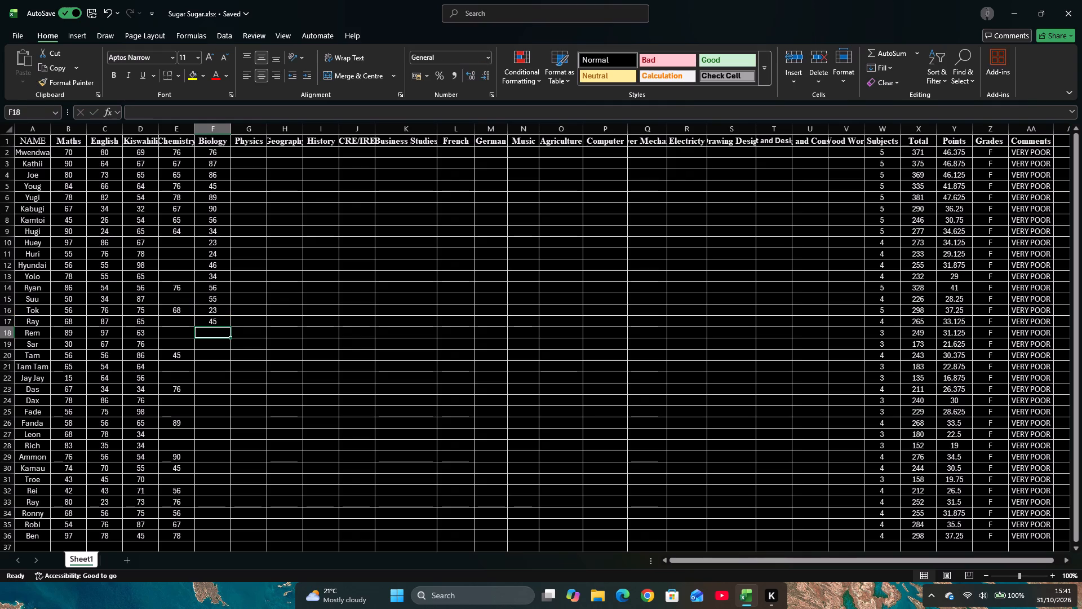
{"action": "type", "text": "90"}
{"action": "key", "text": "Down"}
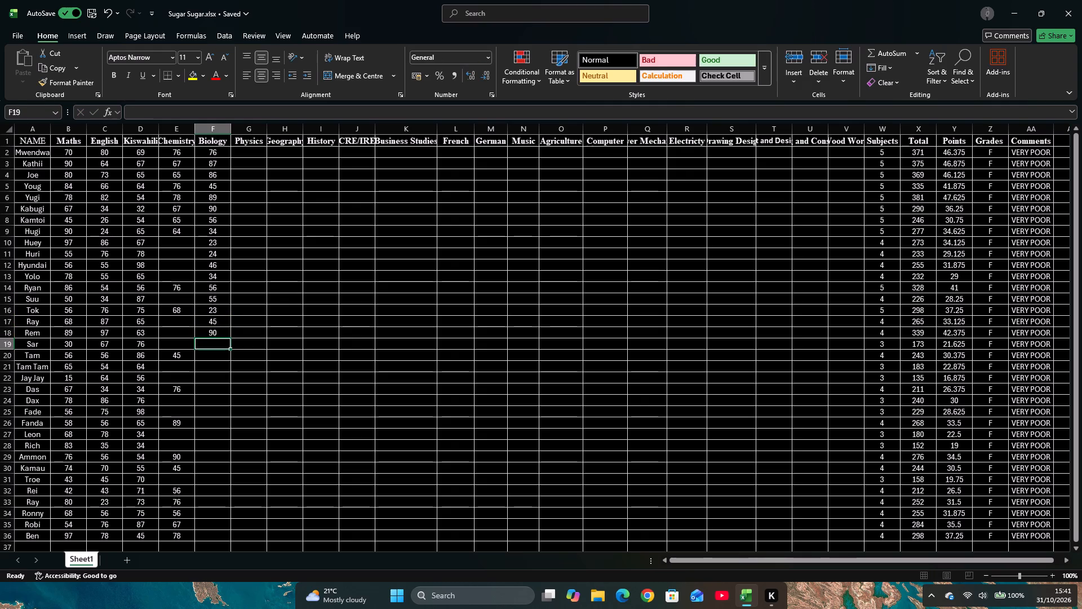
{"action": "type", "text": "90"}
{"action": "key", "text": "Down"}
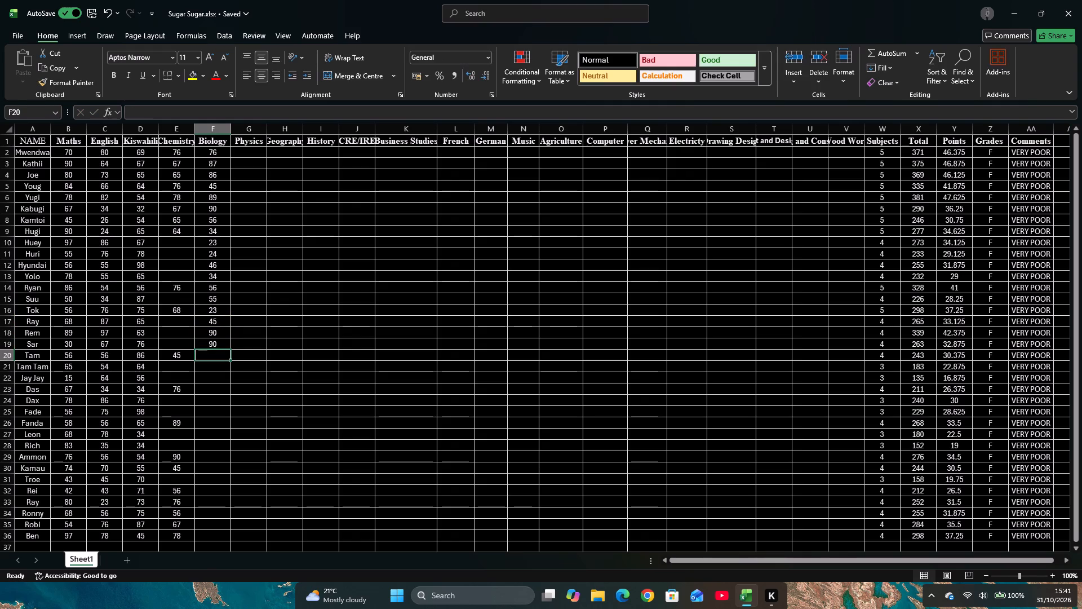
{"action": "type", "text": "67"}
{"action": "key", "text": "Down"}
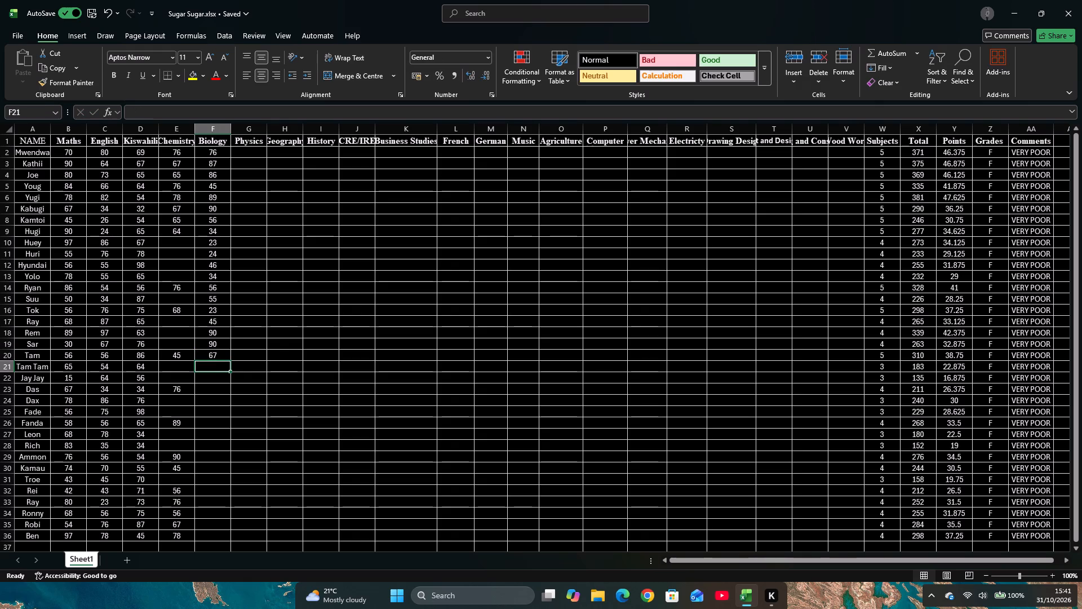
{"action": "type", "text": "78"}
{"action": "key", "text": "Down"}
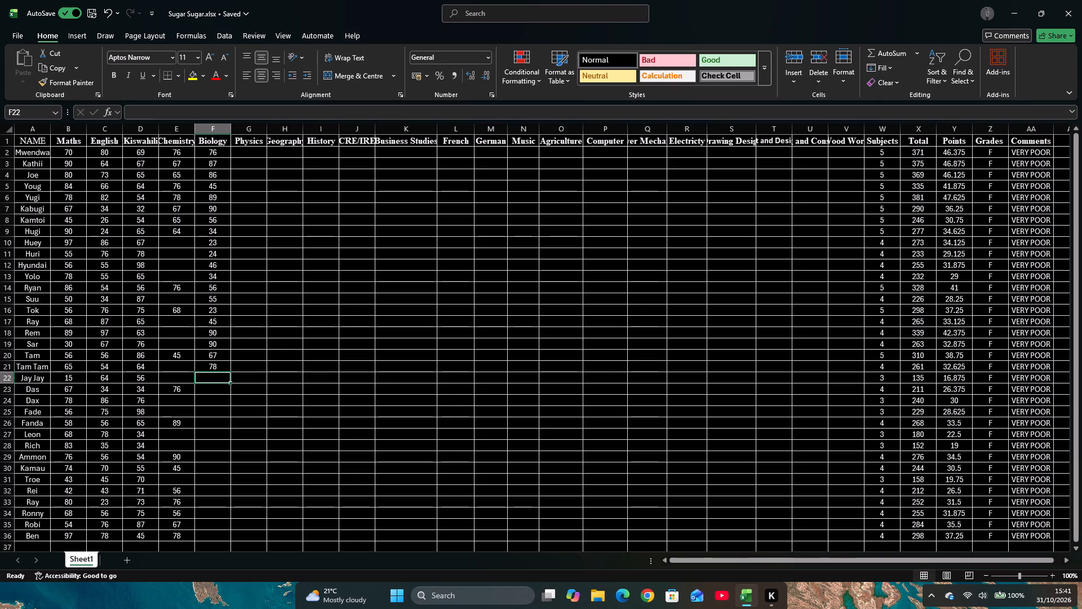
{"action": "type", "text": "56"}
{"action": "key", "text": "Down"}
Enter the Biology marks 45, 46, 43, 23, 56 and 56 in cells F23 to F28.
{"action": "type", "text": "45"}
{"action": "key", "text": "Down"}
{"action": "type", "text": "46"}
{"action": "key", "text": "Down"}
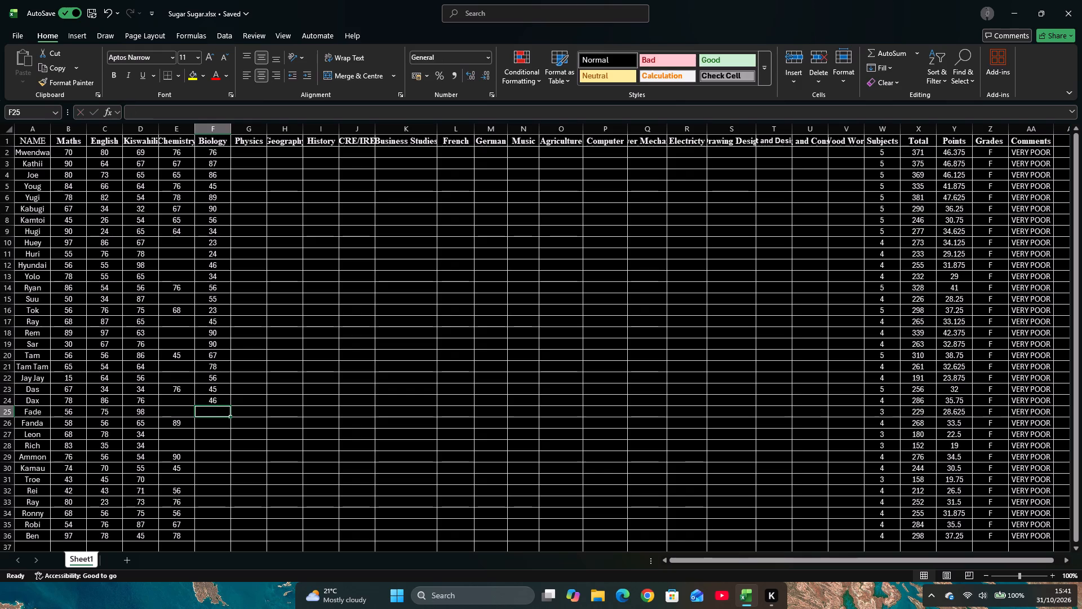
{"action": "key", "text": "4"}
{"action": "key", "text": "3"}
{"action": "key", "text": "Down"}
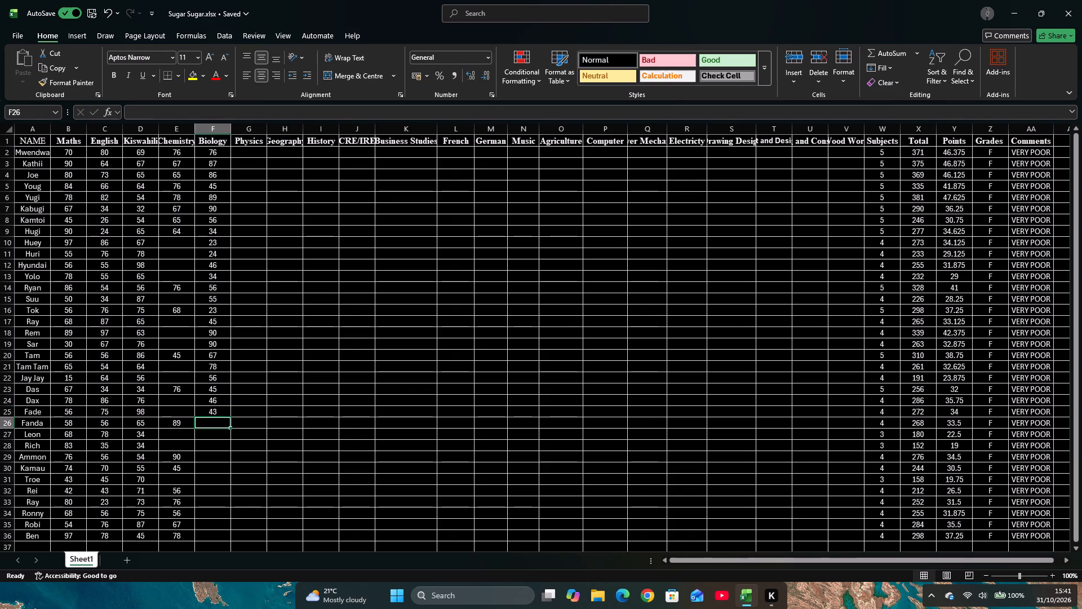
{"action": "type", "text": "23"}
{"action": "key", "text": "Down"}
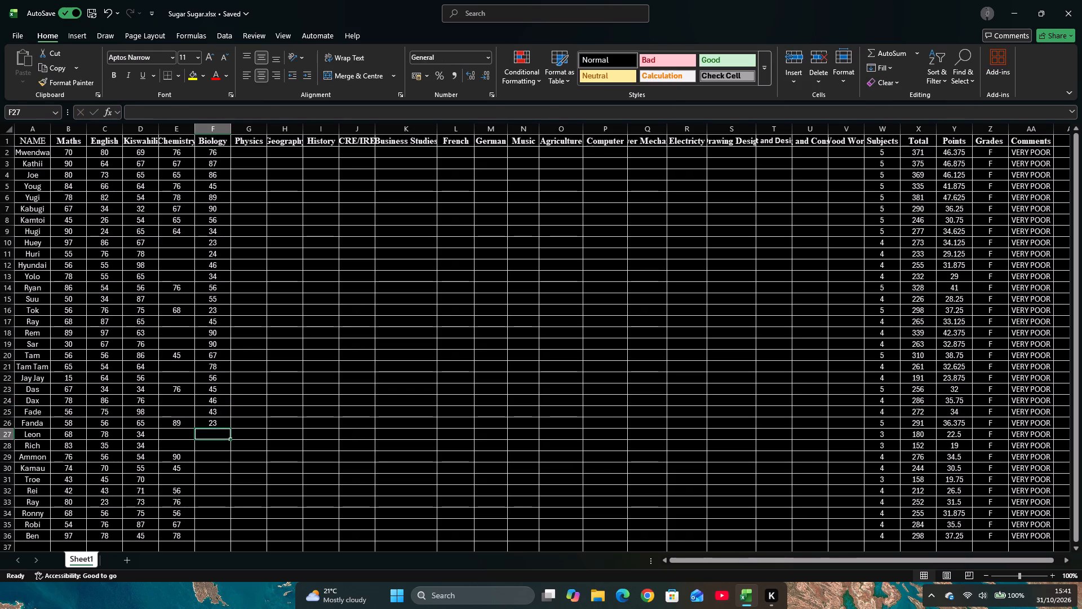
{"action": "type", "text": "56"}
{"action": "key", "text": "Down"}
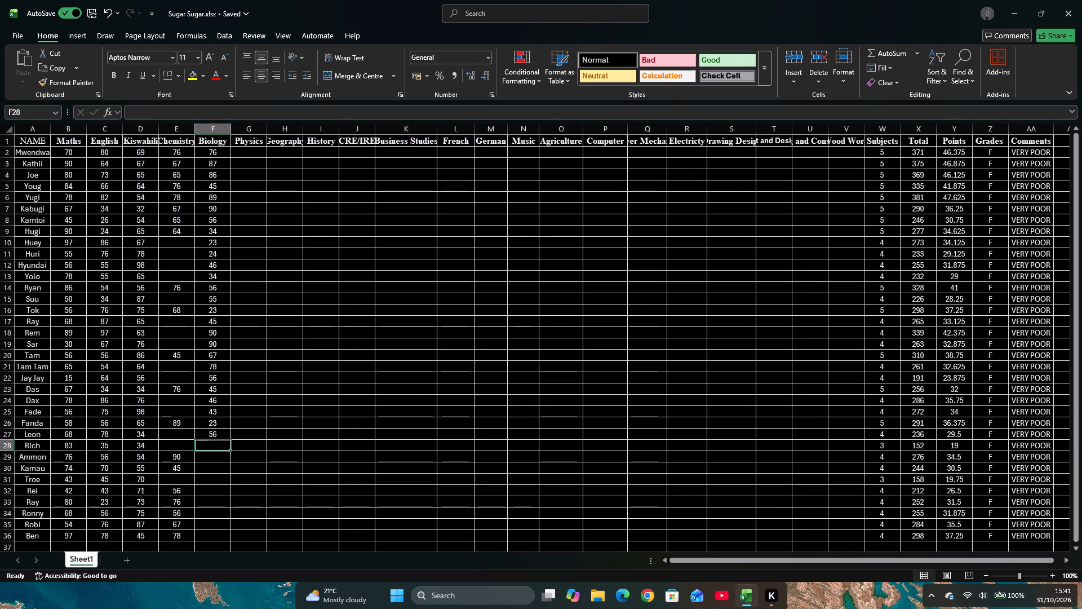
{"action": "type", "text": "56"}
{"action": "key", "text": "Down"}
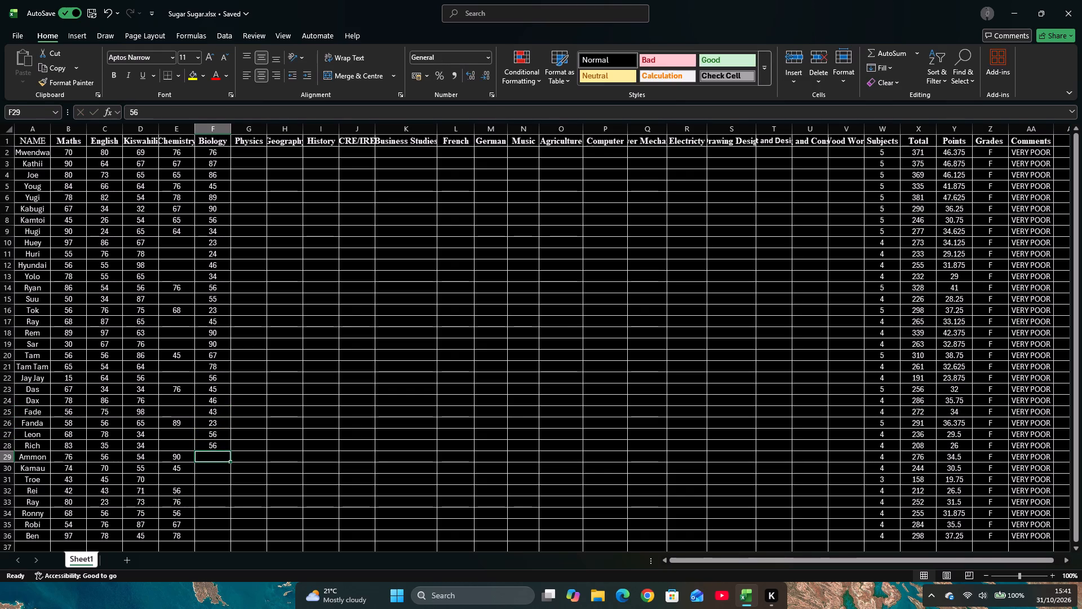
Enter the Biology marks 90, 54, 43 and 35 in cells F29 to F32.
{"action": "type", "text": "90"}
{"action": "key", "text": "Up"}
{"action": "key", "text": "Down"}
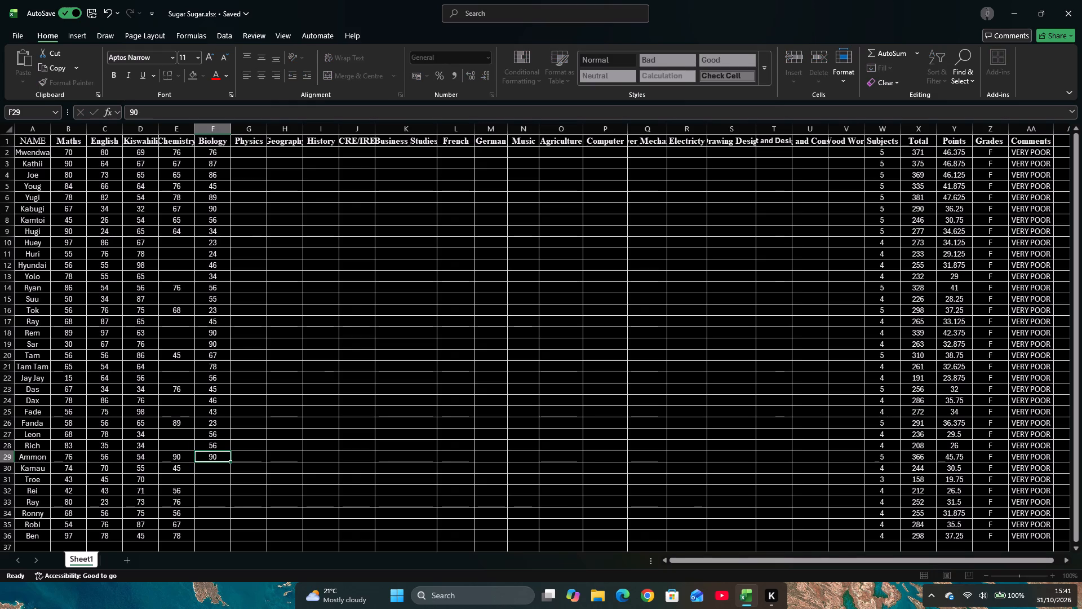
{"action": "key", "text": "Down"}
{"action": "type", "text": "54"}
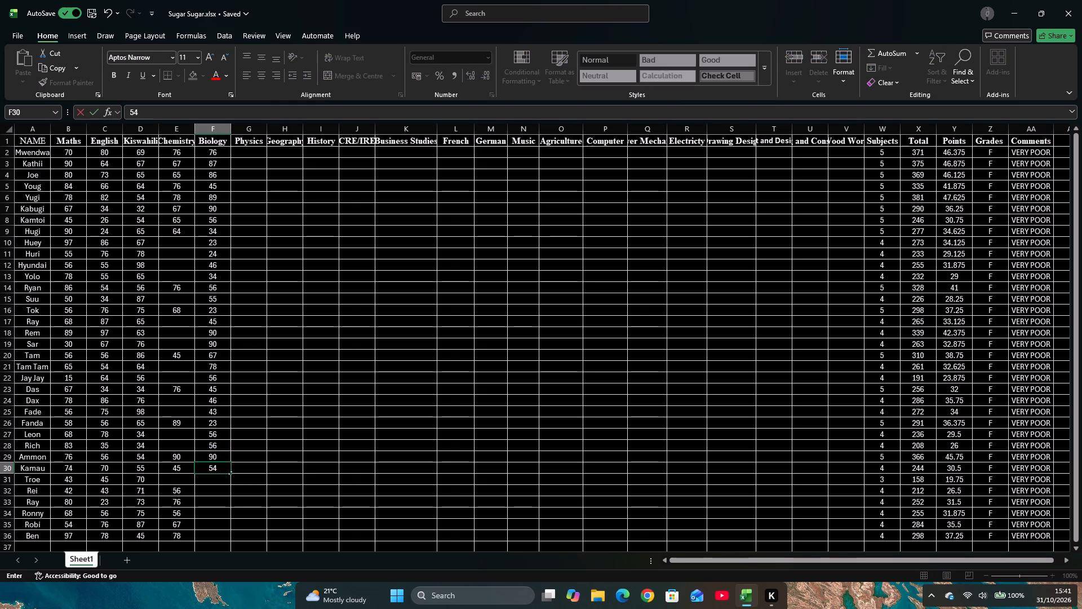
{"action": "key", "text": "Down"}
{"action": "type", "text": "43"}
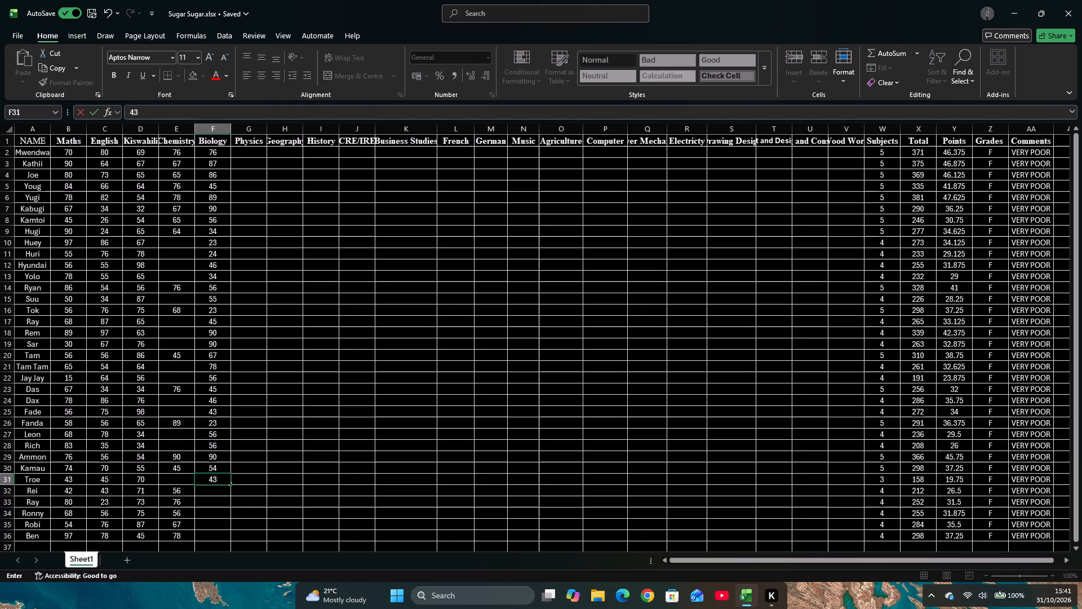
{"action": "key", "text": "Down"}
{"action": "type", "text": "35"}
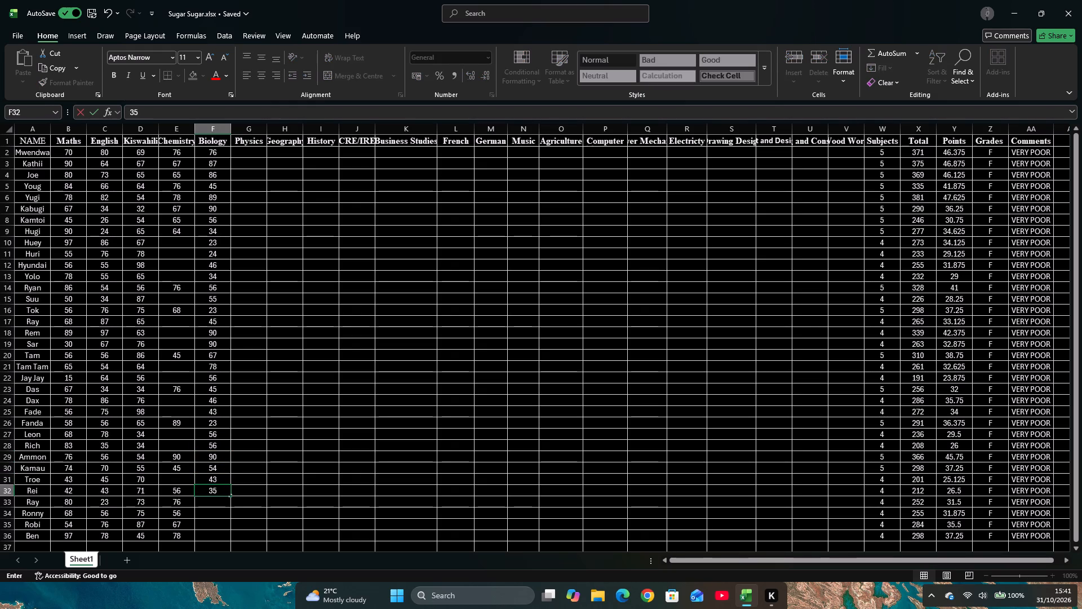
{"action": "key", "text": "Down"}
Enter the Biology marks 67, 45, 89 and 90 in cells F33 to F36.
{"action": "key", "text": "6"}
{"action": "key", "text": "7"}
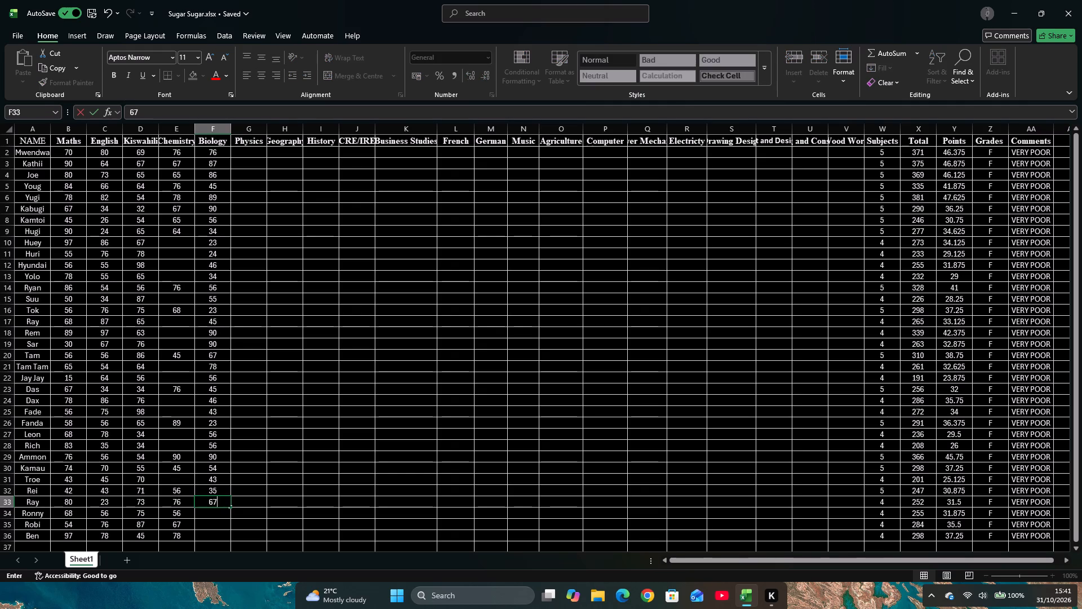
{"action": "key", "text": "Down"}
{"action": "type", "text": "45"}
{"action": "key", "text": "Down"}
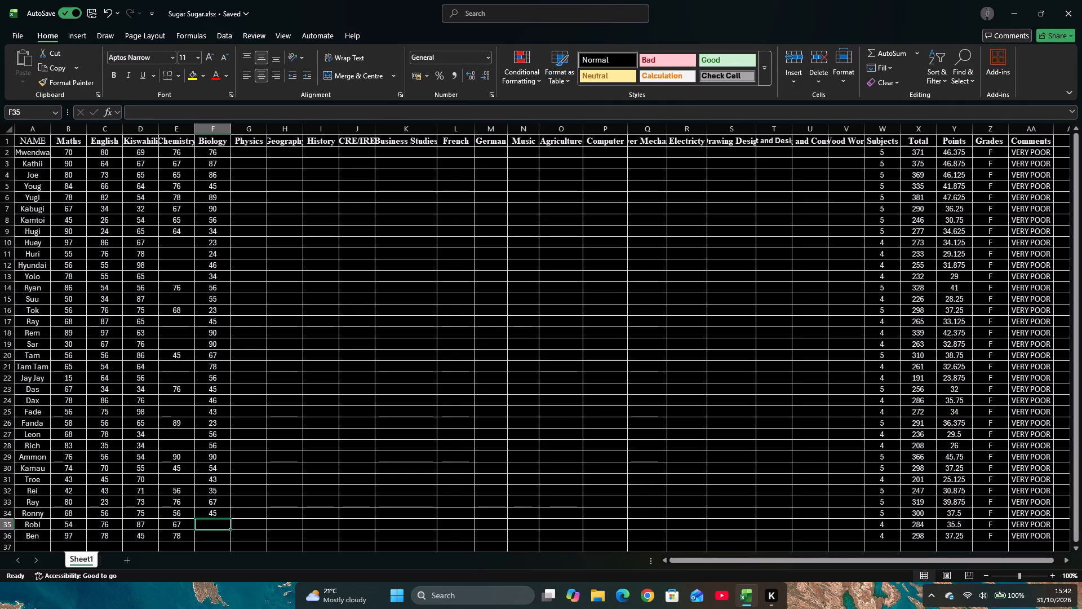
{"action": "type", "text": "89"}
{"action": "key", "text": "Down"}
{"action": "type", "text": "90"}
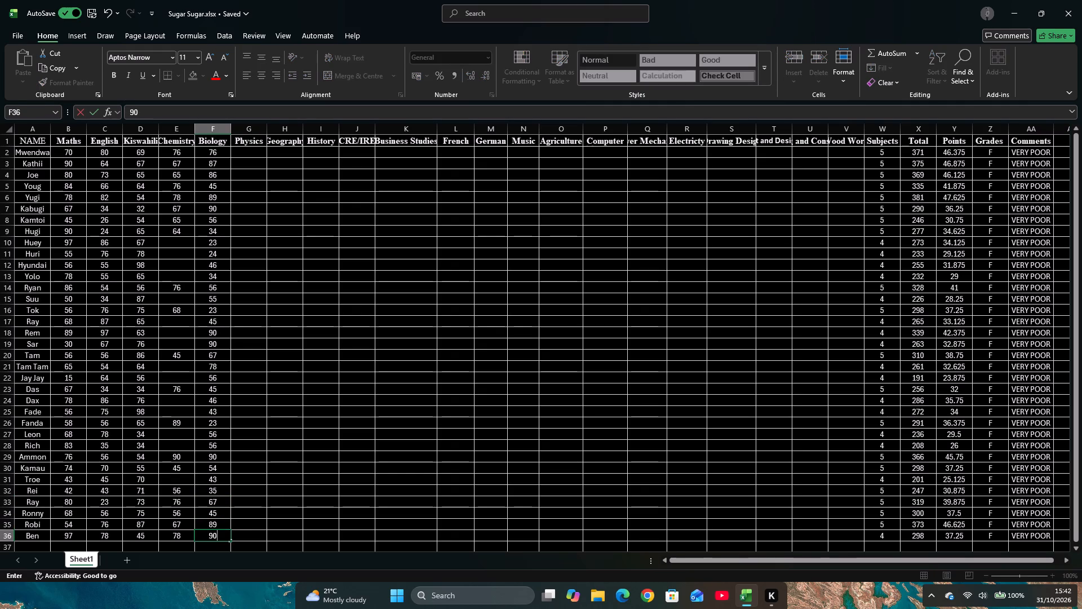
{"action": "key", "text": "Up"}
Enter Huey's Physics mark 78 in cell G10.
{"action": "key", "text": "Right"}
{"action": "key", "text": "Right"}
{"action": "key", "text": "Right"}
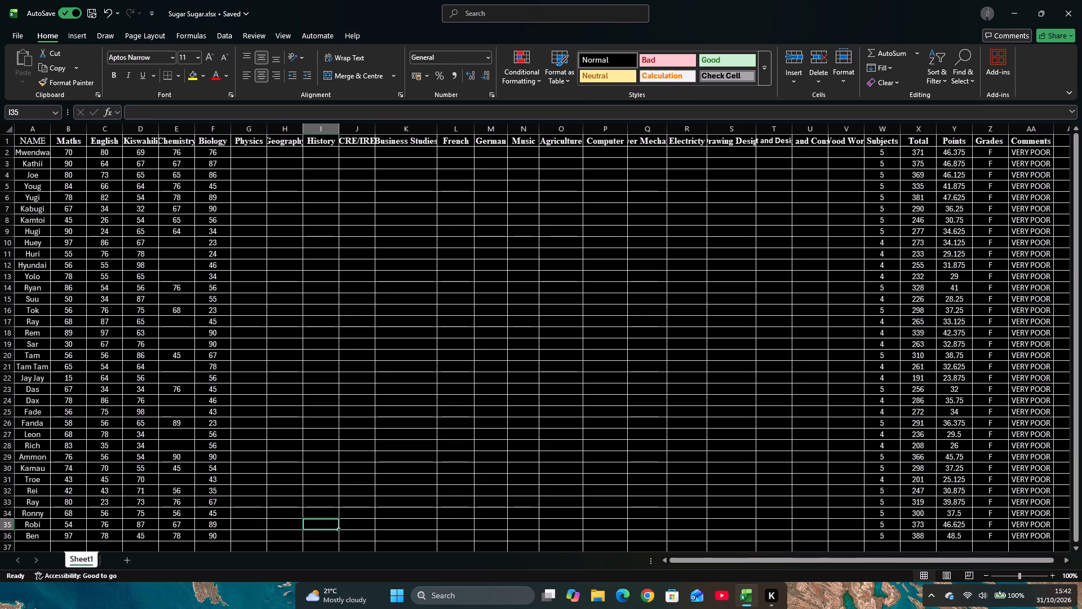
{"action": "key", "text": "Left"}
{"action": "key", "text": "Left"}
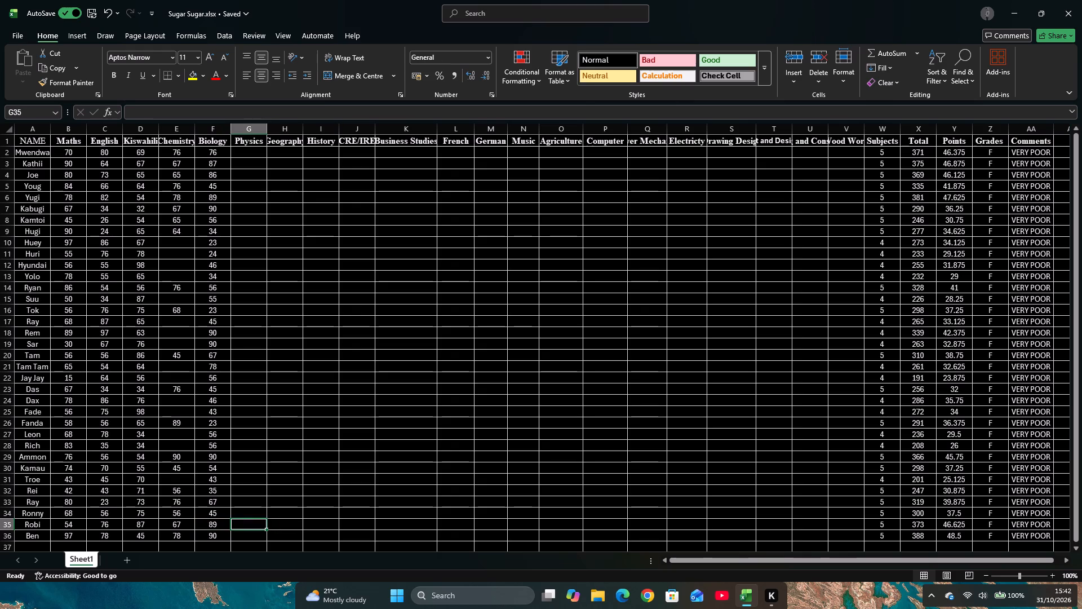
{"action": "key", "text": "Up"}
{"action": "key", "text": "Up"}
{"action": "key", "text": "Up"}
{"action": "key", "text": "Up"}
{"action": "key", "text": "Up"}
{"action": "key", "text": "Up"}
{"action": "key", "text": "Up"}
{"action": "key", "text": "Up"}
{"action": "key", "text": "Up"}
{"action": "key", "text": "Up"}
{"action": "key", "text": "Up"}
{"action": "key", "text": "Up"}
{"action": "key", "text": "Up"}
{"action": "key", "text": "Up"}
{"action": "key", "text": "Up"}
{"action": "key", "text": "Up"}
{"action": "key", "text": "Up"}
{"action": "key", "text": "Up"}
{"action": "key", "text": "Up"}
{"action": "key", "text": "Up"}
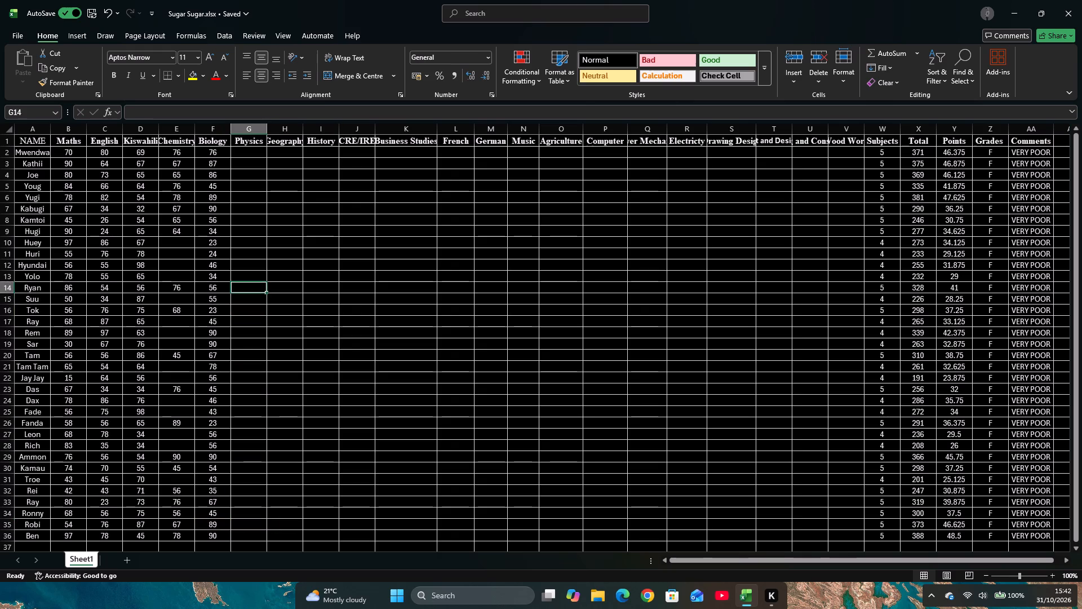
{"action": "key", "text": "Up"}
{"action": "key", "text": "Up"}
{"action": "key", "text": "Up"}
{"action": "key", "text": "Up"}
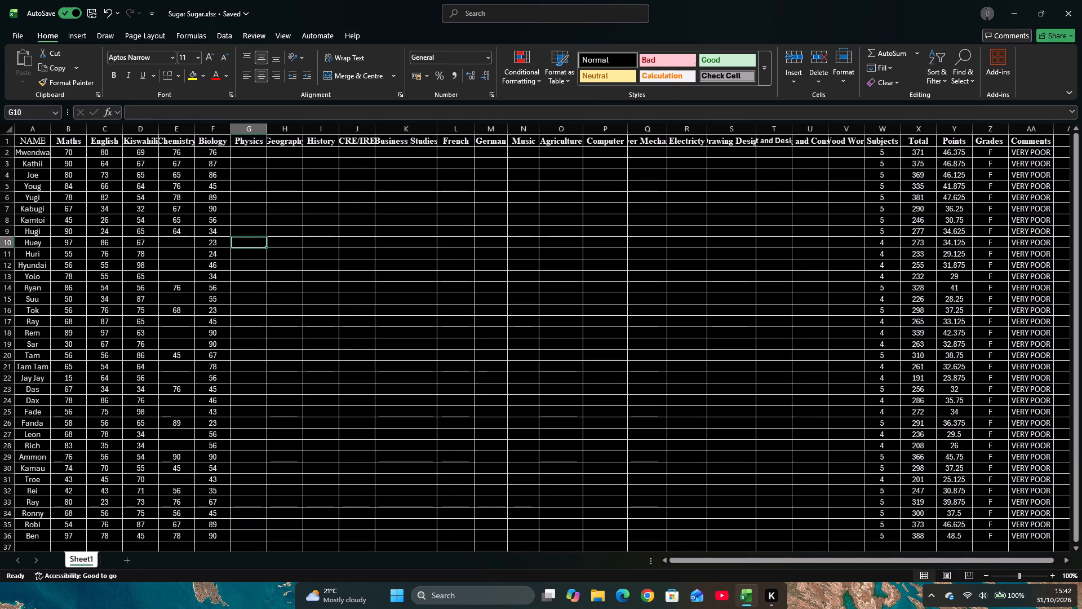
{"action": "type", "text": "78"}
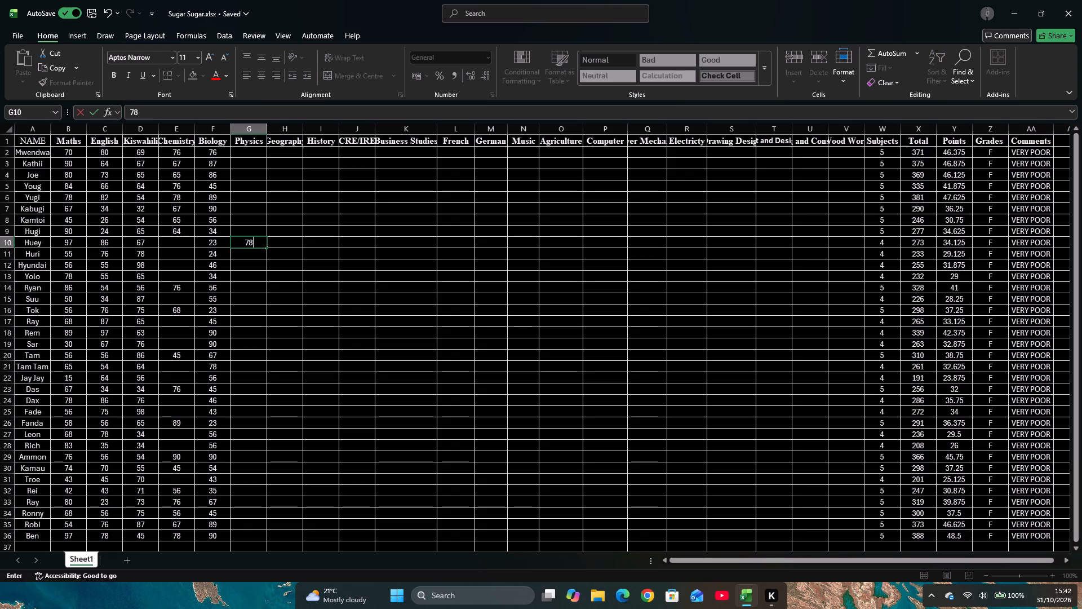
{"action": "key", "text": "Down"}
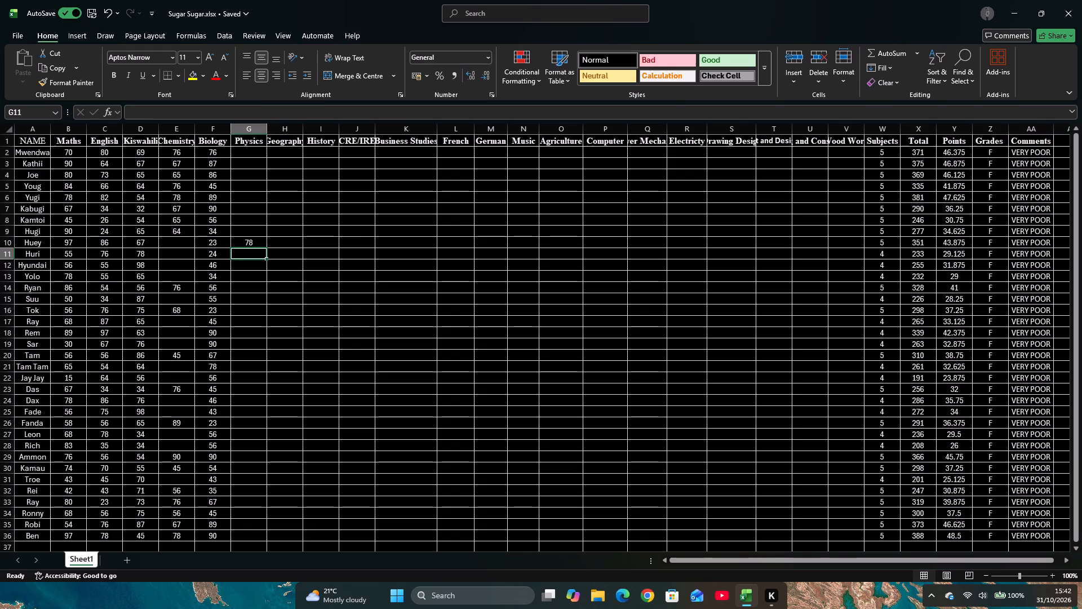
Enter Huey's remaining marks in row 10: Geography 56 in H10, 90 in S10 and History 67 in I10.
{"action": "left_click", "coordinate": [281, 246]}
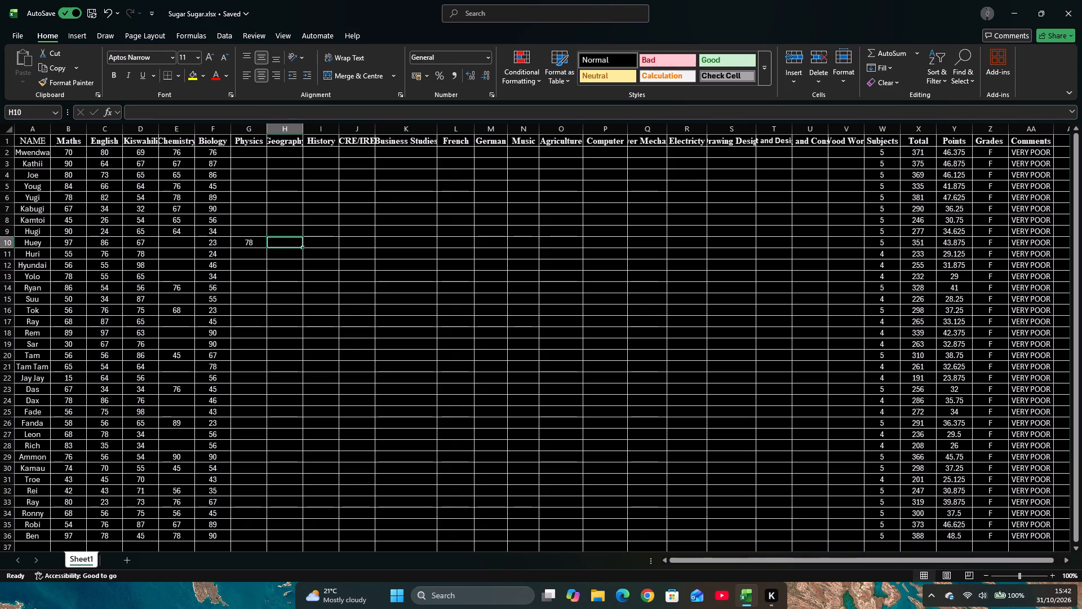
{"action": "type", "text": "56"}
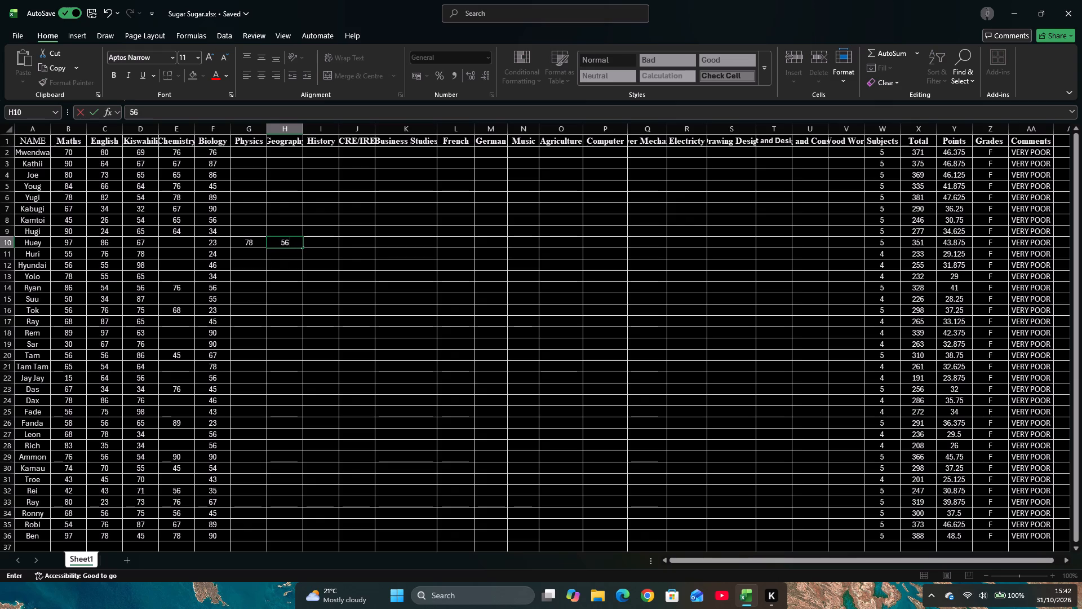
{"action": "left_click", "coordinate": [354, 247]}
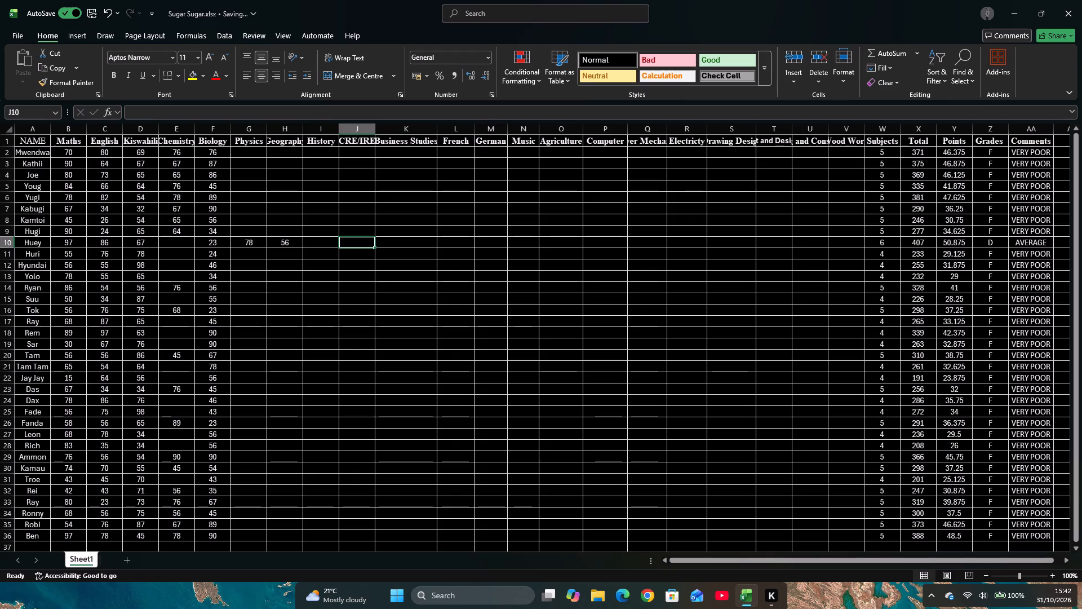
{"action": "left_click", "coordinate": [733, 244]}
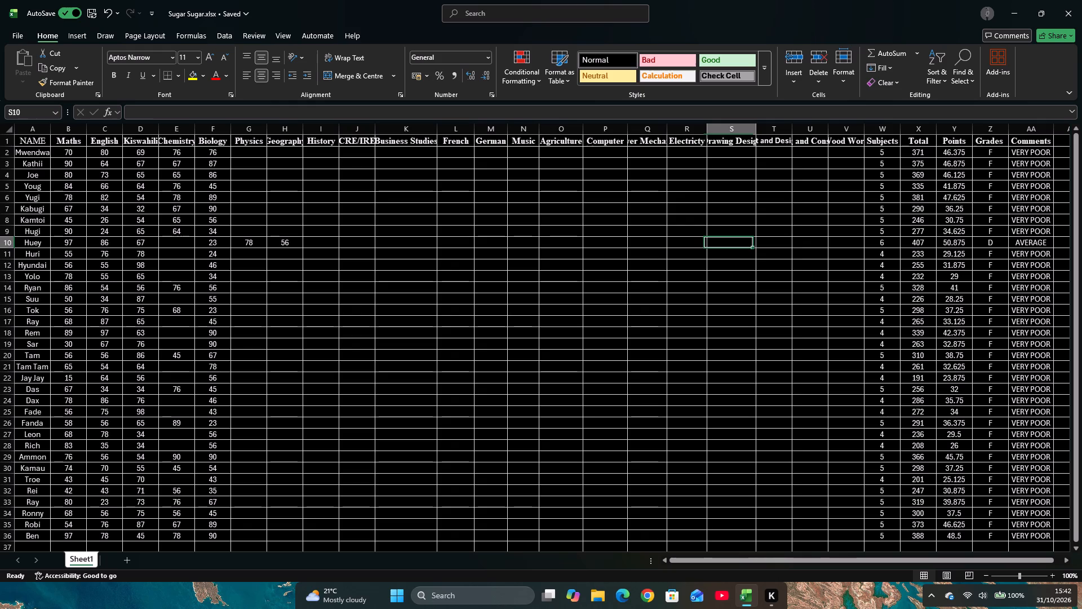
{"action": "type", "text": "90"}
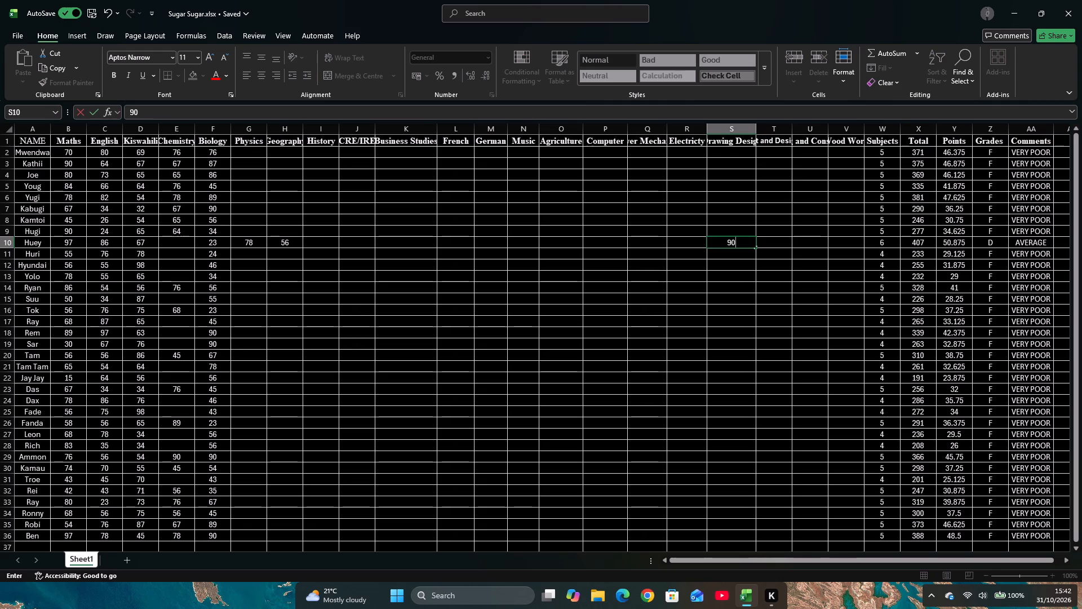
{"action": "left_click", "coordinate": [681, 244]}
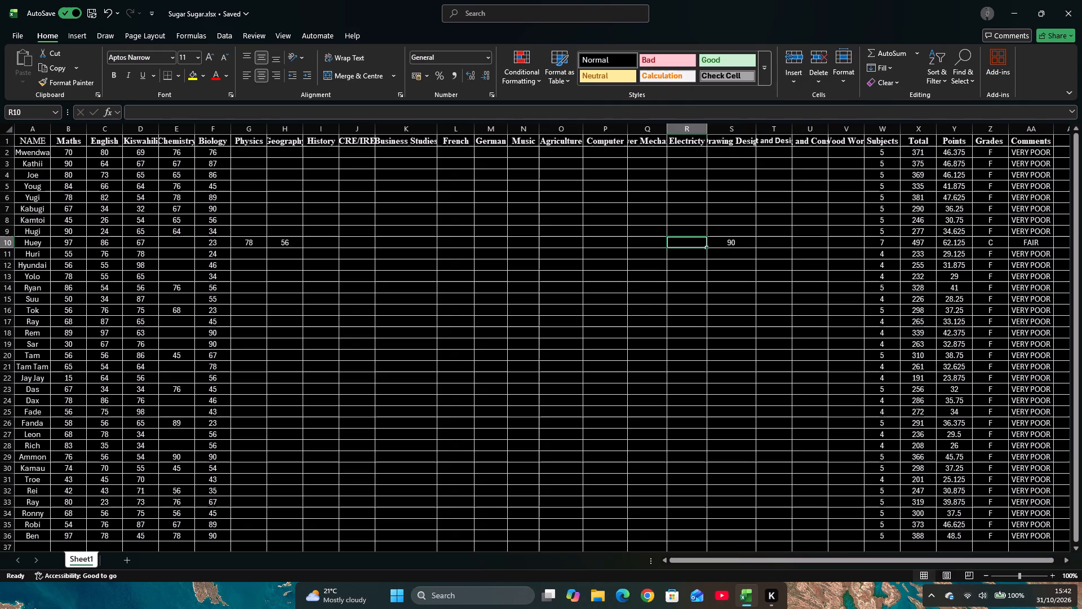
{"action": "left_click", "coordinate": [314, 244]}
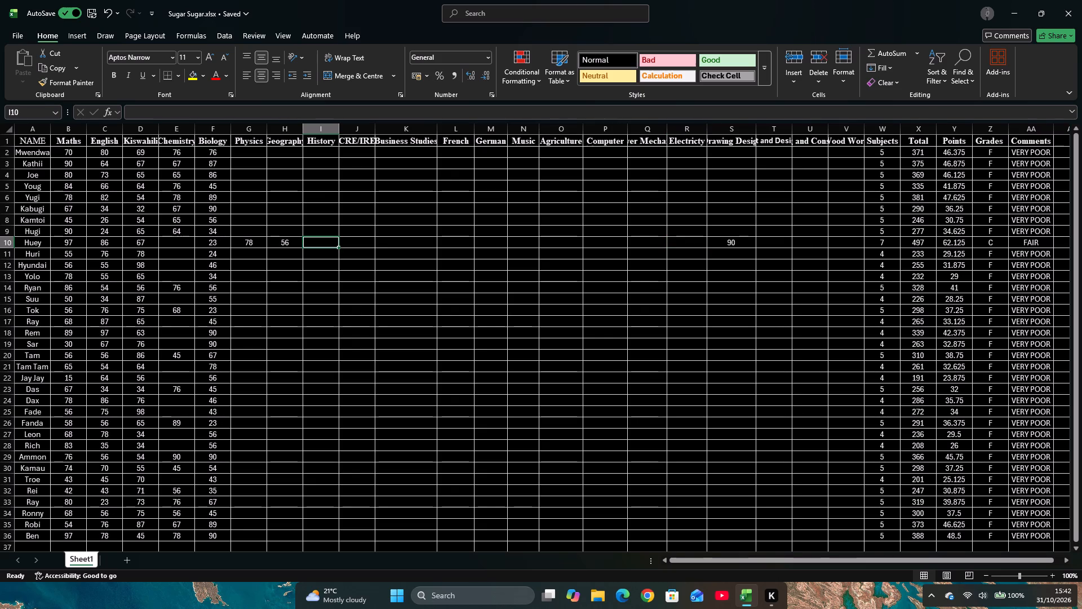
{"action": "type", "text": "67"}
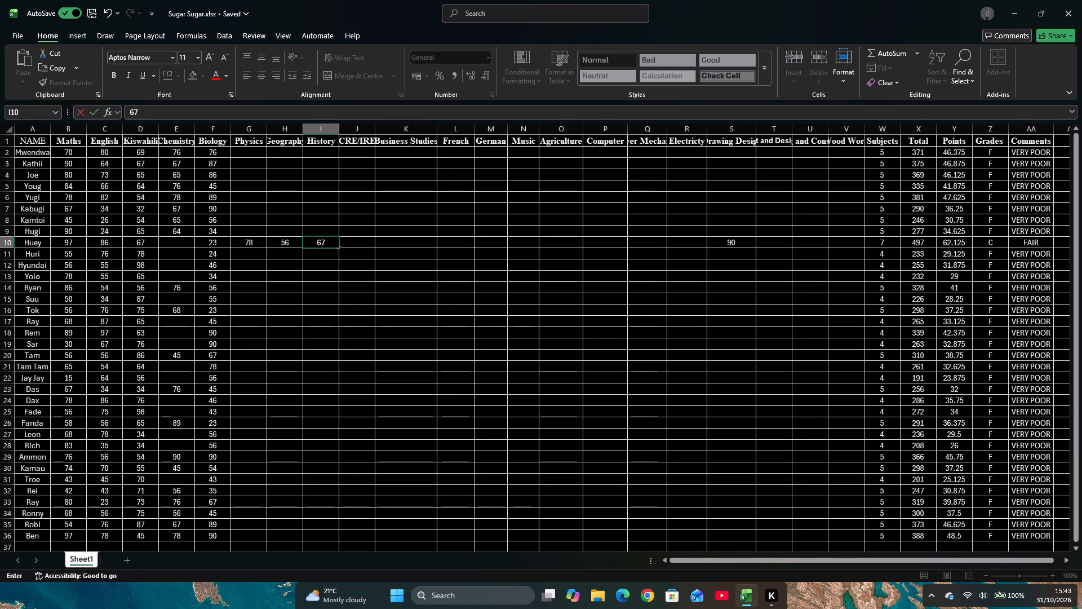
{"action": "left_click", "coordinate": [268, 262]}
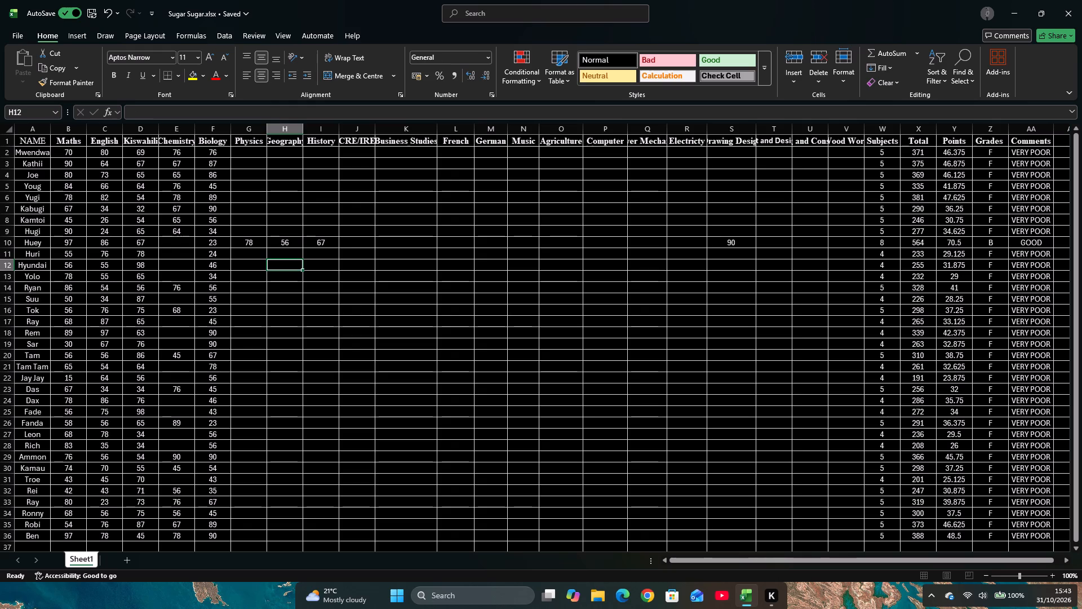
Enter Huri's remaining marks in row 11: CRE/IRE 80, History 60, Music 90 and Wood Work 90 in V11.
{"action": "left_click", "coordinate": [249, 255]}
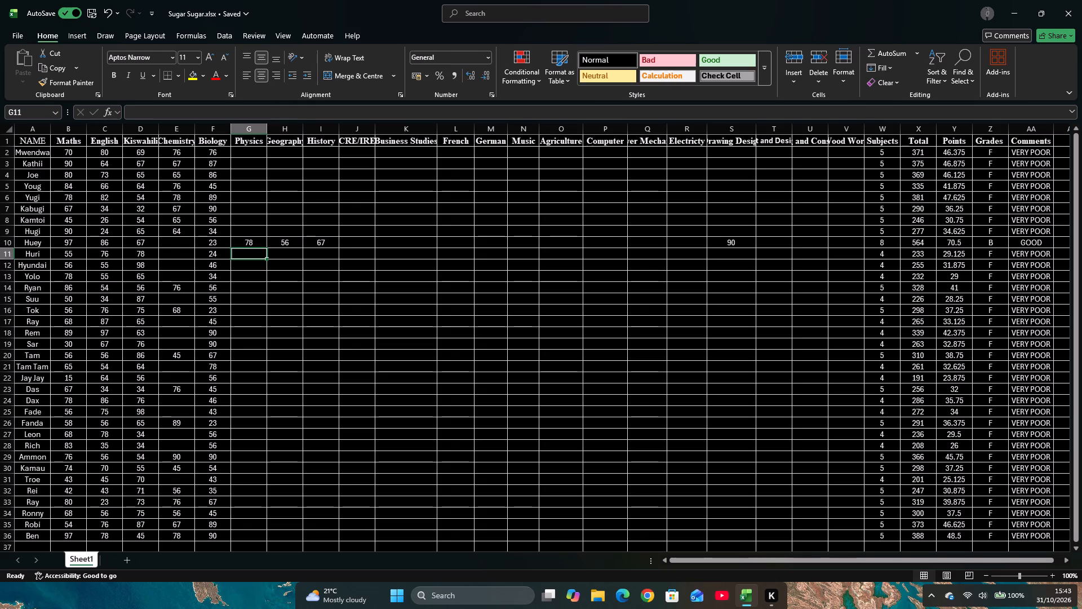
{"action": "left_click", "coordinate": [270, 255]}
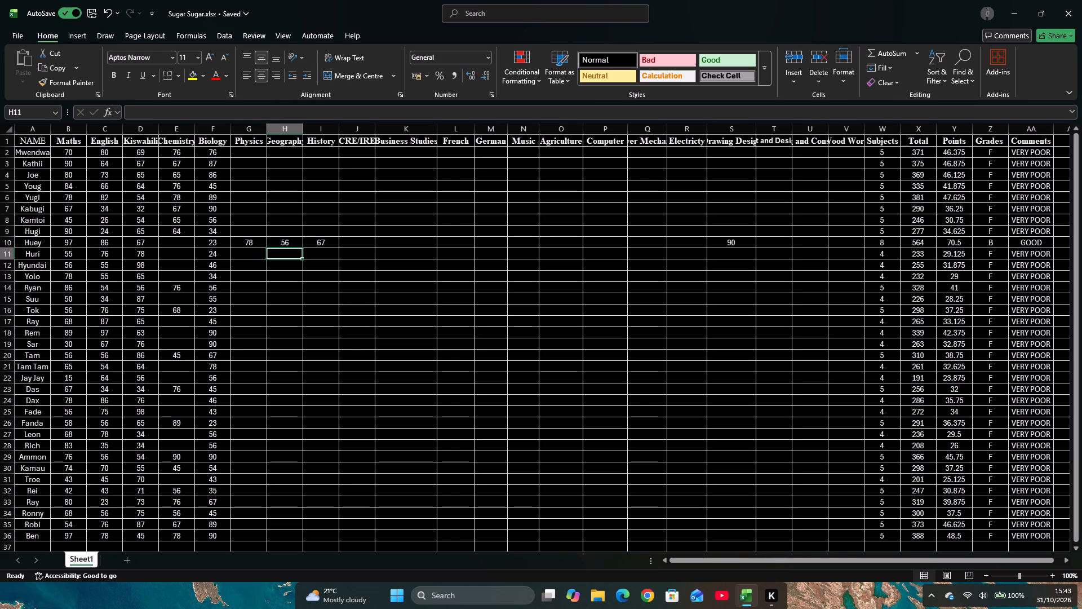
{"action": "left_click", "coordinate": [366, 259]}
{"action": "key", "text": "8"}
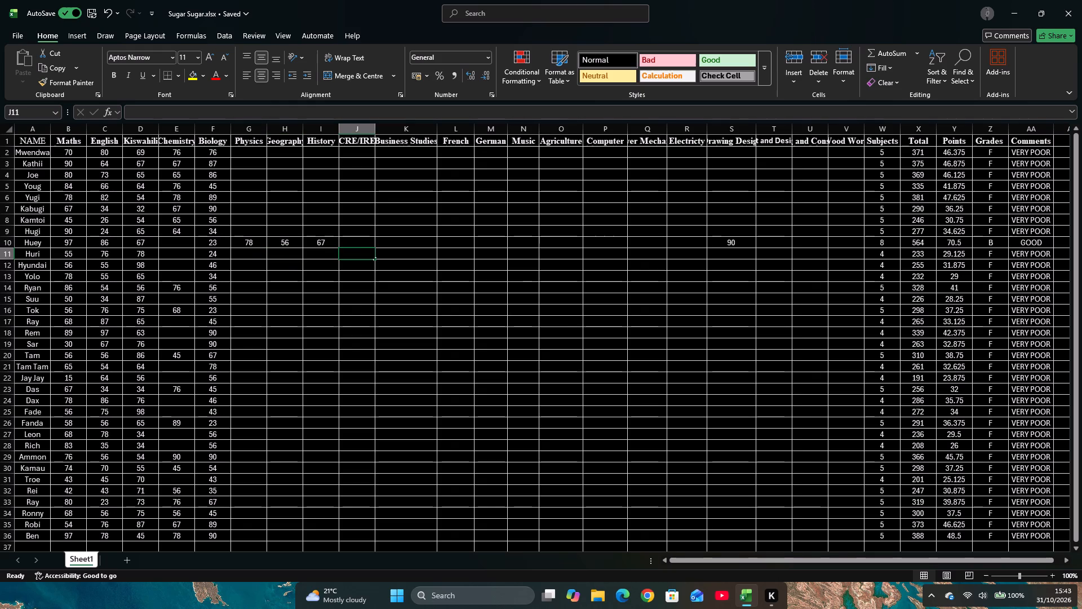
{"action": "key", "text": "0"}
{"action": "left_click", "coordinate": [330, 253]}
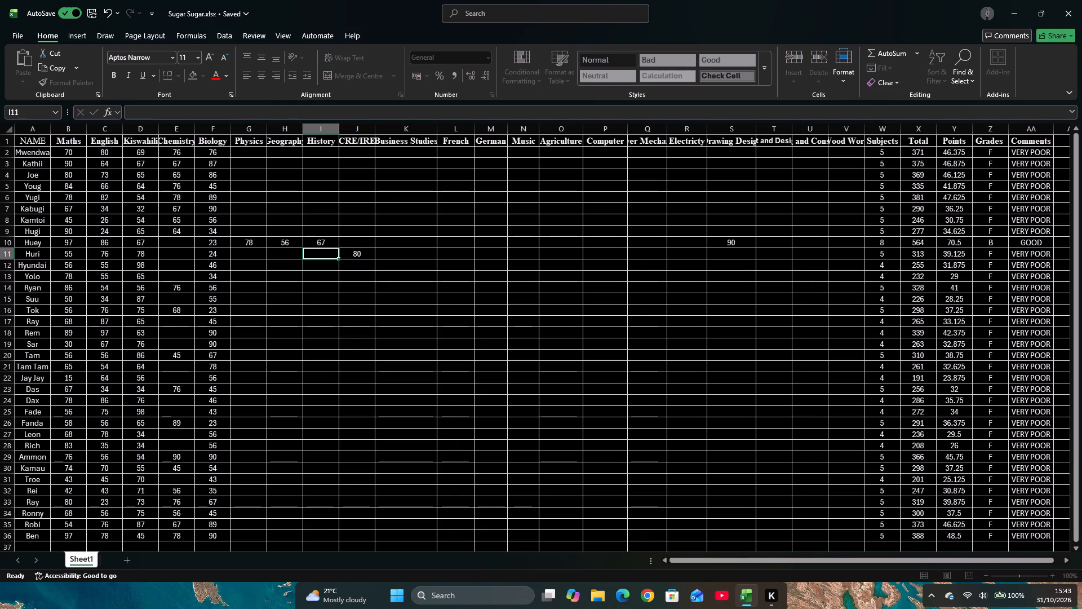
{"action": "type", "text": "60"}
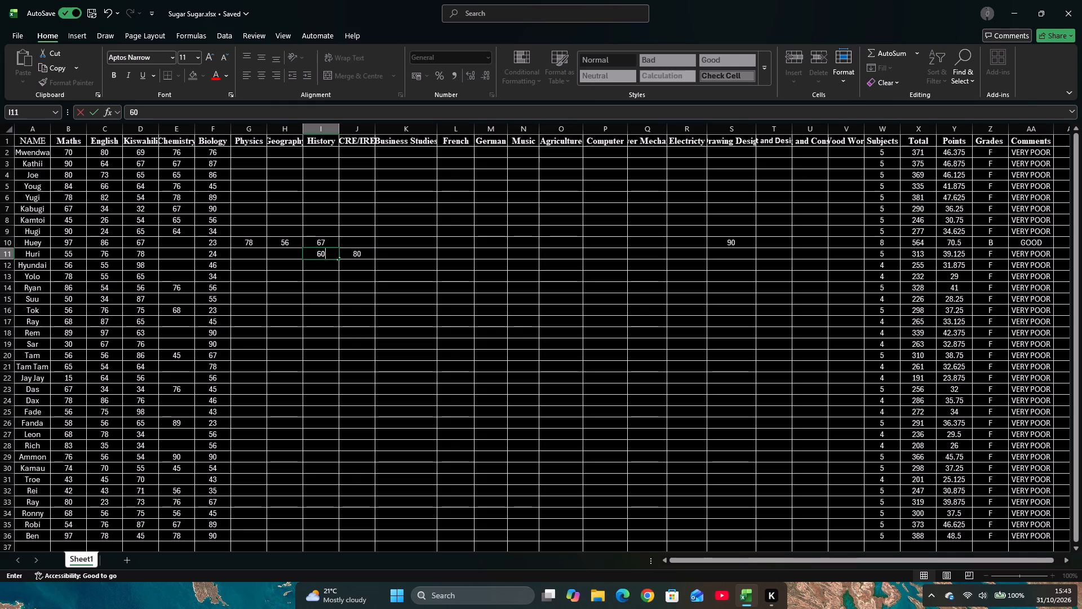
{"action": "left_click", "coordinate": [519, 255]}
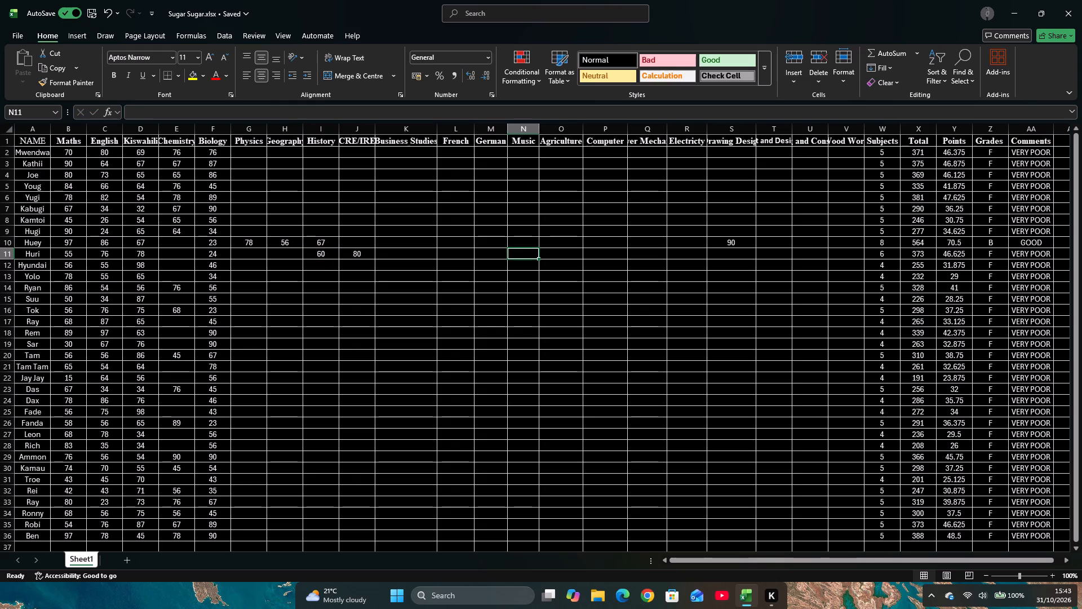
{"action": "type", "text": "90"}
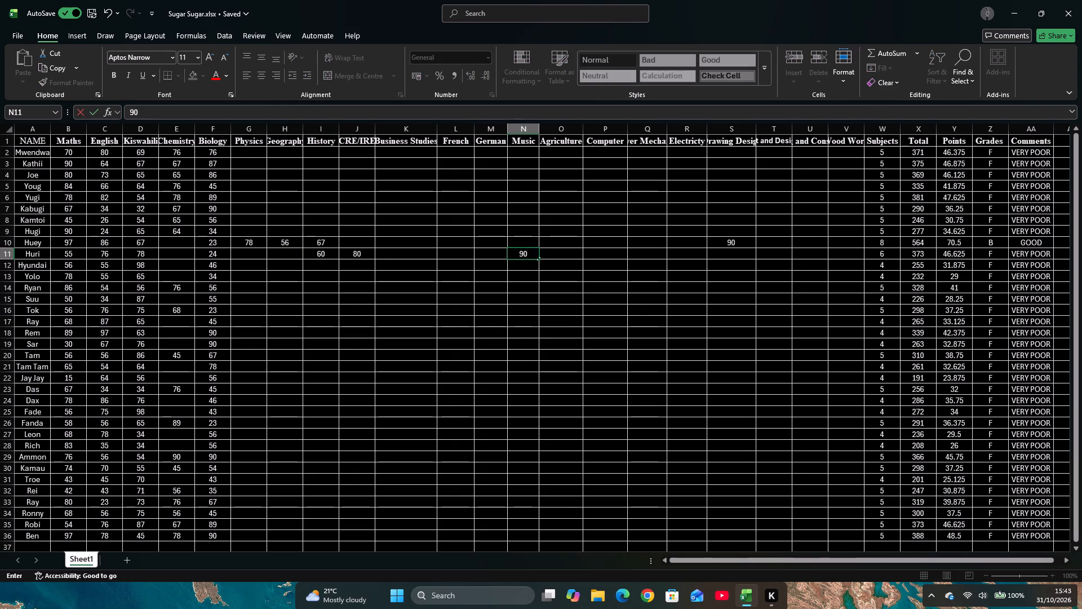
{"action": "left_click", "coordinate": [538, 266]}
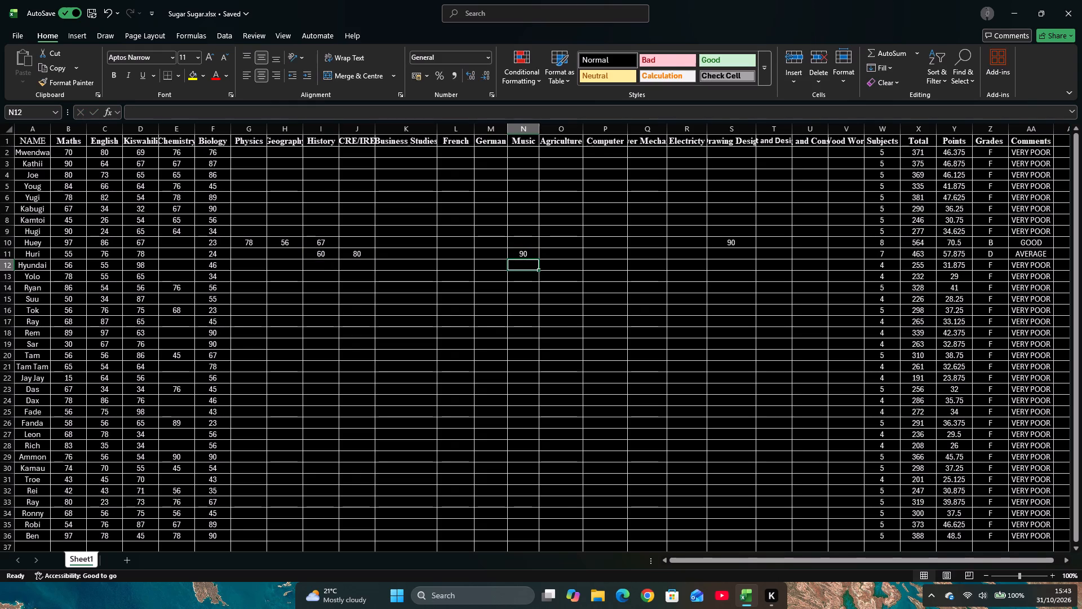
{"action": "left_click", "coordinate": [531, 251]}
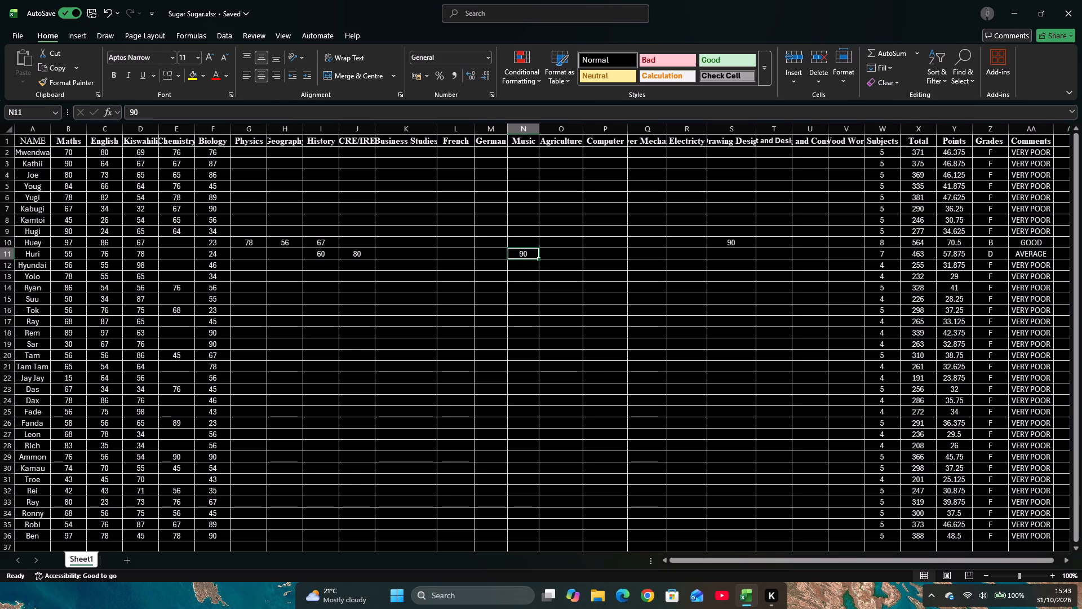
{"action": "left_click", "coordinate": [844, 257]}
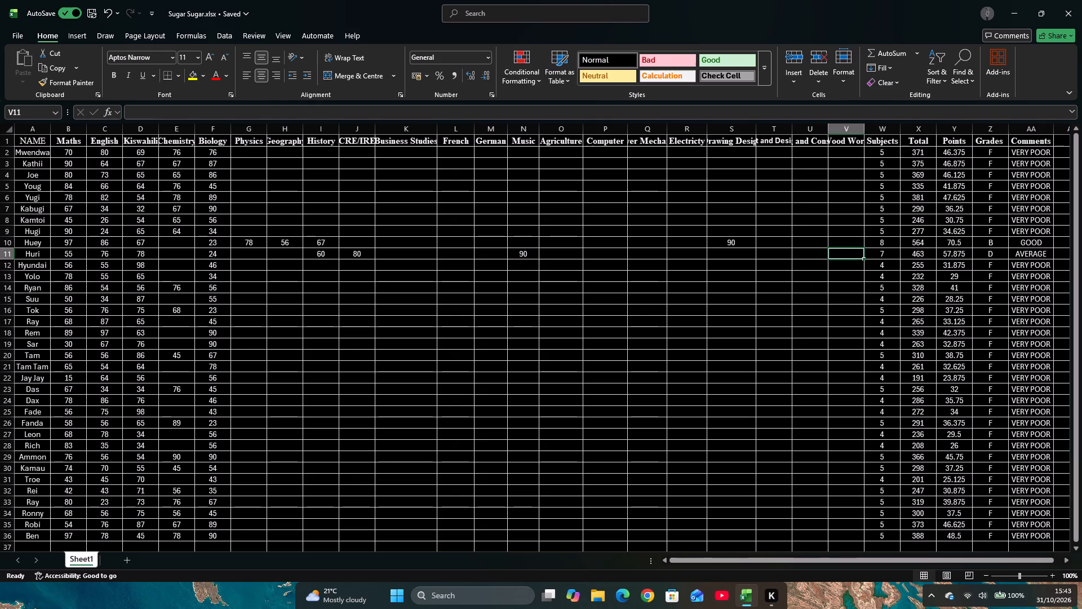
{"action": "type", "text": "90"}
{"action": "left_click", "coordinate": [696, 272]}
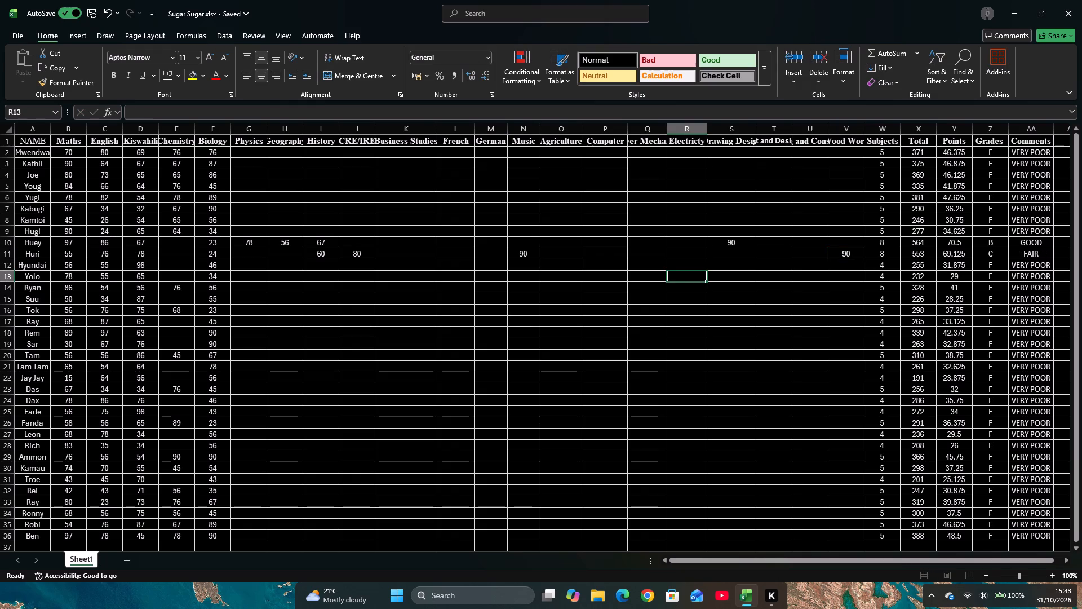
Enter Hyundai's remaining marks in row 12: Physics 45, Geography 67, History 67 and Business Studies 90.
{"action": "left_click", "coordinate": [512, 271]}
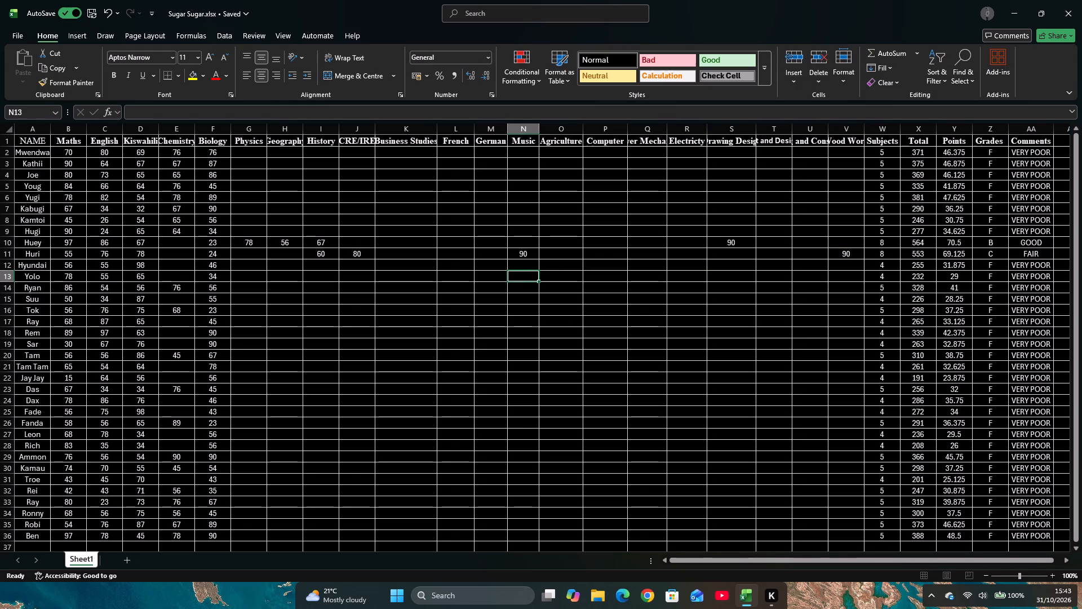
{"action": "left_click", "coordinate": [318, 262]}
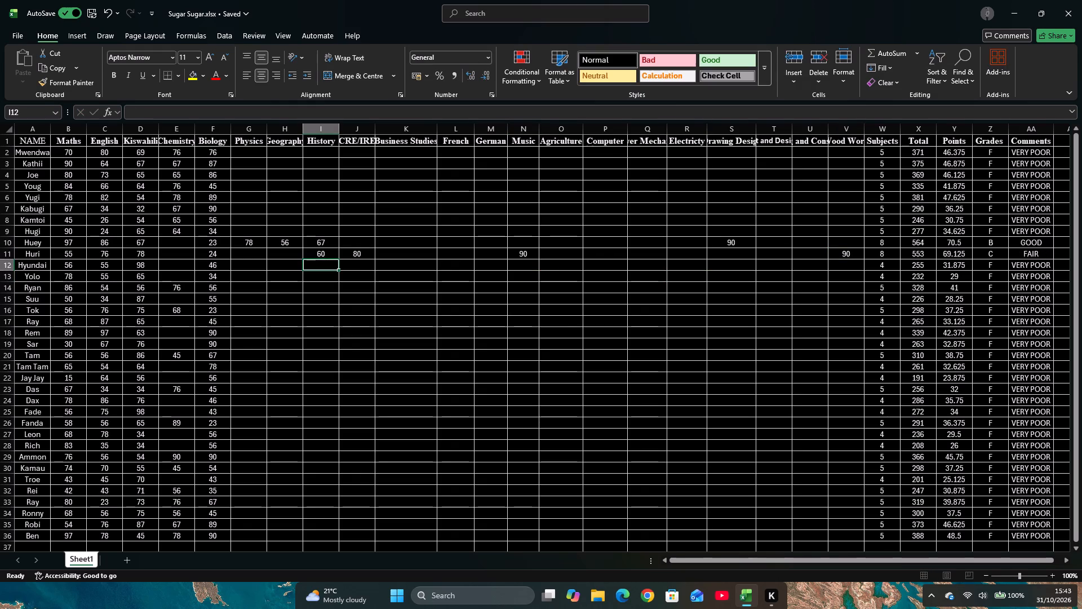
{"action": "left_click", "coordinate": [241, 270]}
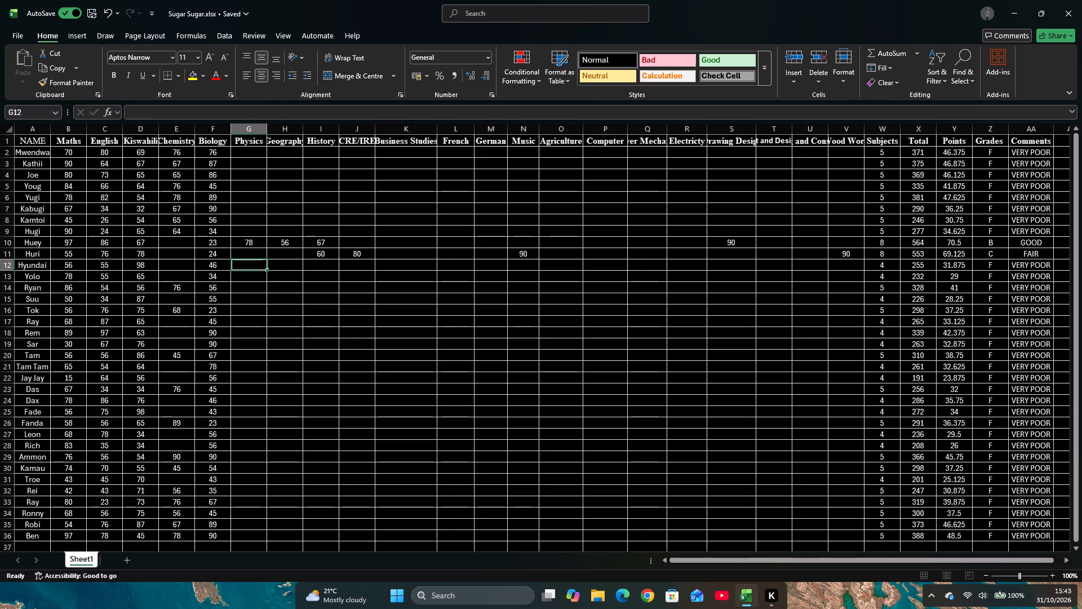
{"action": "type", "text": "45"}
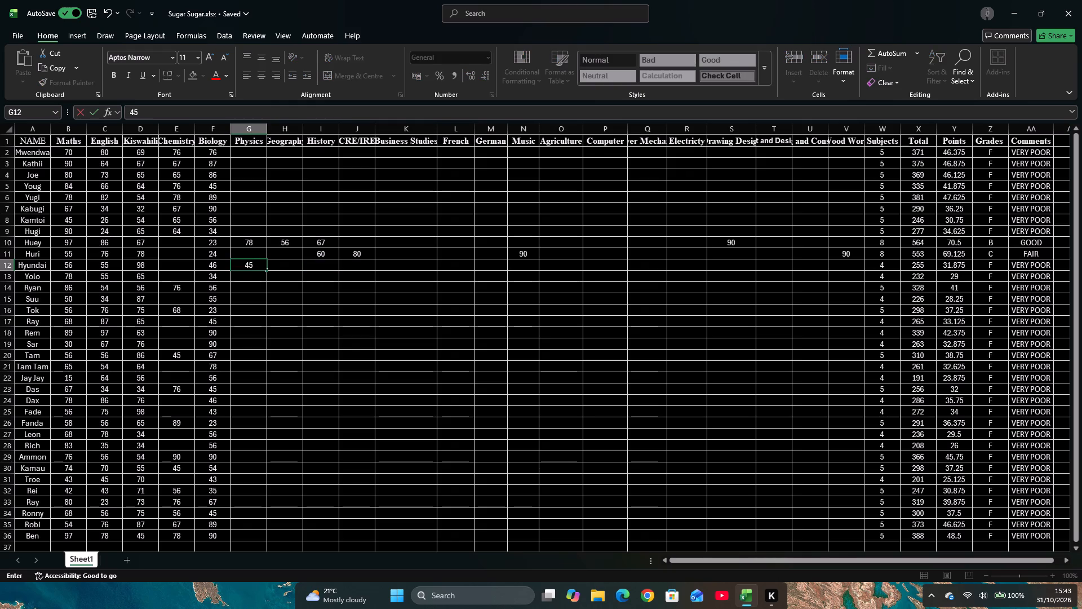
{"action": "left_click", "coordinate": [309, 267]}
{"action": "left_click", "coordinate": [295, 268]}
{"action": "type", "text": "67"}
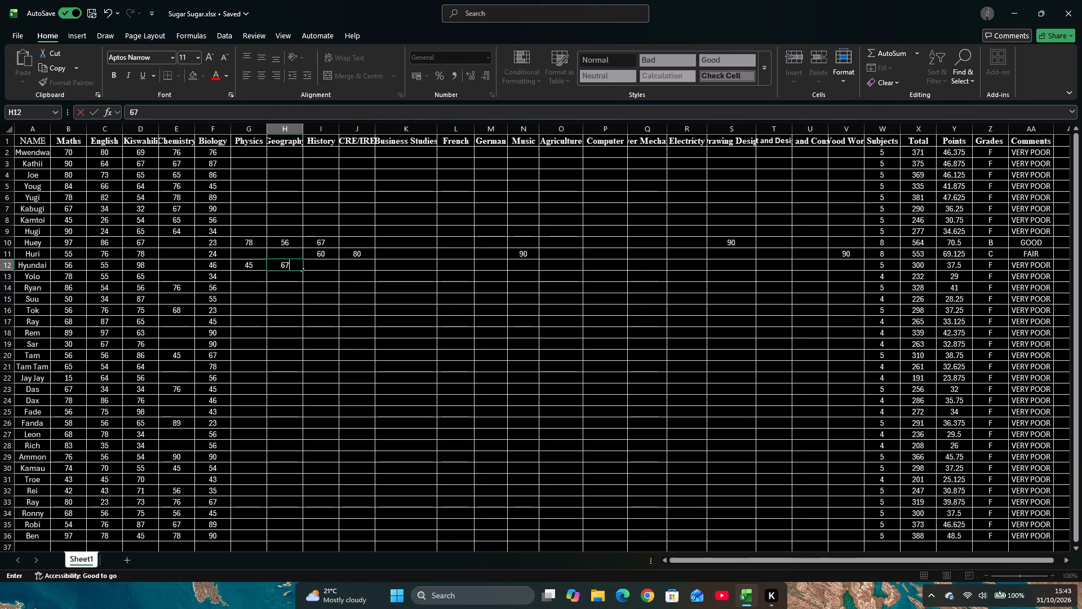
{"action": "left_click", "coordinate": [329, 270]}
{"action": "type", "text": "67"}
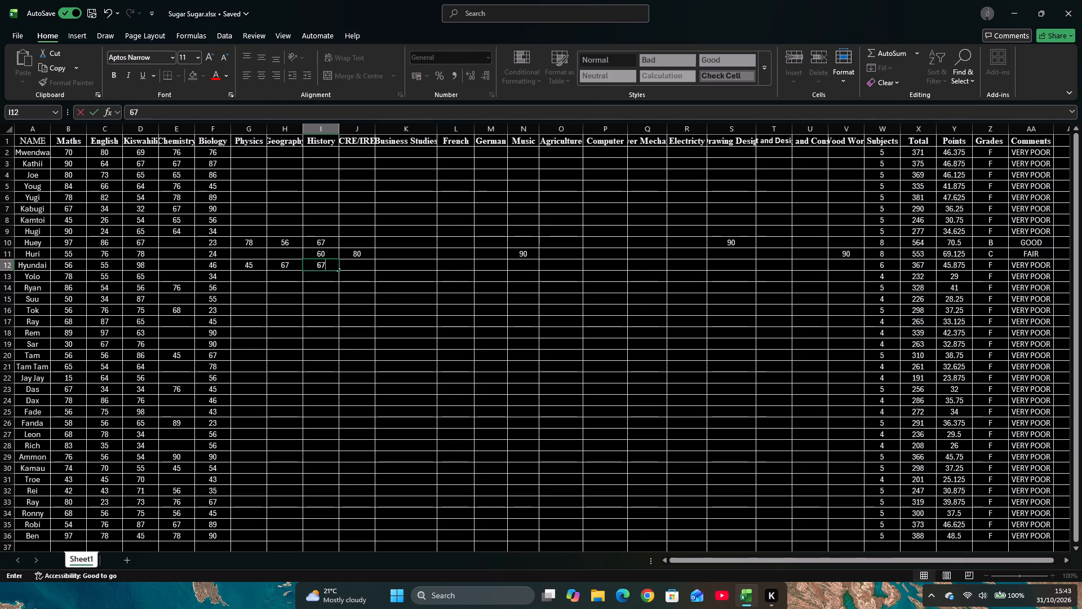
{"action": "left_click", "coordinate": [361, 267]}
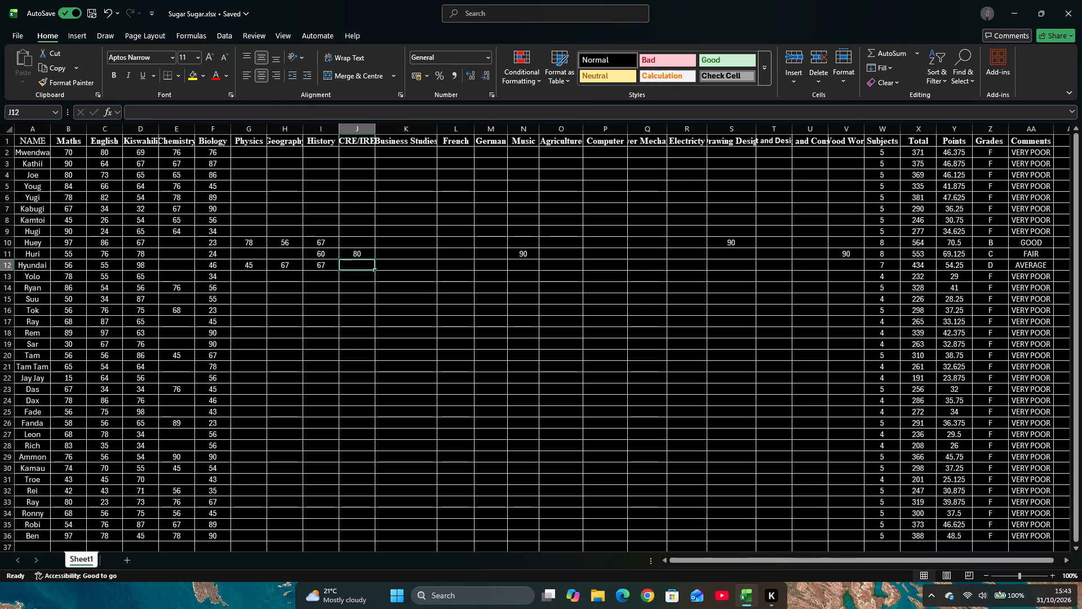
{"action": "left_click", "coordinate": [431, 268]}
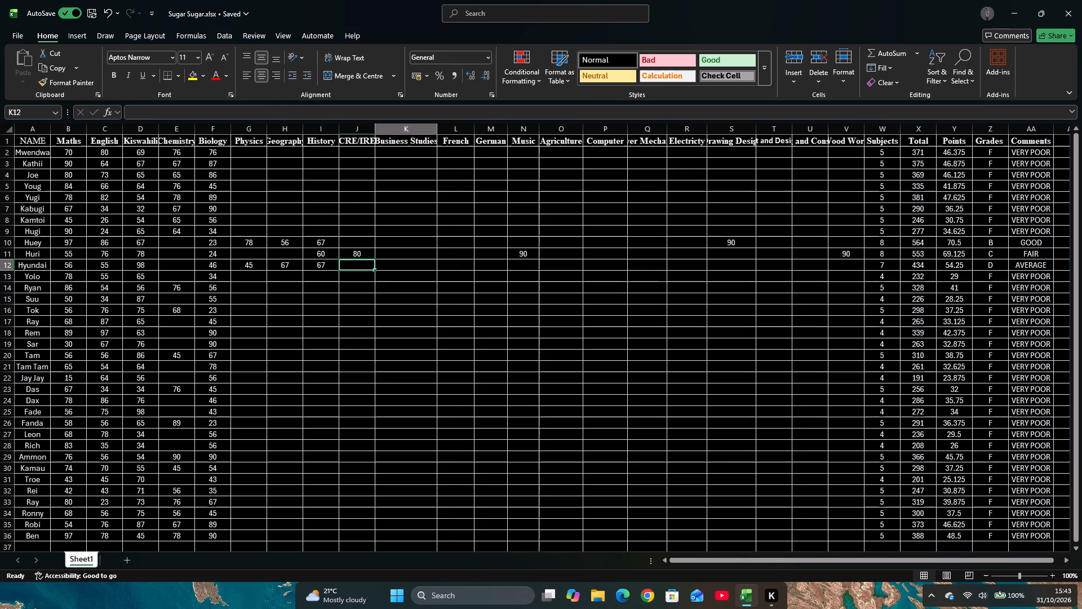
{"action": "type", "text": "90"}
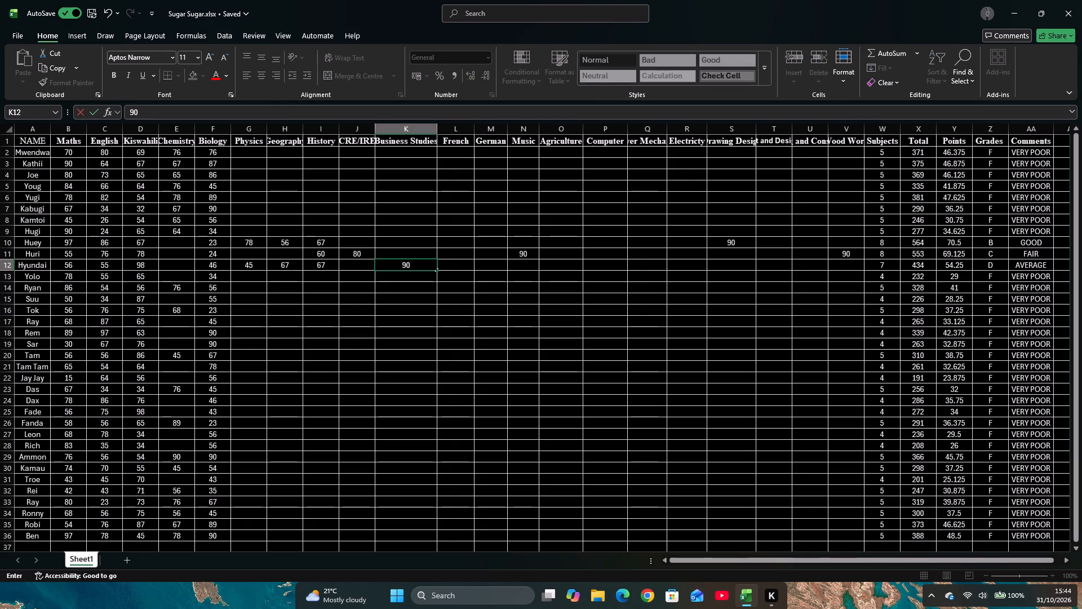
{"action": "left_click", "coordinate": [555, 267]}
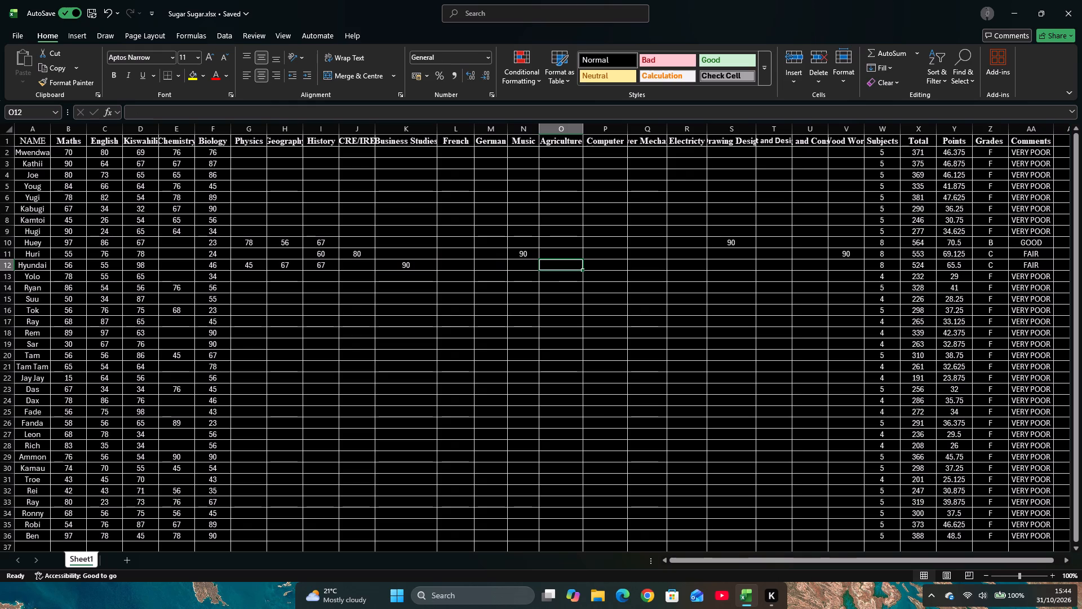
Enter Yolo's remaining marks in row 13: Physics 56, History 78, French 89 and Agriculture 90.
{"action": "left_click", "coordinate": [260, 280]}
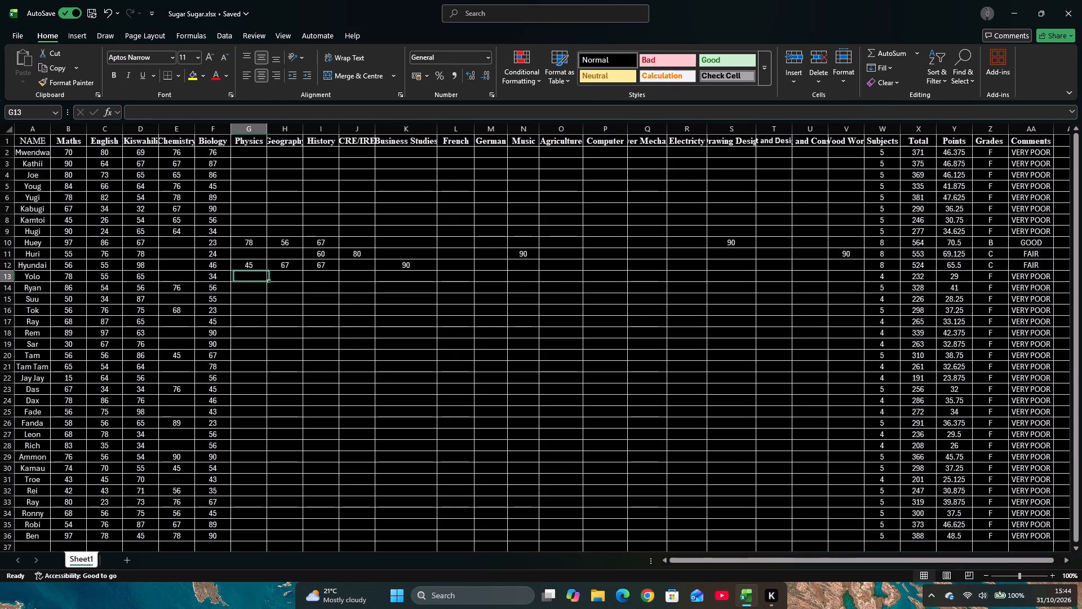
{"action": "type", "text": "56"}
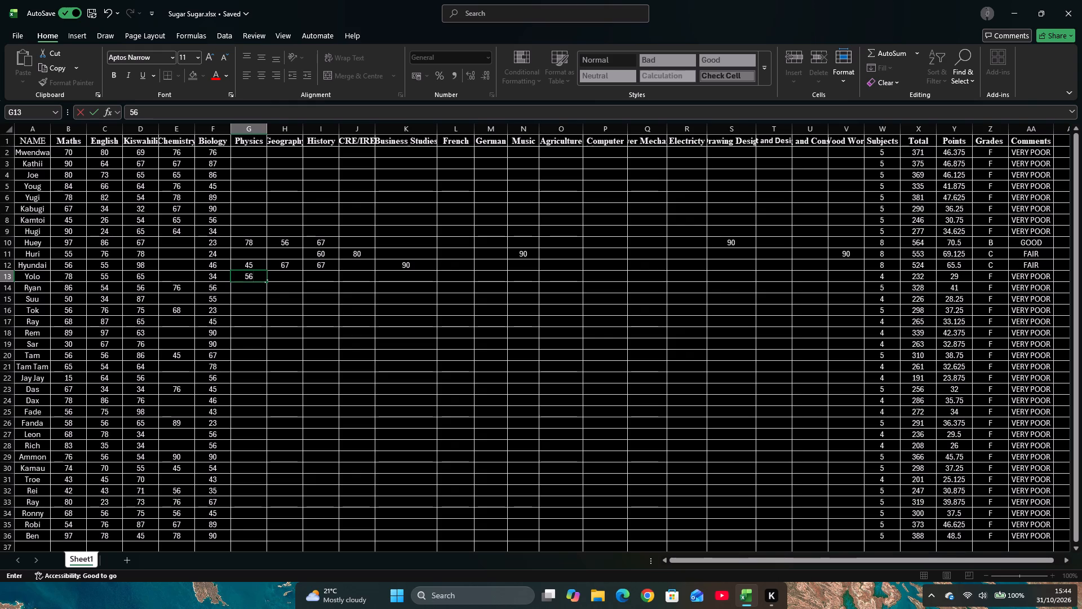
{"action": "left_click", "coordinate": [255, 299]}
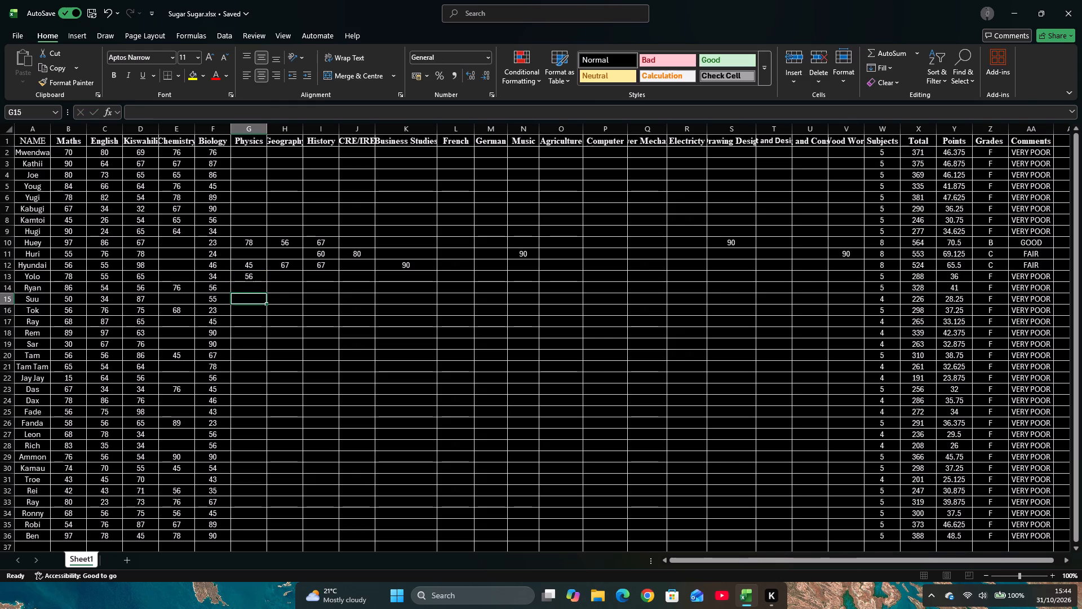
{"action": "left_click", "coordinate": [272, 277]}
{"action": "left_click", "coordinate": [323, 281]}
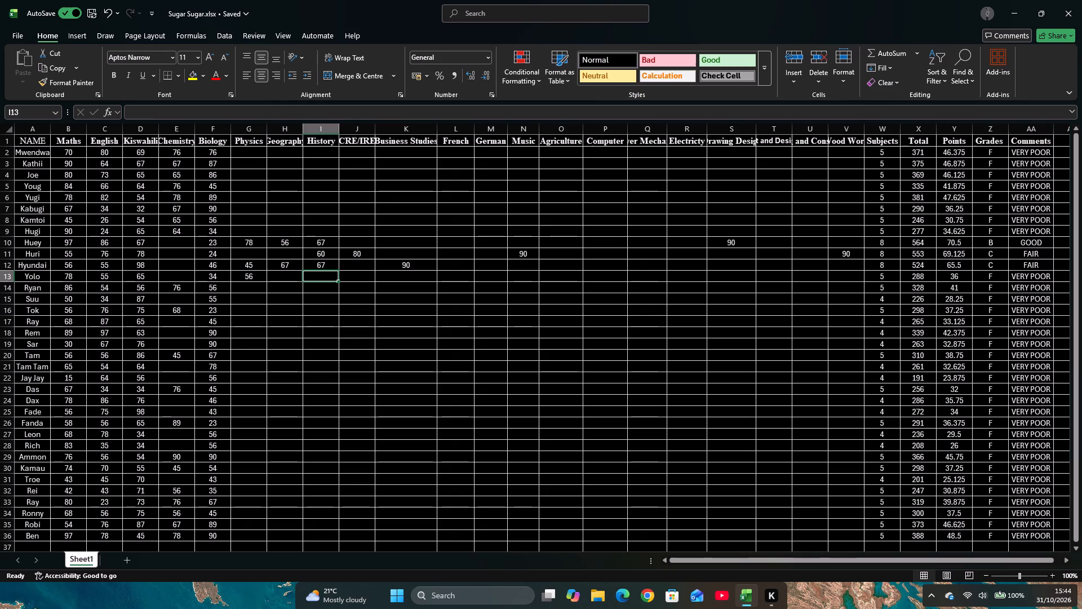
{"action": "type", "text": "78"}
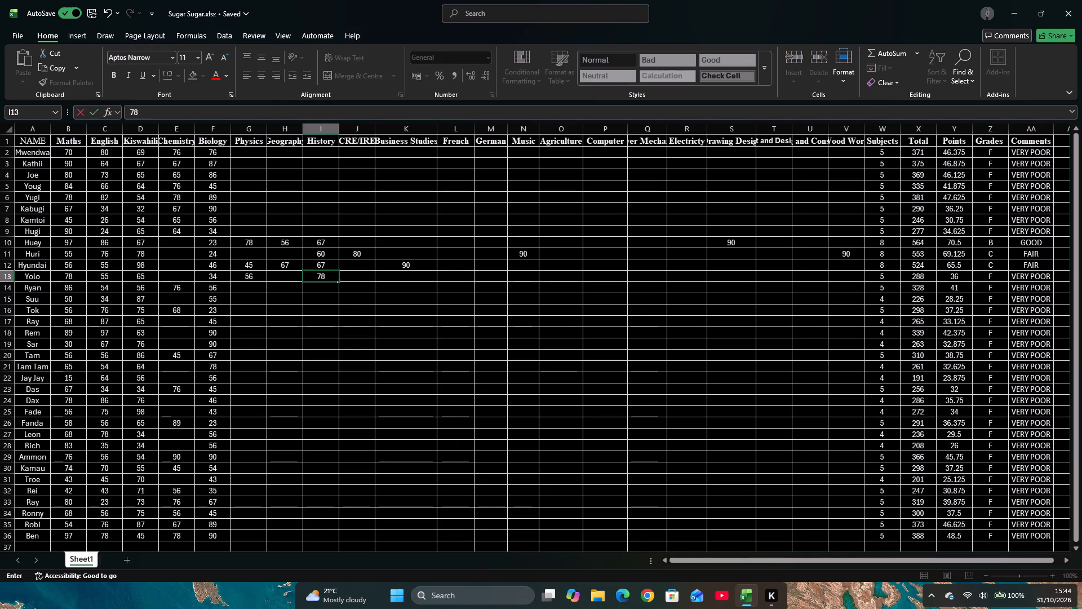
{"action": "left_click", "coordinate": [455, 274]}
{"action": "type", "text": "89"}
{"action": "left_click", "coordinate": [547, 281]}
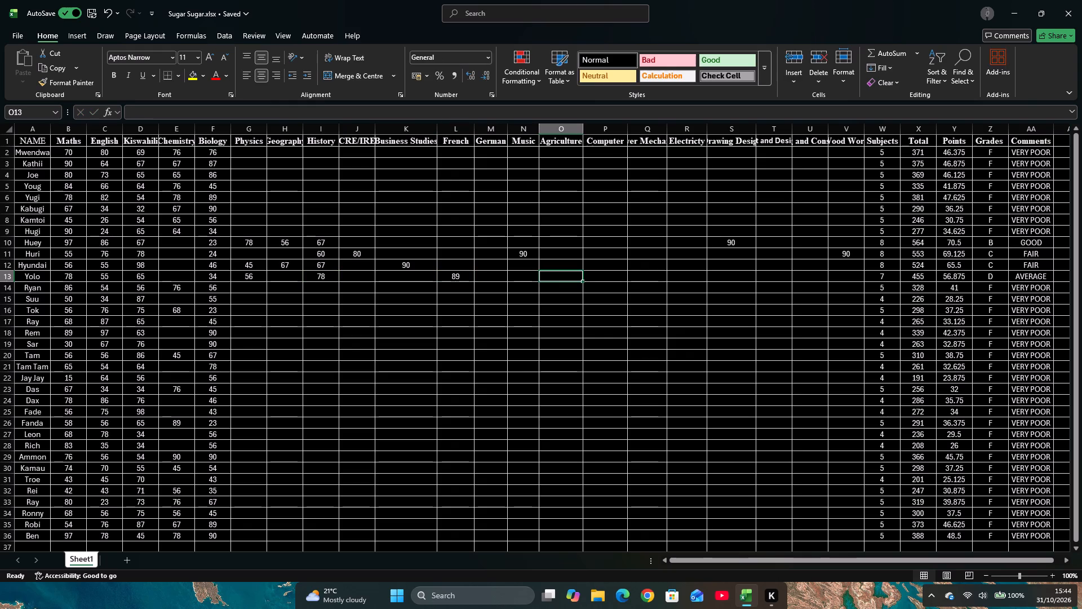
{"action": "type", "text": "90"}
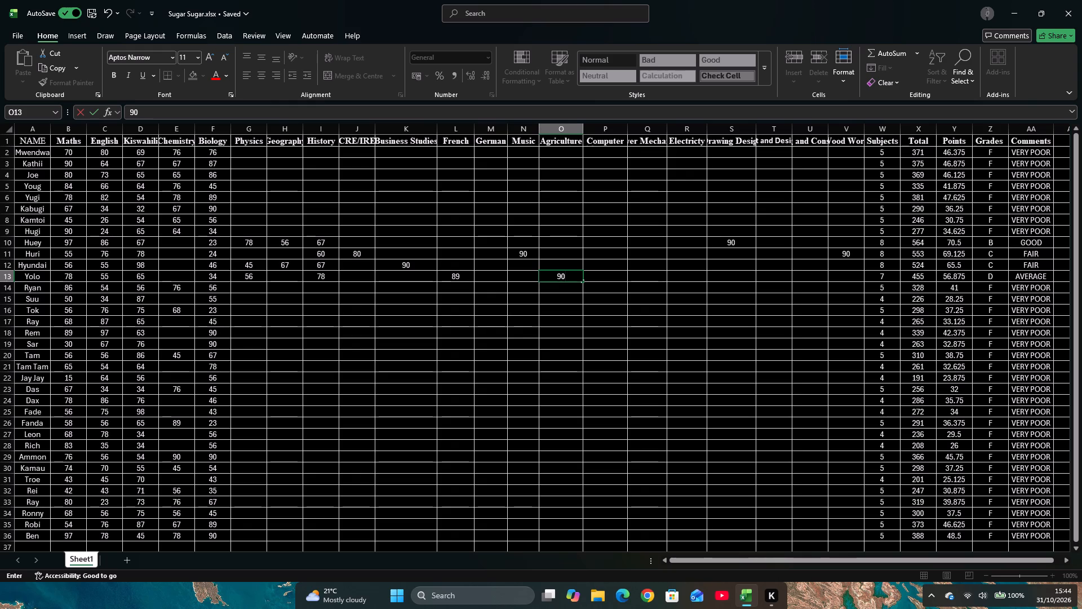
{"action": "left_click", "coordinate": [631, 277]}
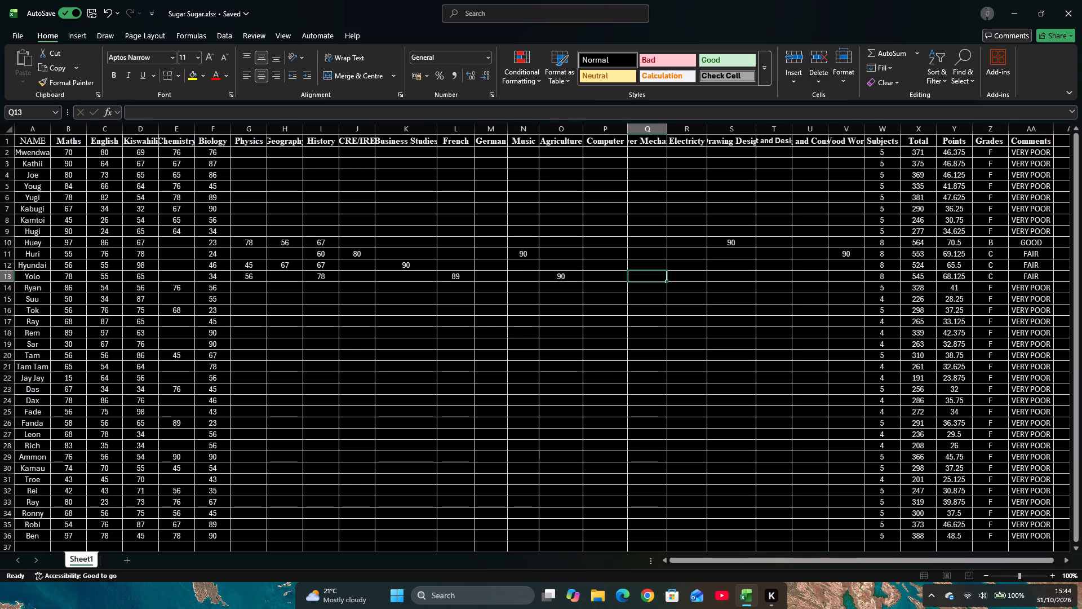
Enter Ryan's remaining marks in row 14: History 89, CRE/IRE 80 and German 90.
{"action": "left_click", "coordinate": [254, 292]}
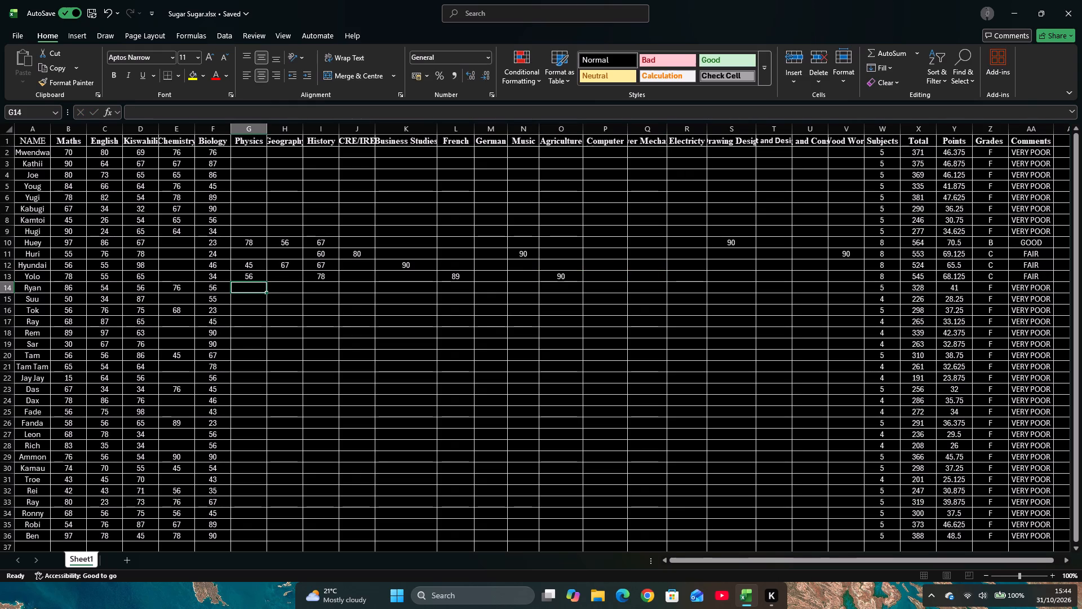
{"action": "left_click", "coordinate": [283, 289]}
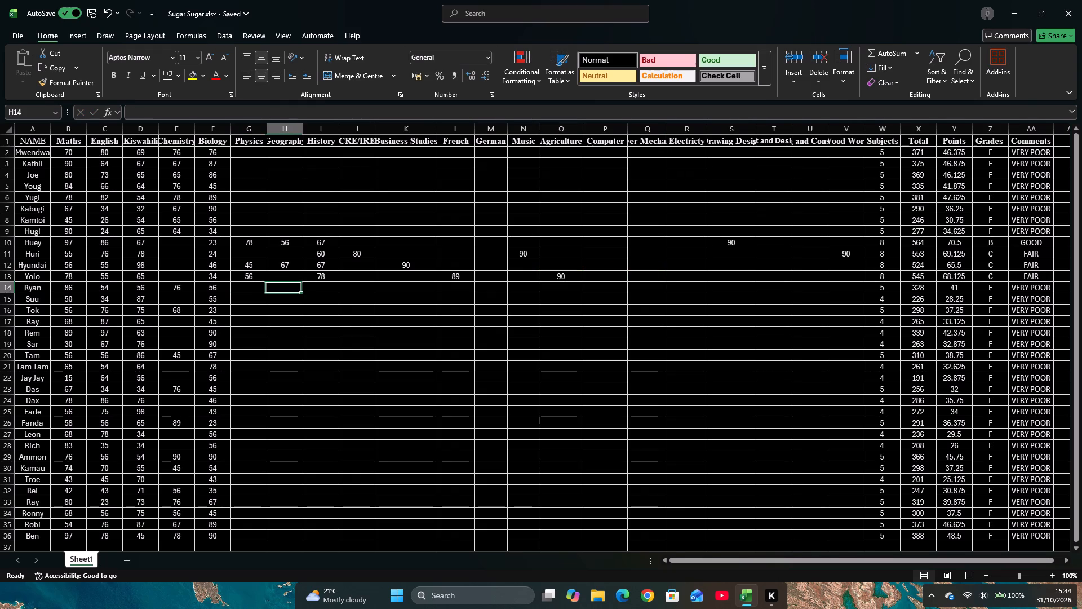
{"action": "left_click", "coordinate": [323, 288]}
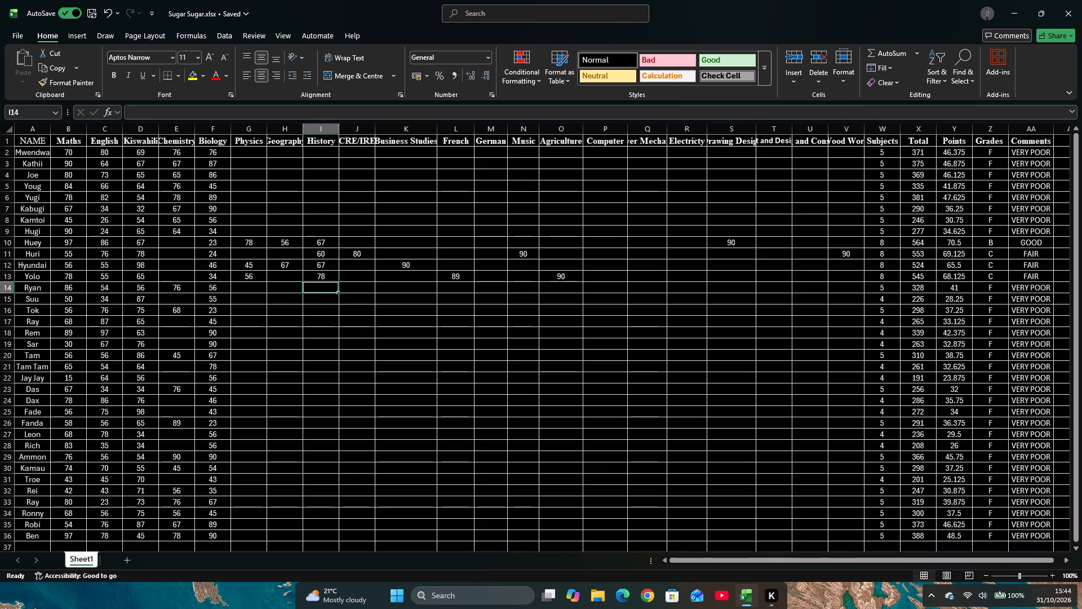
{"action": "key", "text": "8"}
{"action": "key", "text": "9"}
{"action": "left_click", "coordinate": [345, 289]}
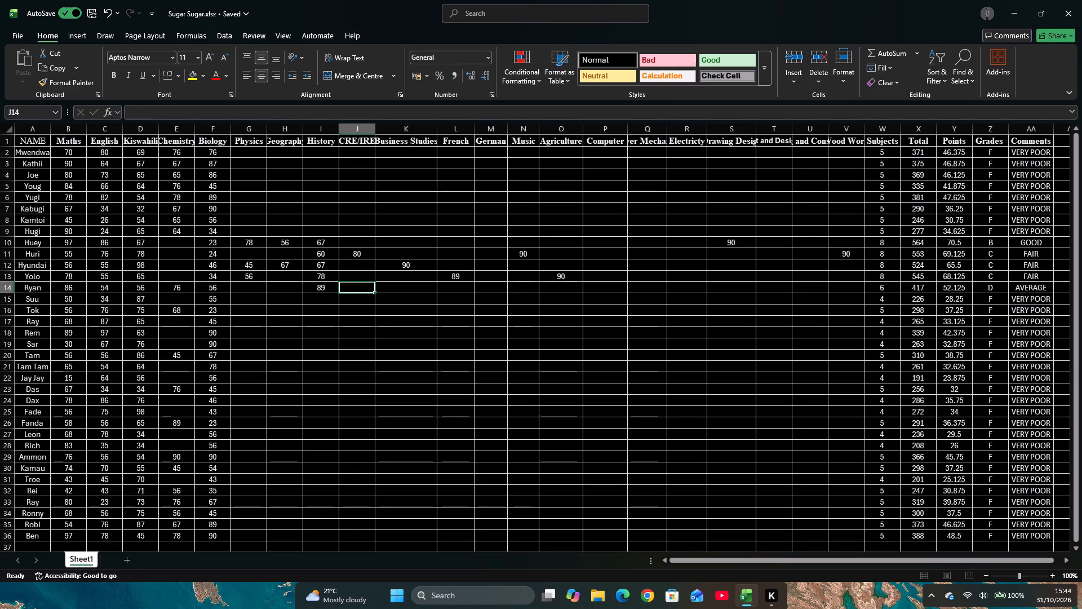
{"action": "type", "text": "80"}
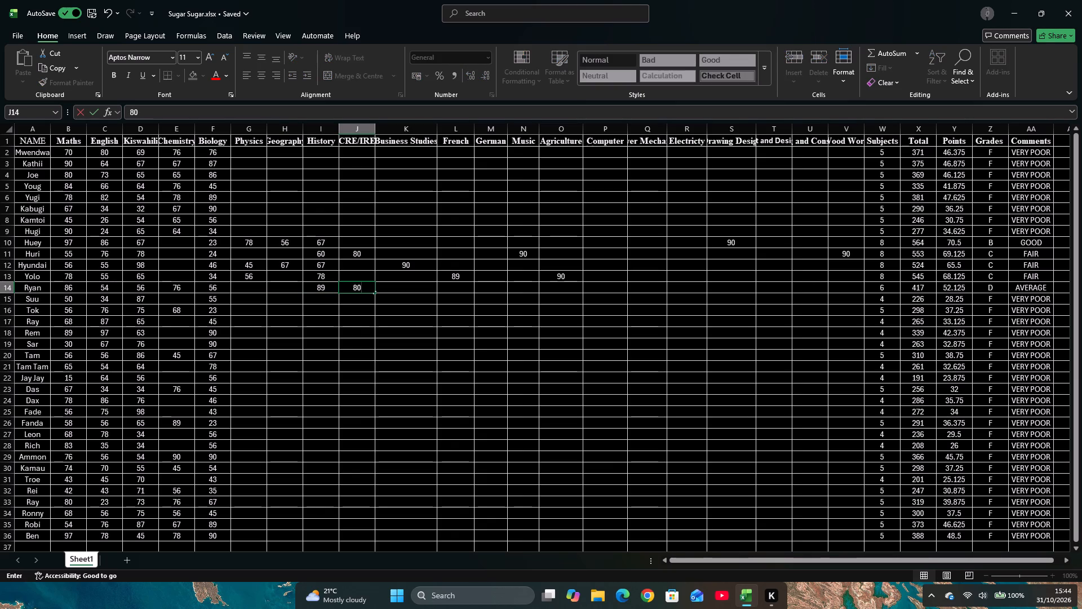
{"action": "left_click", "coordinate": [480, 289]}
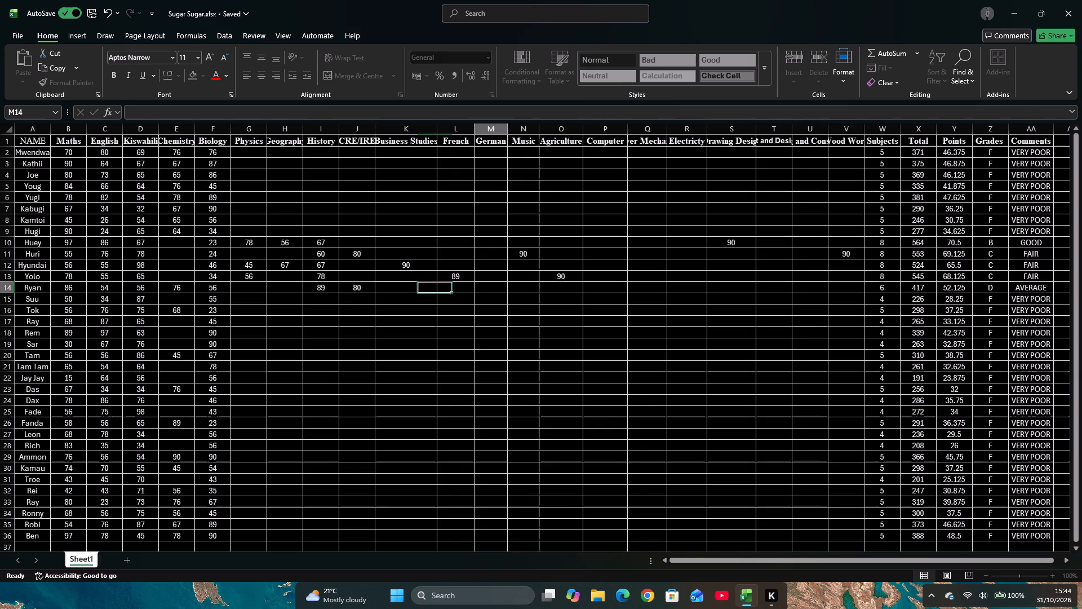
{"action": "key", "text": "9"}
{"action": "key", "text": "0"}
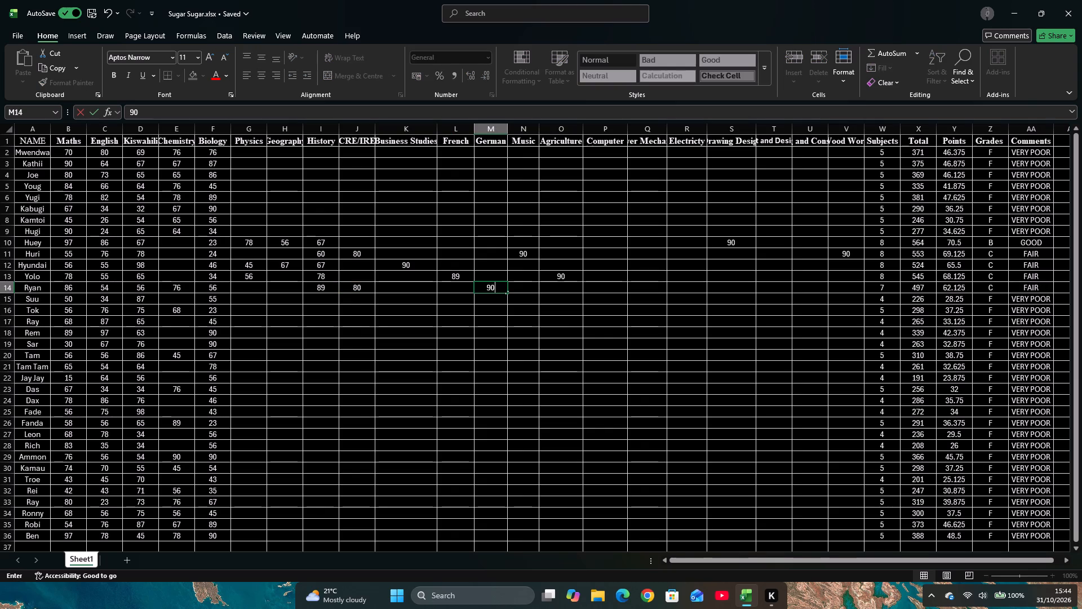
{"action": "left_click", "coordinate": [643, 293]}
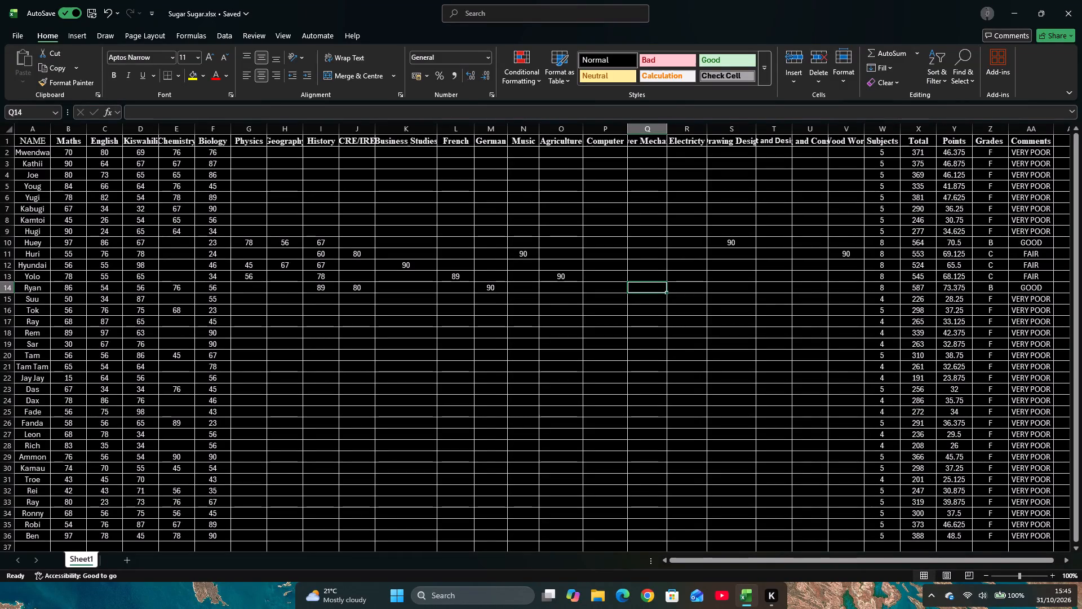
Enter Suu's remaining marks in row 15: Geography 89, History 90, Music 90 and Computer 90.
{"action": "left_click", "coordinate": [277, 302]}
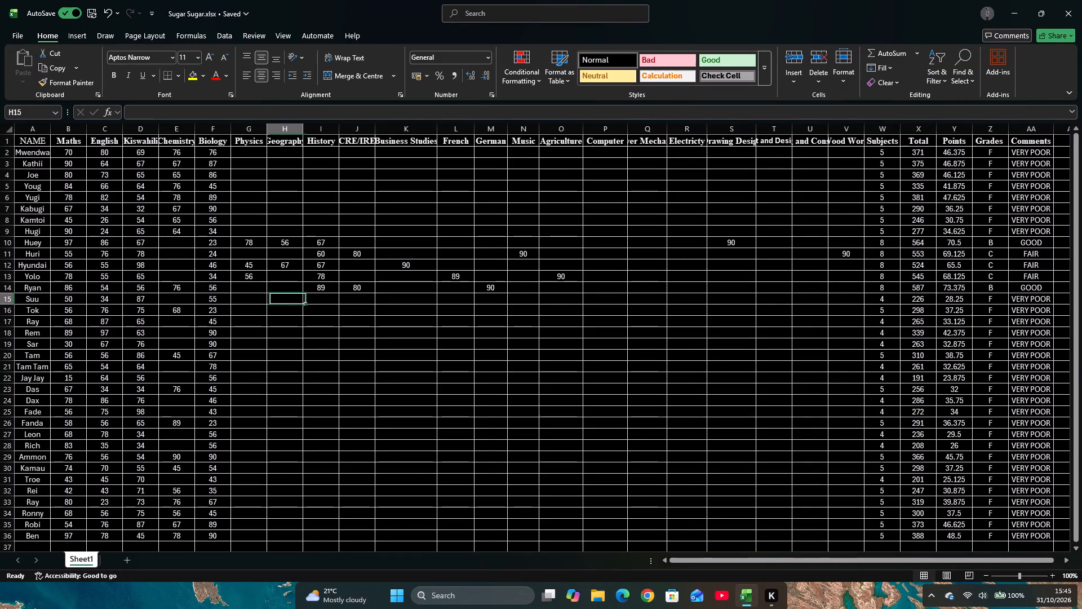
{"action": "type", "text": "89"}
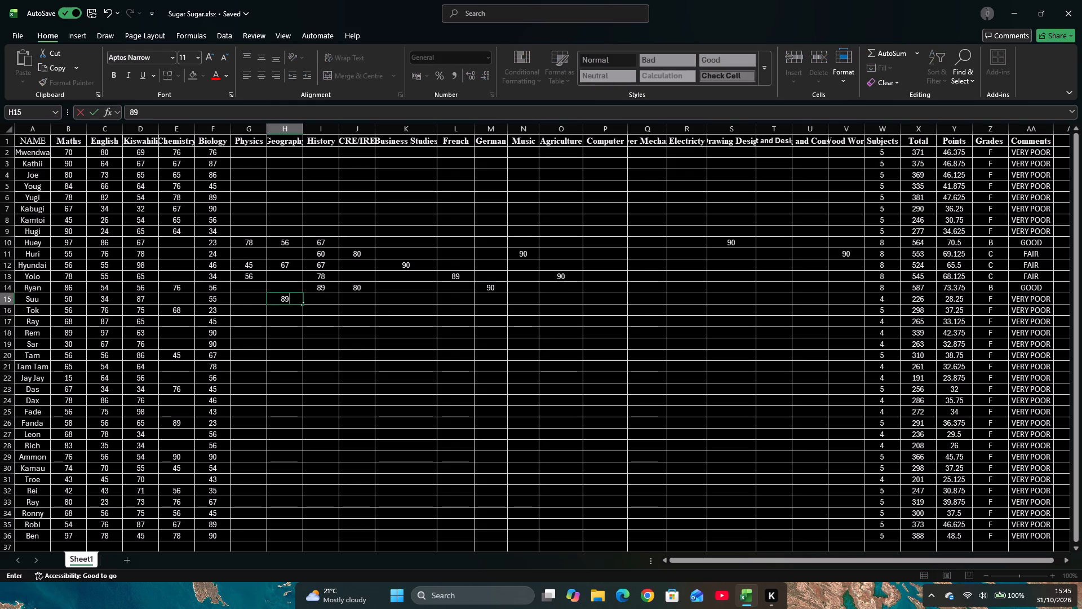
{"action": "left_click", "coordinate": [318, 302]}
{"action": "type", "text": "90"}
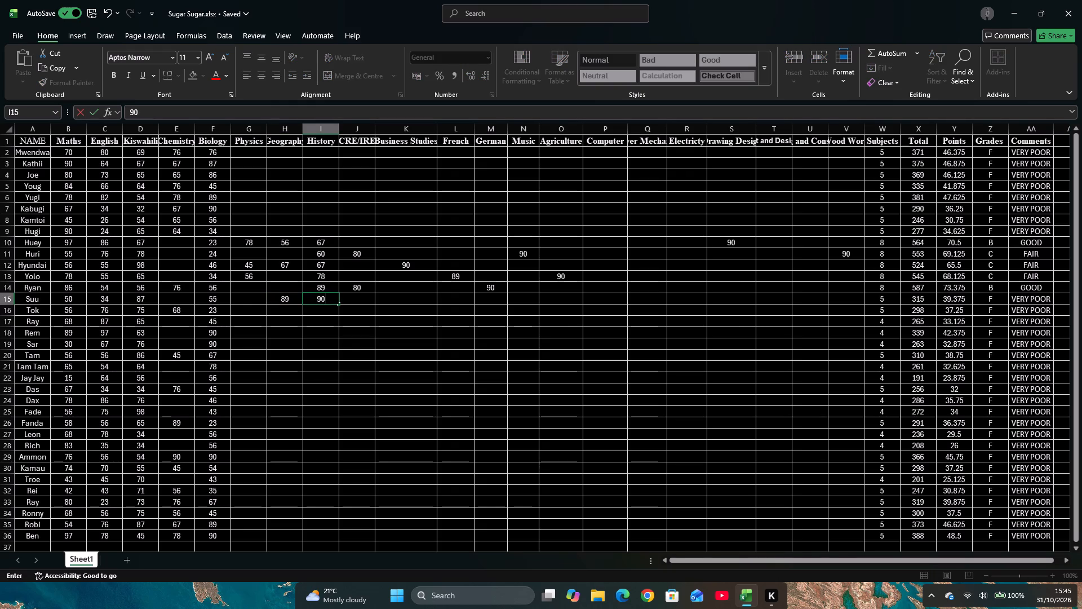
{"action": "left_click", "coordinate": [516, 299]}
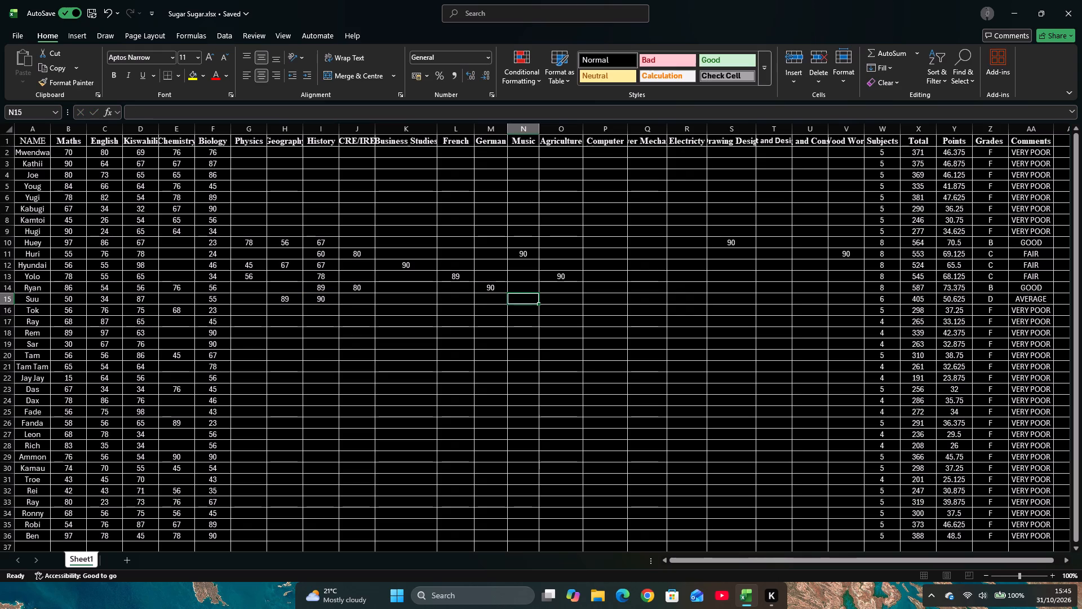
{"action": "type", "text": "90"}
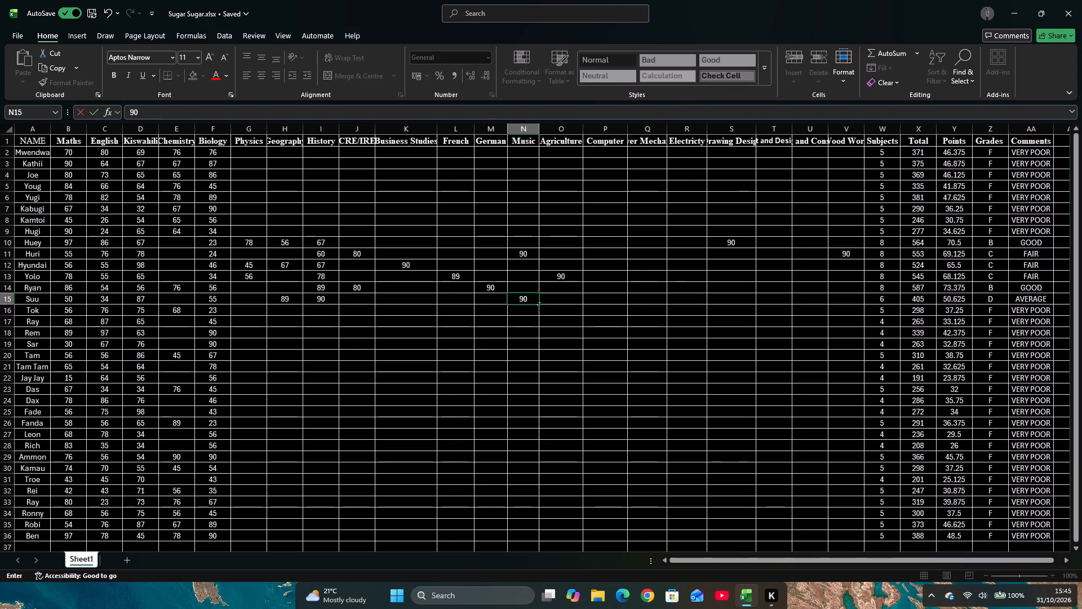
{"action": "left_click", "coordinate": [614, 301]}
{"action": "type", "text": "90"}
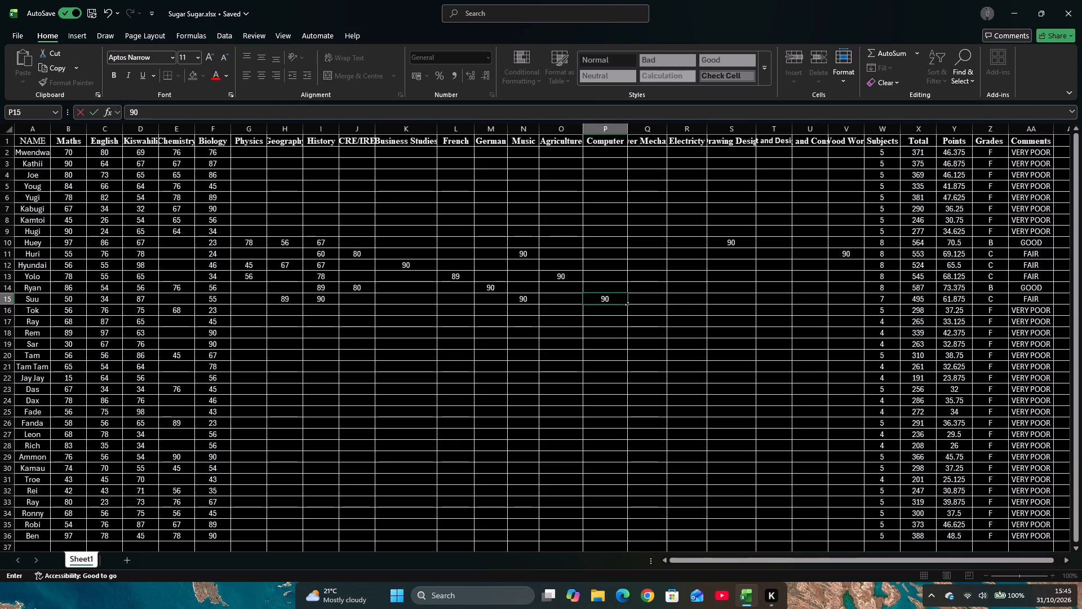
{"action": "left_click", "coordinate": [241, 314]}
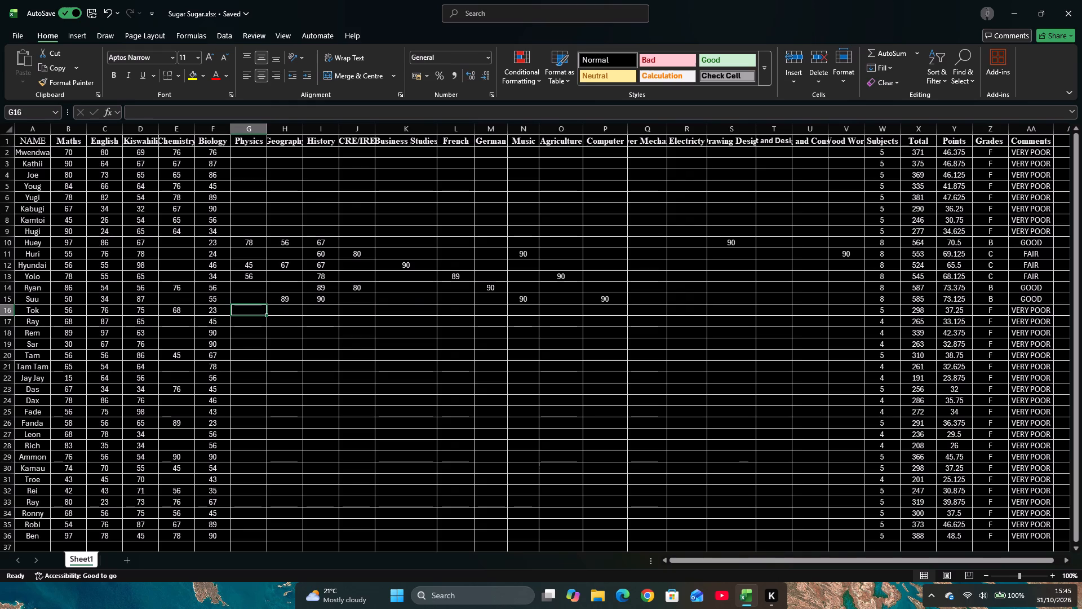
Enter Mwendwa's remaining marks in row 2: Geography 78, Business Studies 90, and 90 in Q2.
{"action": "left_click", "coordinate": [249, 157]}
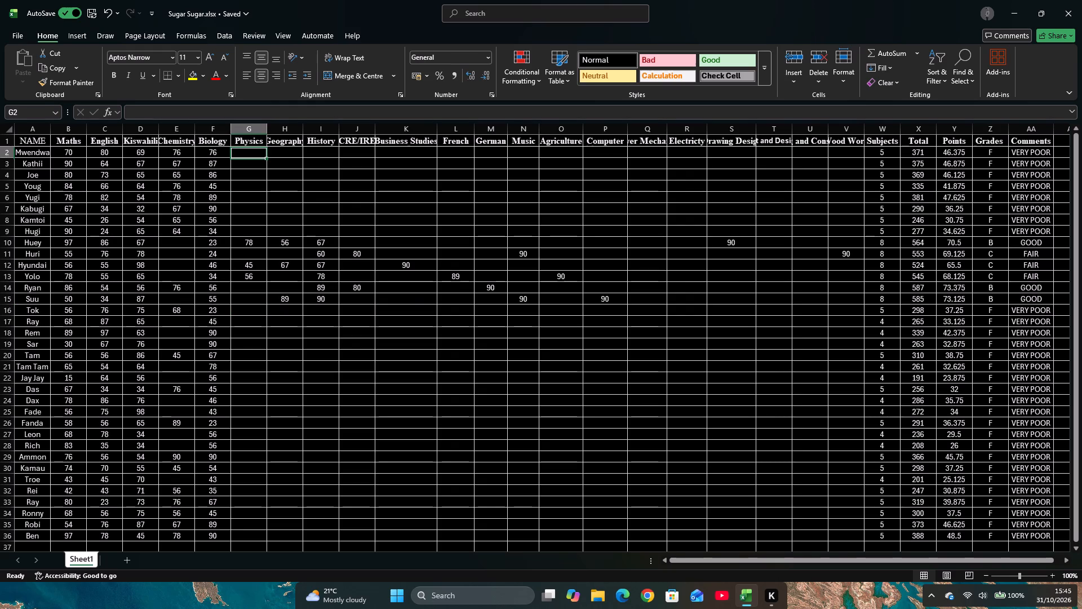
{"action": "key", "text": "Right"}
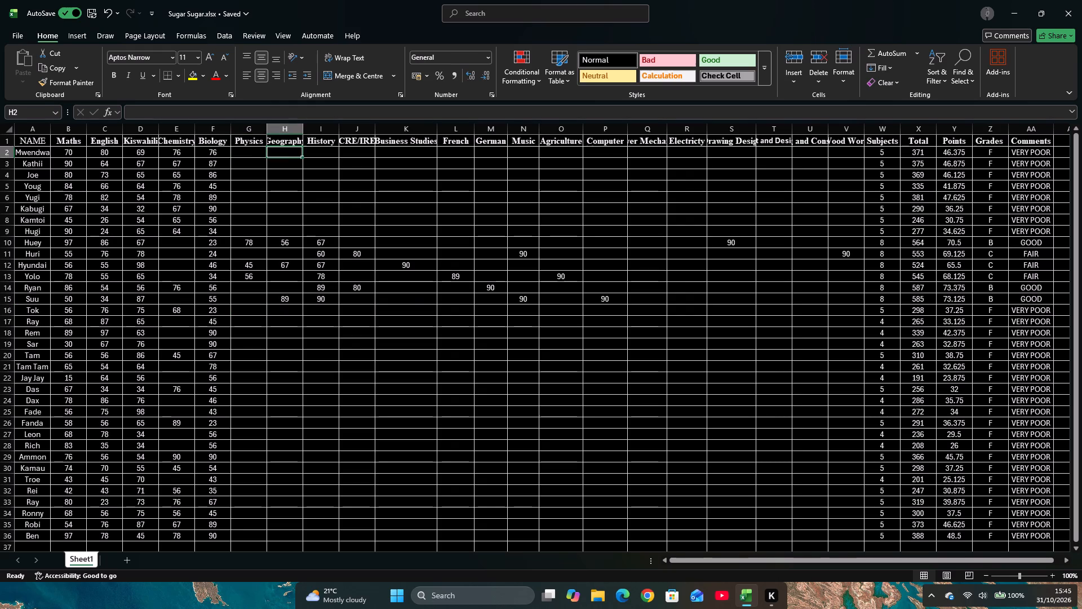
{"action": "type", "text": "78"}
{"action": "key", "text": "Right"}
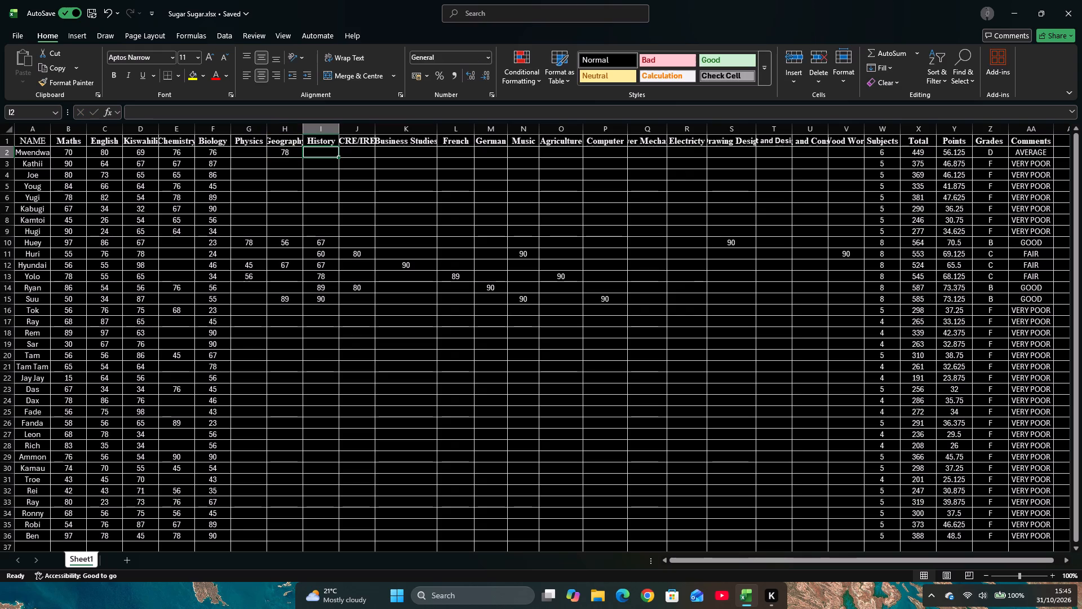
{"action": "key", "text": "Right"}
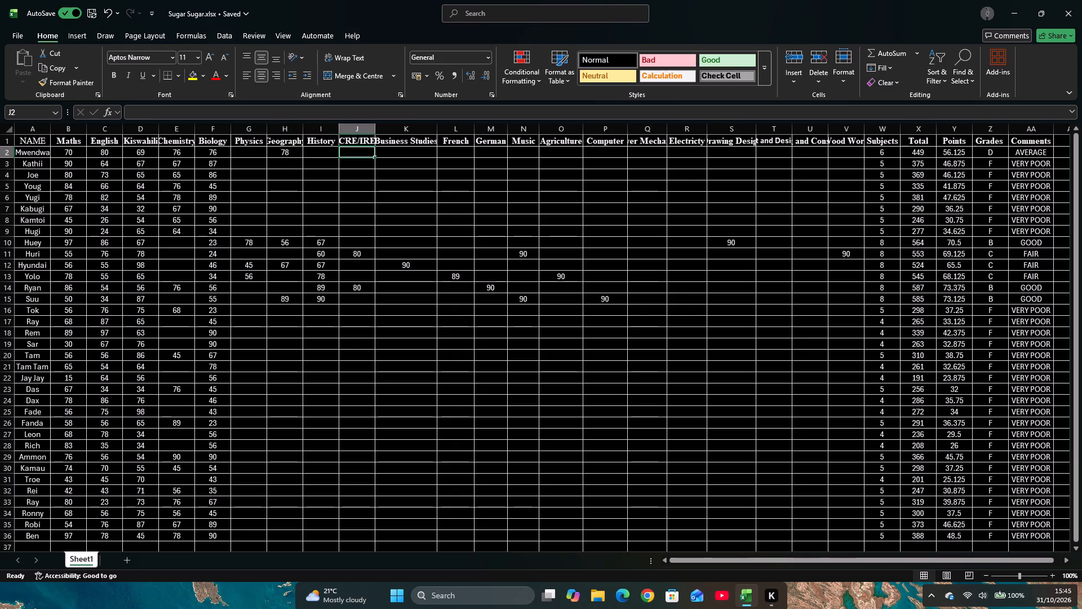
{"action": "key", "text": "Right"}
{"action": "type", "text": "90"}
{"action": "key", "text": "Right"}
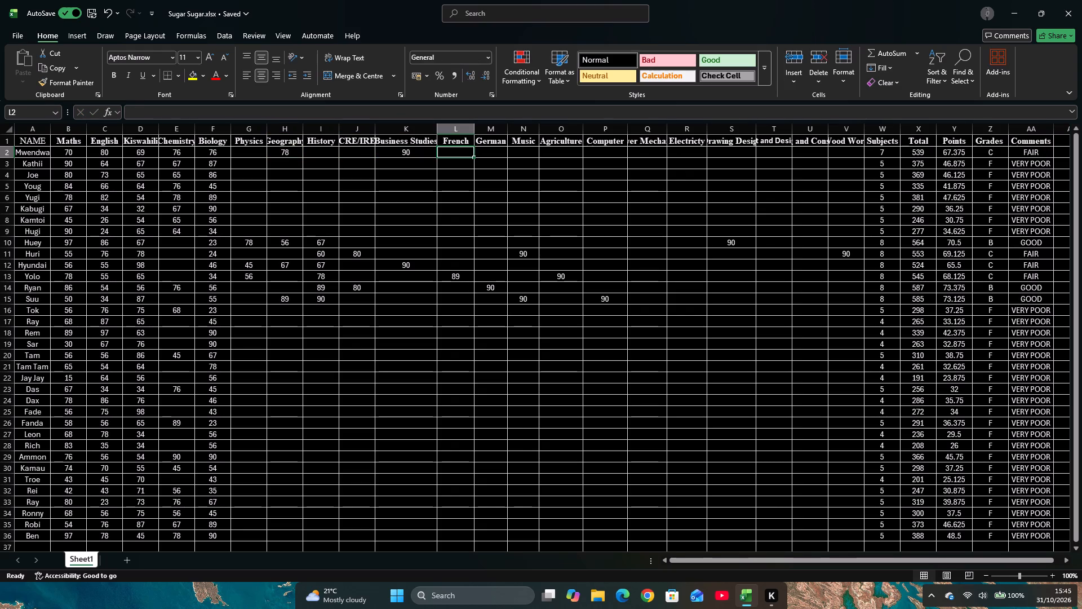
{"action": "key", "text": "Right"}
{"action": "key", "text": "Right"}
{"action": "key", "text": "Right"}
{"action": "key", "text": "Right"}
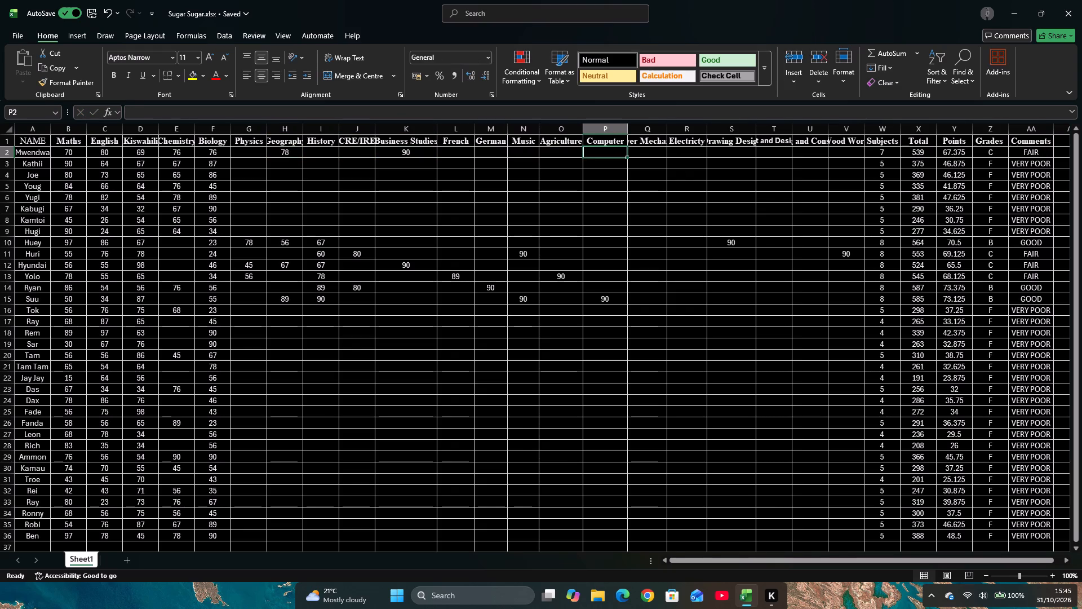
{"action": "key", "text": "Right"}
{"action": "type", "text": "90"}
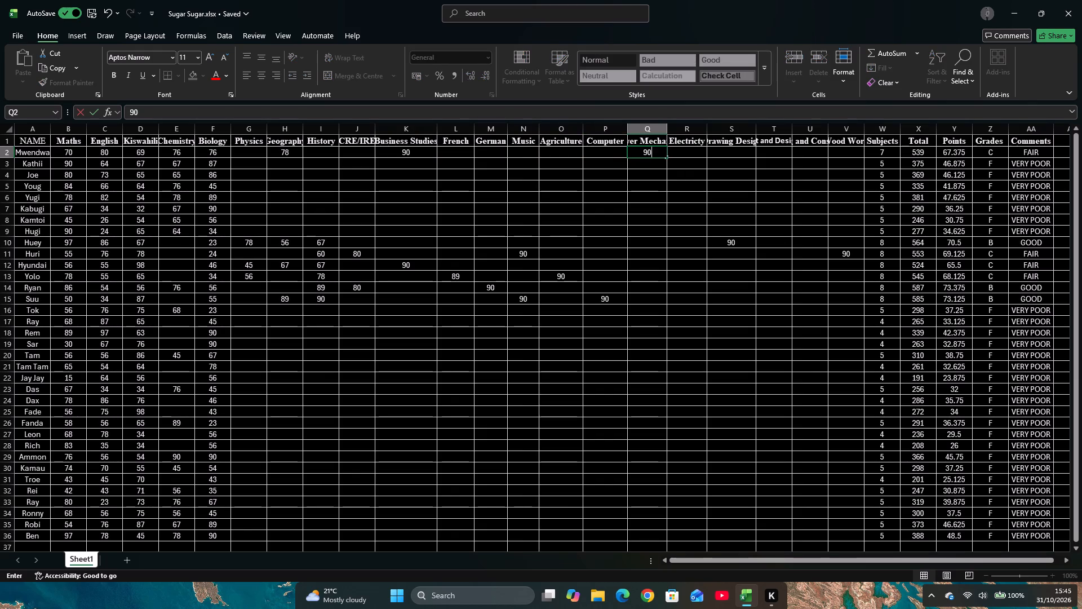
{"action": "key", "text": "Left"}
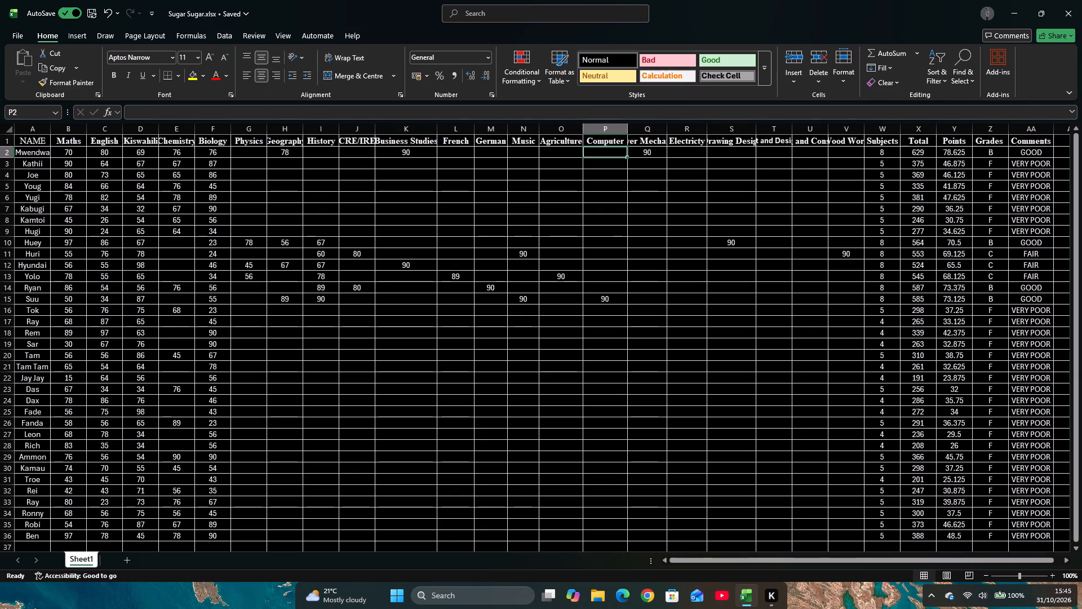
Enter Kathii's remaining marks in row 3: Geography 90, Electricity 90 in R3 and Music 90 in N3.
{"action": "key", "text": "Left"}
{"action": "key", "text": "Left"}
{"action": "key", "text": "Left"}
{"action": "key", "text": "Left"}
{"action": "key", "text": "Left"}
{"action": "key", "text": "Left"}
{"action": "key", "text": "Left"}
{"action": "key", "text": "Left"}
{"action": "key", "text": "Left"}
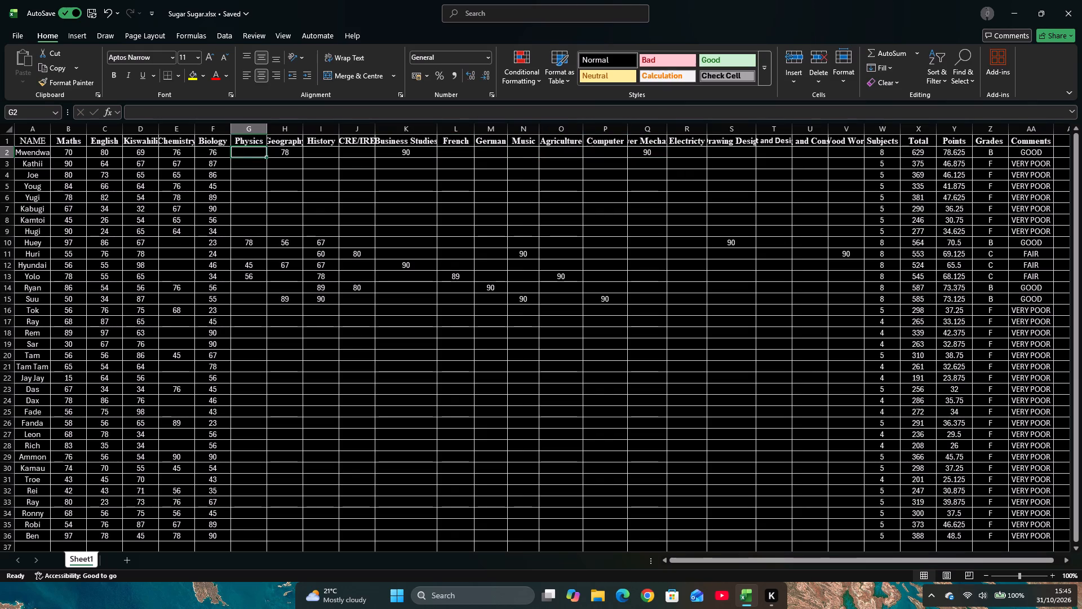
{"action": "key", "text": "Down"}
{"action": "key", "text": "Right"}
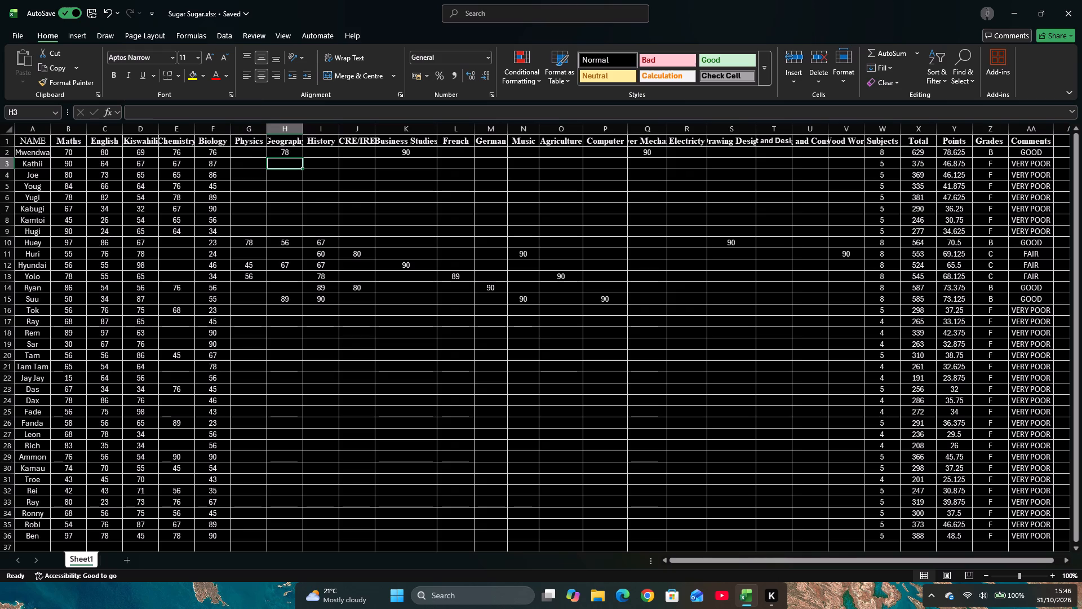
{"action": "type", "text": "90"}
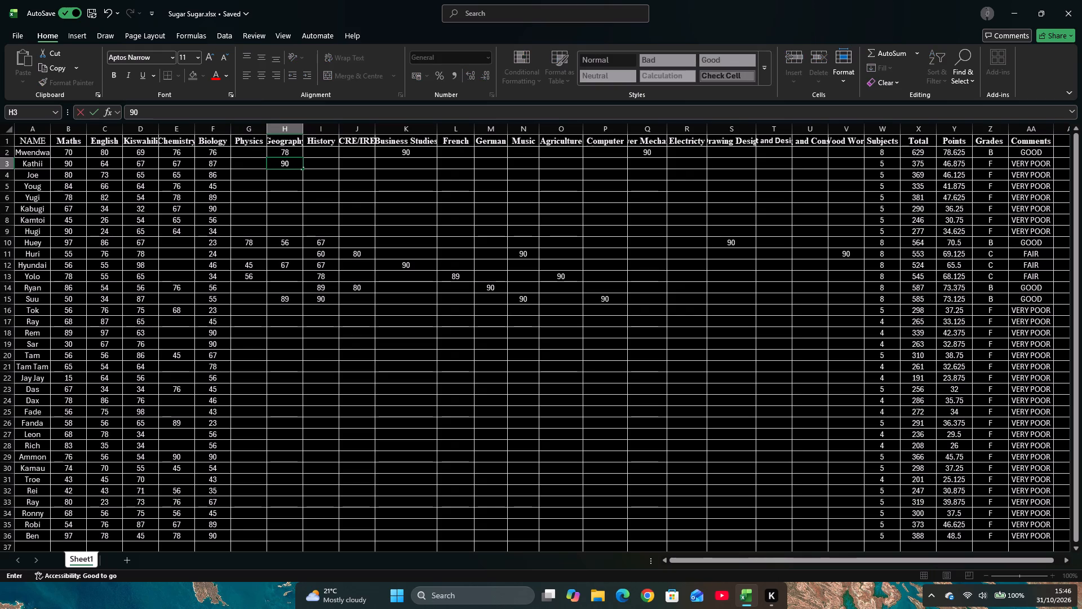
{"action": "key", "text": "Right"}
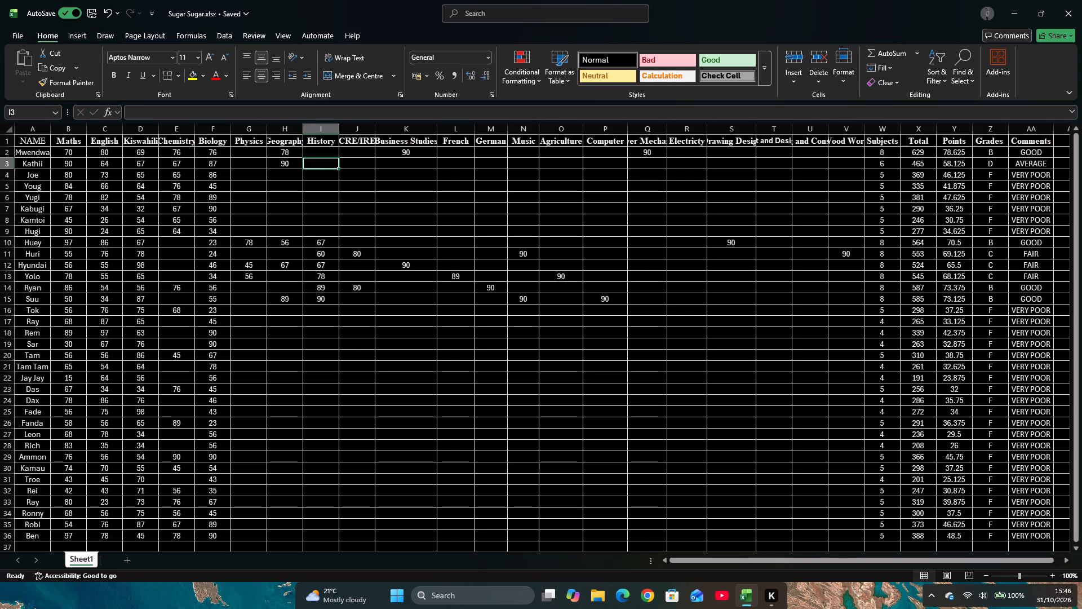
{"action": "key", "text": "Right"}
{"action": "key", "text": "Right"}
{"action": "key", "text": "Right"}
{"action": "key", "text": "Right"}
{"action": "key", "text": "Right"}
{"action": "key", "text": "Right"}
{"action": "key", "text": "Right"}
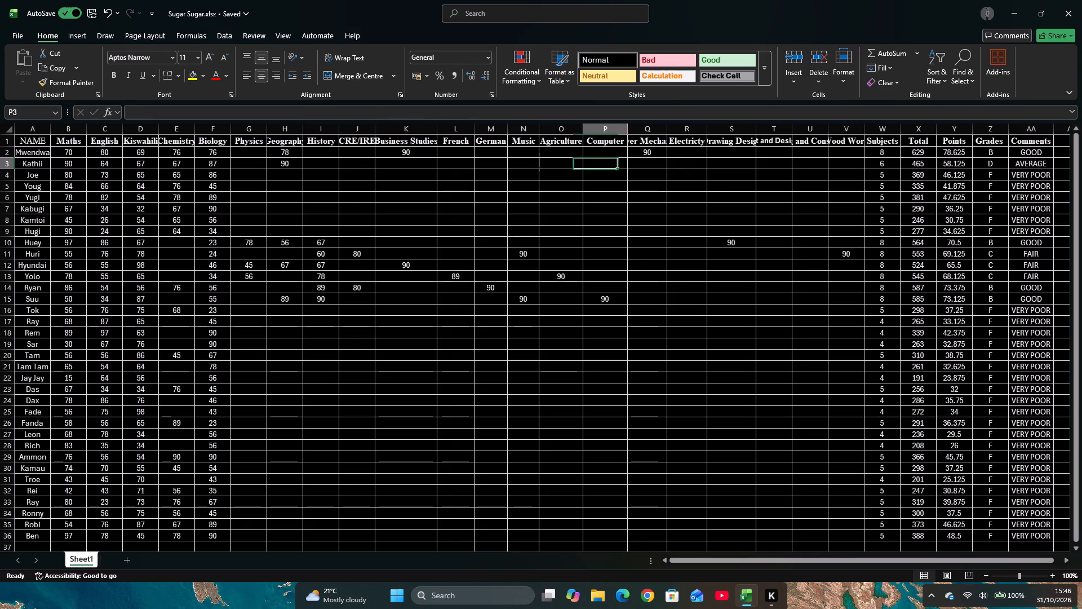
{"action": "key", "text": "Right"}
{"action": "key", "text": "Right"}
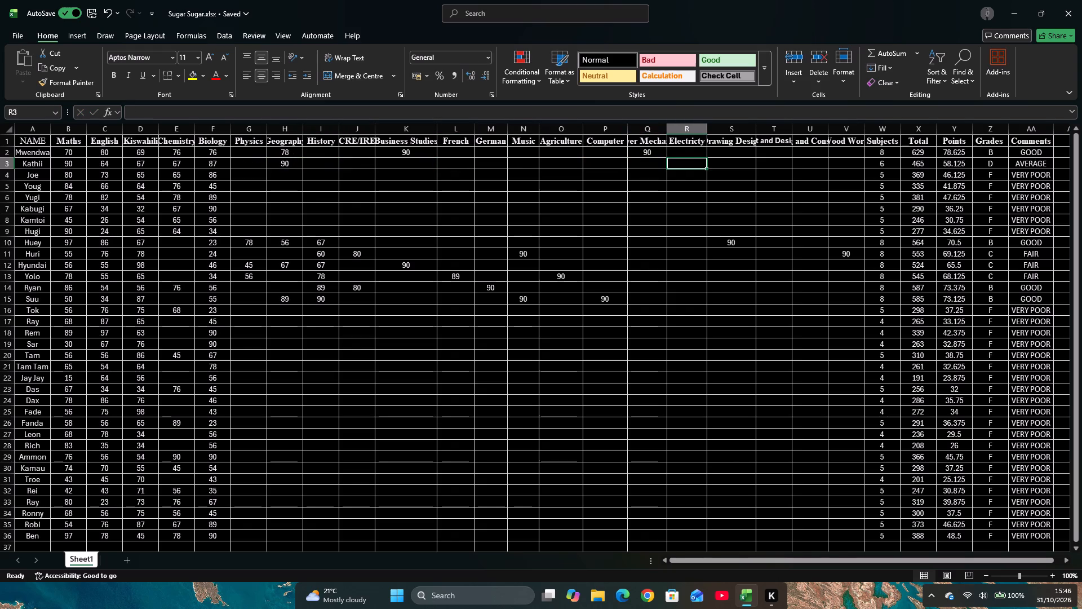
{"action": "type", "text": "90"}
{"action": "key", "text": "Right"}
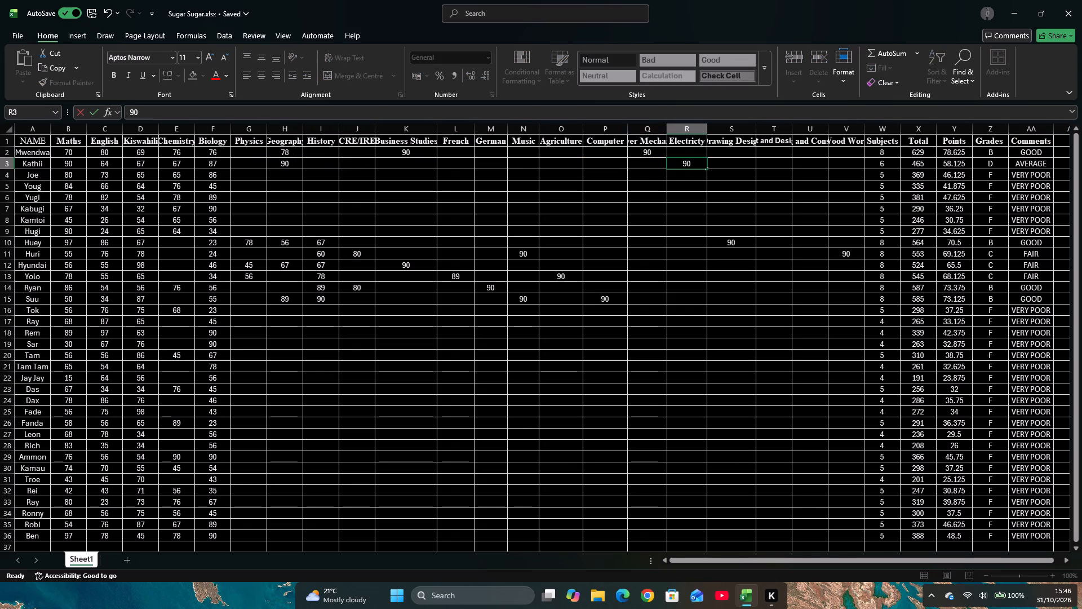
{"action": "key", "text": "Left"}
{"action": "key", "text": "Left"}
{"action": "key", "text": "Left"}
{"action": "key", "text": "Left"}
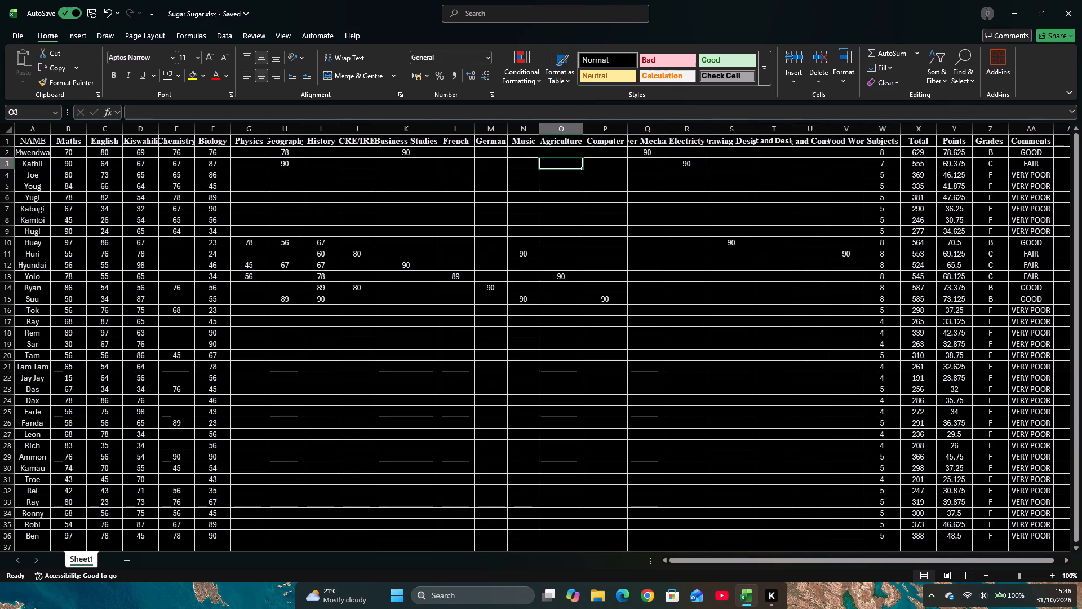
{"action": "key", "text": "Left"}
{"action": "type", "text": "90"}
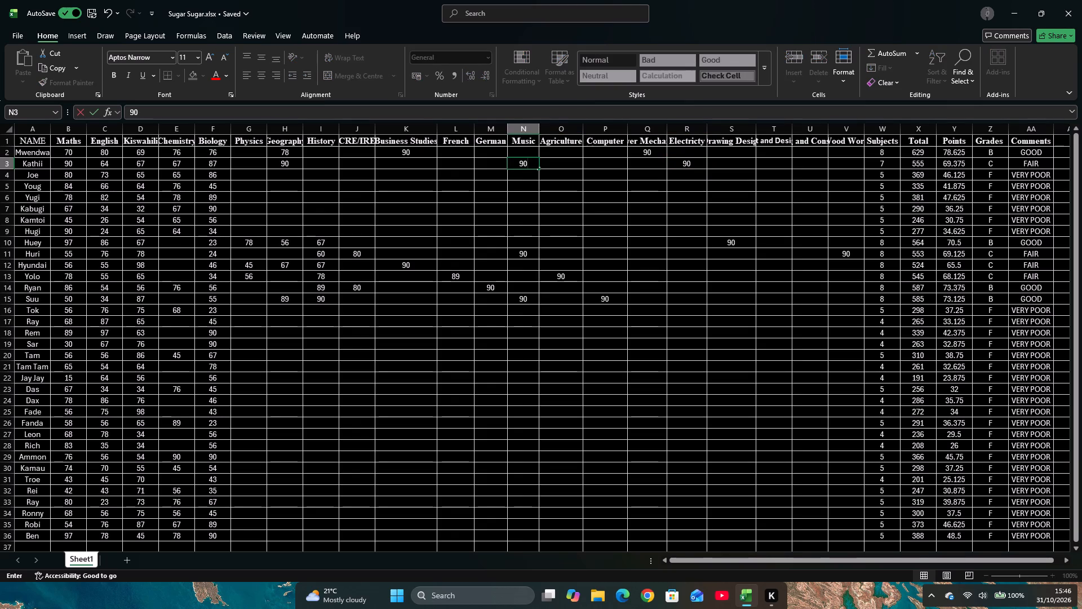
{"action": "key", "text": "Left"}
Enter Joe's remaining marks in row 4: Geography 78, History 89, Business Studies 89 and Agriculture 78.
{"action": "key", "text": "Left"}
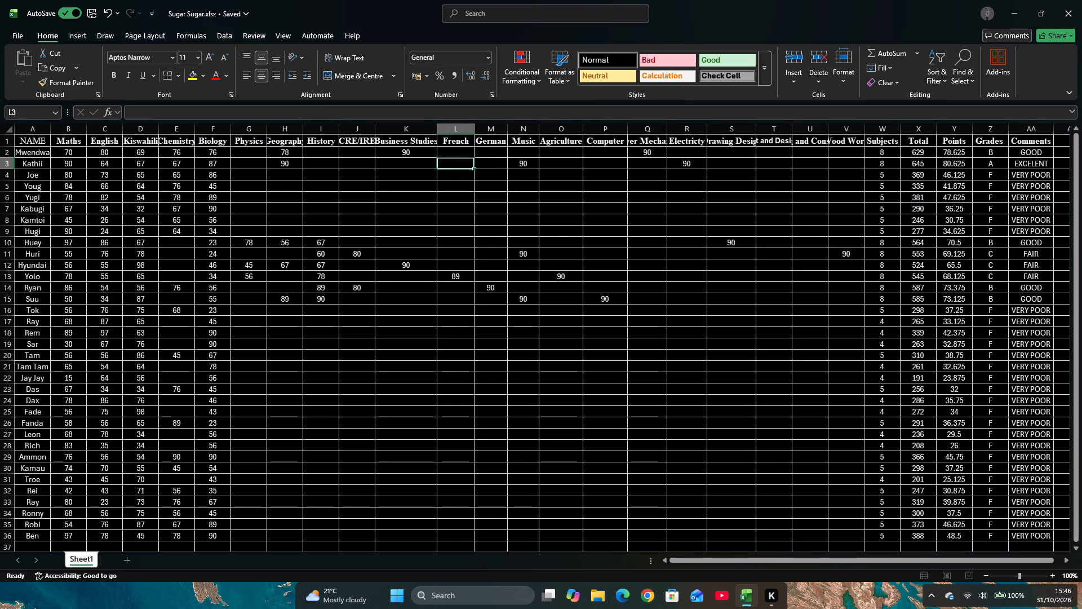
{"action": "key", "text": "Left"}
{"action": "key", "text": "Left"}
{"action": "key", "text": "Left"}
{"action": "key", "text": "Left"}
{"action": "key", "text": "Left"}
{"action": "key", "text": "Left"}
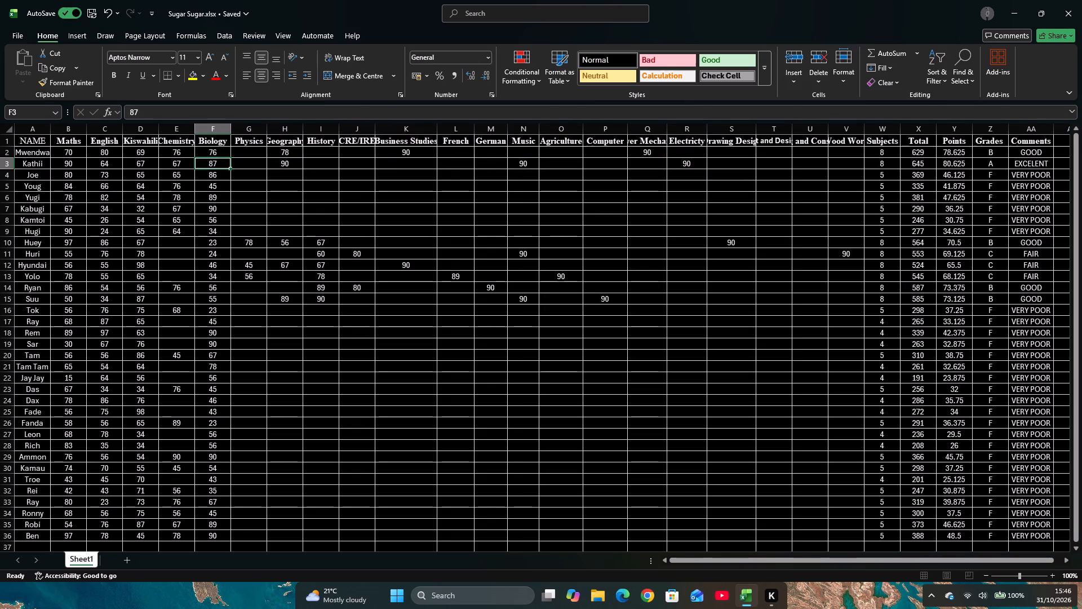
{"action": "key", "text": "Down"}
{"action": "key", "text": "Right"}
{"action": "key", "text": "Right"}
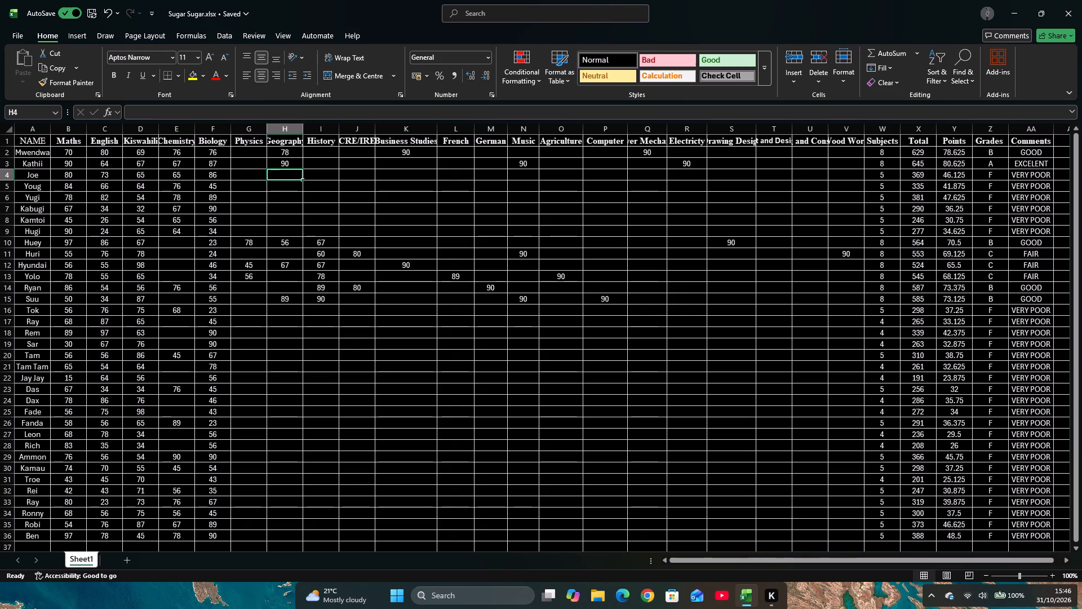
{"action": "type", "text": "78"}
{"action": "key", "text": "Right"}
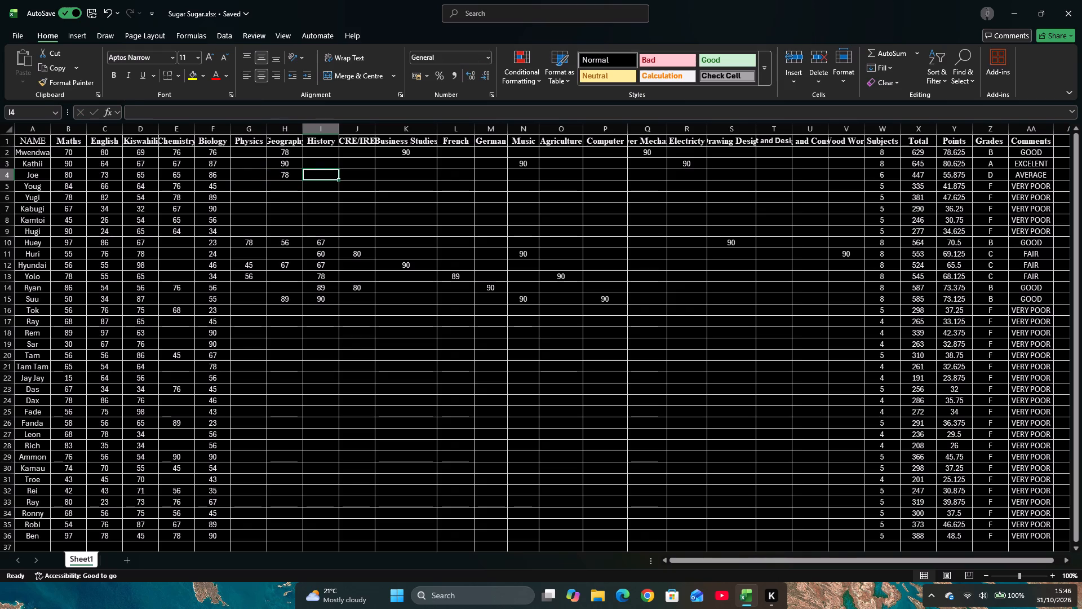
{"action": "key", "text": "Right"}
{"action": "key", "text": "Right"}
{"action": "key", "text": "Right"}
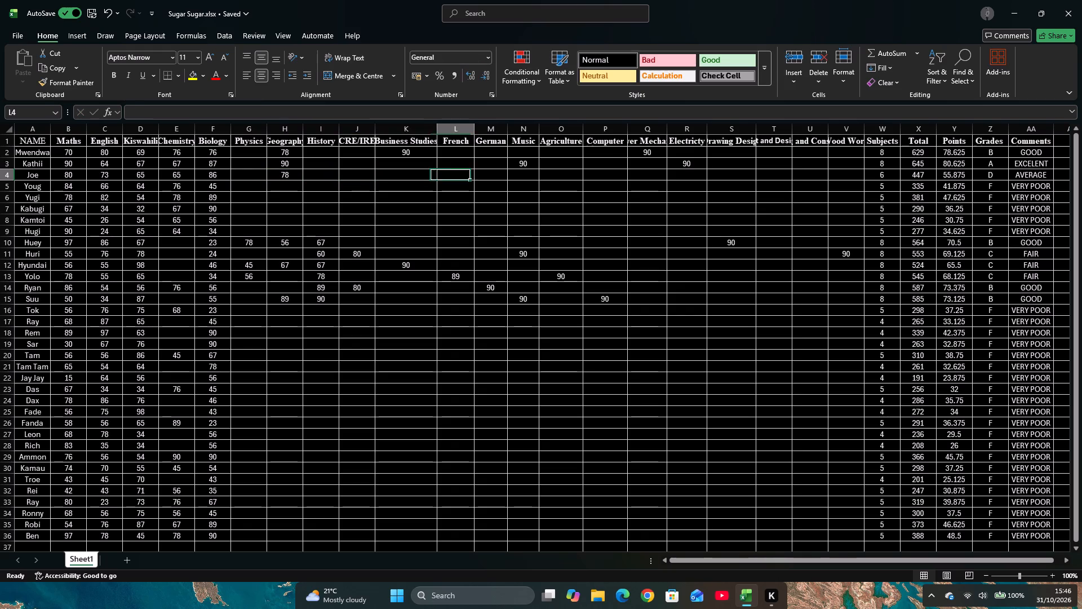
{"action": "key", "text": "Left"}
{"action": "key", "text": "Left"}
{"action": "key", "text": "Left"}
{"action": "key", "text": "Left"}
{"action": "key", "text": "Right"}
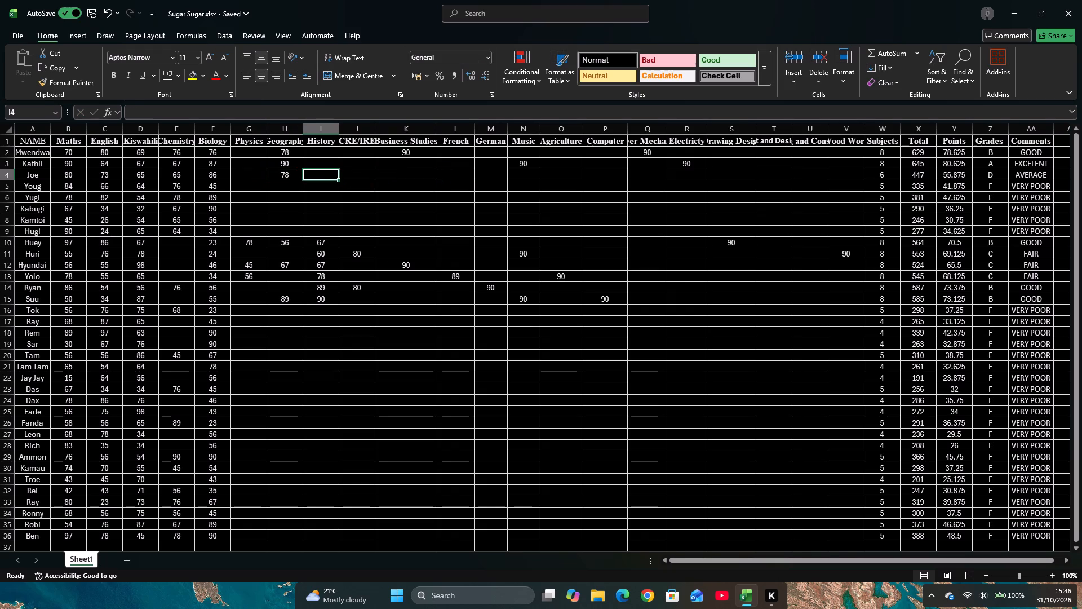
{"action": "type", "text": "89"}
{"action": "key", "text": "Right"}
{"action": "key", "text": "Right"}
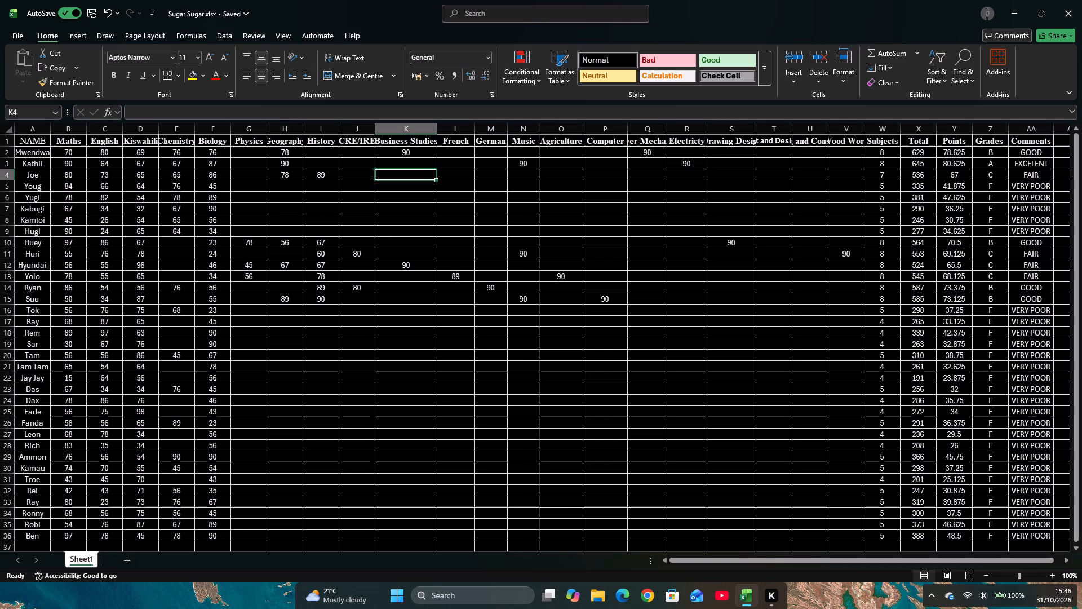
{"action": "type", "text": "89"}
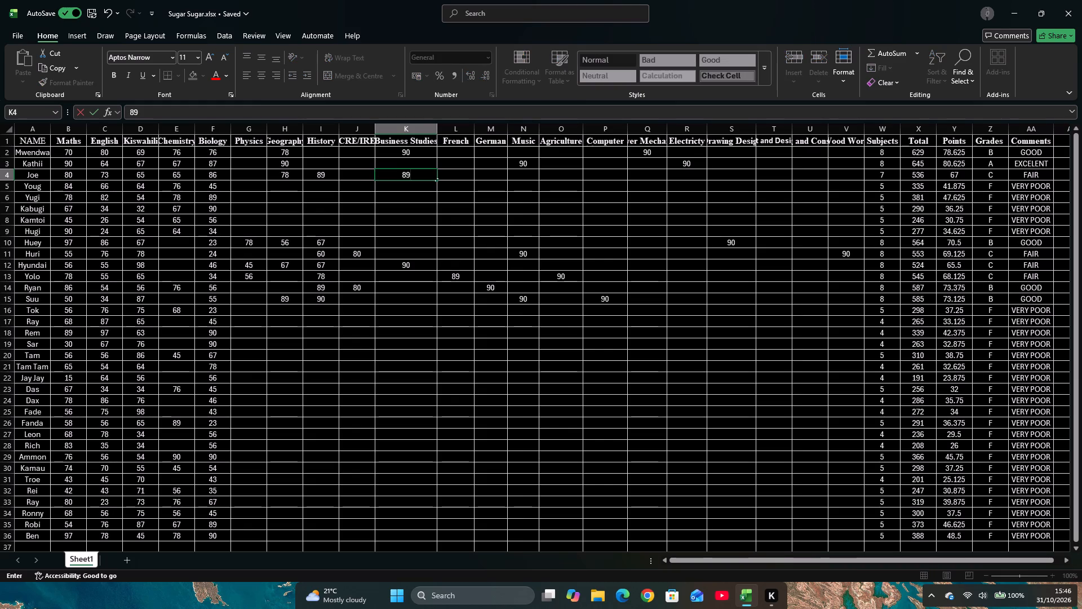
{"action": "key", "text": "Right"}
{"action": "key", "text": "Right"}
{"action": "key", "text": "Right"}
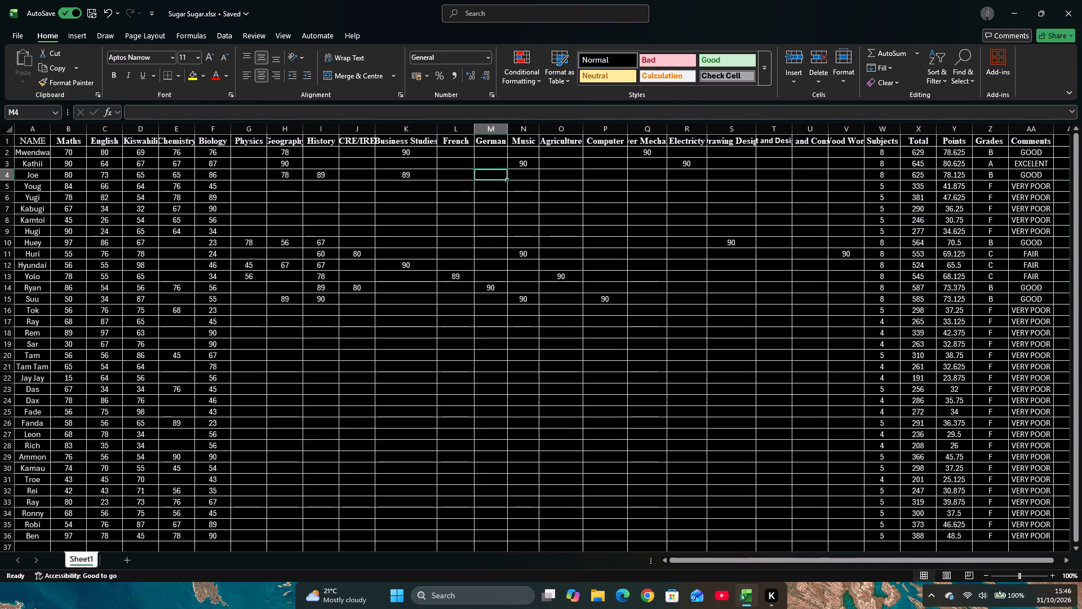
{"action": "key", "text": "Right"}
{"action": "type", "text": "78"}
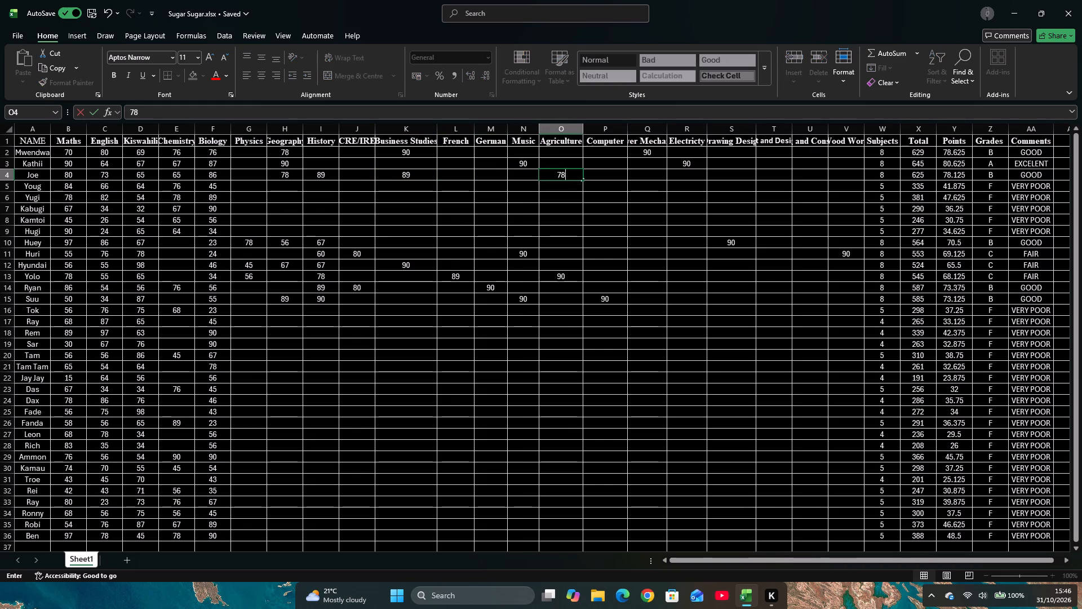
{"action": "key", "text": "Left"}
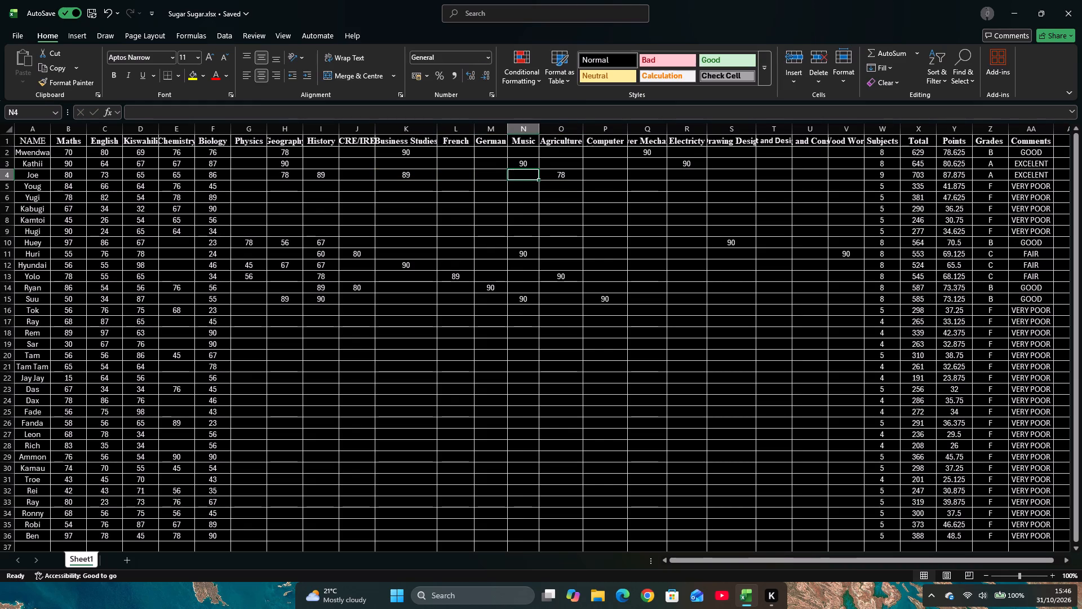
Enter the Physics marks for rows 5 to 9: Youg 78, Yugi 89, Kabugi 90, Kamtoi 56 and Hugi 34.
{"action": "key", "text": "Left"}
{"action": "key", "text": "Left"}
{"action": "key", "text": "Left"}
{"action": "key", "text": "Left"}
{"action": "key", "text": "Left"}
{"action": "key", "text": "Left"}
{"action": "key", "text": "Left"}
{"action": "key", "text": "Left"}
{"action": "key", "text": "Left"}
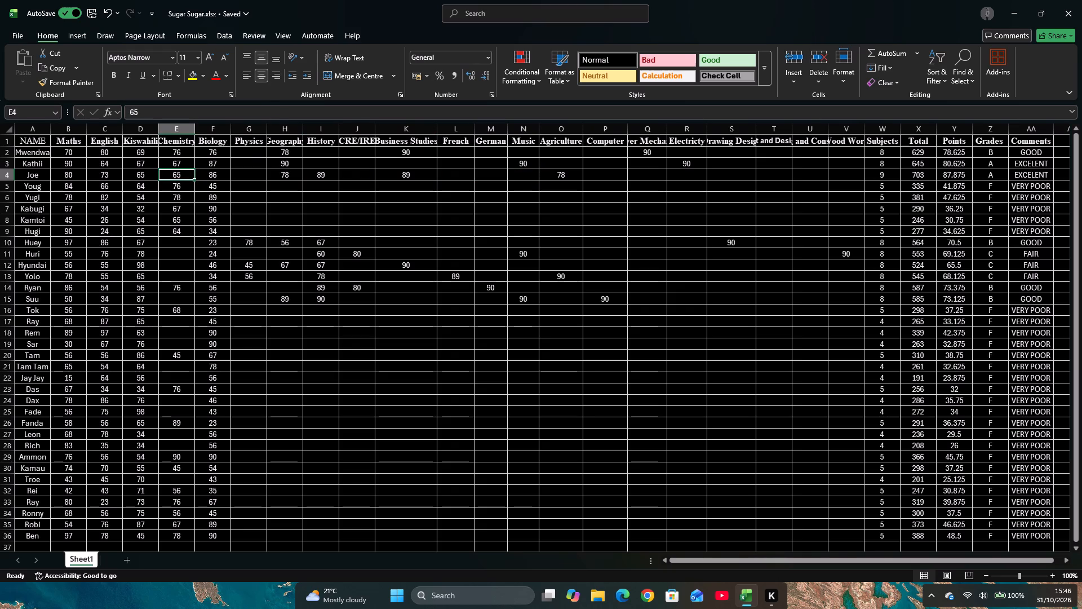
{"action": "key", "text": "Down"}
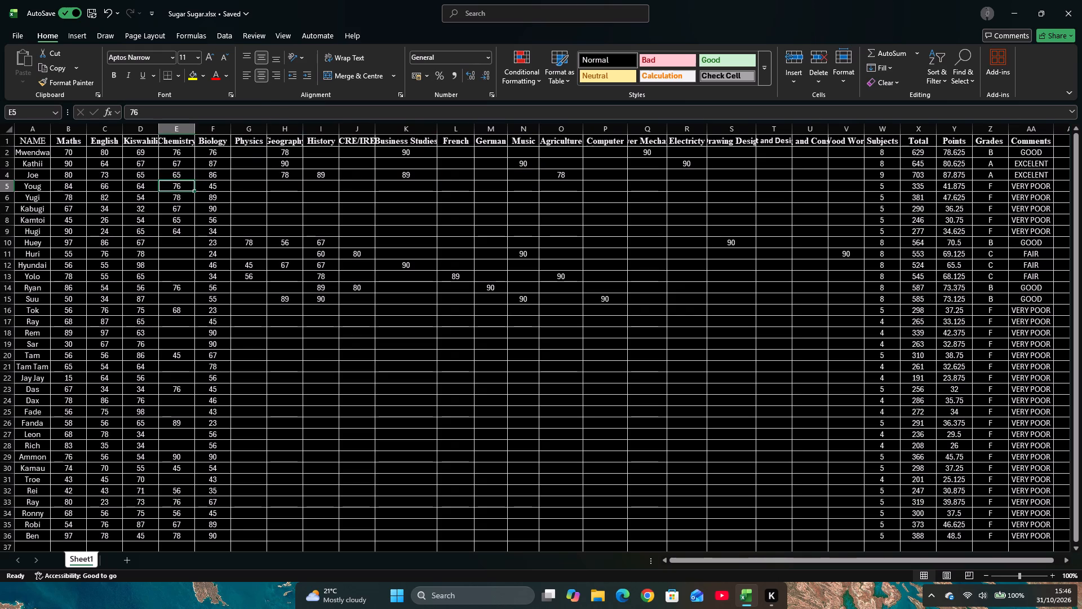
{"action": "key", "text": "Right"}
{"action": "key", "text": "Right"}
{"action": "key", "text": "Right"}
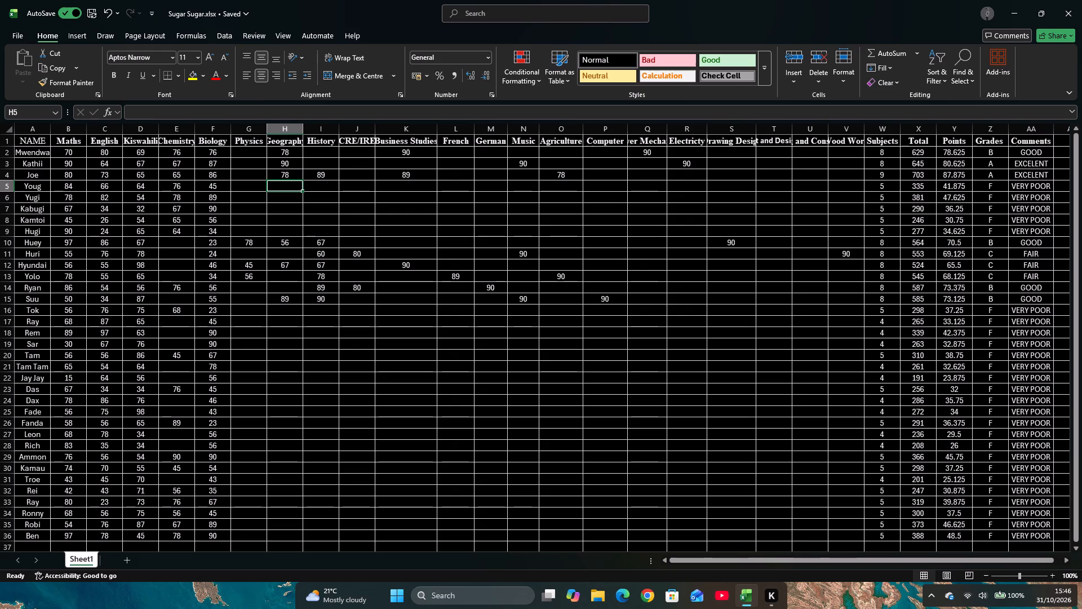
{"action": "key", "text": "Left"}
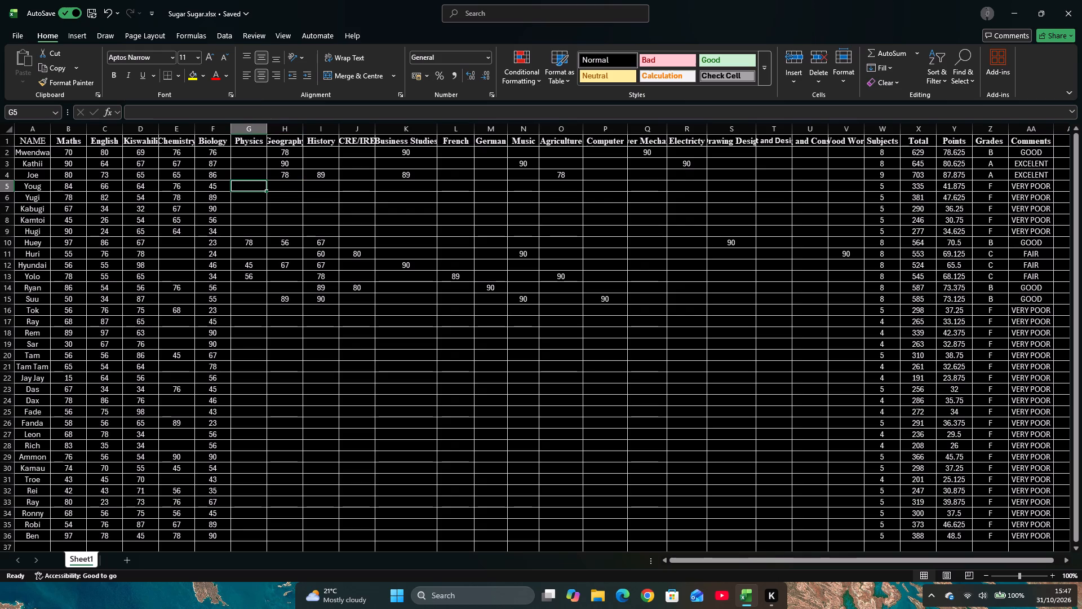
{"action": "type", "text": "78"}
{"action": "key", "text": "Down"}
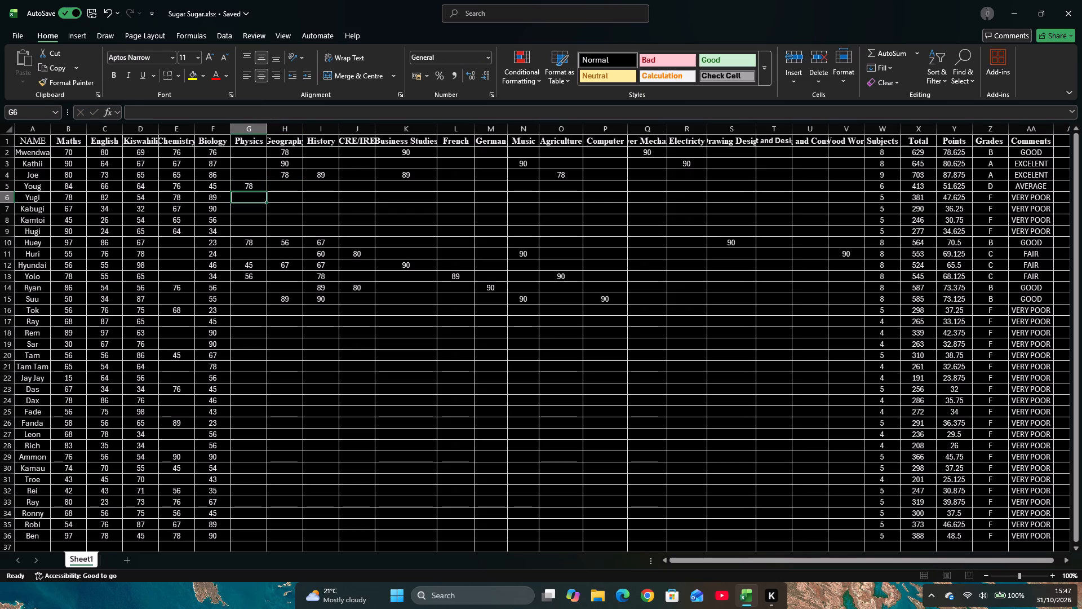
{"action": "type", "text": "89"}
{"action": "key", "text": "Down"}
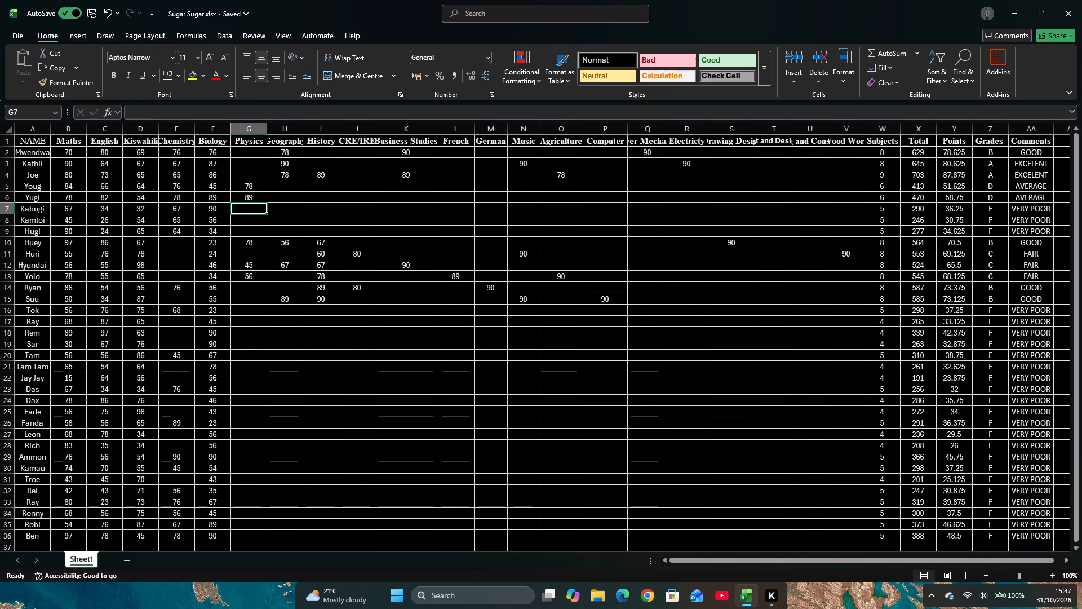
{"action": "type", "text": "90"}
{"action": "key", "text": "Down"}
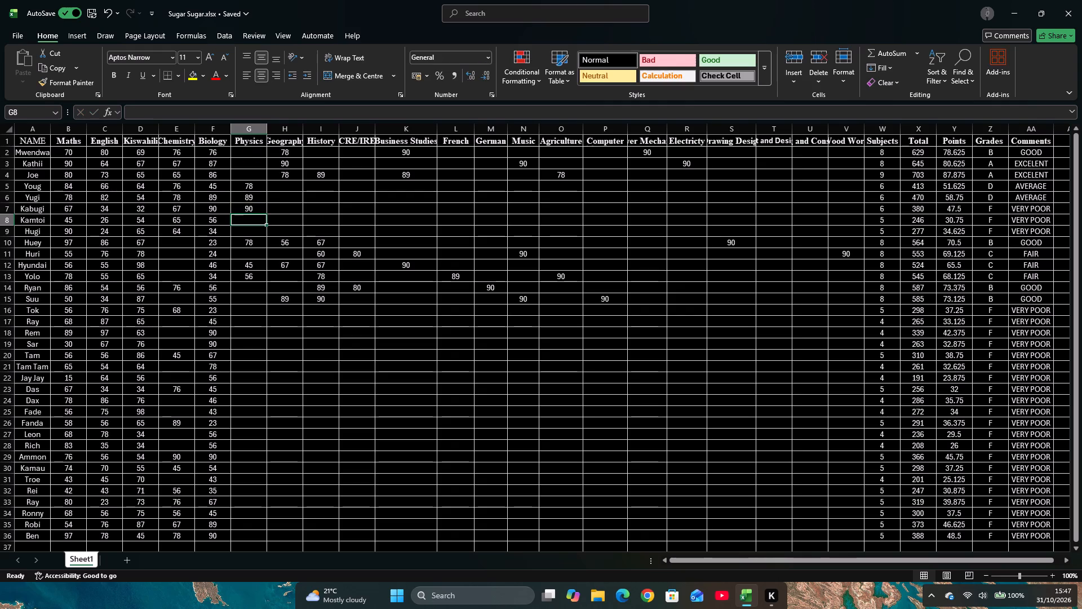
{"action": "type", "text": "56"}
{"action": "key", "text": "Down"}
{"action": "type", "text": "34"}
{"action": "key", "text": "Down"}
Enter Youg's remaining marks in row 5: Geography 78 and History 89.
{"action": "key", "text": "Up"}
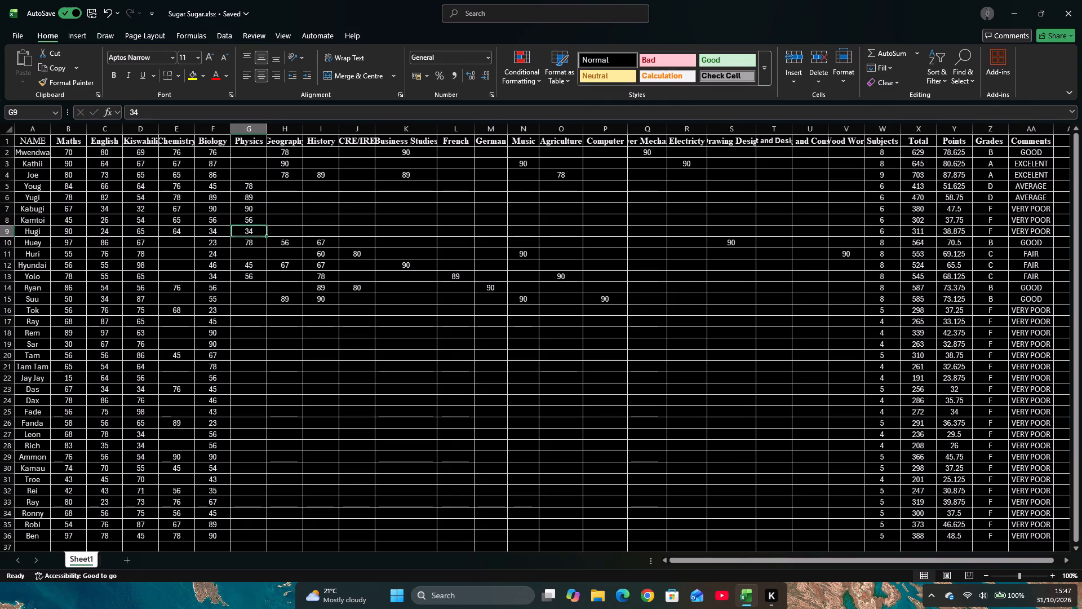
{"action": "key", "text": "Up"}
{"action": "key", "text": "Up"}
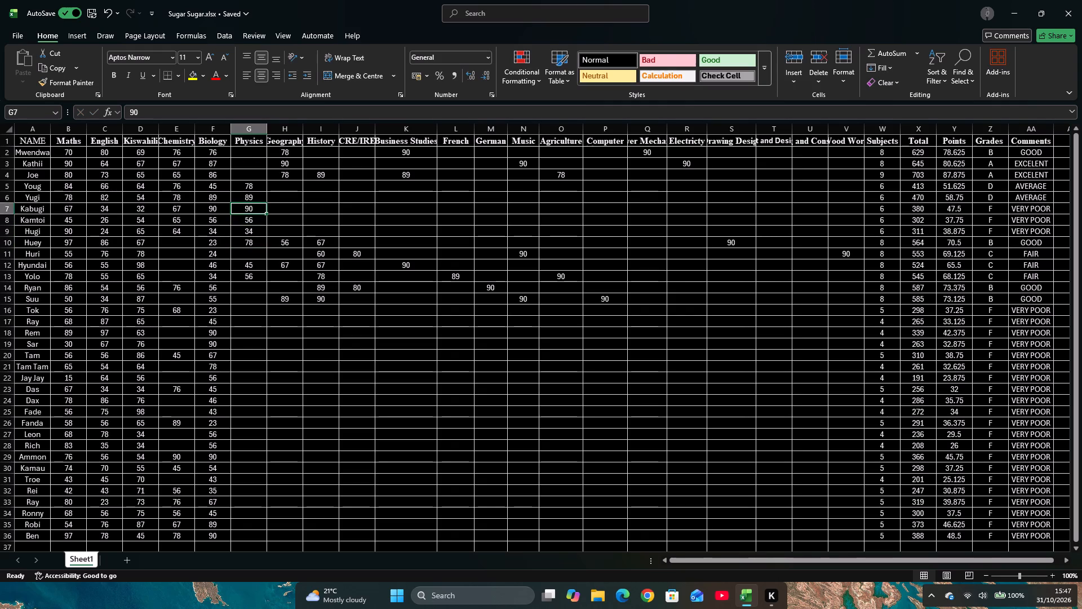
{"action": "key", "text": "Up"}
{"action": "key", "text": "Up"}
{"action": "key", "text": "Right"}
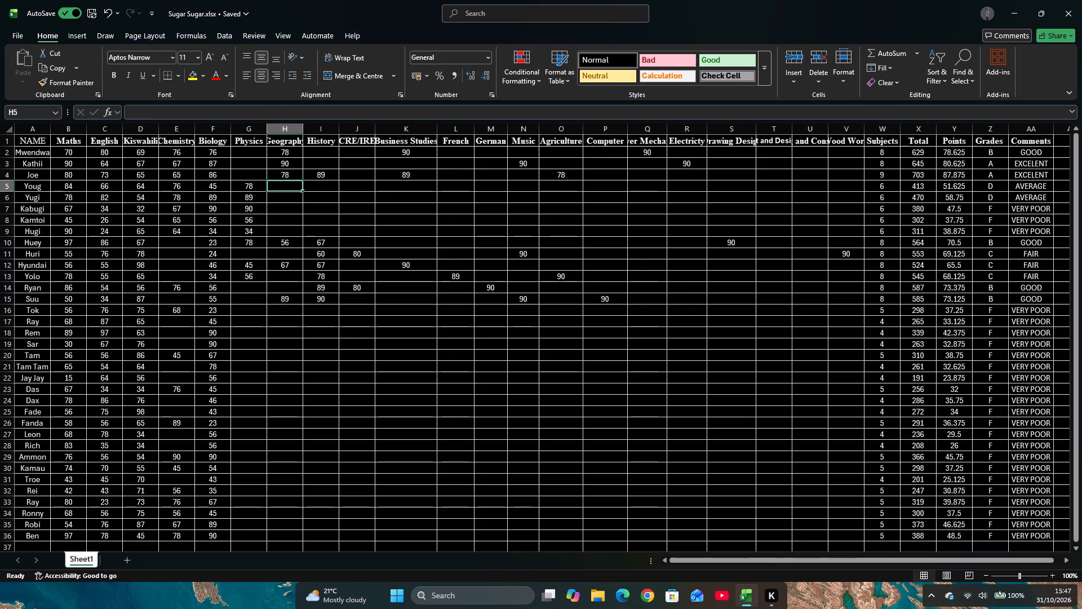
{"action": "type", "text": "78"}
{"action": "key", "text": "Right"}
{"action": "type", "text": "89"}
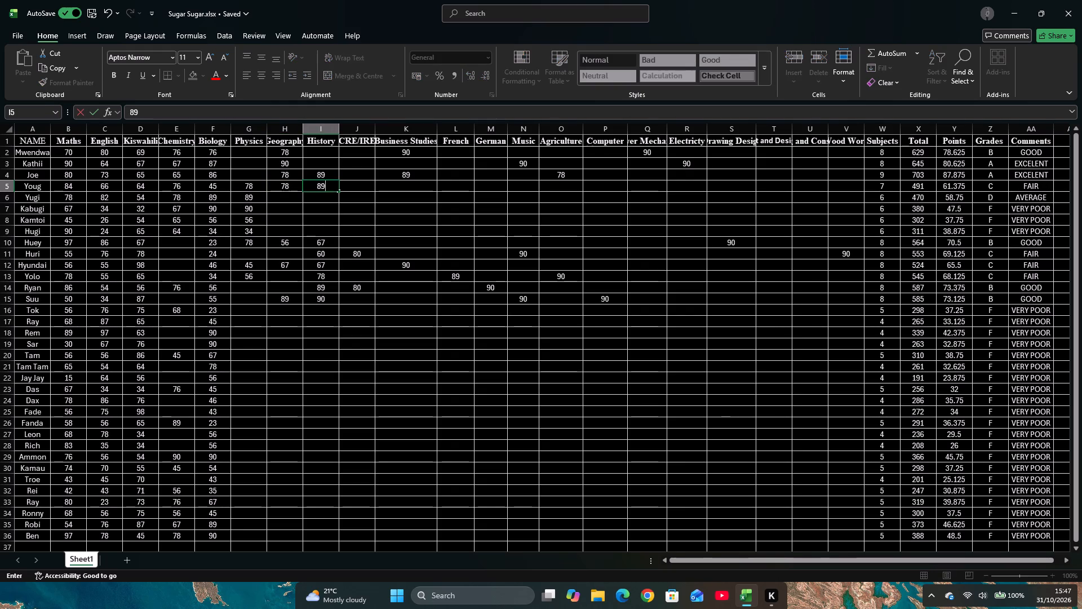
{"action": "key", "text": "Right"}
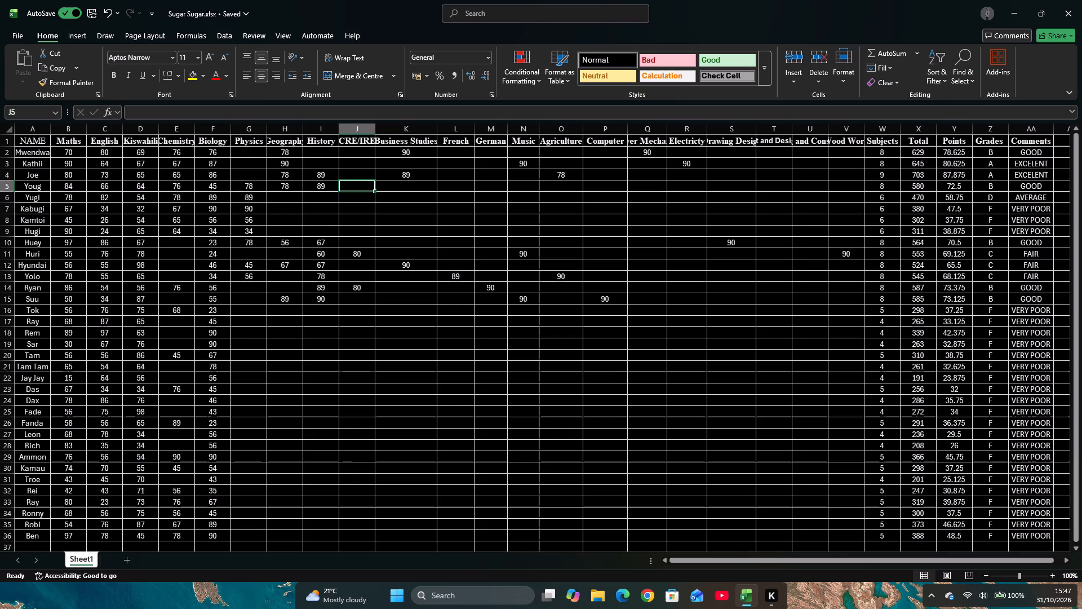
Enter Yugi's remaining marks in row 6: CRE/IRE 89, French 90, and 89 in T6.
{"action": "key", "text": "Left"}
{"action": "key", "text": "Left"}
{"action": "key", "text": "Left"}
{"action": "key", "text": "Down"}
{"action": "key", "text": "Right"}
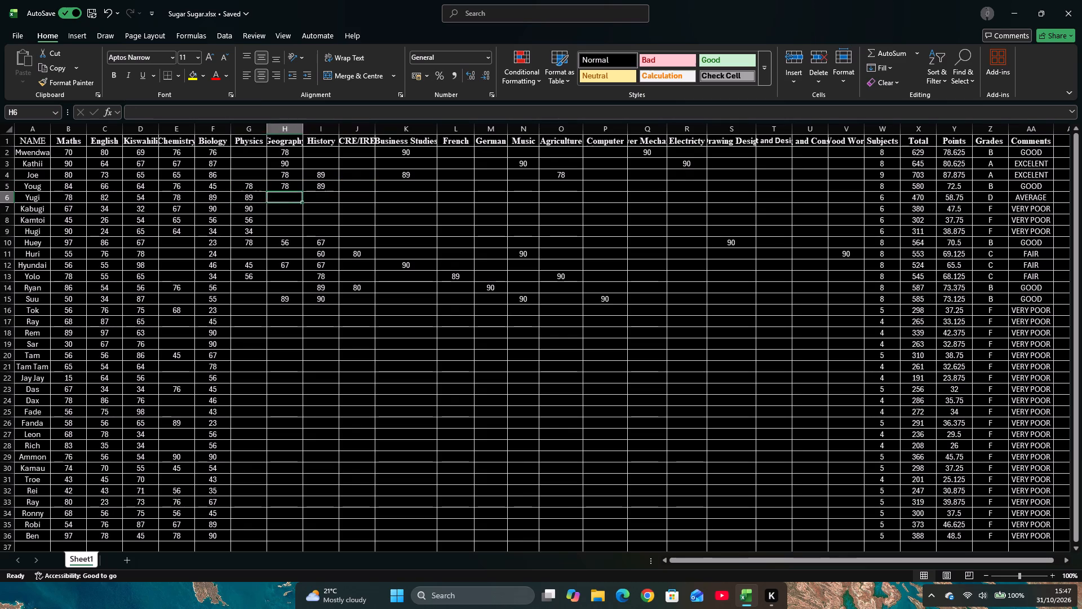
{"action": "key", "text": "Right"}
{"action": "key", "text": "Right"}
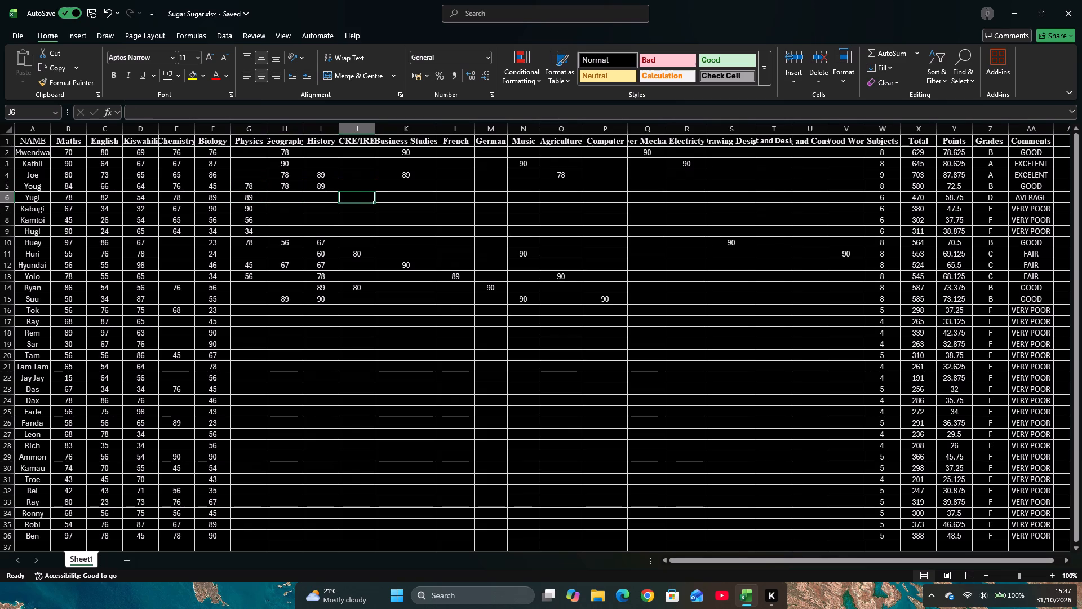
{"action": "type", "text": "89"}
{"action": "key", "text": "Right"}
{"action": "key", "text": "Right"}
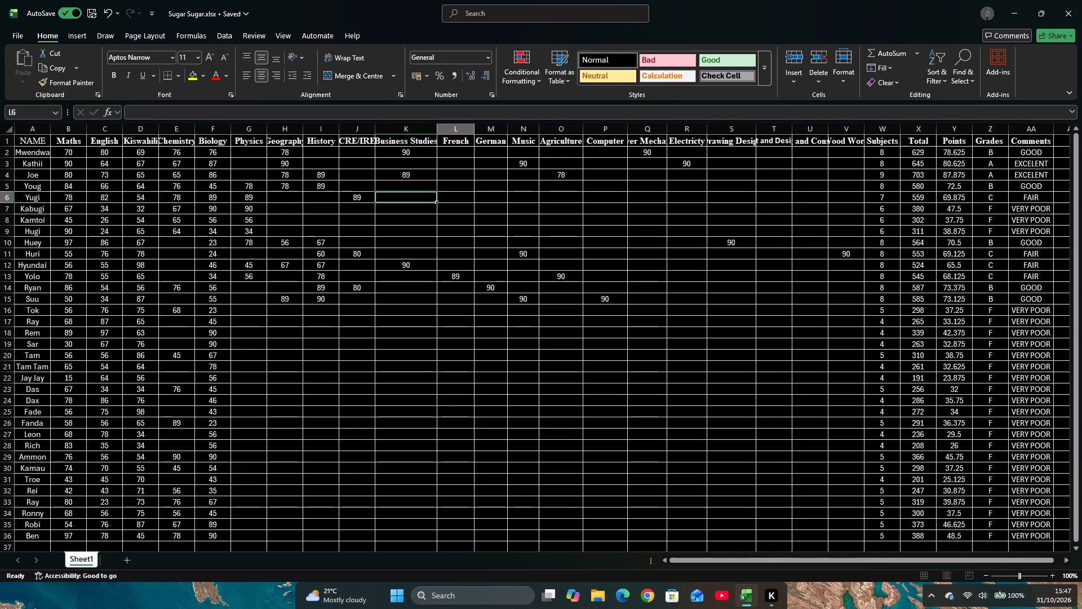
{"action": "type", "text": "90"}
{"action": "key", "text": "Right"}
{"action": "key", "text": "Right"}
{"action": "key", "text": "Right"}
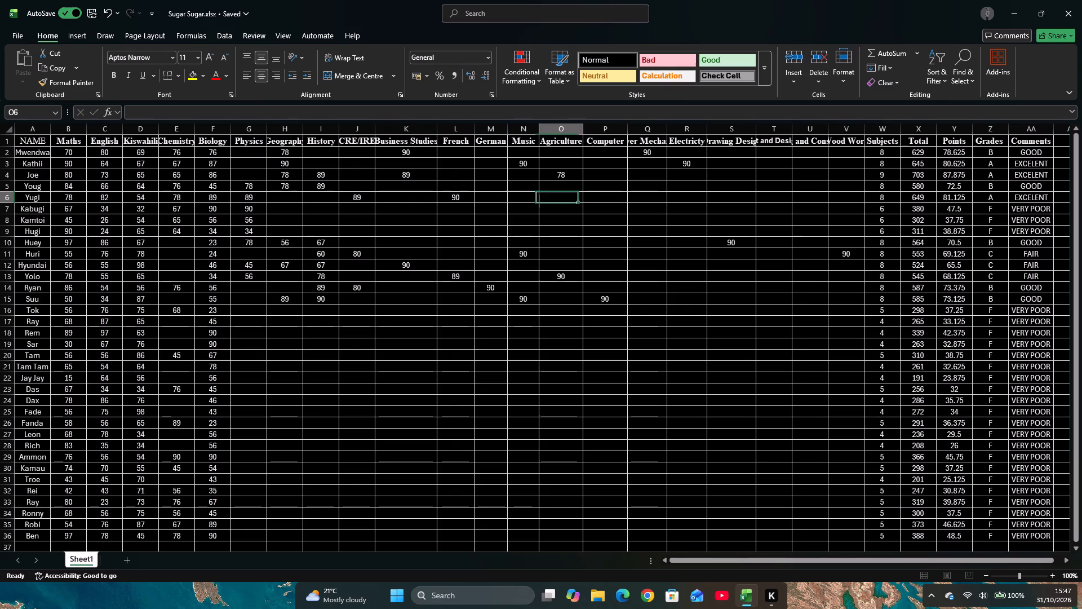
{"action": "key", "text": "Right"}
{"action": "key", "text": "Right"}
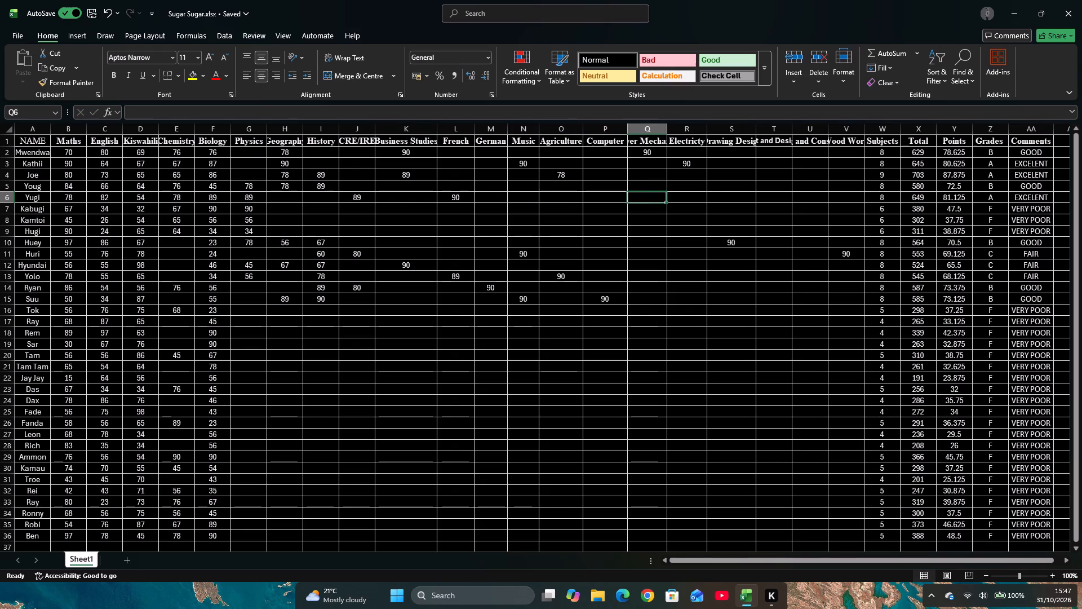
{"action": "key", "text": "Right"}
{"action": "key", "text": "Right"}
{"action": "key", "text": "Right"}
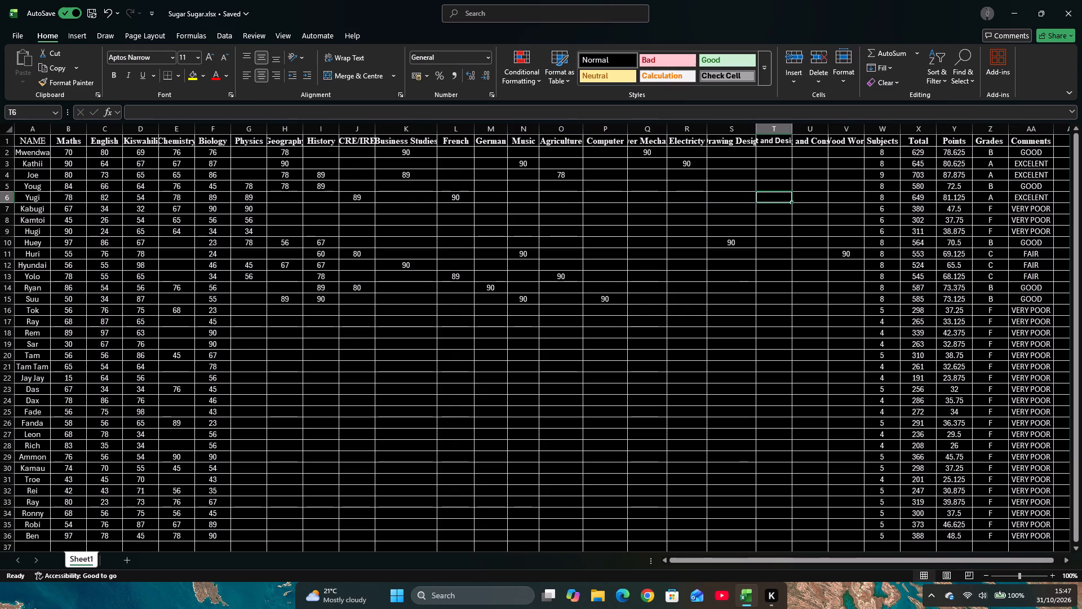
{"action": "key", "text": "7"}
{"action": "key", "text": "BackSpace"}
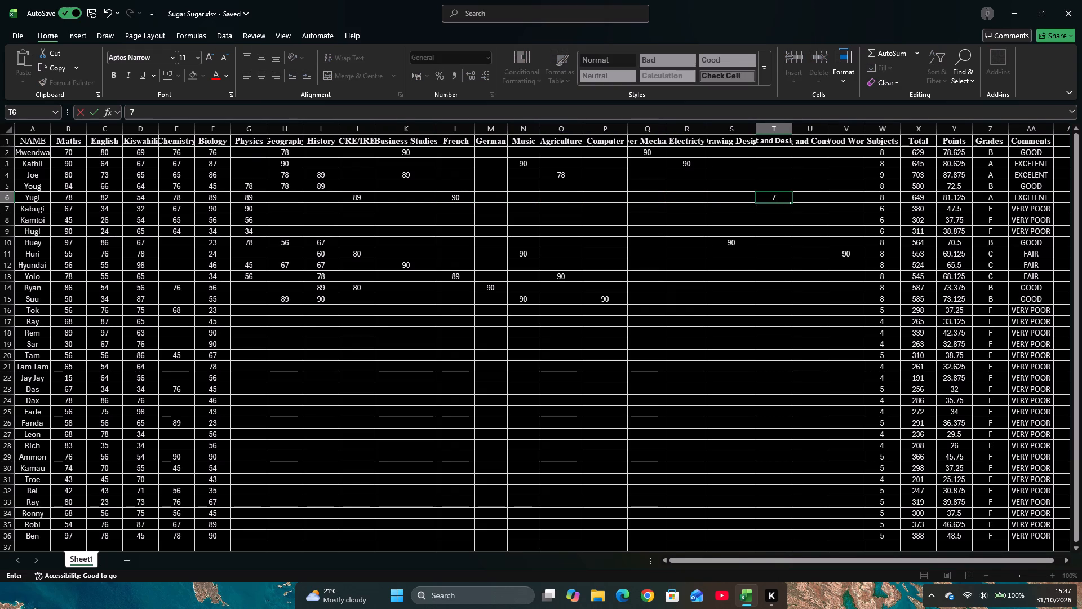
{"action": "type", "text": "89"}
{"action": "key", "text": "Down"}
Enter Kabugi's remaining marks in row 7: Geography 67 and German 78.
{"action": "key", "text": "Left"}
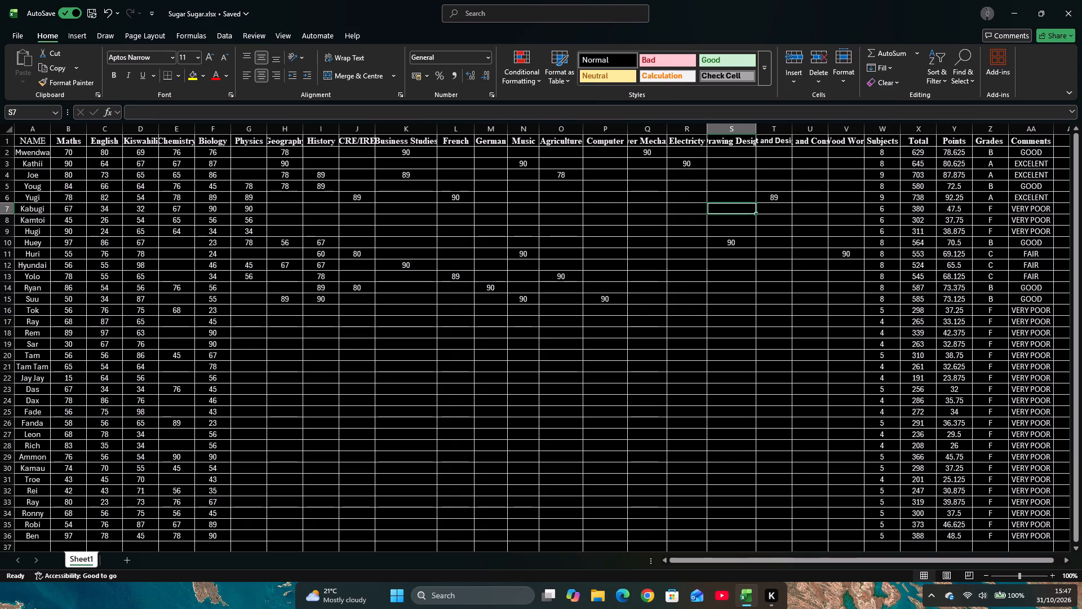
{"action": "key", "text": "Left"}
{"action": "key", "text": "Left"}
{"action": "key", "text": "Left"}
{"action": "key", "text": "Left"}
{"action": "key", "text": "Left"}
{"action": "key", "text": "Left"}
{"action": "key", "text": "Left"}
{"action": "key", "text": "Left"}
{"action": "key", "text": "Left"}
{"action": "key", "text": "Left"}
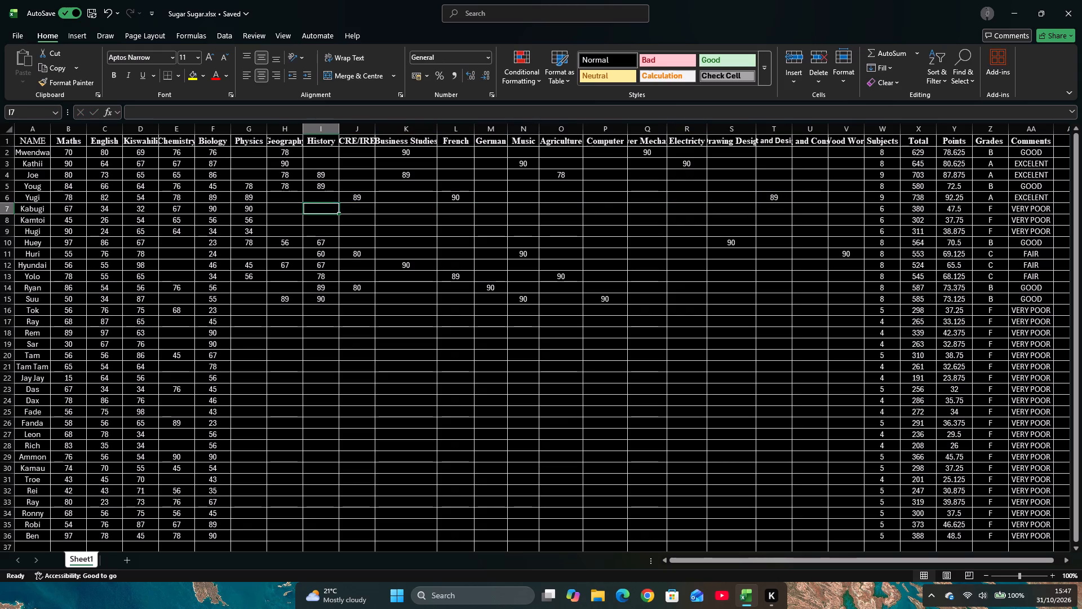
{"action": "key", "text": "Left"}
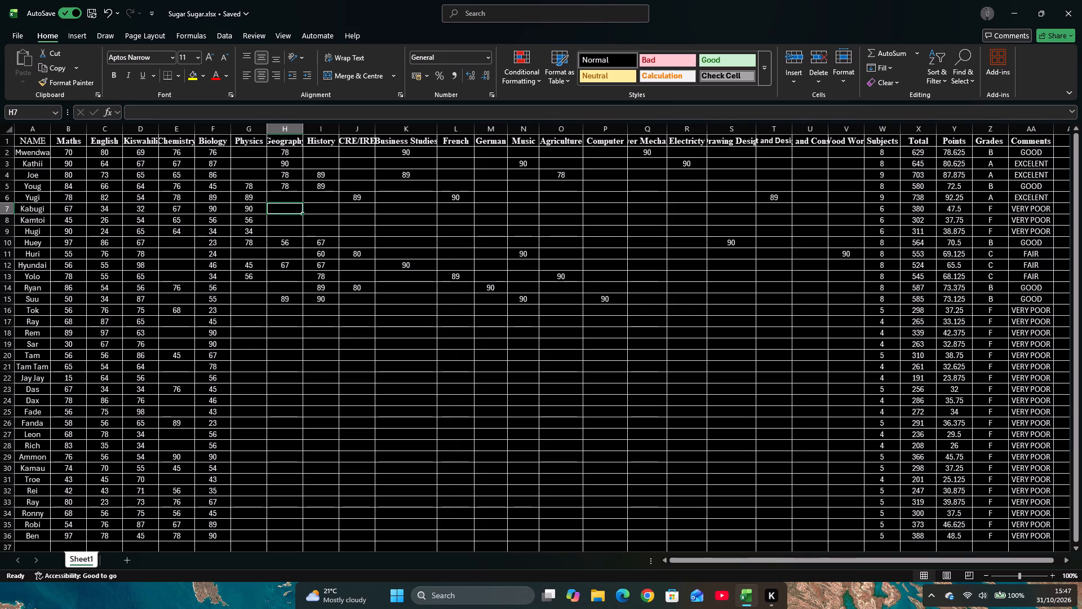
{"action": "type", "text": "67"}
{"action": "key", "text": "Right"}
{"action": "key", "text": "Right"}
{"action": "key", "text": "Right"}
{"action": "key", "text": "Right"}
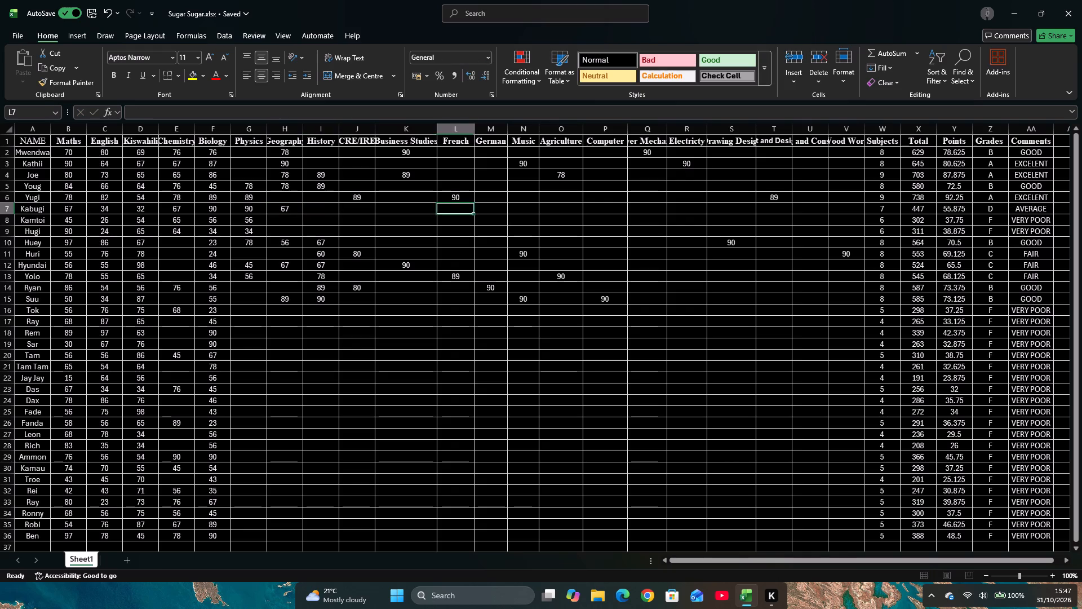
{"action": "key", "text": "Right"}
{"action": "key", "text": "Left"}
{"action": "key", "text": "Right"}
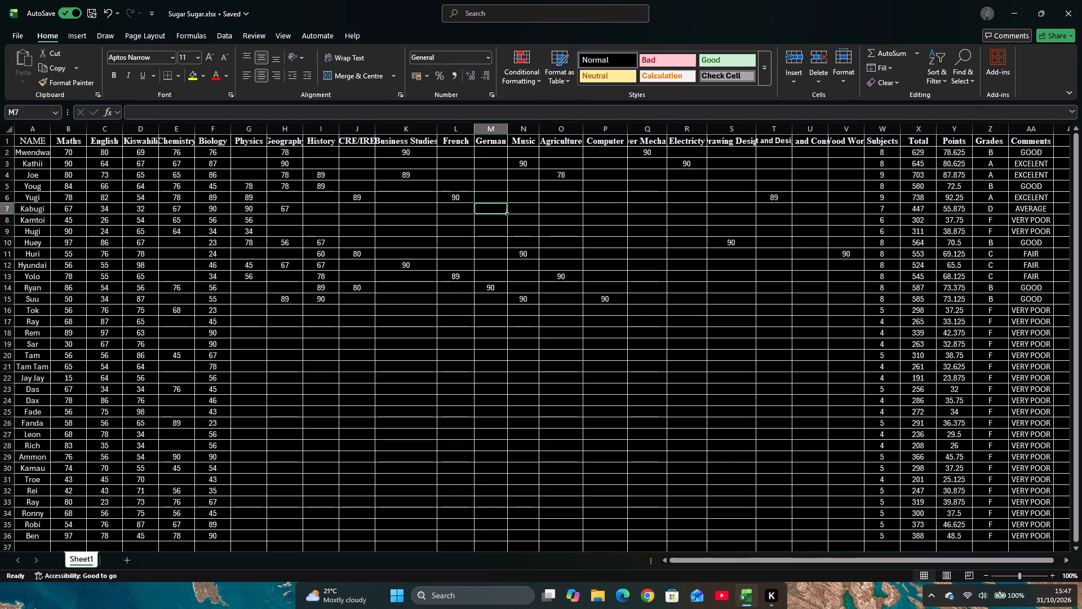
{"action": "type", "text": "78"}
{"action": "key", "text": "Right"}
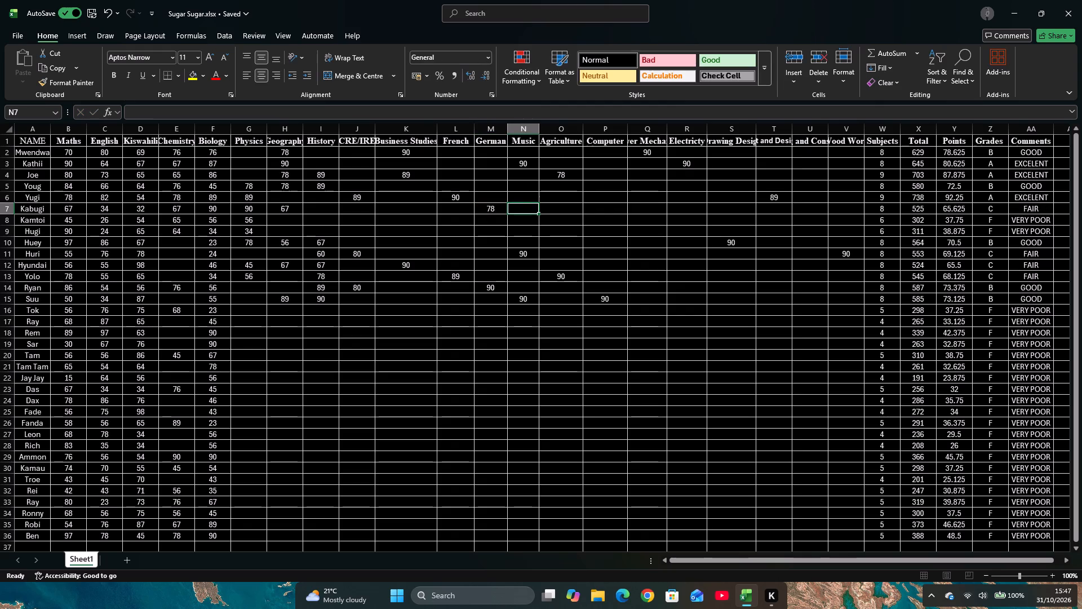
{"action": "key", "text": "Right"}
{"action": "key", "text": "Left"}
Clear Yugi's French mark in row 6.
{"action": "key", "text": "Left"}
{"action": "key", "text": "Up"}
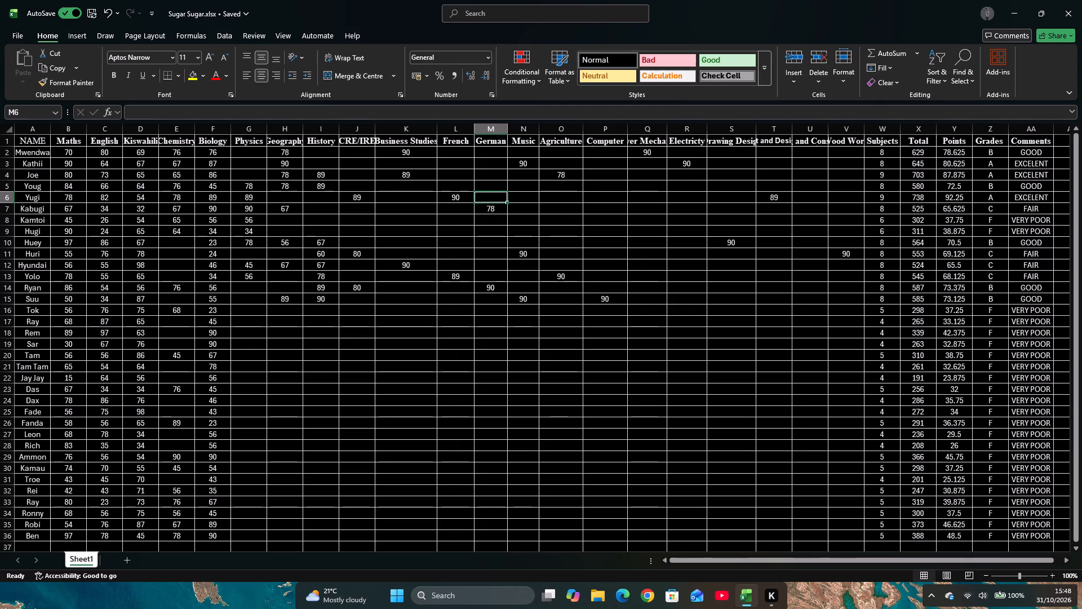
{"action": "key", "text": "Left"}
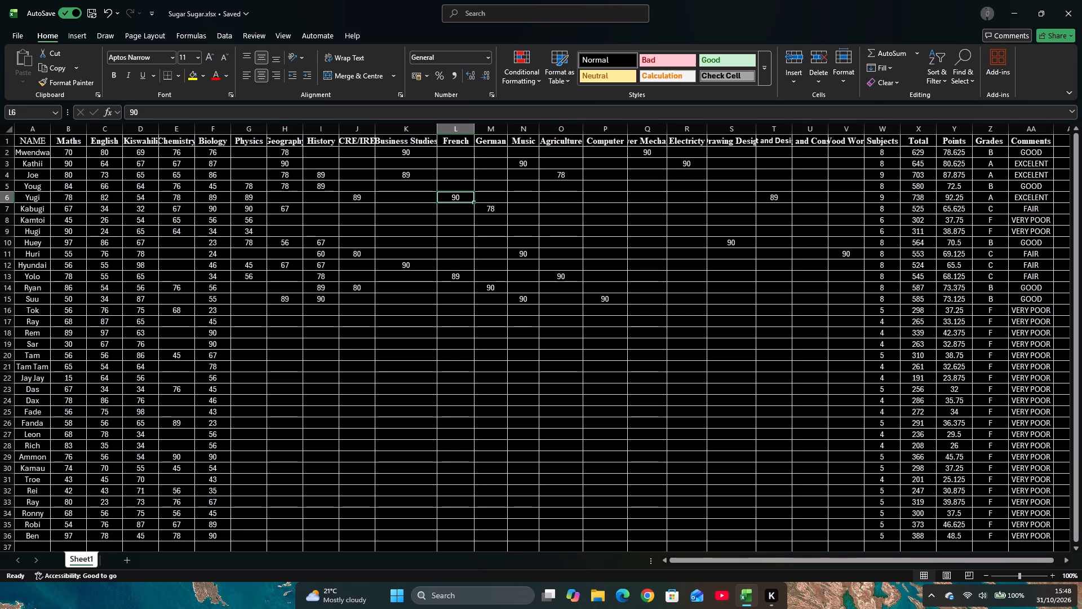
{"action": "key", "text": "BackSpace"}
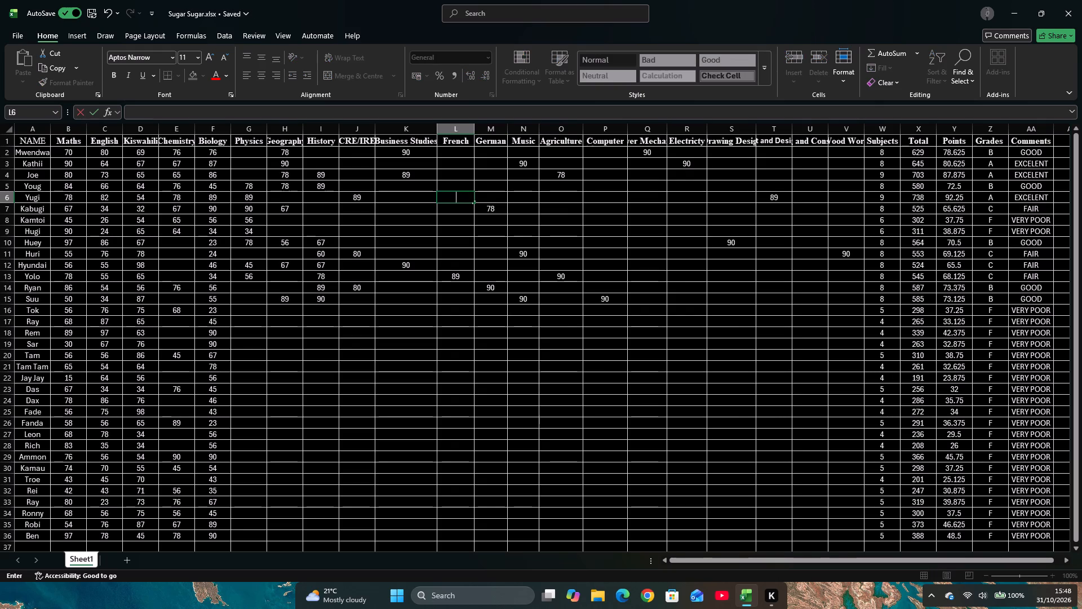
{"action": "key", "text": "Down"}
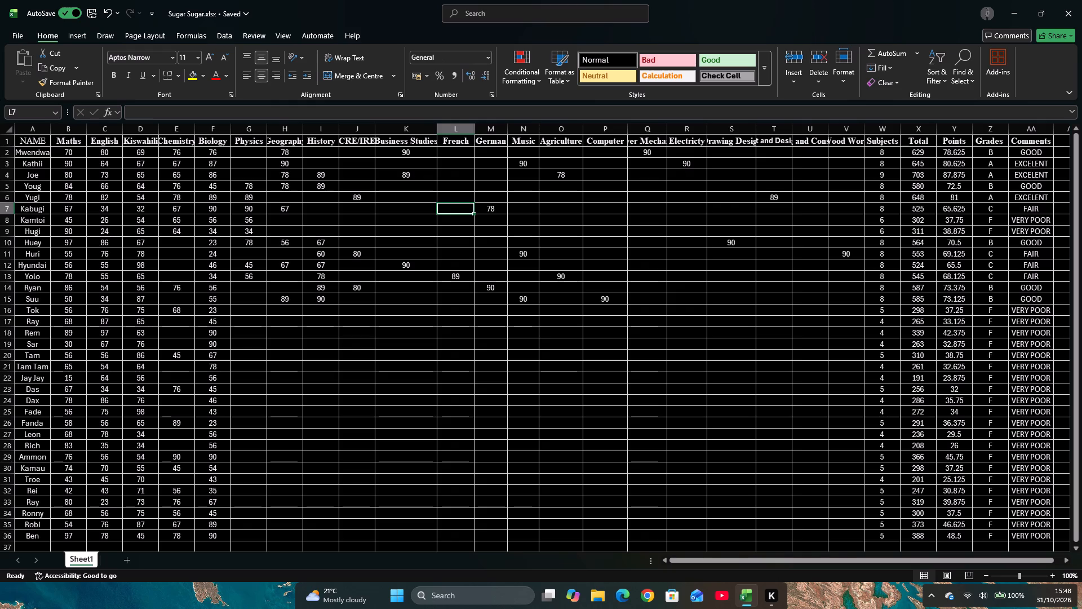
Enter Kamtoi's remaining marks in row 8: Business Studies 98, and 70 in U8.
{"action": "key", "text": "Down"}
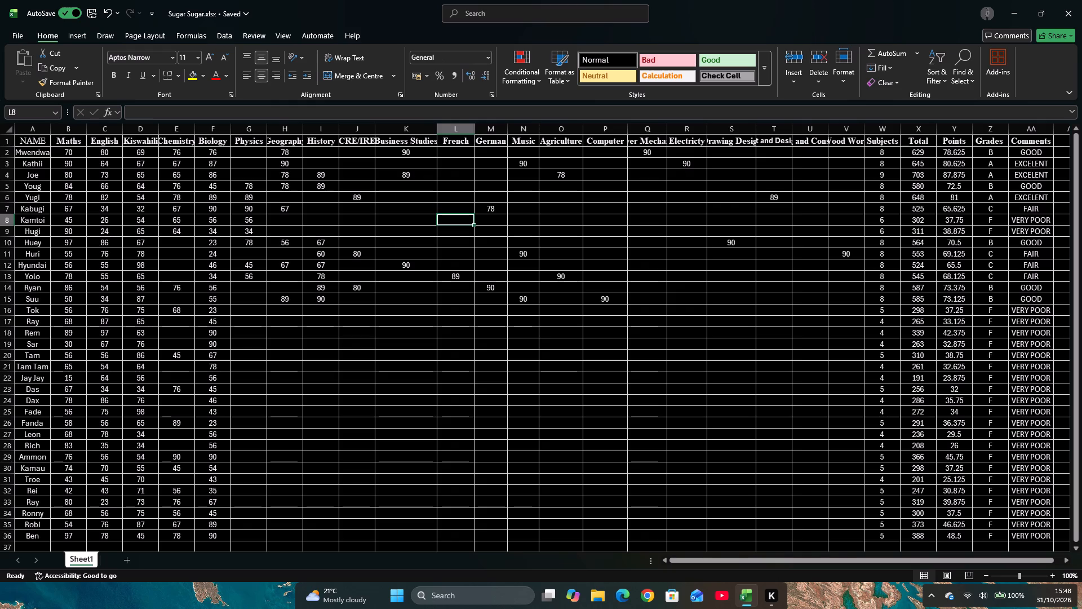
{"action": "key", "text": "Up"}
{"action": "key", "text": "Right"}
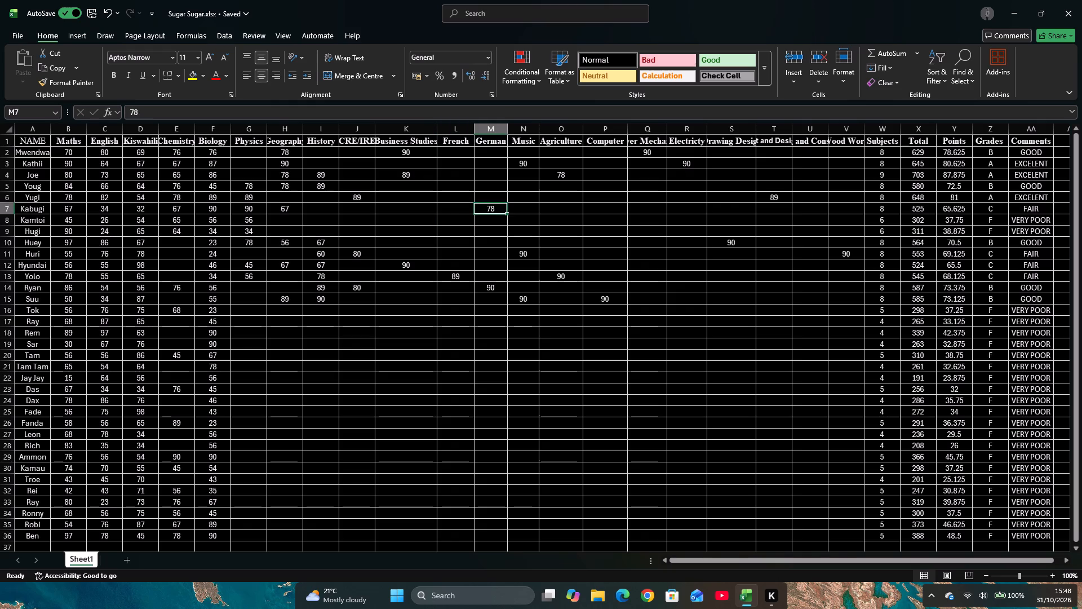
{"action": "key", "text": "Down"}
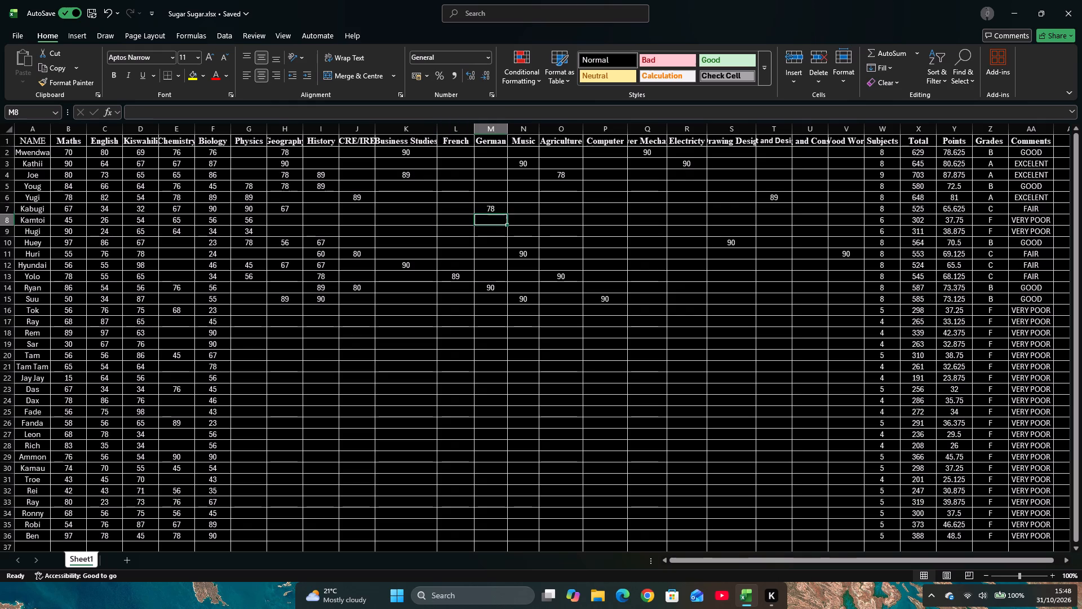
{"action": "key", "text": "Left"}
{"action": "key", "text": "Left"}
{"action": "key", "text": "Left"}
{"action": "key", "text": "Left"}
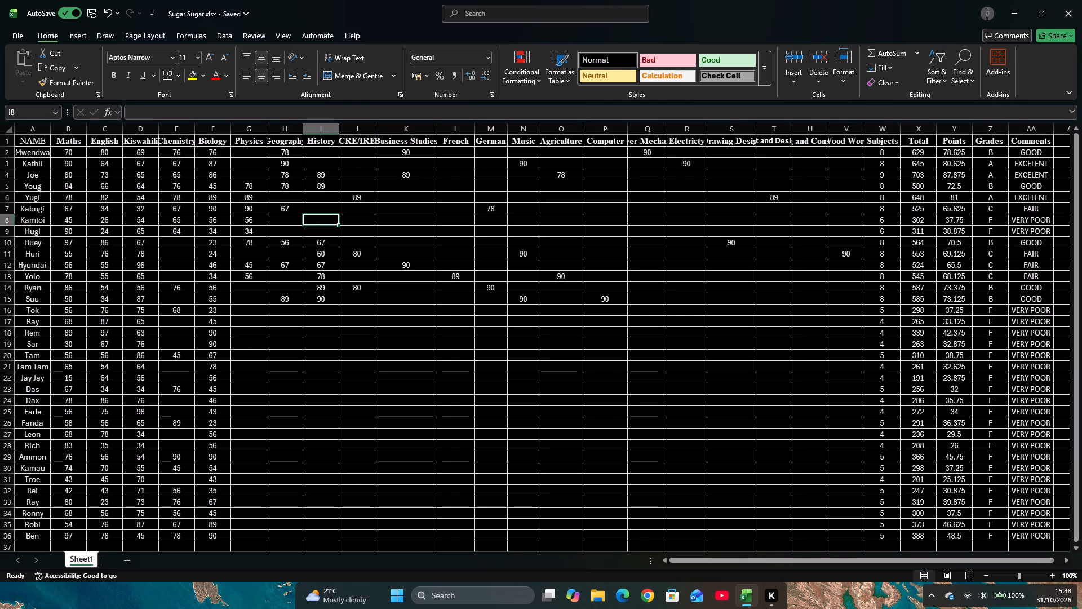
{"action": "key", "text": "Left"}
{"action": "key", "text": "Right"}
{"action": "key", "text": "Right"}
{"action": "key", "text": "Right"}
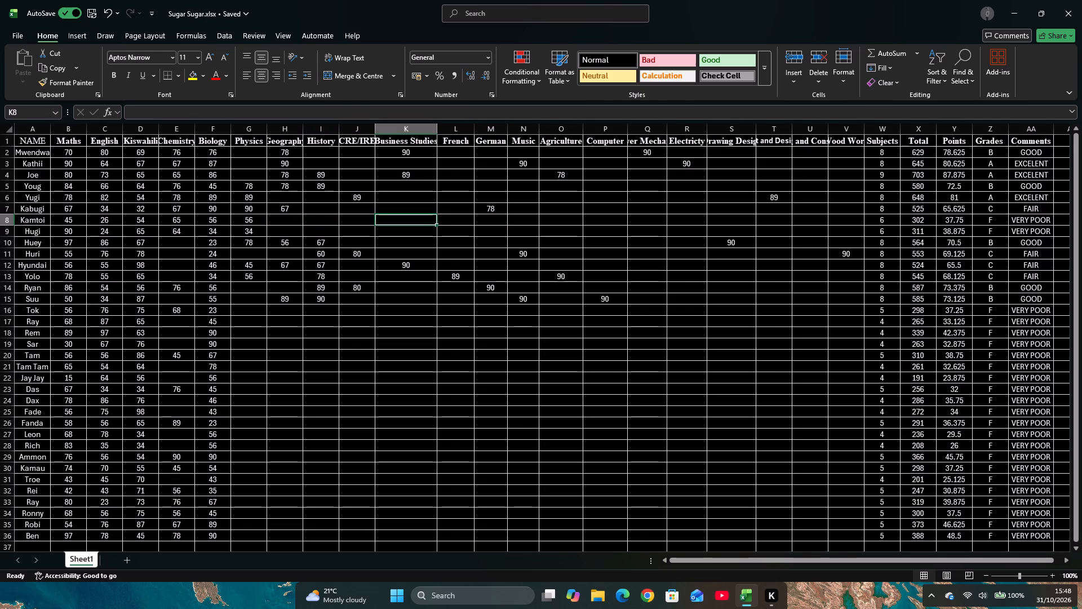
{"action": "type", "text": "98"}
{"action": "key", "text": "Right"}
{"action": "key", "text": "Right"}
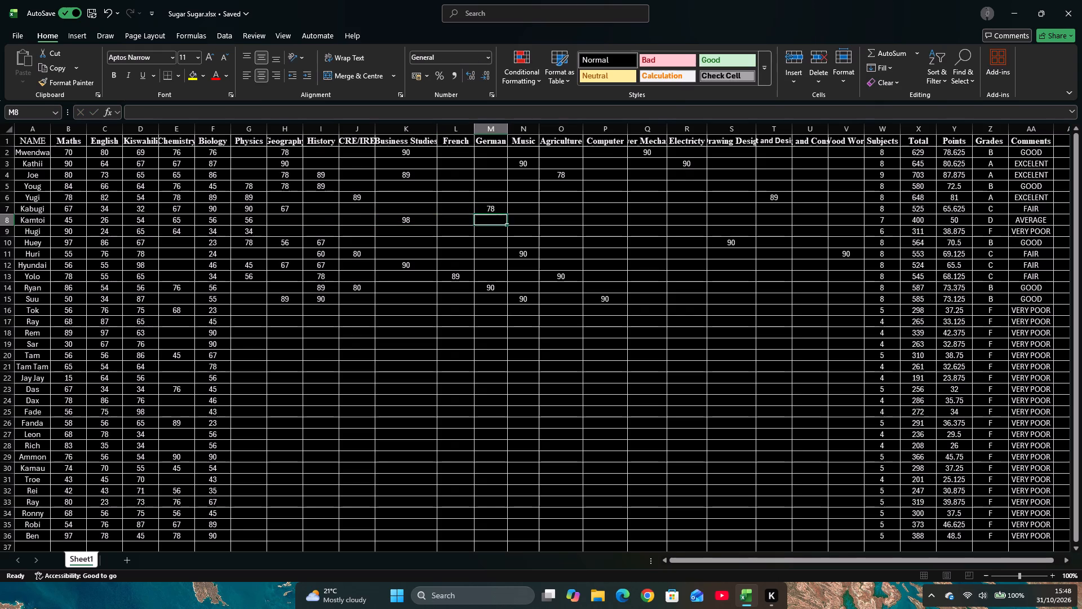
{"action": "key", "text": "Right"}
{"action": "key", "text": "Right"}
{"action": "key", "text": "Right"}
{"action": "key", "text": "Right"}
{"action": "key", "text": "Right"}
{"action": "key", "text": "Right"}
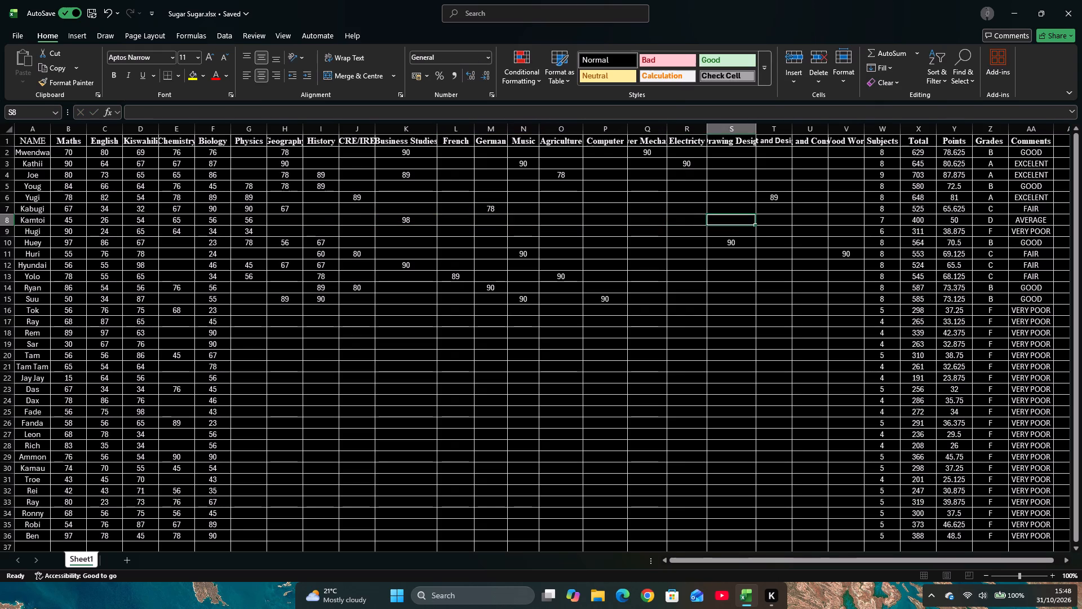
{"action": "key", "text": "Right"}
{"action": "key", "text": "Right"}
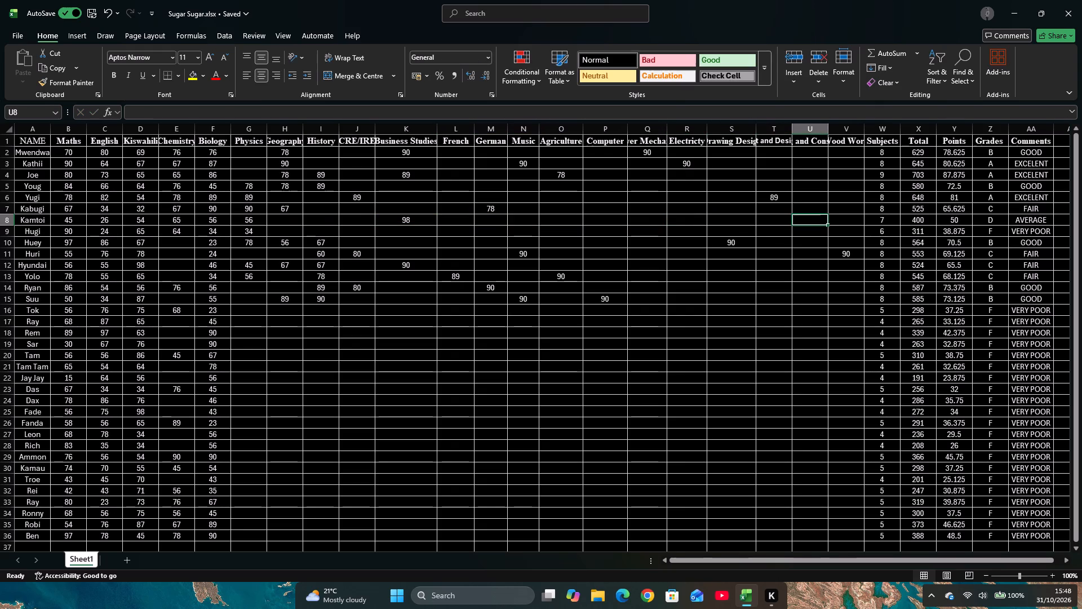
{"action": "type", "text": "70"}
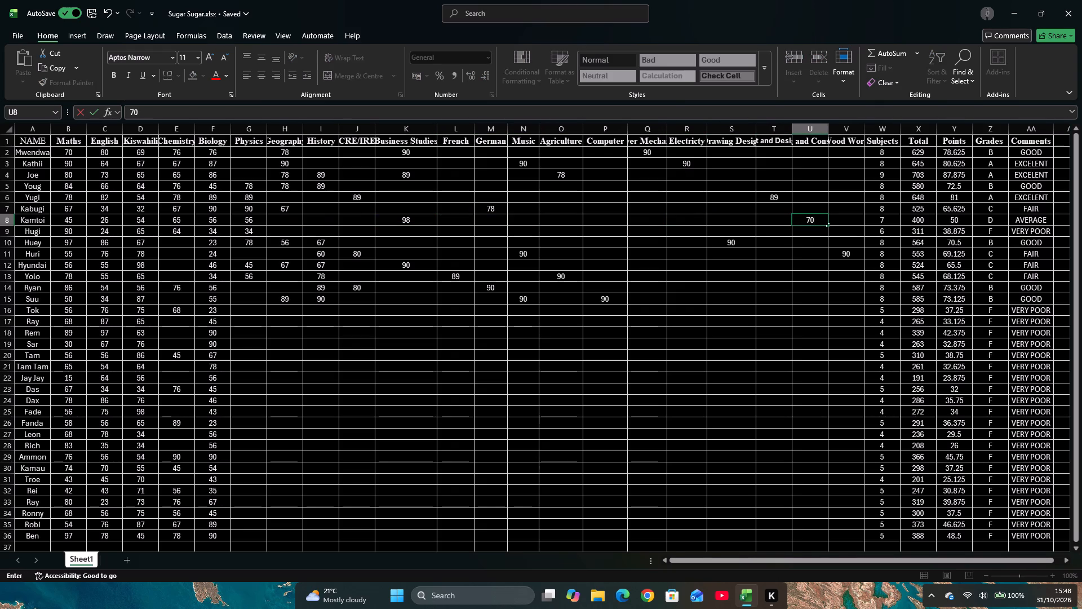
{"action": "key", "text": "Down"}
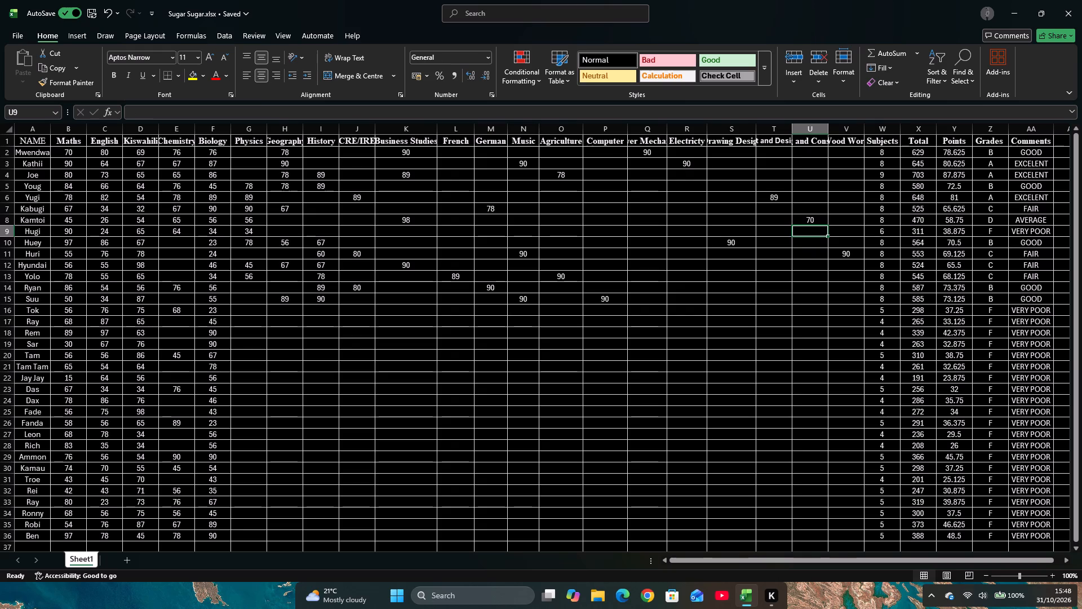
Enter Hugi's remaining marks in row 9: Electricity 80 and Business Studies 60.
{"action": "key", "text": "Right"}
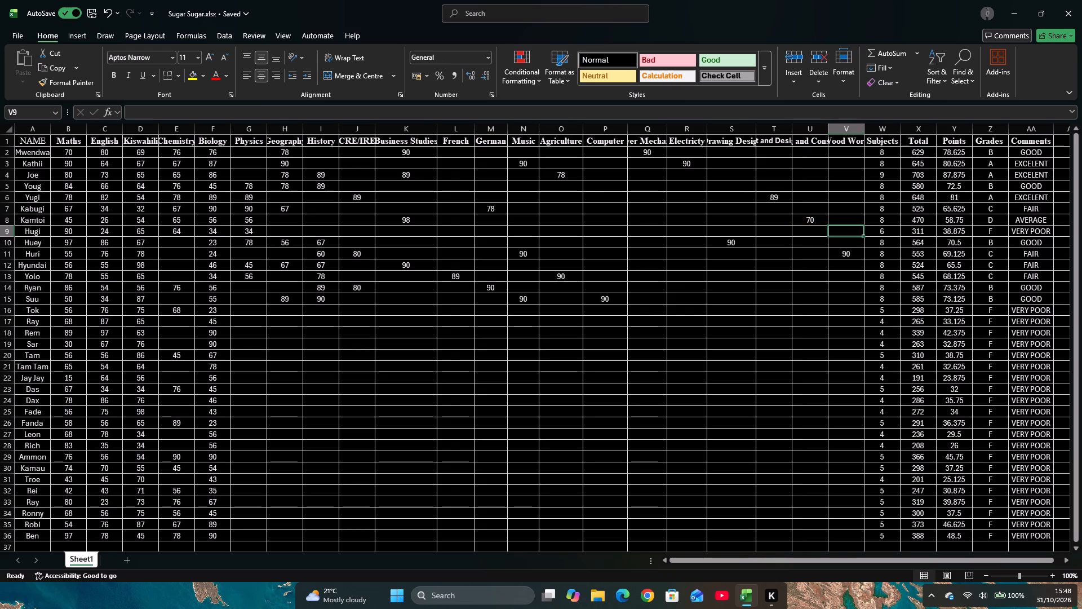
{"action": "key", "text": "Left"}
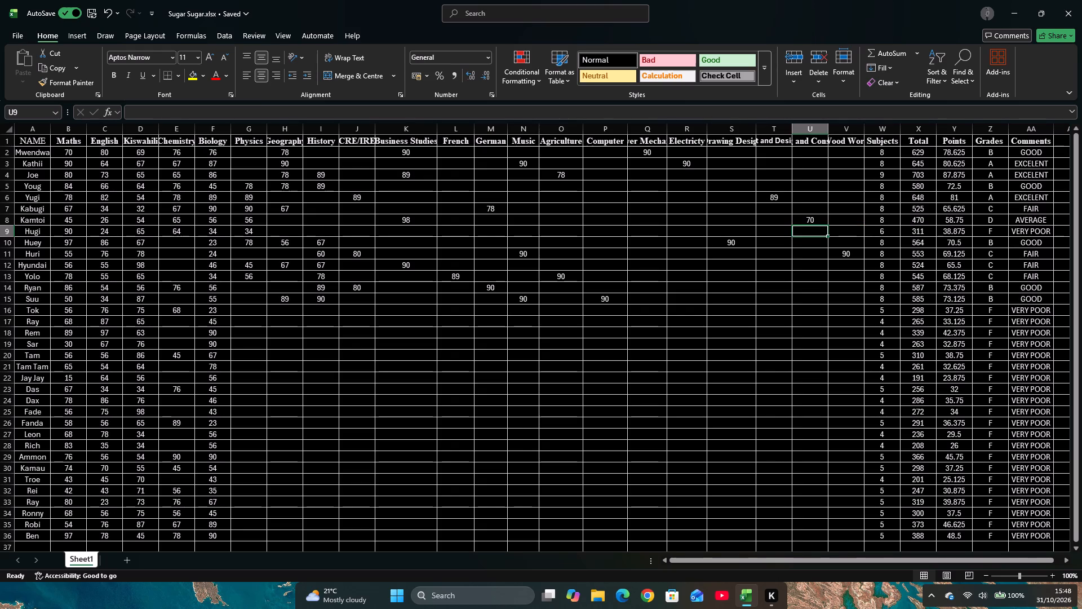
{"action": "key", "text": "Left"}
{"action": "key", "text": "Left"}
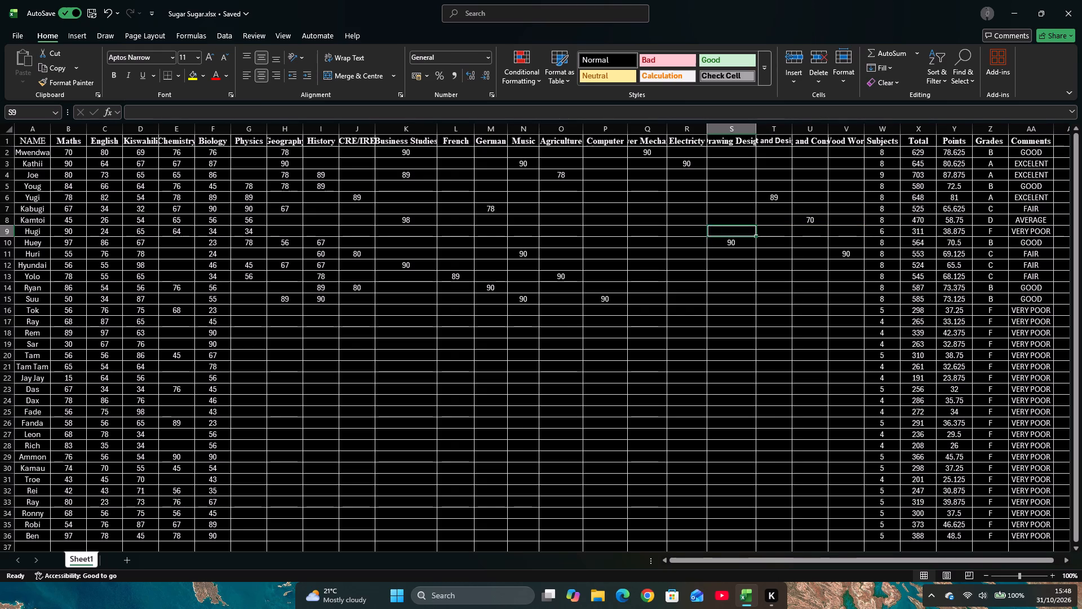
{"action": "key", "text": "Left"}
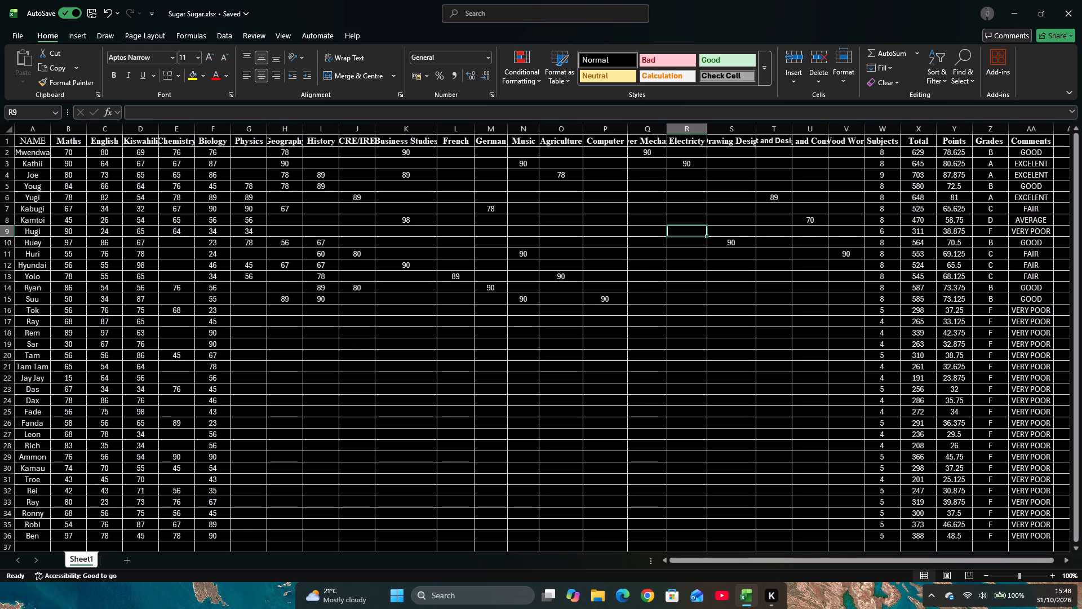
{"action": "key", "text": "8"}
{"action": "key", "text": "0"}
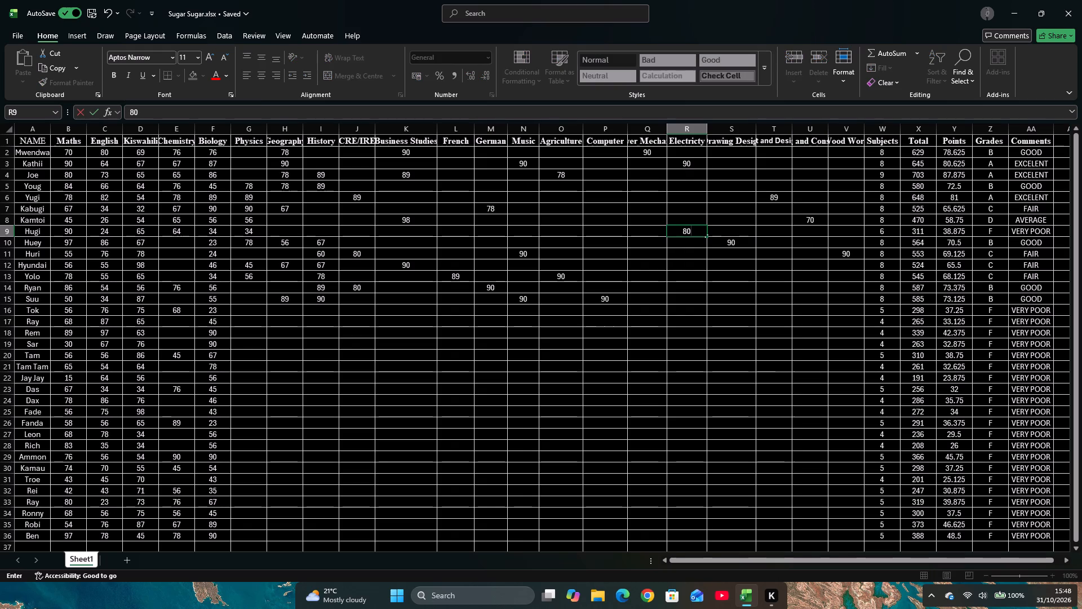
{"action": "key", "text": "Left"}
{"action": "key", "text": "Left"}
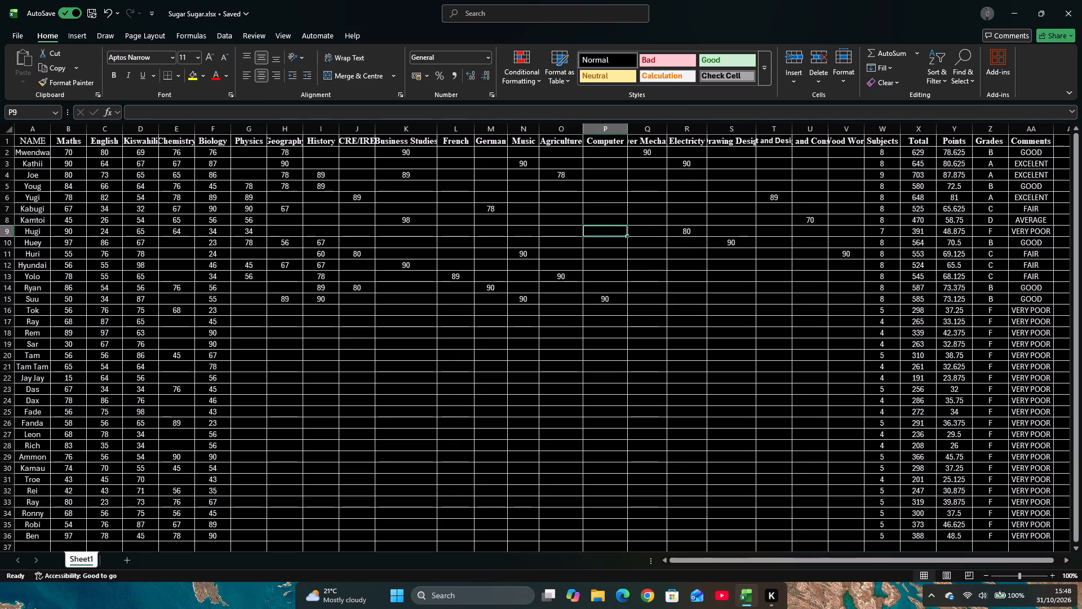
{"action": "key", "text": "Left"}
{"action": "key", "text": "Left"}
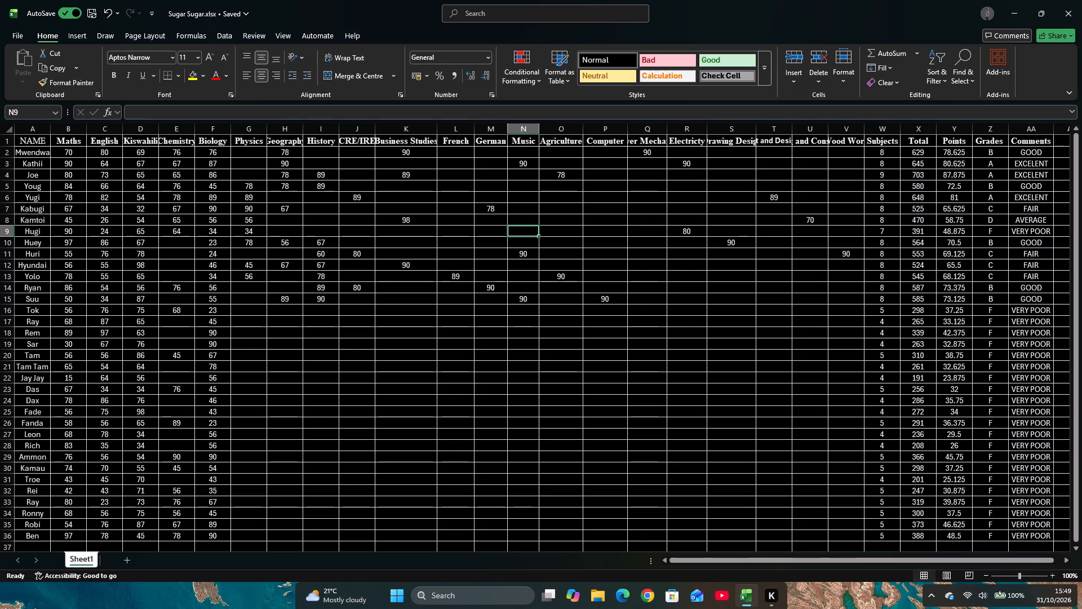
{"action": "key", "text": "Left"}
{"action": "key", "text": "Left"}
{"action": "key", "text": "Left"}
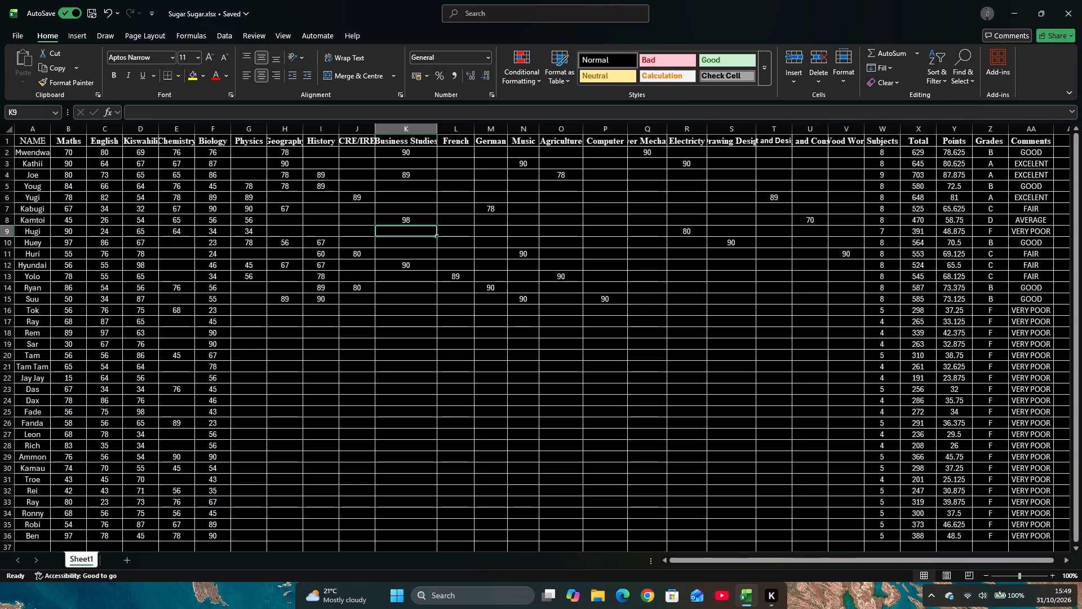
{"action": "type", "text": "60"}
{"action": "key", "text": "Down"}
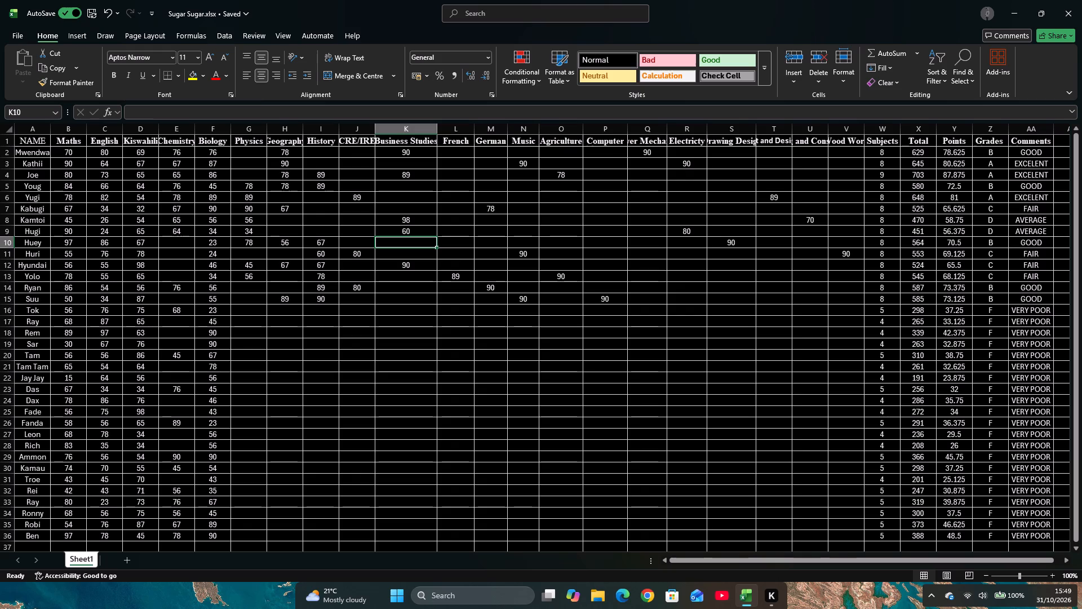
Go to Tok's empty Physics cell in row 16.
{"action": "key", "text": "Down"}
{"action": "key", "text": "Down"}
{"action": "key", "text": "Down"}
{"action": "key", "text": "Down"}
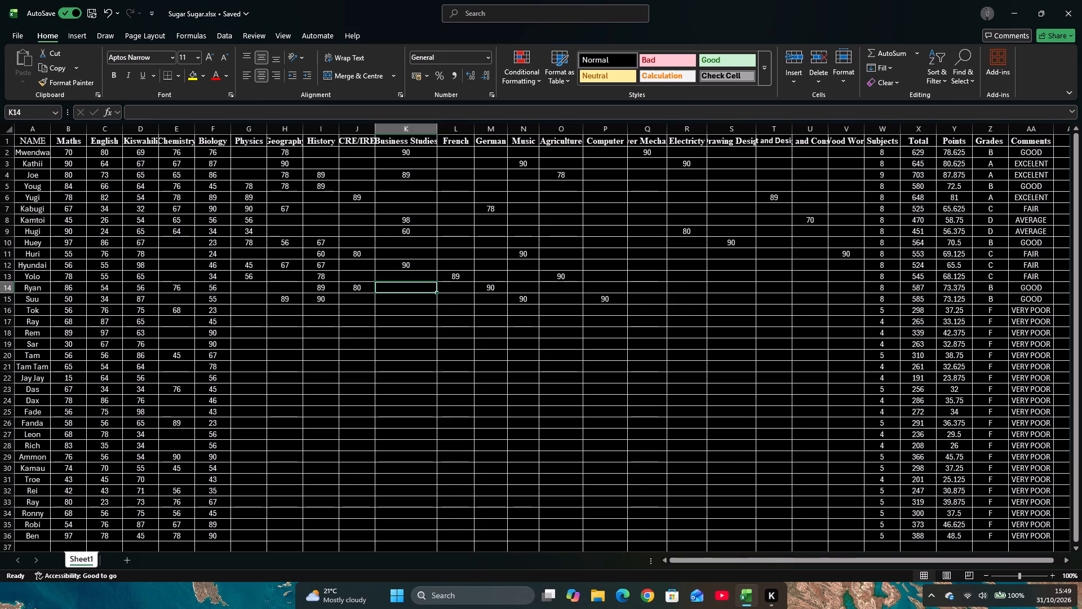
{"action": "key", "text": "Down"}
{"action": "key", "text": "Down"}
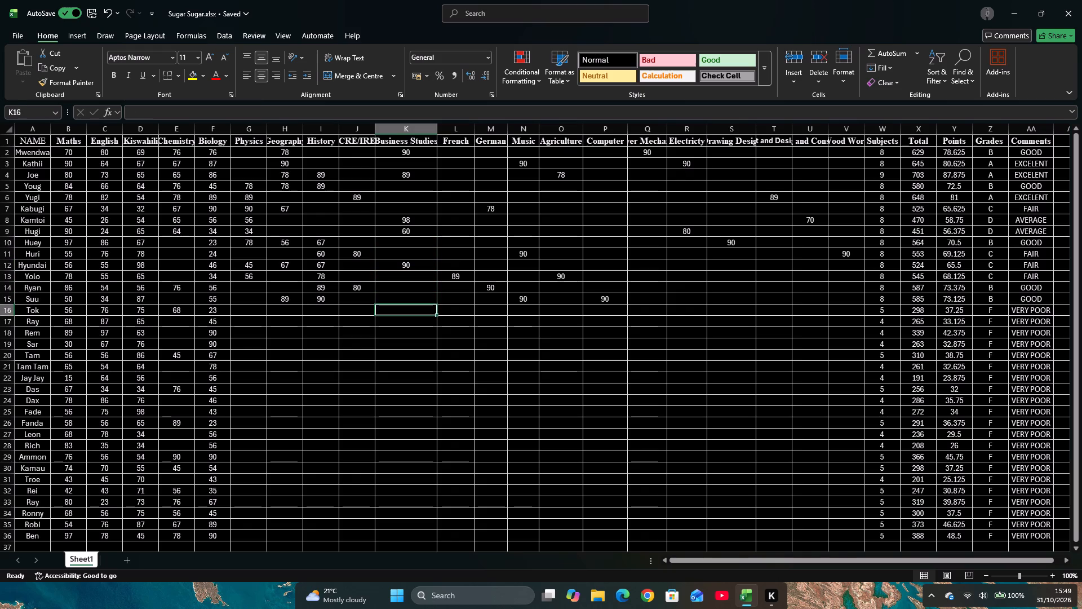
{"action": "key", "text": "Left"}
{"action": "key", "text": "Left"}
{"action": "key", "text": "Left"}
{"action": "key", "text": "Left"}
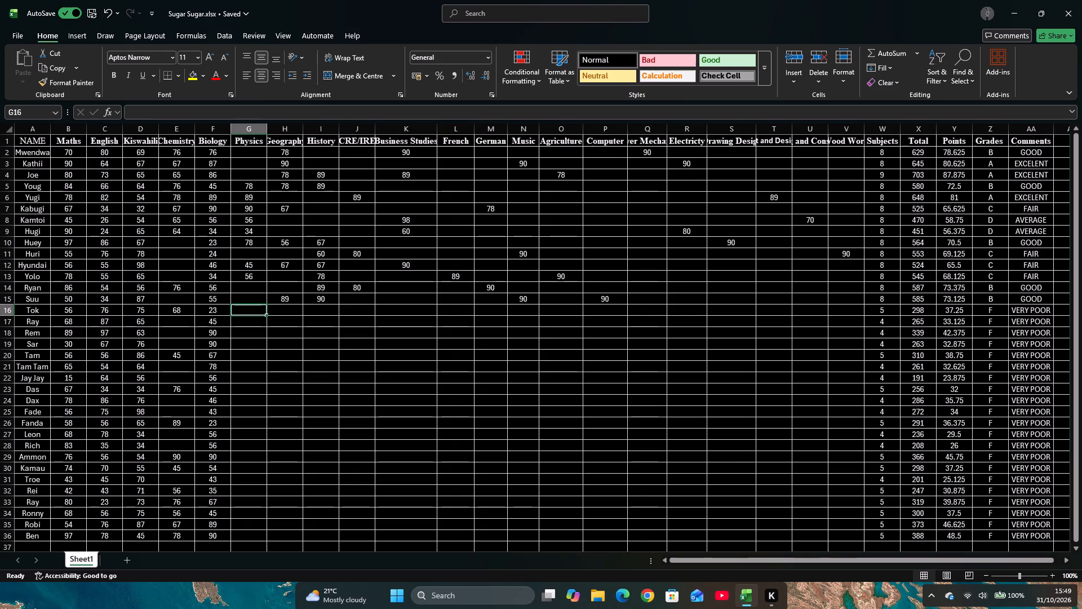
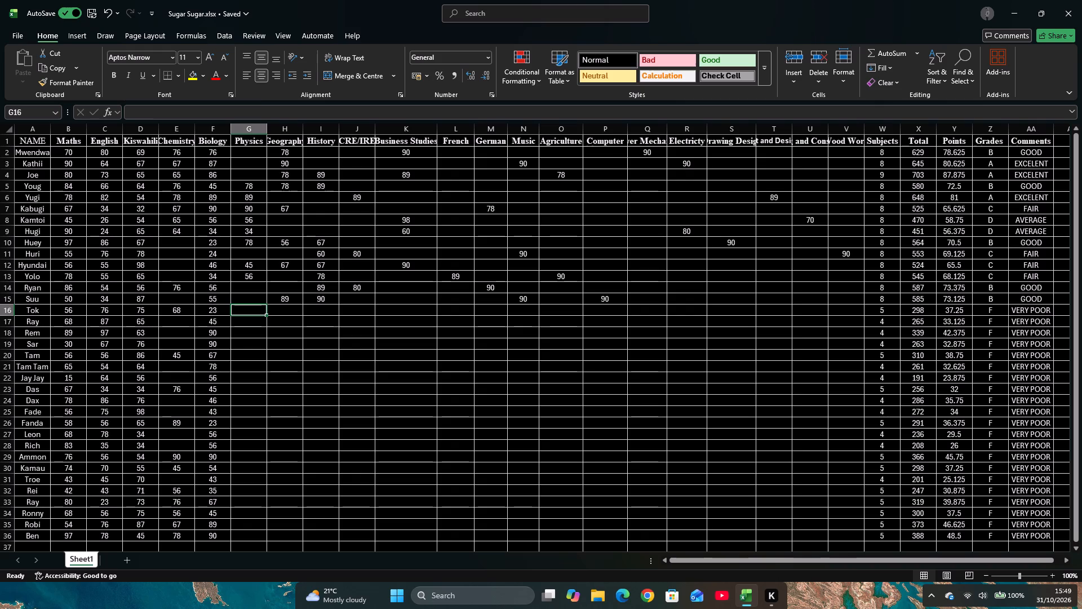
Enter Tok's remaining marks in row 16: Physics 45, Geography 30 and Business Studies 34.
{"action": "type", "text": "45"}
{"action": "key", "text": "Right"}
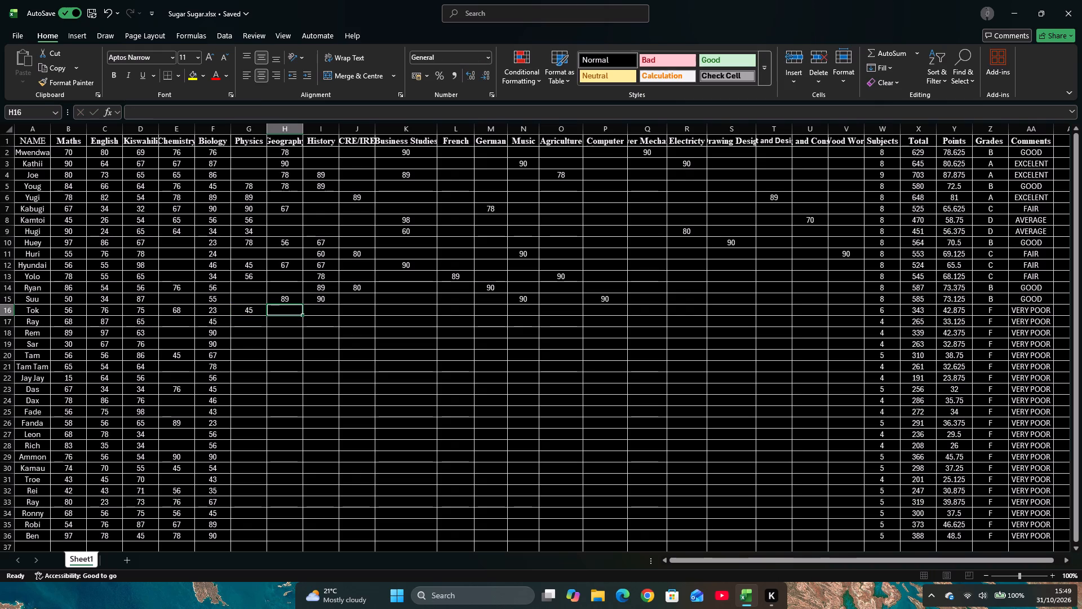
{"action": "key", "text": "3"}
{"action": "key", "text": "0"}
{"action": "key", "text": "Right"}
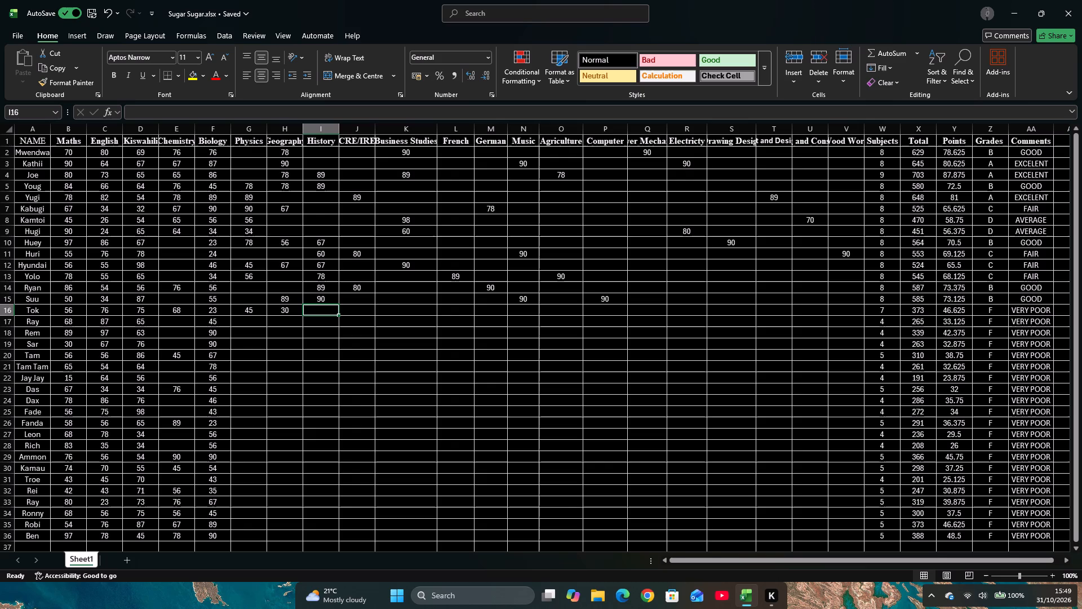
{"action": "key", "text": "Right"}
{"action": "key", "text": "Right"}
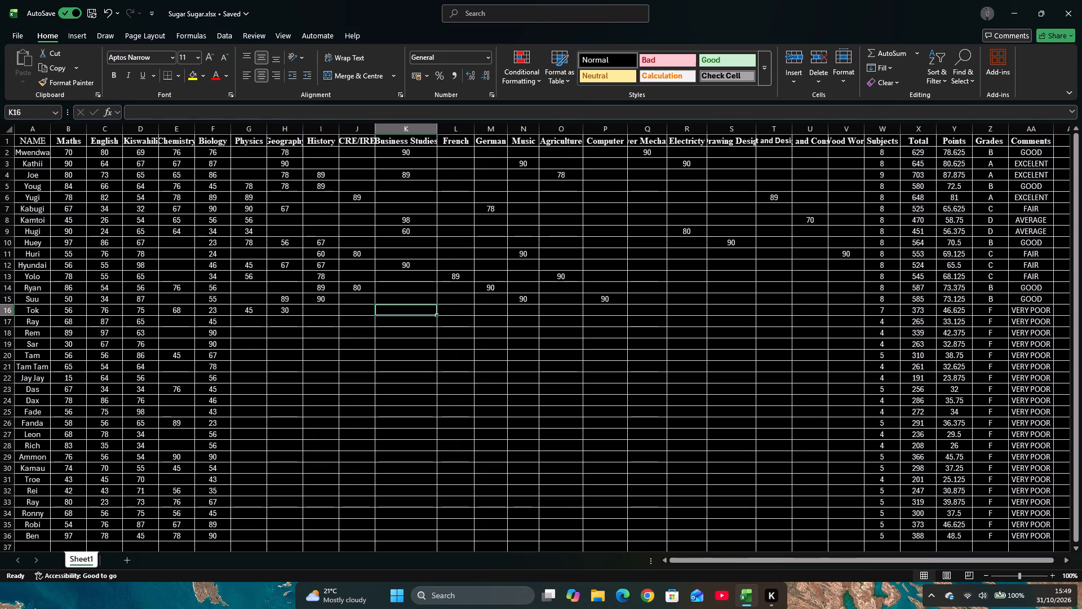
{"action": "type", "text": "34"}
{"action": "key", "text": "Down"}
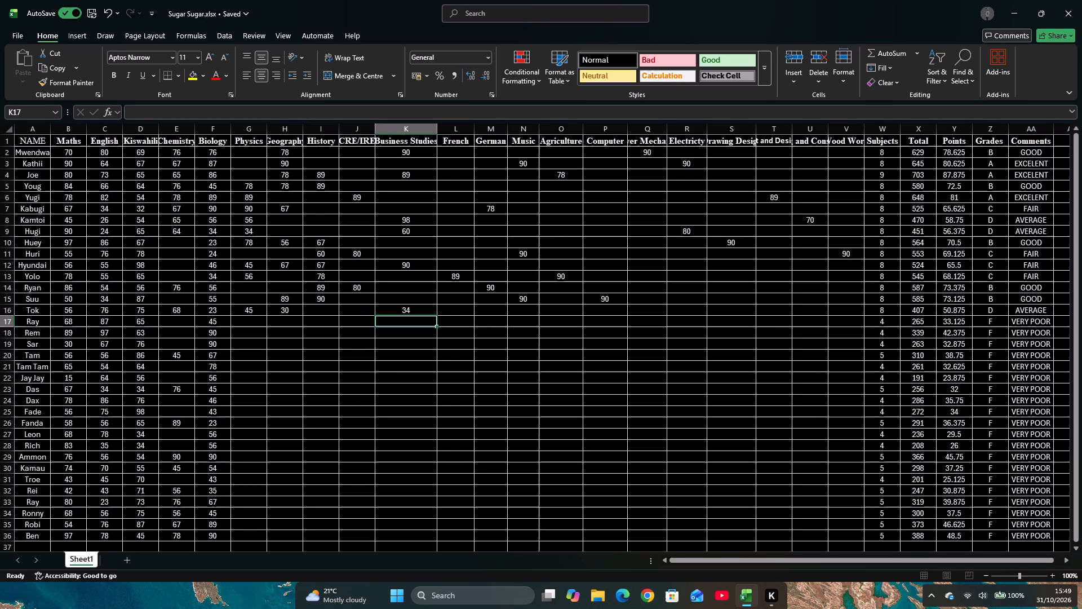
Enter 28 as Ray's Geography mark in row 17.
{"action": "key", "text": "Left"}
{"action": "key", "text": "Left"}
{"action": "key", "text": "Left"}
{"action": "key", "text": "Left"}
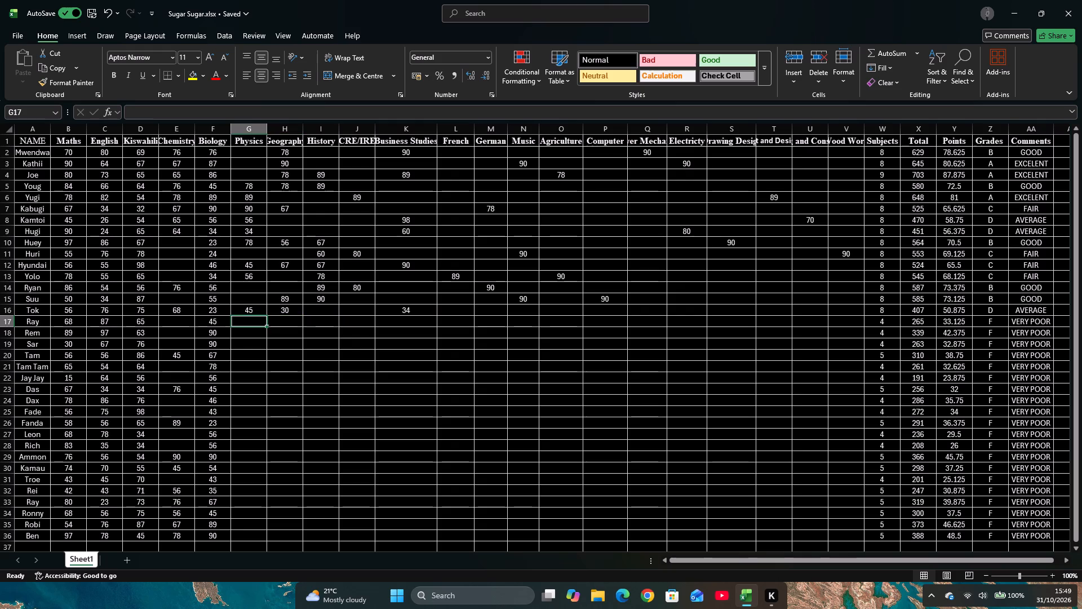
{"action": "key", "text": "Right"}
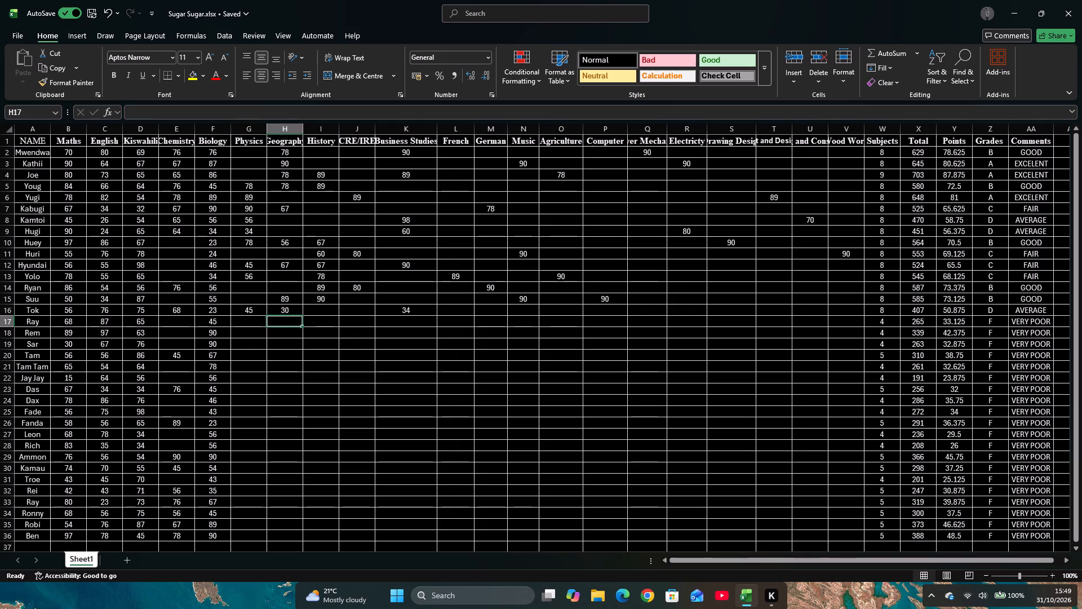
{"action": "type", "text": "28"}
{"action": "key", "text": "Right"}
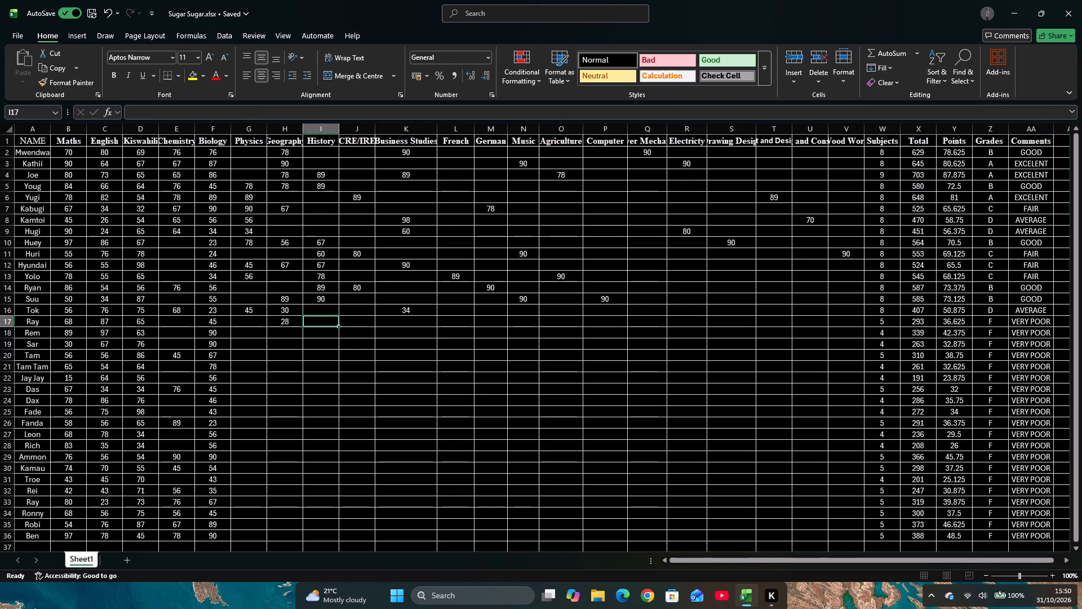
Enter Ray's German mark of 78 and Electricity mark of 64 in row 17.
{"action": "key", "text": "Right"}
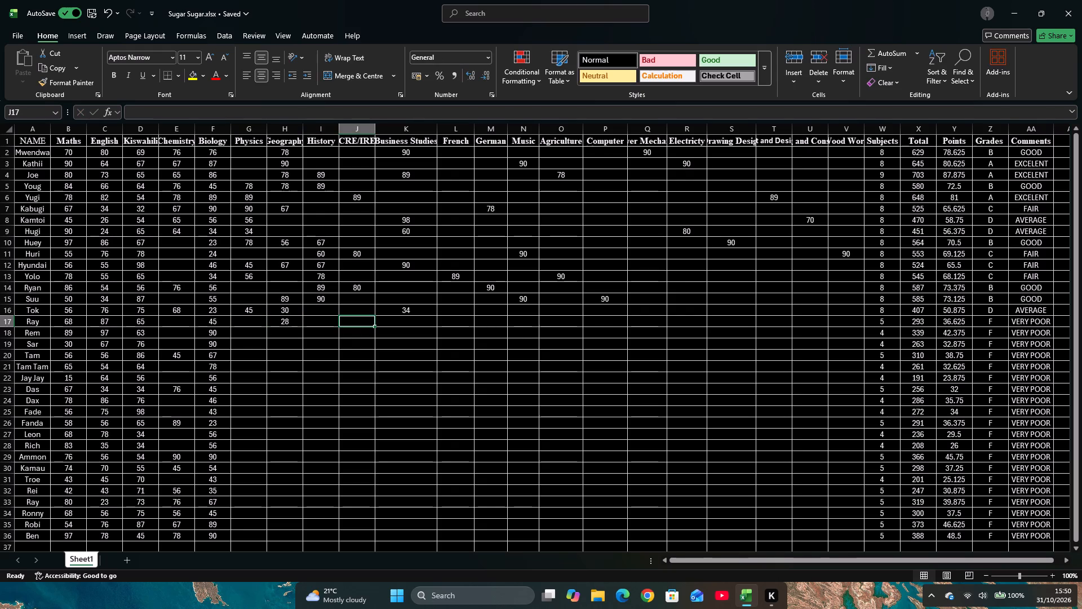
{"action": "key", "text": "Up"}
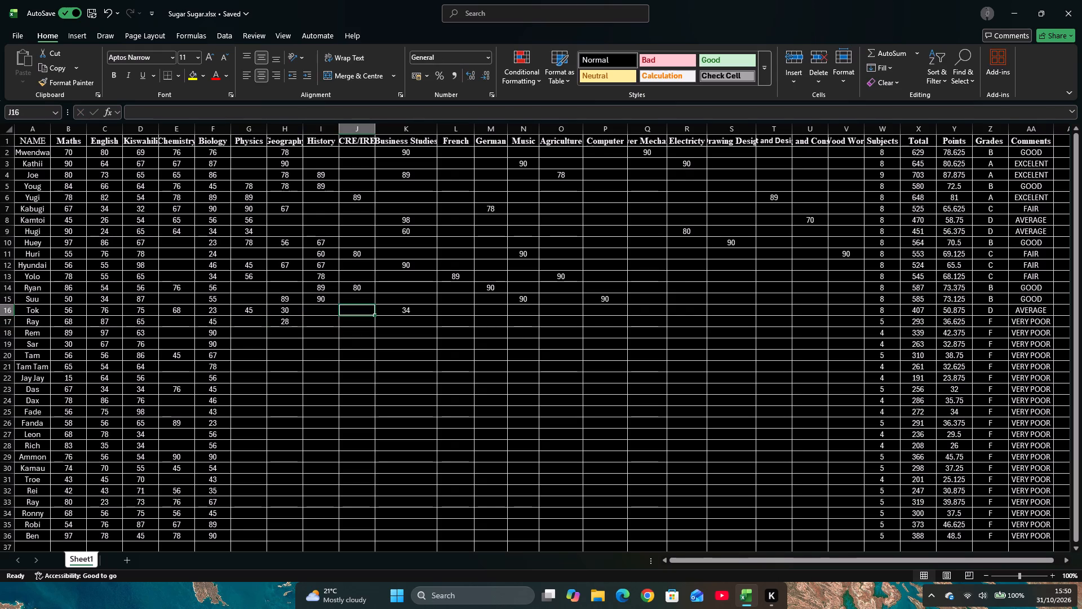
{"action": "key", "text": "Down"}
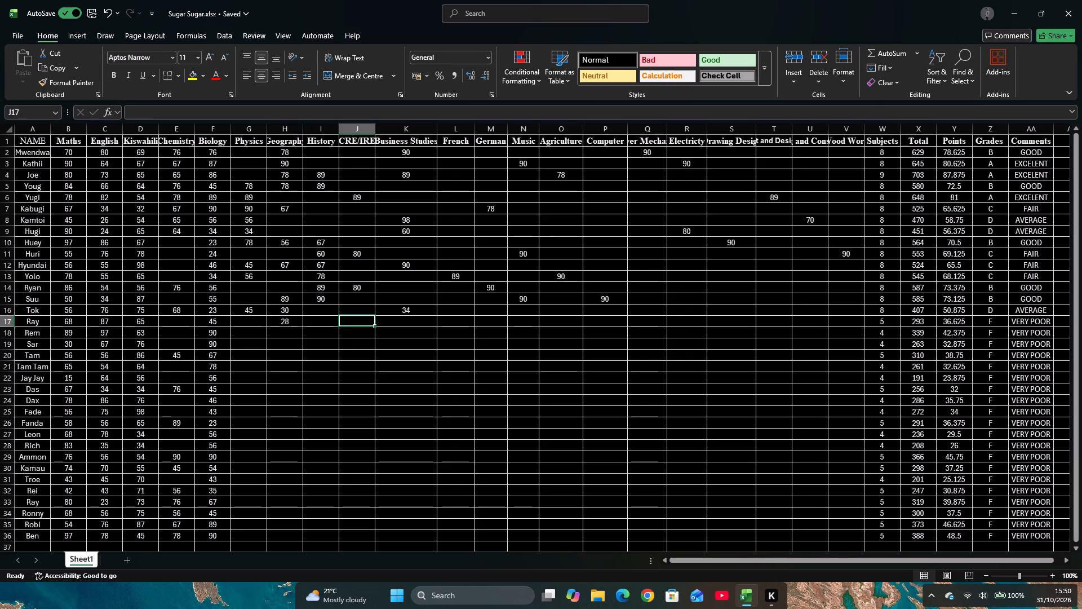
{"action": "key", "text": "Right"}
{"action": "key", "text": "Right"}
{"action": "key", "text": "Right"}
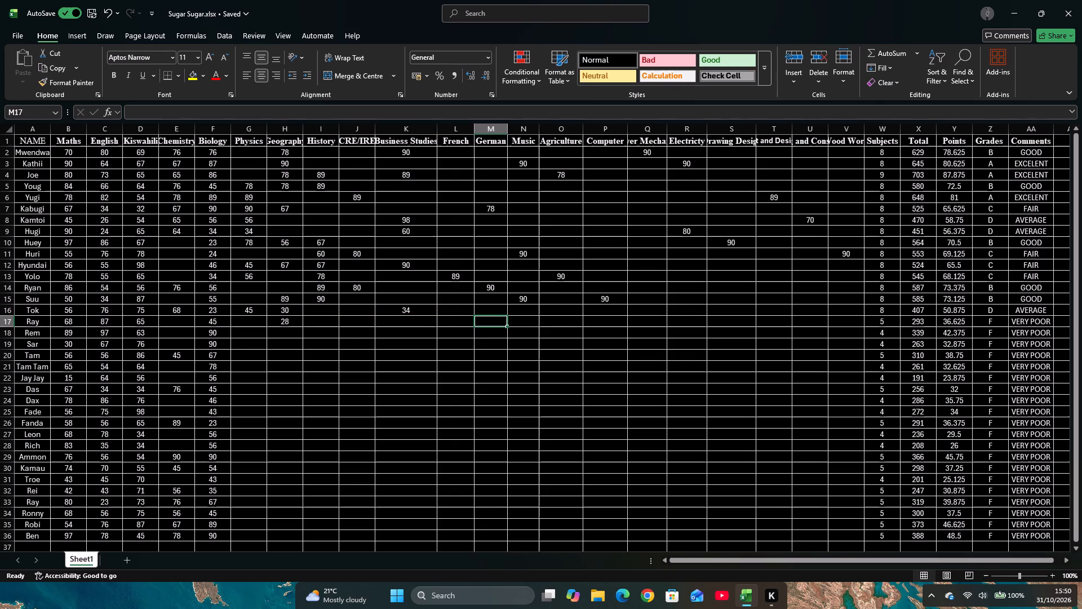
{"action": "type", "text": "90"}
{"action": "key", "text": "BackSpace"}
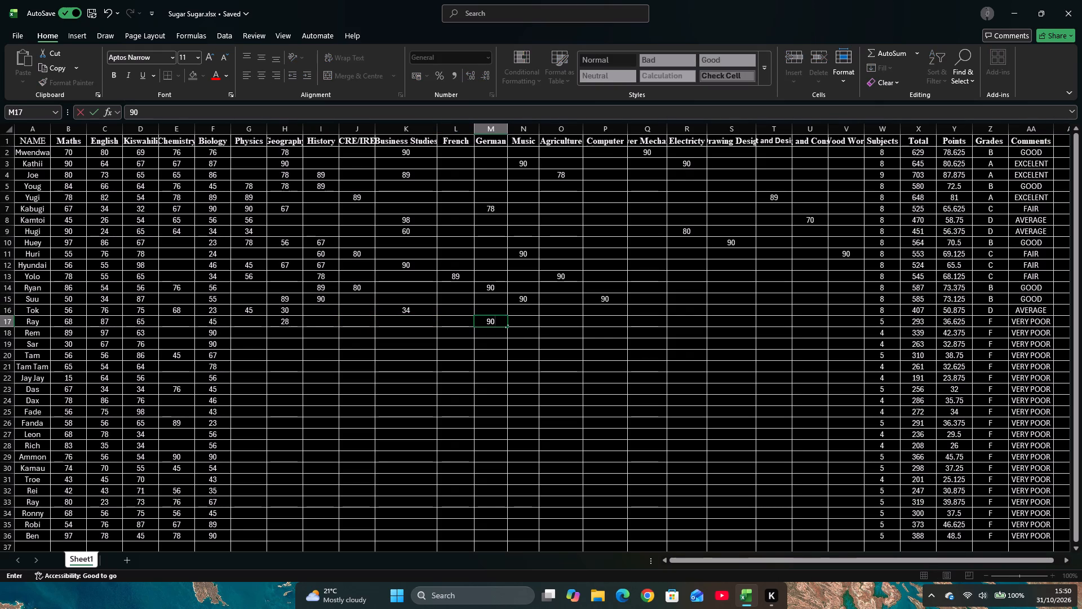
{"action": "key", "text": "BackSpace"}
{"action": "type", "text": "78"}
{"action": "key", "text": "Right"}
{"action": "key", "text": "Right"}
{"action": "key", "text": "Right"}
{"action": "key", "text": "Right"}
{"action": "key", "text": "Right"}
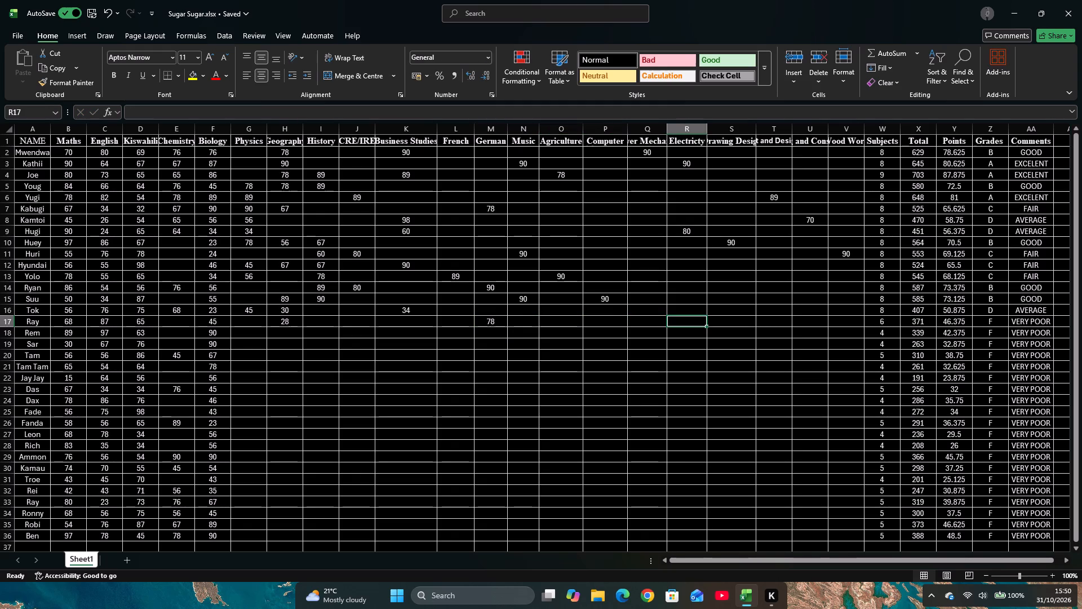
{"action": "type", "text": "64"}
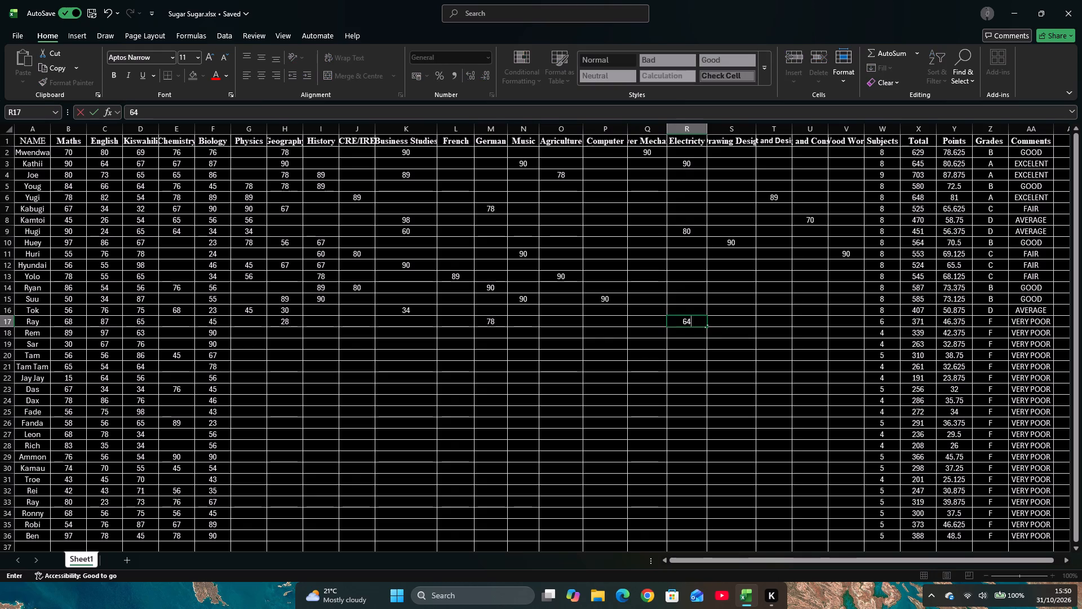
{"action": "key", "text": "Down"}
Enter Rem's Geography mark of 50 and French mark of 78 in row 18.
{"action": "key", "text": "Left"}
{"action": "key", "text": "Left"}
{"action": "key", "text": "Left"}
{"action": "key", "text": "Left"}
{"action": "key", "text": "Left"}
{"action": "key", "text": "Left"}
{"action": "key", "text": "Left"}
{"action": "key", "text": "Left"}
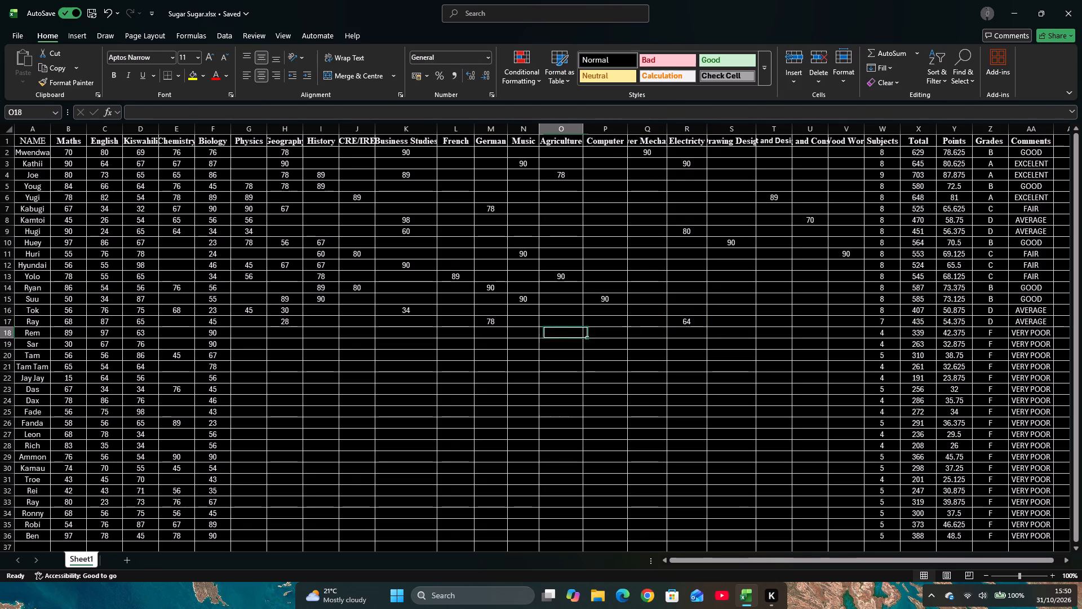
{"action": "key", "text": "Left"}
{"action": "key", "text": "Left"}
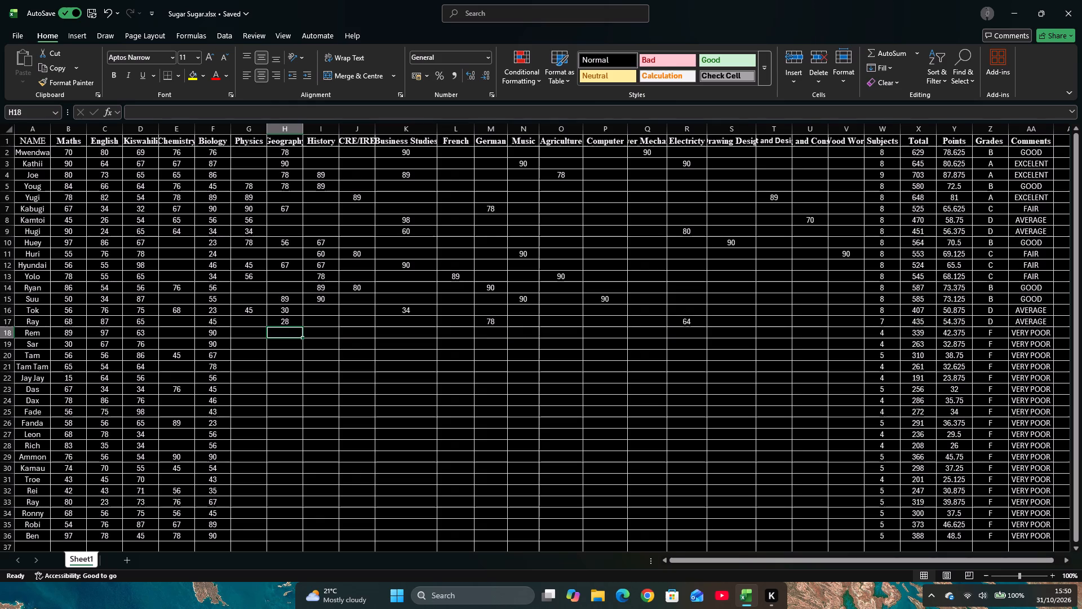
{"action": "type", "text": "50"}
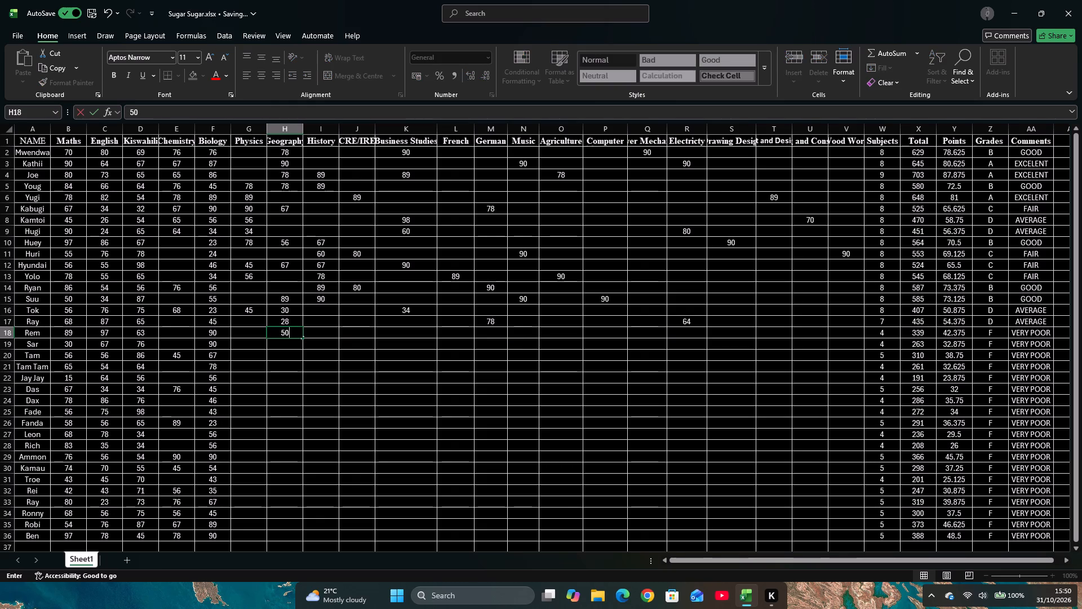
{"action": "key", "text": "Right"}
{"action": "key", "text": "Right"}
{"action": "key", "text": "Right"}
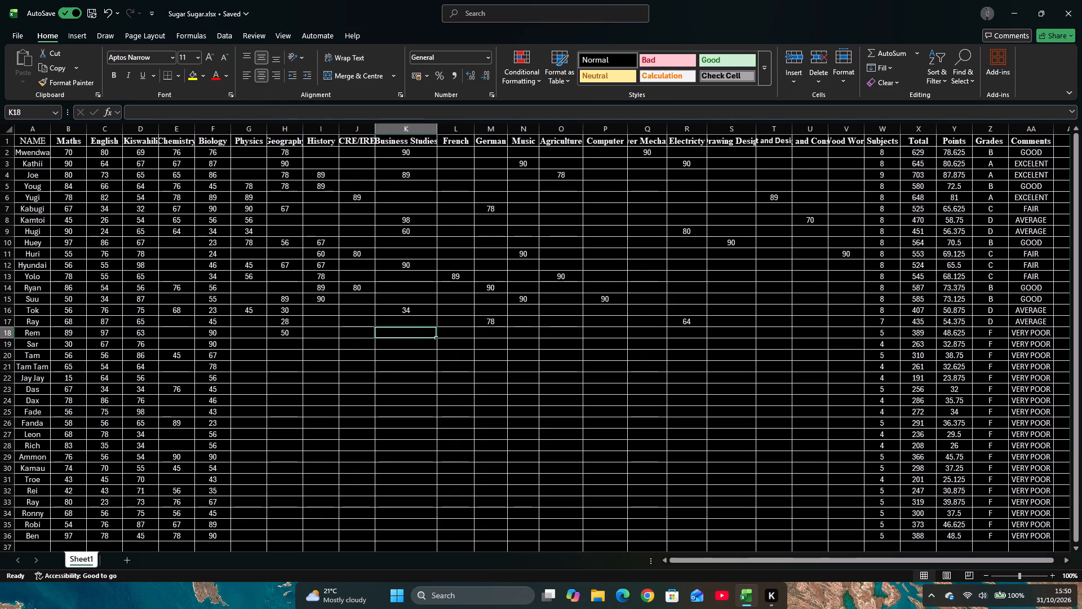
{"action": "key", "text": "Right"}
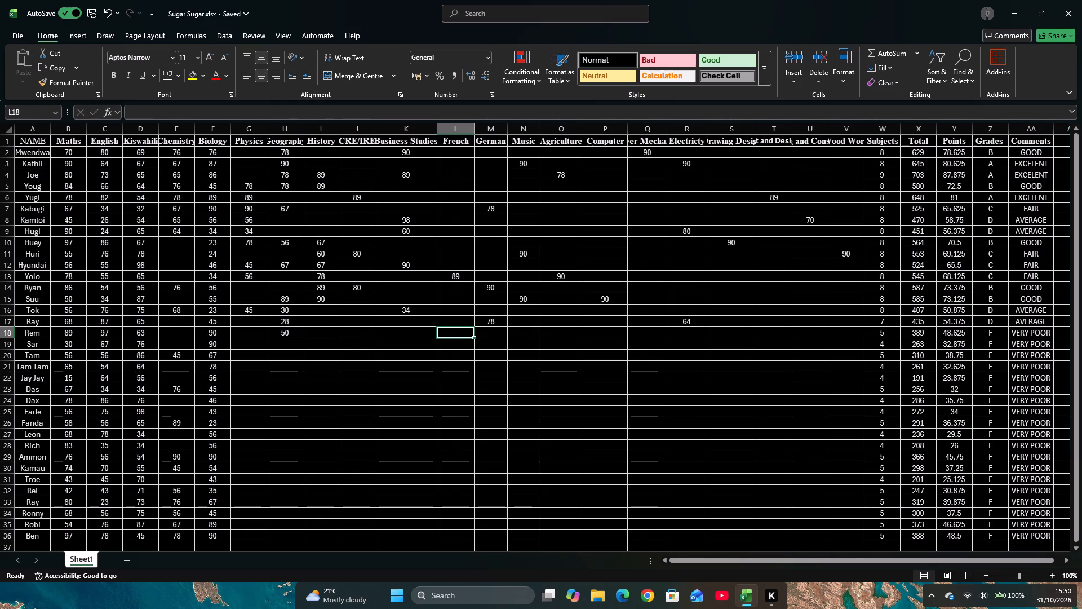
{"action": "type", "text": "78"}
{"action": "key", "text": "Right"}
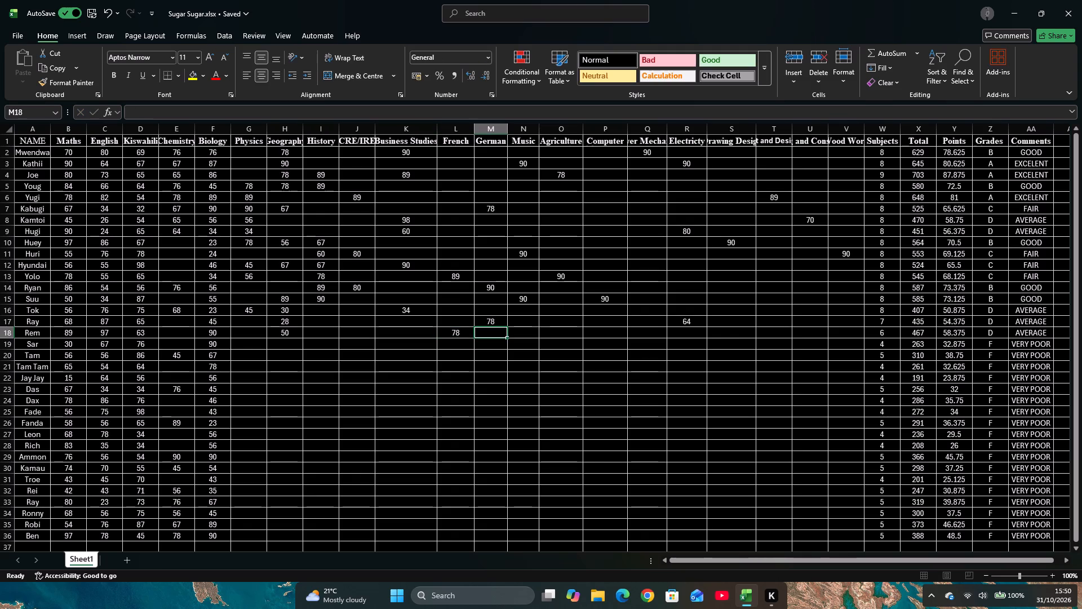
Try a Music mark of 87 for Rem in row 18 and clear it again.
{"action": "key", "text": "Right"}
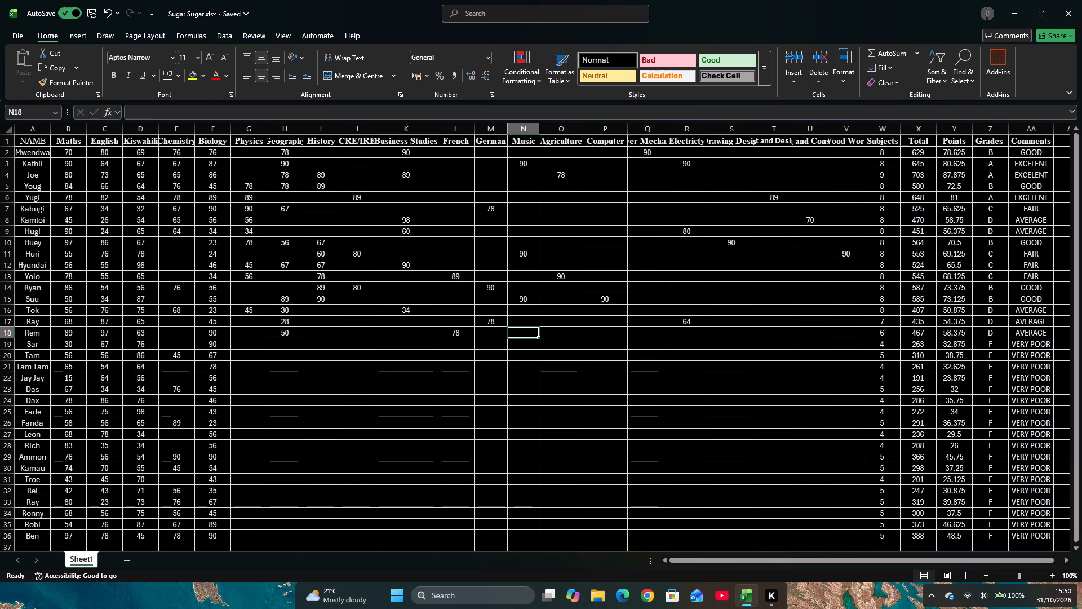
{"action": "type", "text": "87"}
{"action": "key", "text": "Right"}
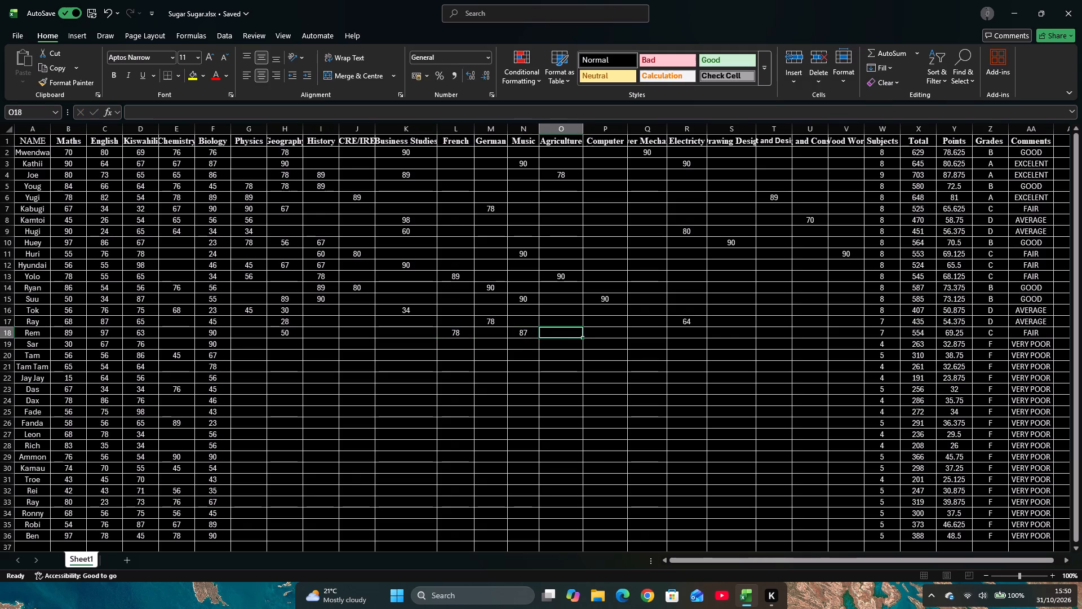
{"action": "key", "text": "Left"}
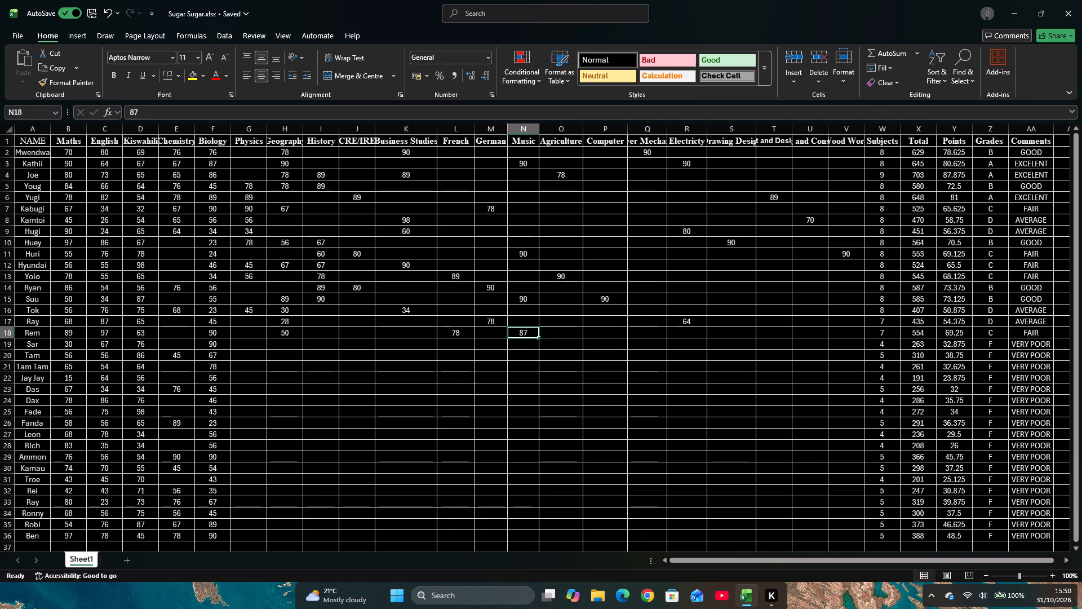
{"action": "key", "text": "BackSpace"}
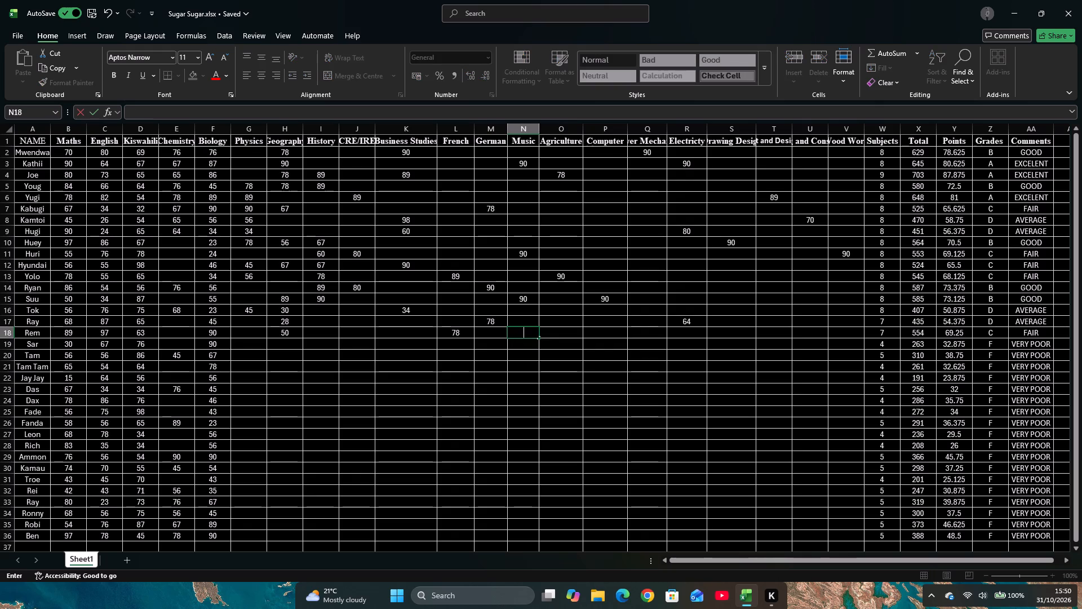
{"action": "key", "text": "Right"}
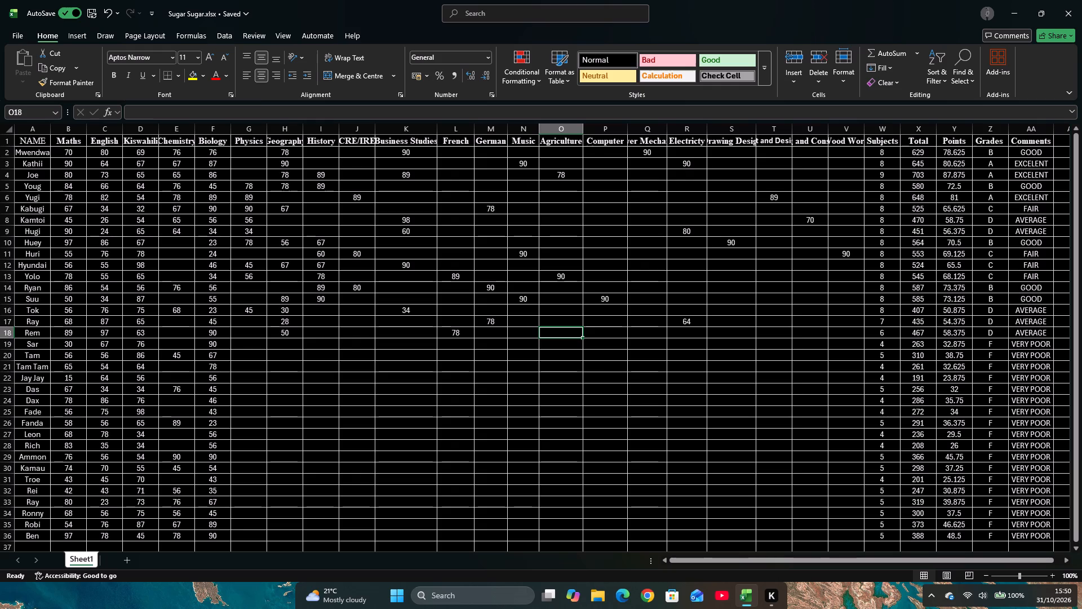
Enter 98 in Q18 as another of Rem's subject marks.
{"action": "key", "text": "Right"}
{"action": "key", "text": "Right"}
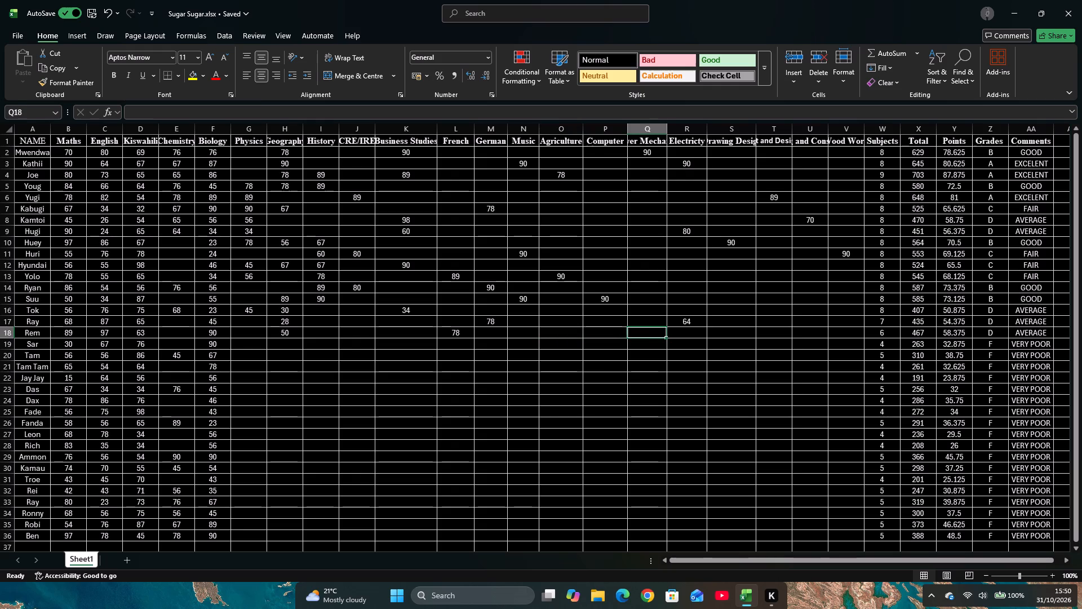
{"action": "key", "text": "Right"}
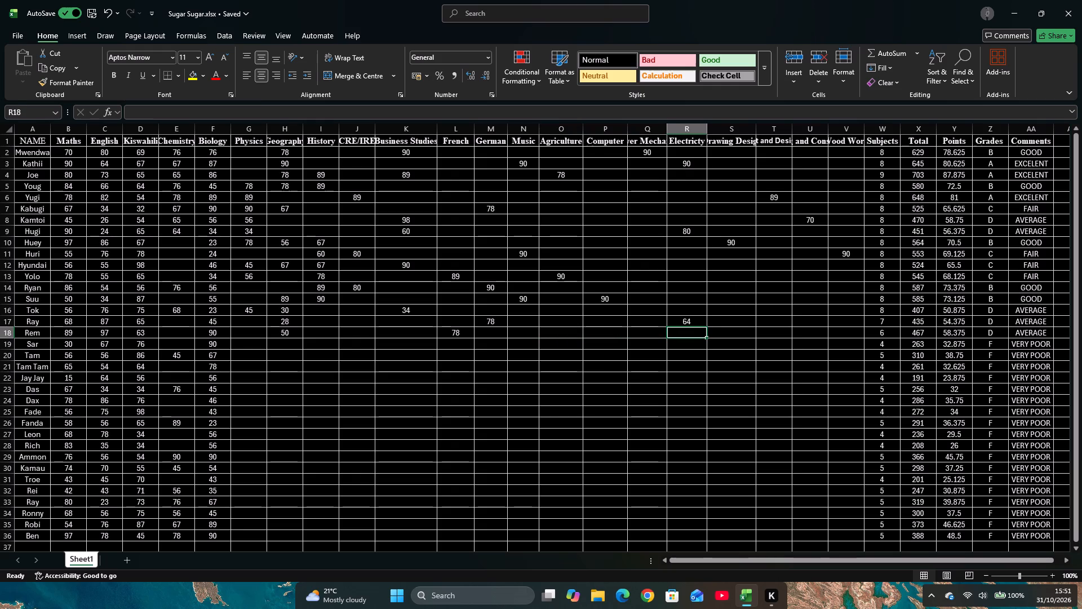
{"action": "key", "text": "Left"}
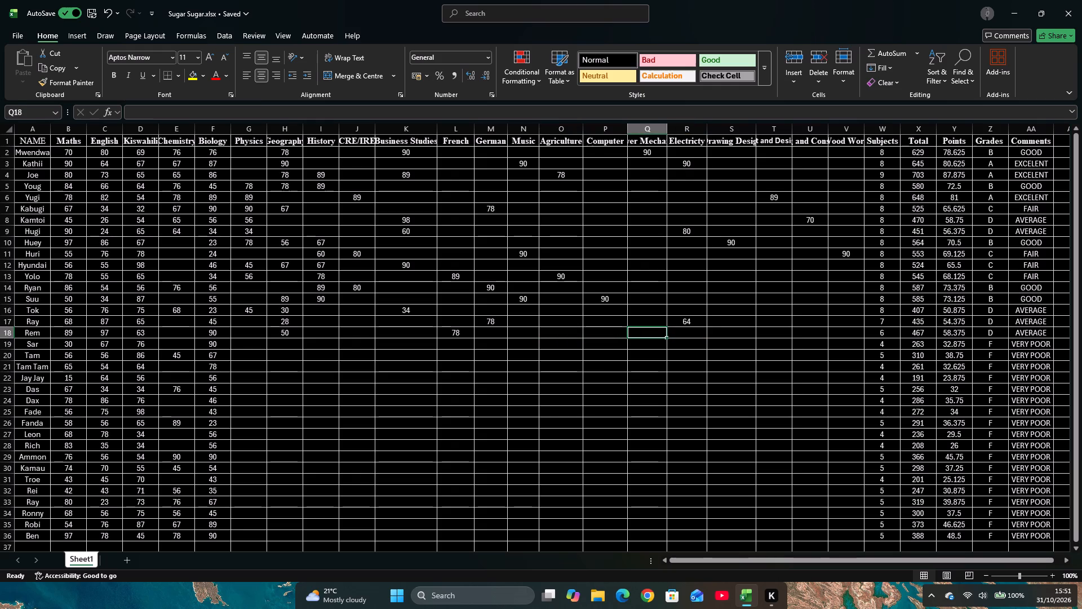
{"action": "key", "text": "9"}
{"action": "key", "text": "8"}
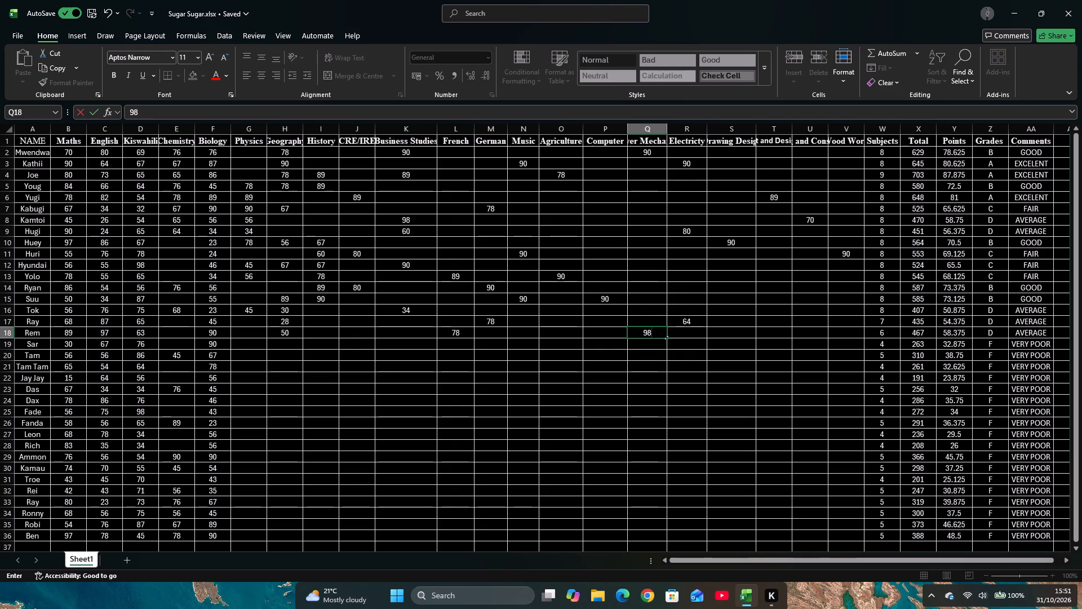
{"action": "key", "text": "Left"}
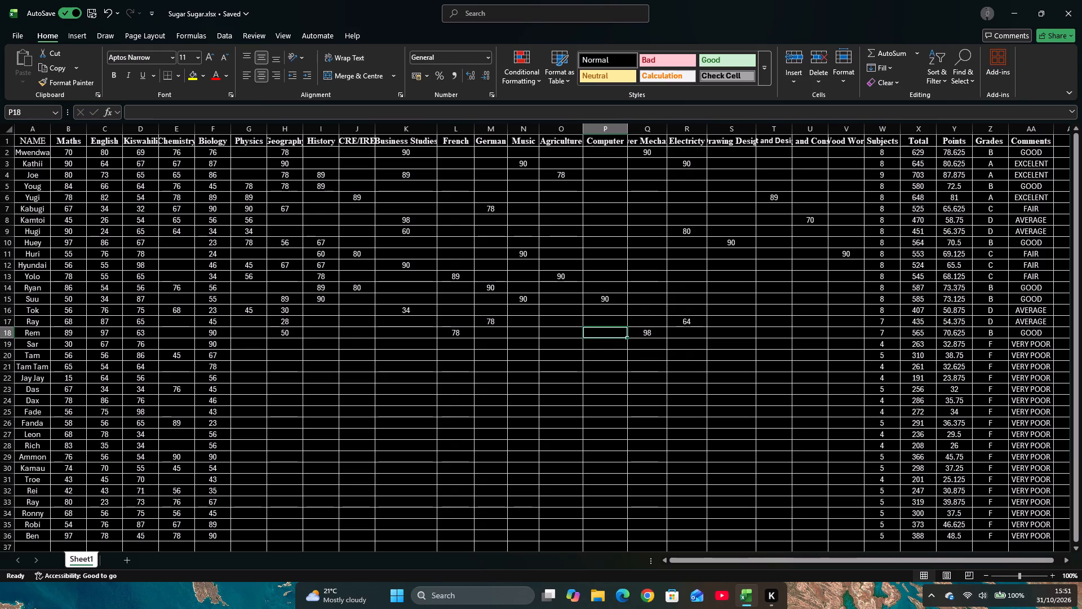
Enter Sar's History mark of 54 and CRE/IRE mark of 89 in row 19.
{"action": "key", "text": "Left"}
{"action": "key", "text": "Left"}
{"action": "key", "text": "Left"}
{"action": "key", "text": "Left"}
{"action": "key", "text": "Left"}
{"action": "key", "text": "Left"}
{"action": "key", "text": "Left"}
{"action": "key", "text": "Left"}
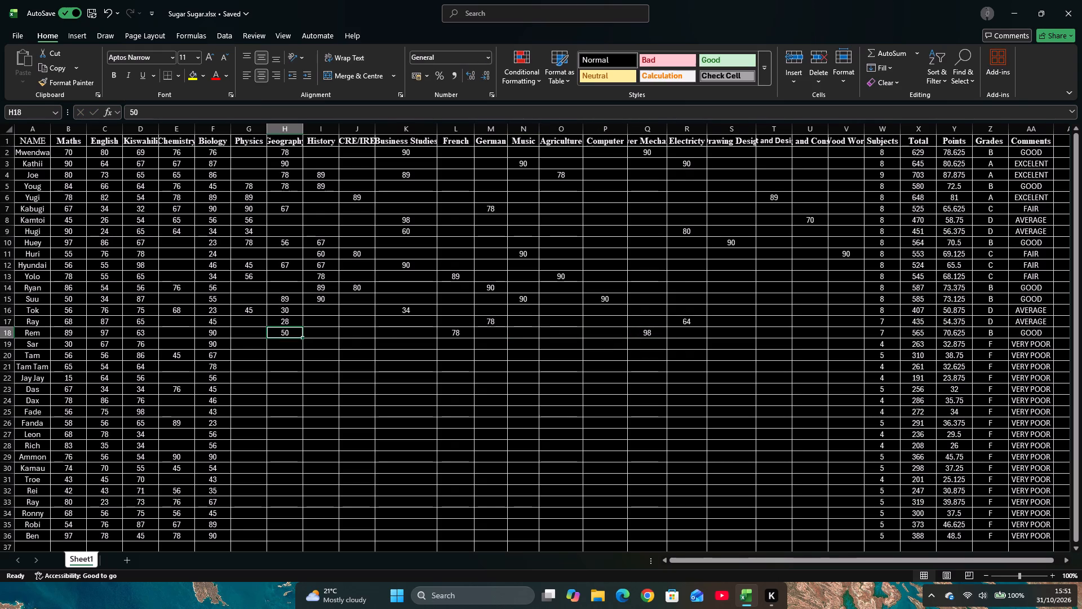
{"action": "key", "text": "Down"}
{"action": "key", "text": "Left"}
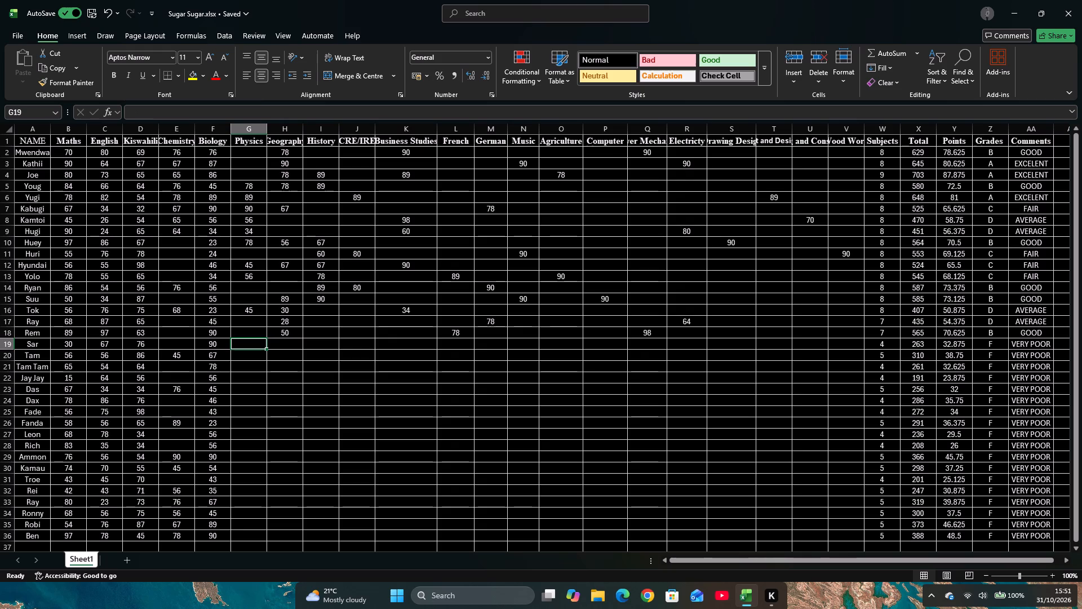
{"action": "key", "text": "Right"}
{"action": "key", "text": "Right"}
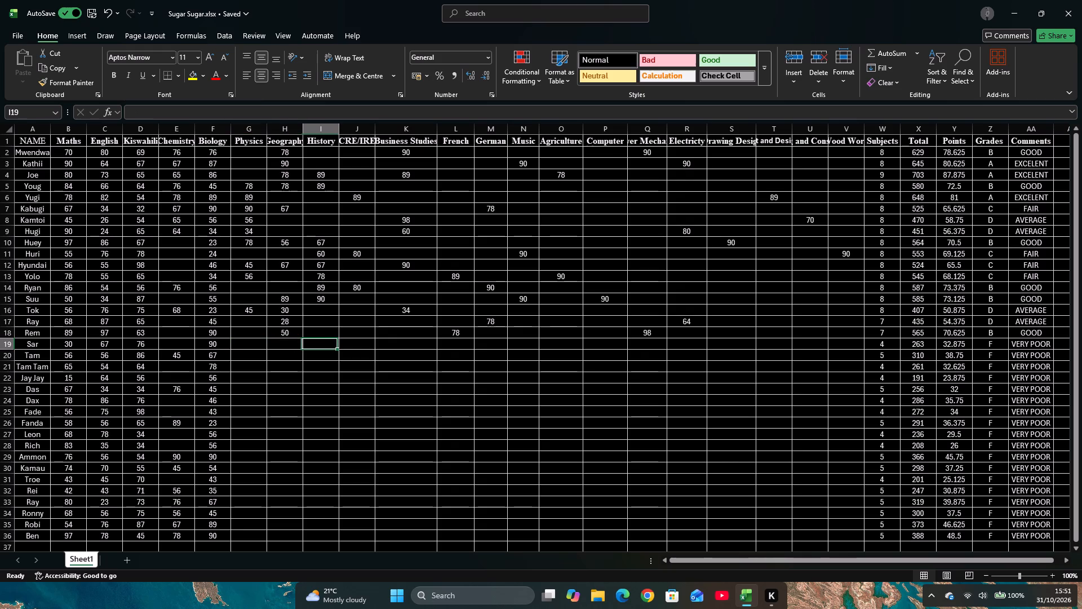
{"action": "type", "text": "54"}
{"action": "key", "text": "Right"}
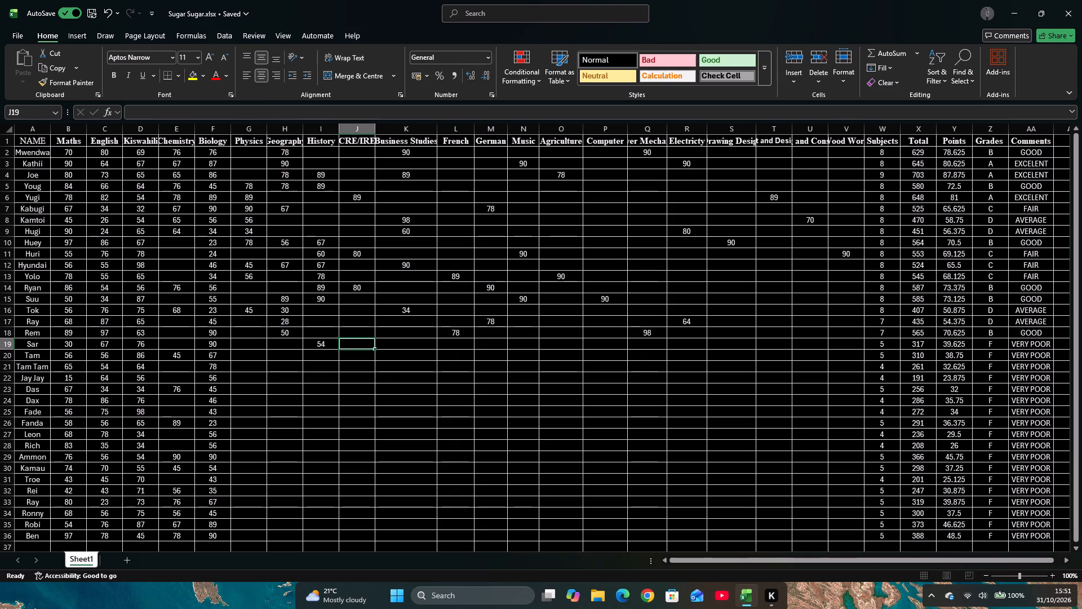
{"action": "key", "text": "Right"}
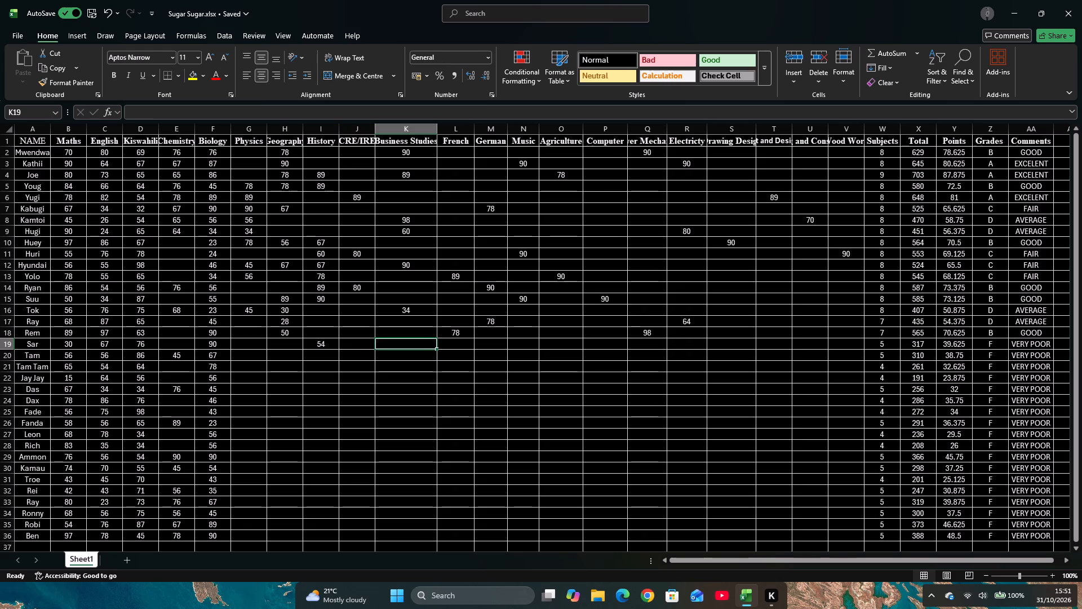
{"action": "key", "text": "Left"}
{"action": "type", "text": "89"}
{"action": "key", "text": "Right"}
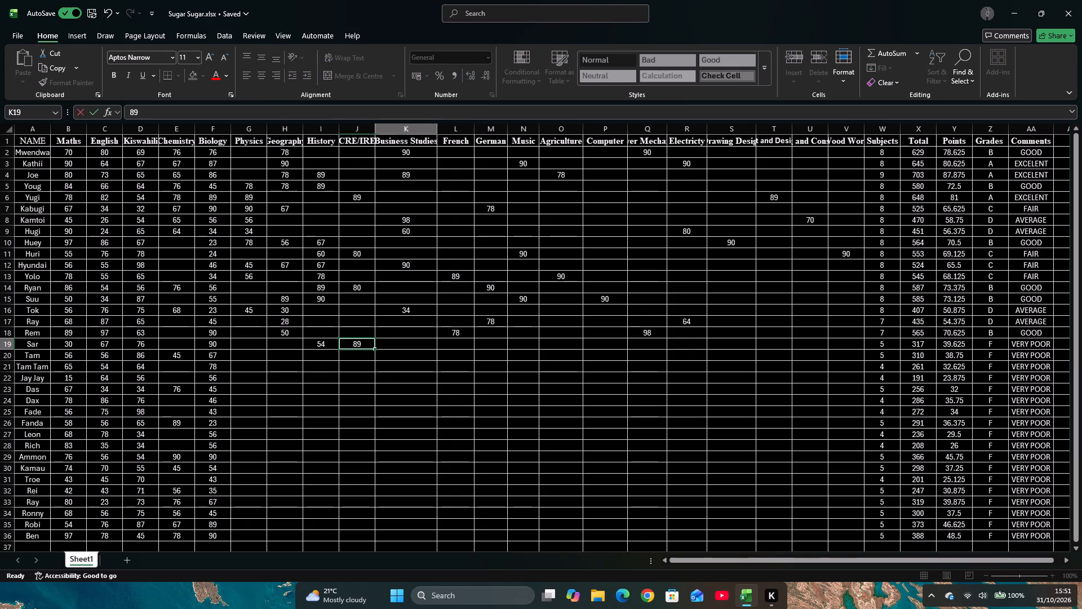
Enter Sar's Computer mark of 76 and a drawing design mark of 50 in S19.
{"action": "key", "text": "Right"}
{"action": "key", "text": "Right"}
{"action": "key", "text": "Right"}
{"action": "key", "text": "Right"}
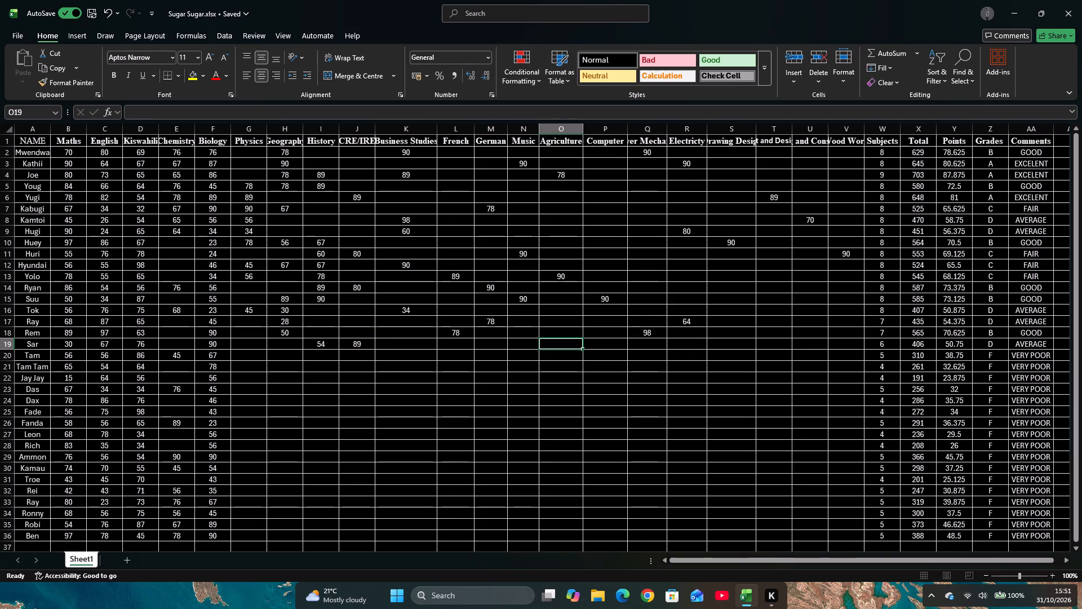
{"action": "key", "text": "Right"}
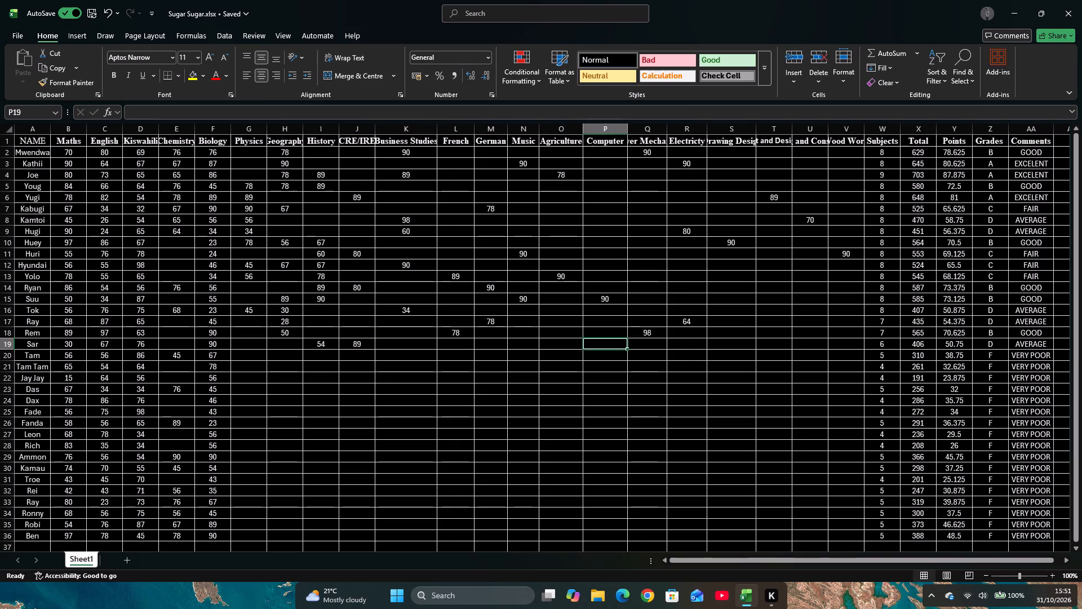
{"action": "type", "text": "76"}
{"action": "key", "text": "Right"}
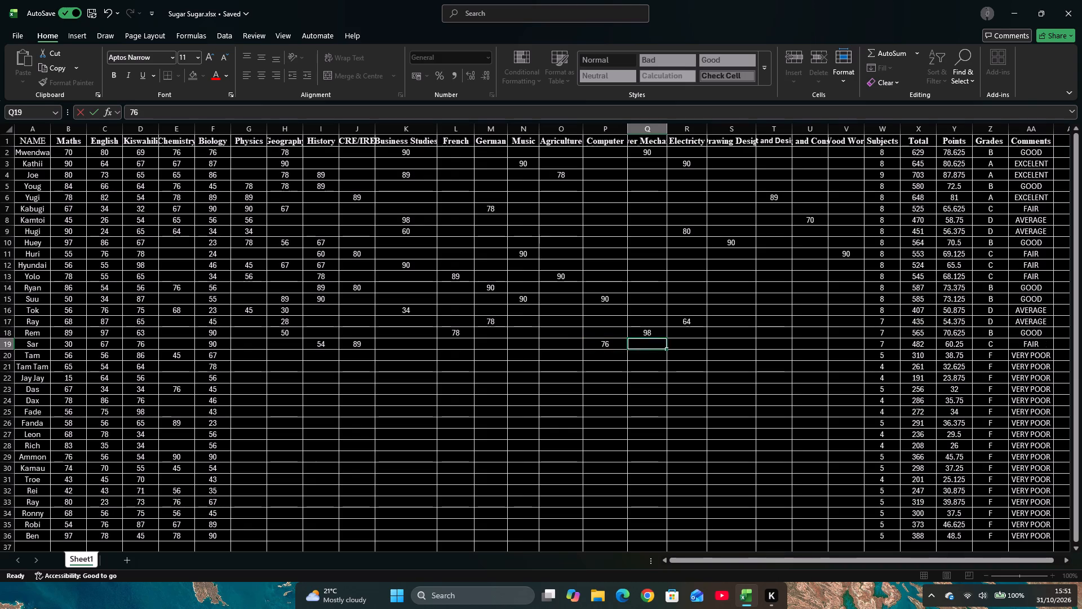
{"action": "key", "text": "Right"}
{"action": "key", "text": "Right"}
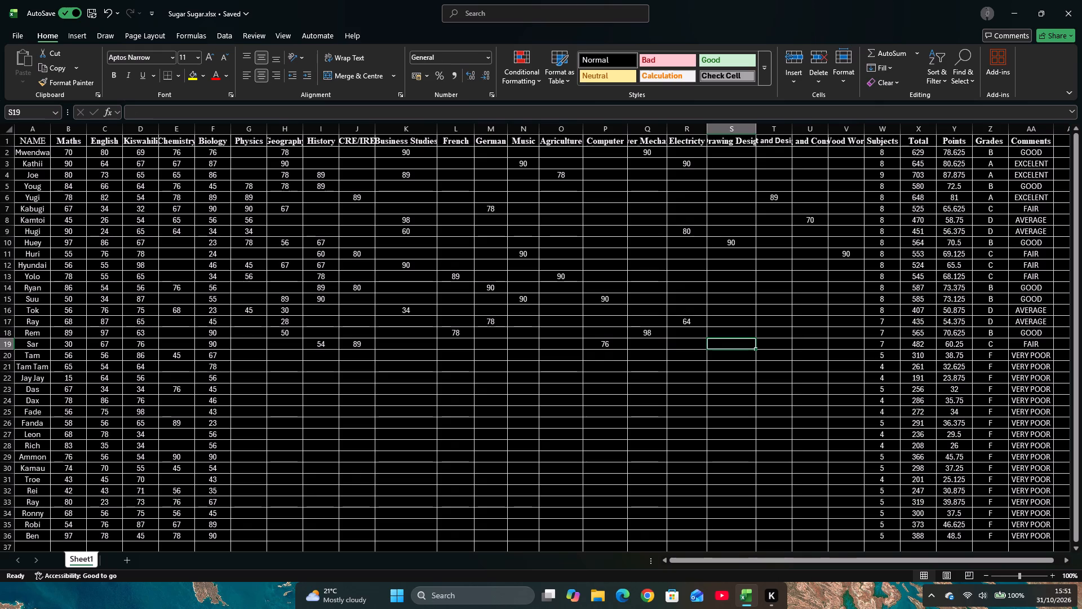
{"action": "key", "text": "5"}
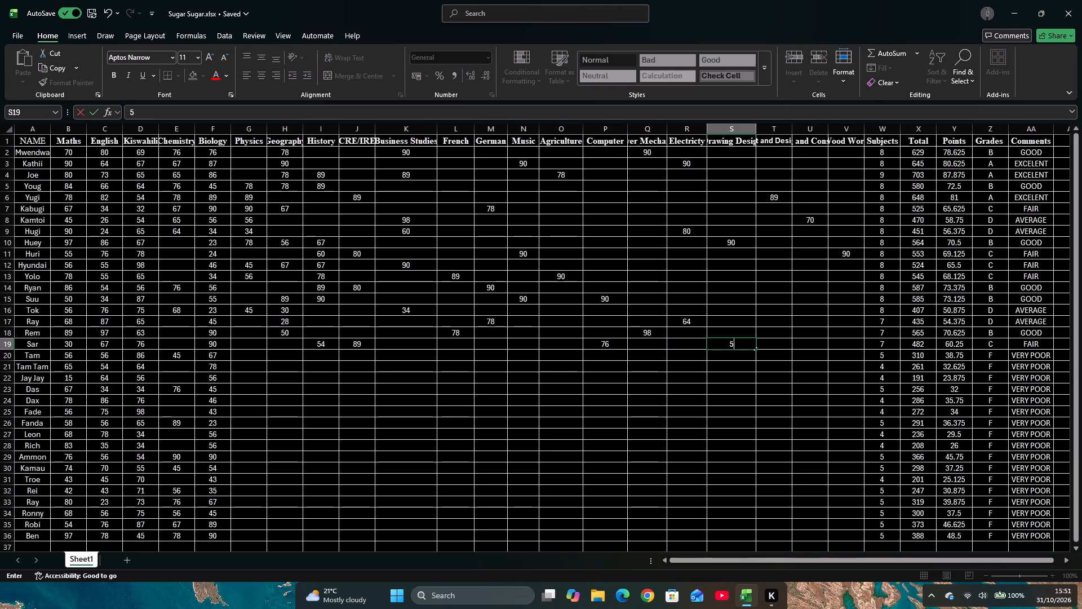
{"action": "key", "text": "0"}
{"action": "key", "text": "Down"}
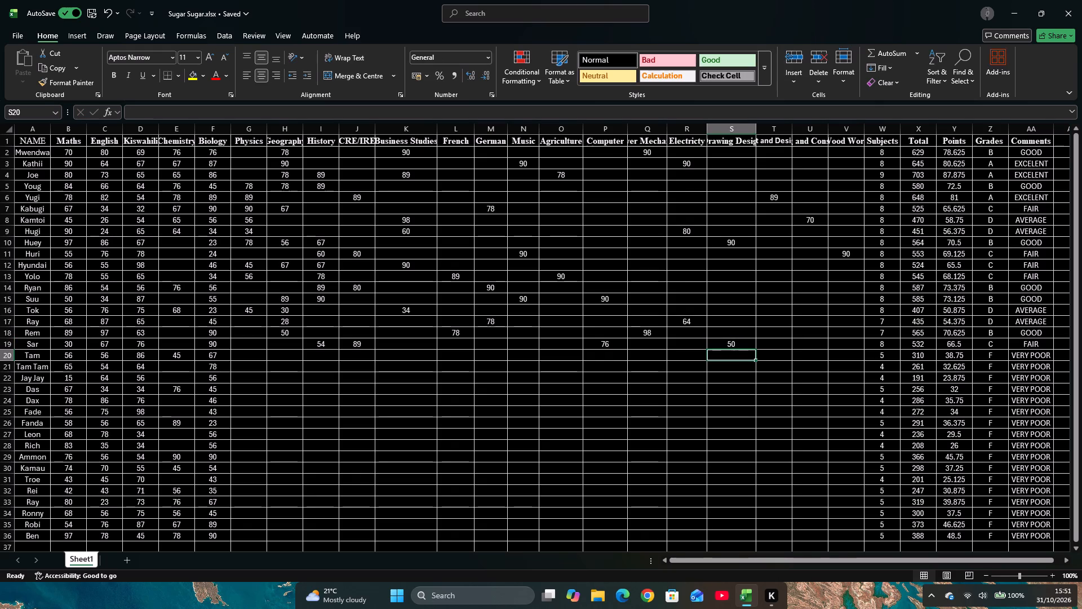
Enter Tam's Geography mark of 23 and French mark of 20 in row 20.
{"action": "key", "text": "Left"}
{"action": "key", "text": "Left"}
{"action": "key", "text": "Left"}
{"action": "key", "text": "Left"}
{"action": "key", "text": "Left"}
{"action": "key", "text": "Left"}
{"action": "key", "text": "Left"}
{"action": "key", "text": "Left"}
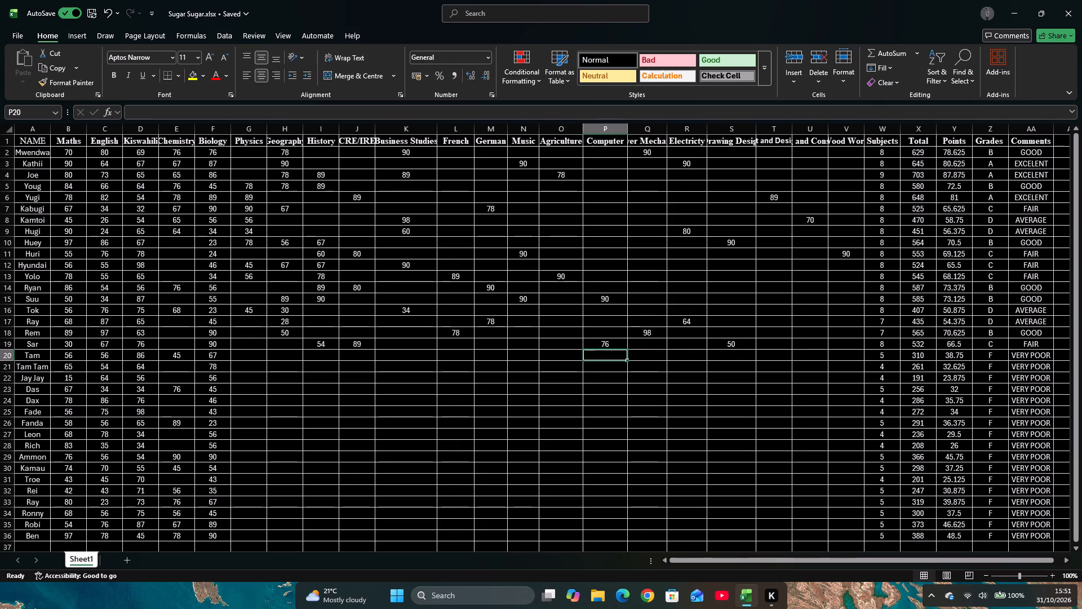
{"action": "key", "text": "Left"}
{"action": "key", "text": "Left"}
{"action": "key", "text": "Left"}
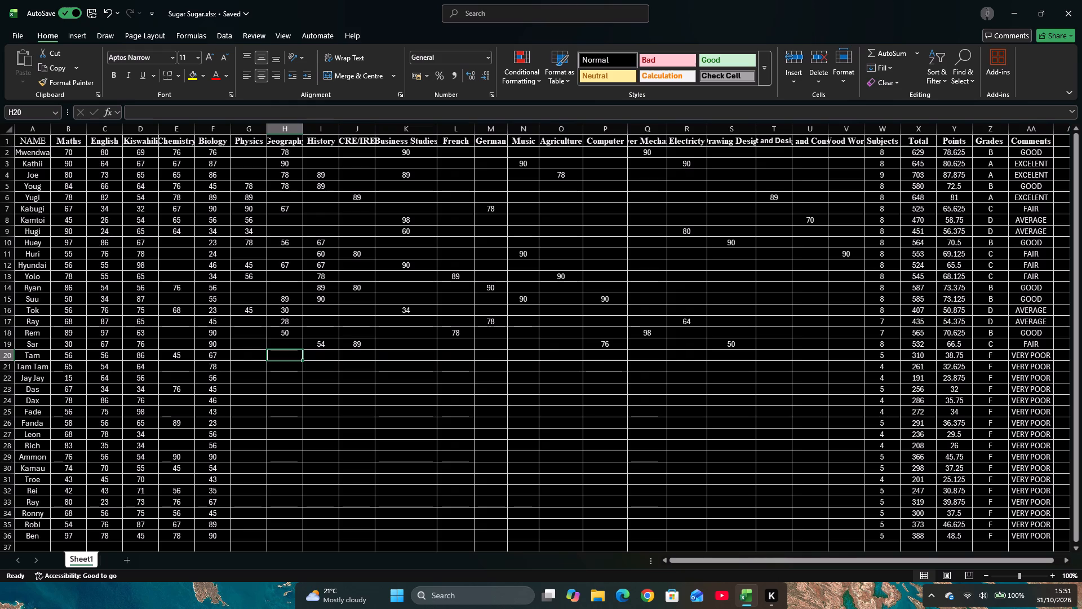
{"action": "type", "text": "23"}
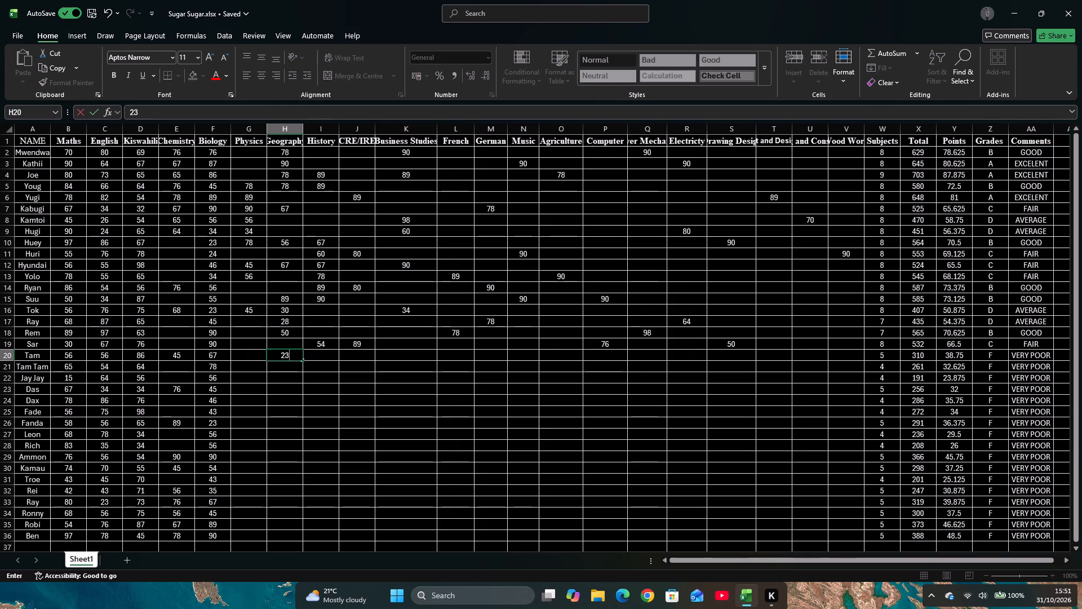
{"action": "key", "text": "Right"}
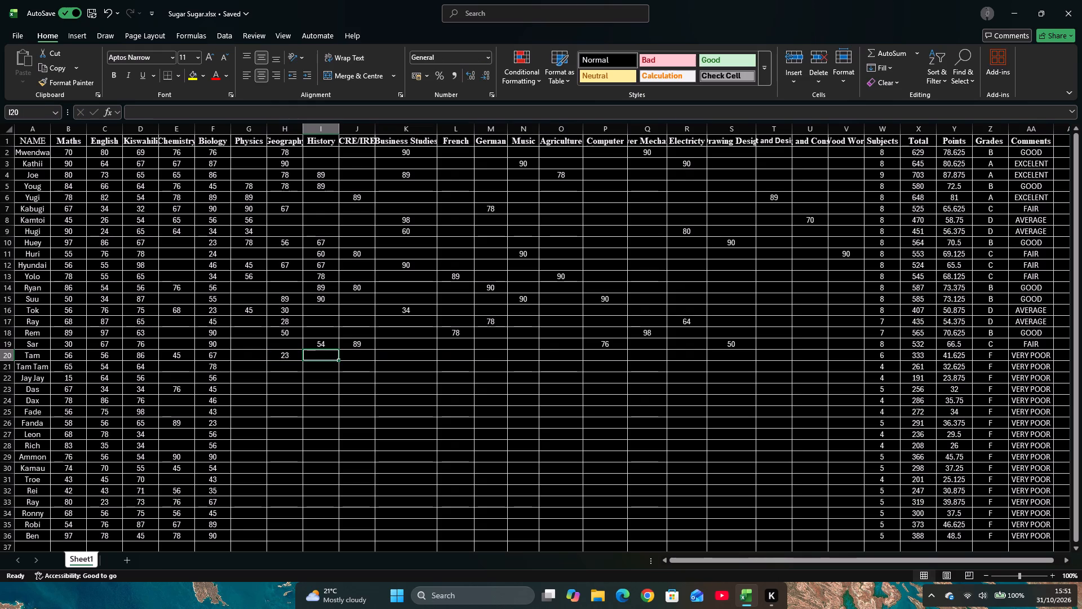
{"action": "key", "text": "Right"}
{"action": "key", "text": "Right"}
{"action": "key", "text": "Right"}
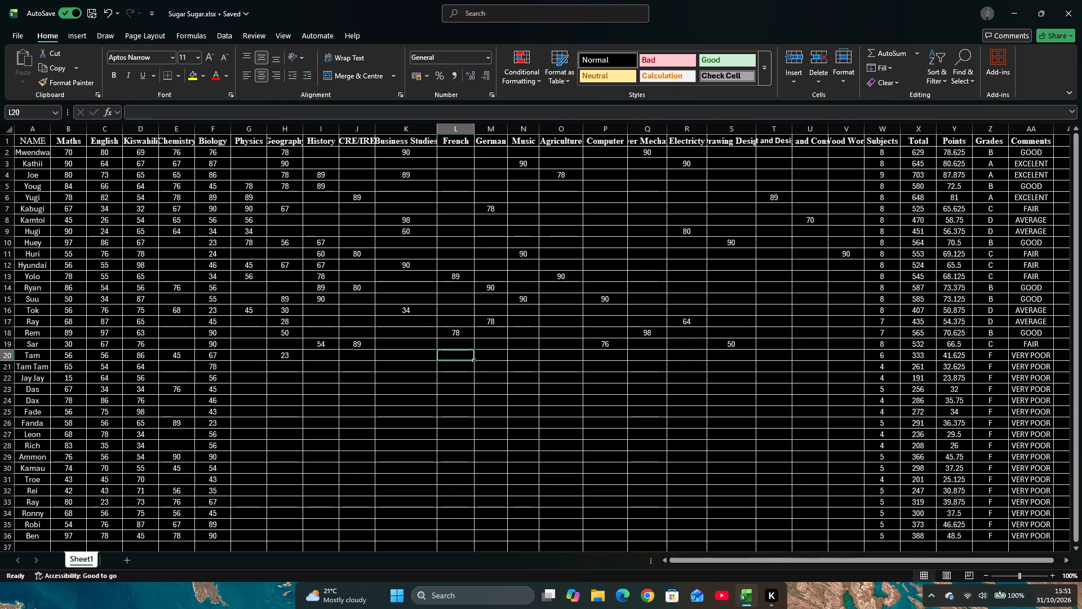
{"action": "key", "text": "Right"}
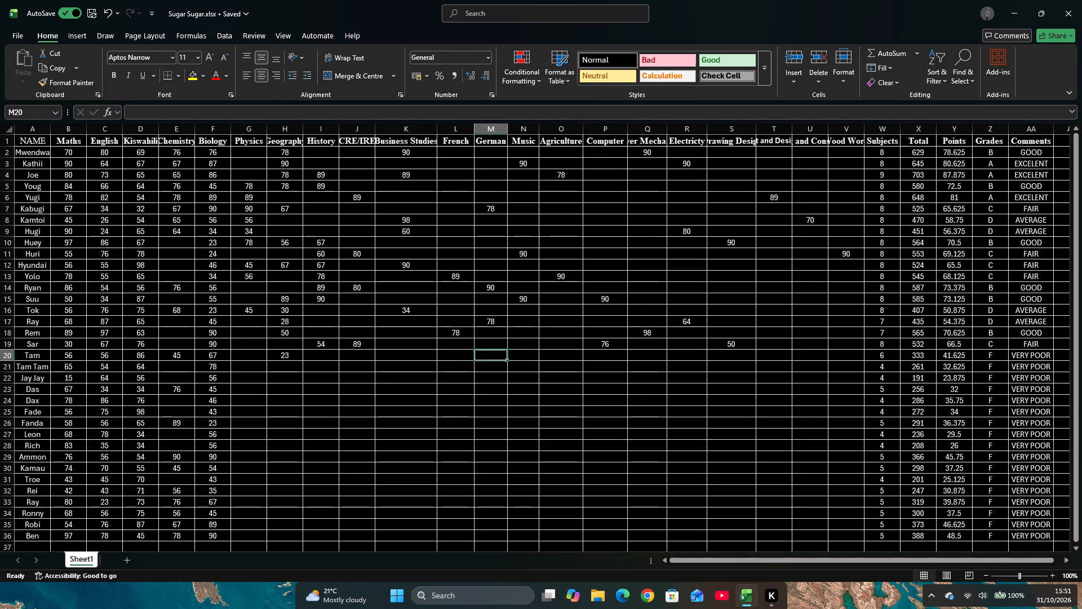
{"action": "key", "text": "Left"}
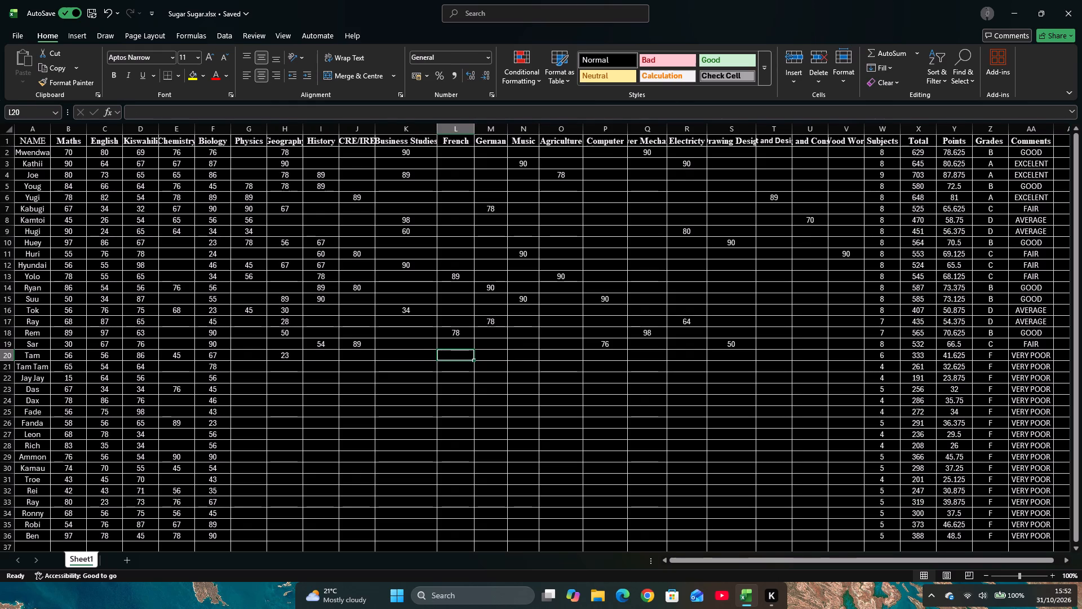
{"action": "type", "text": "20"}
{"action": "key", "text": "Right"}
Enter 30 in S20 as Tam's drawing design mark.
{"action": "key", "text": "Right"}
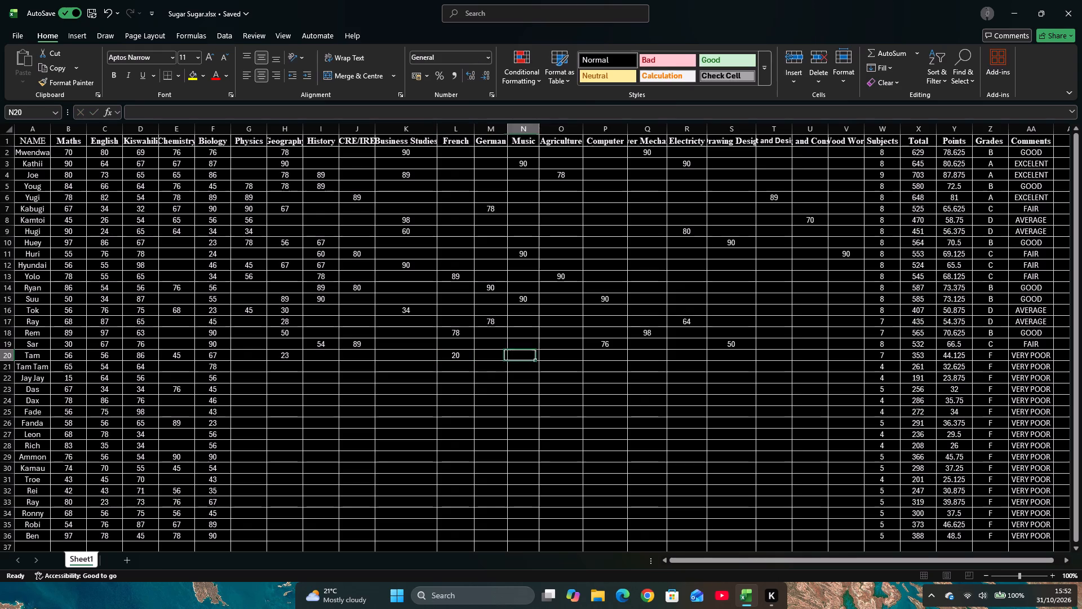
{"action": "key", "text": "Right"}
{"action": "key", "text": "Right"}
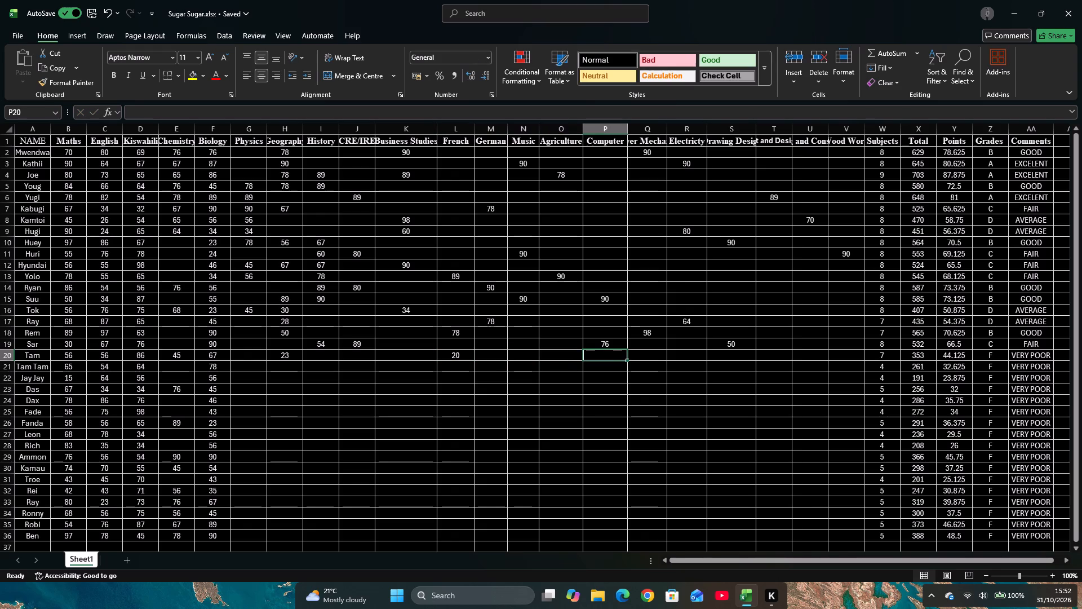
{"action": "key", "text": "Right"}
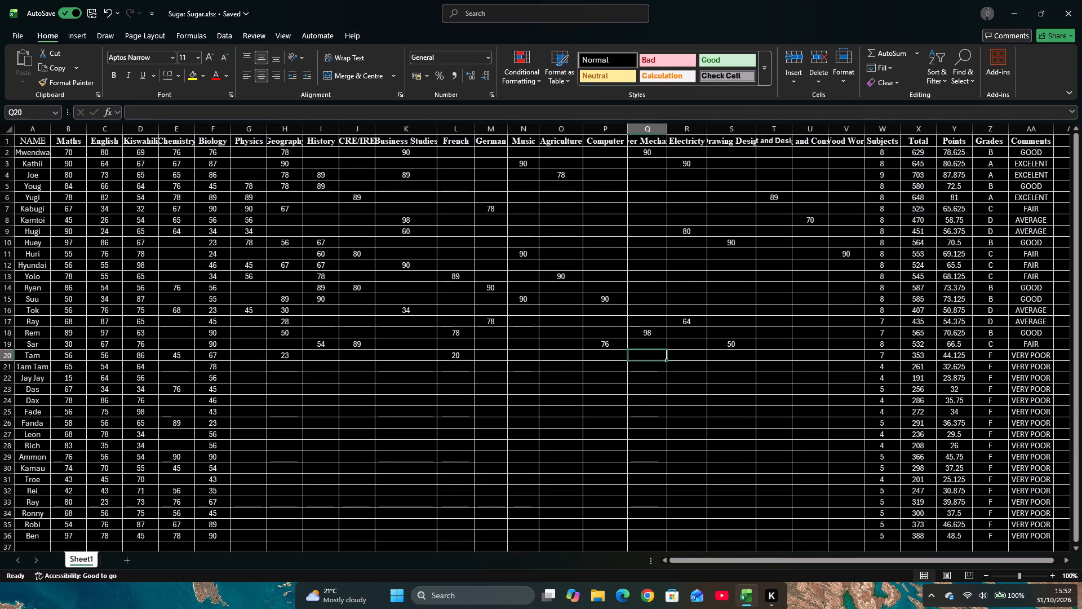
{"action": "key", "text": "Right"}
{"action": "key", "text": "Right"}
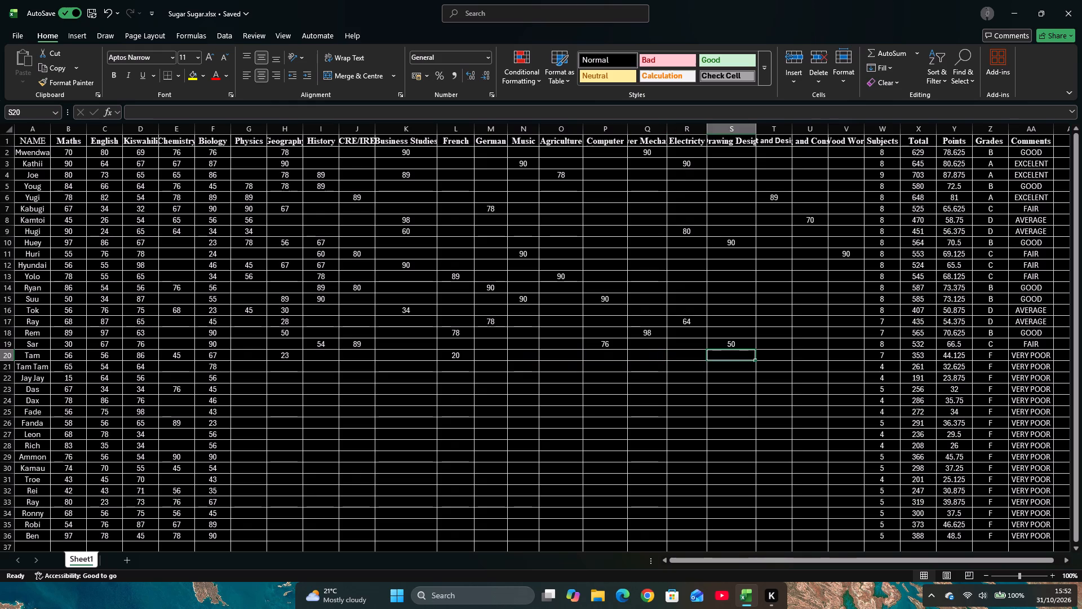
{"action": "type", "text": "30"}
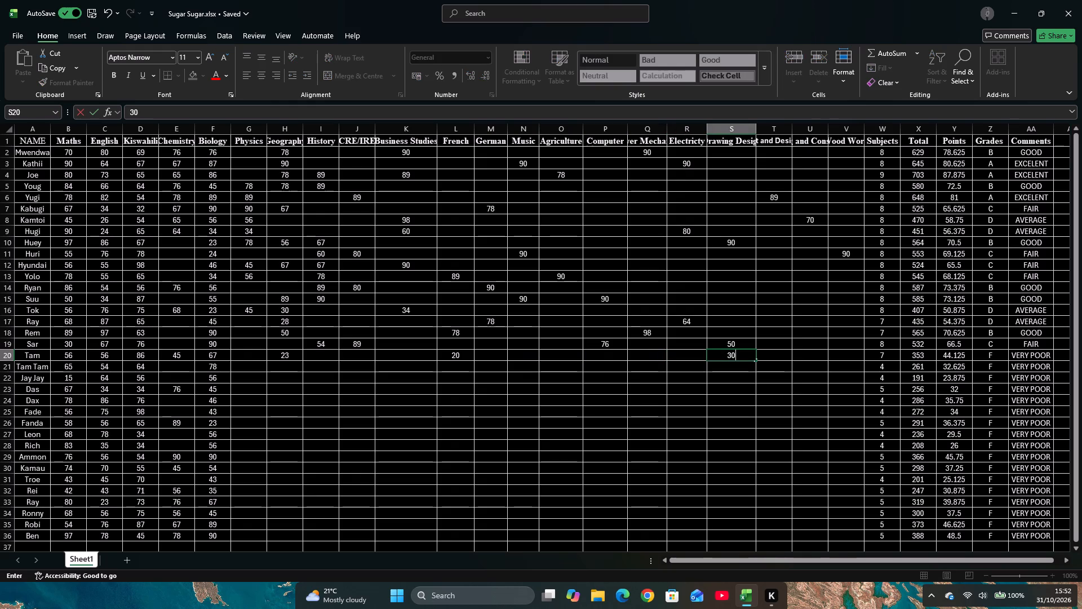
{"action": "key", "text": "Right"}
{"action": "key", "text": "Right"}
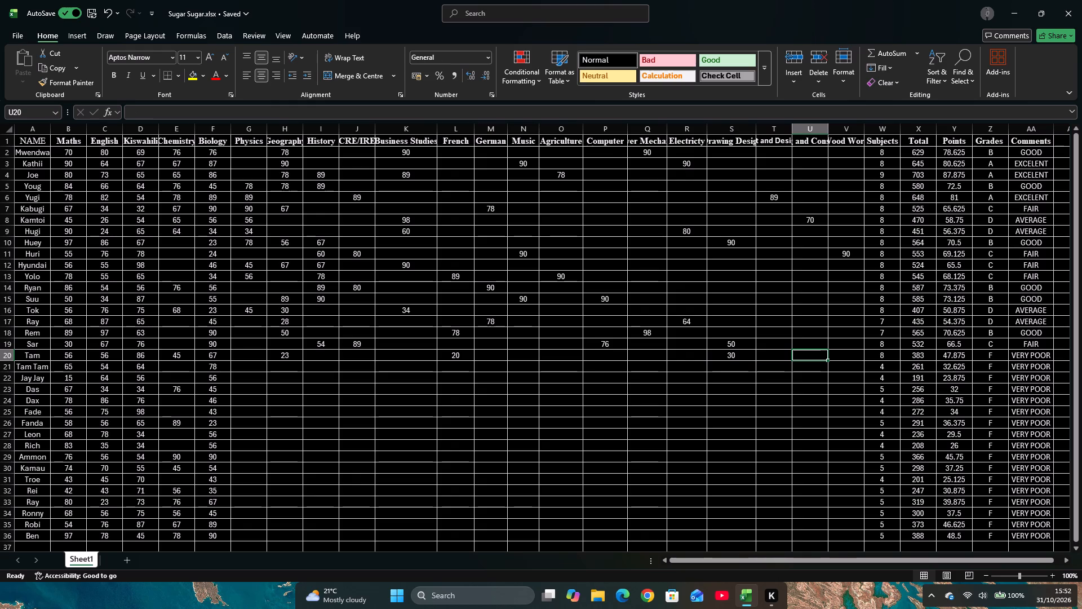
Go to the empty History cell in Tam Tam's row 21 for mark entry.
{"action": "key", "text": "Left"}
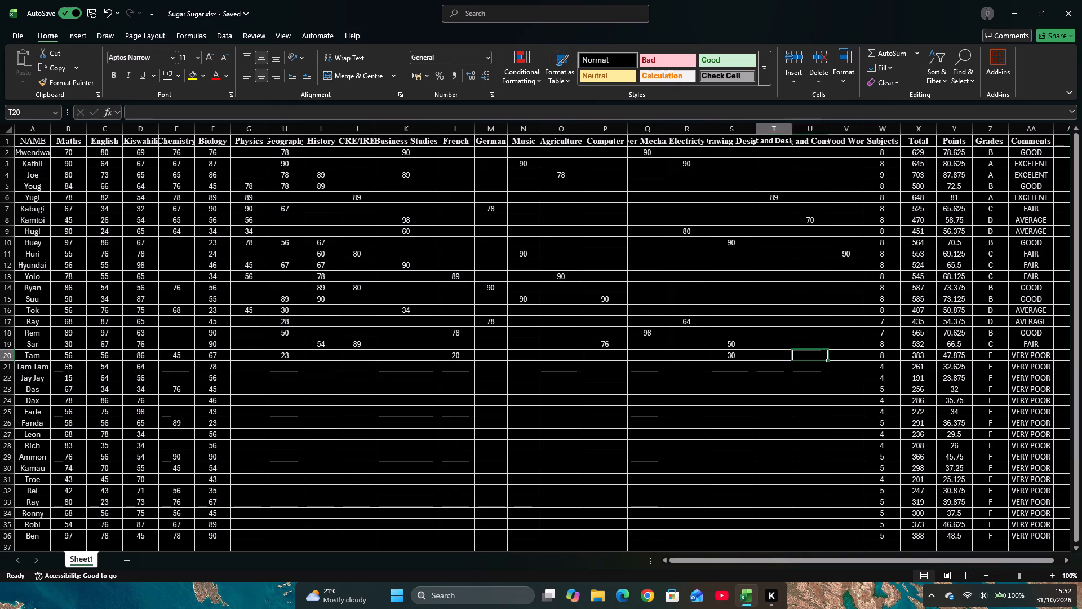
{"action": "key", "text": "Left"}
{"action": "key", "text": "Left"}
{"action": "key", "text": "Left"}
{"action": "key", "text": "Left"}
{"action": "key", "text": "Left"}
{"action": "key", "text": "Left"}
{"action": "key", "text": "Left"}
{"action": "key", "text": "Left"}
{"action": "key", "text": "Left"}
{"action": "key", "text": "Left"}
{"action": "key", "text": "Left"}
{"action": "key", "text": "Left"}
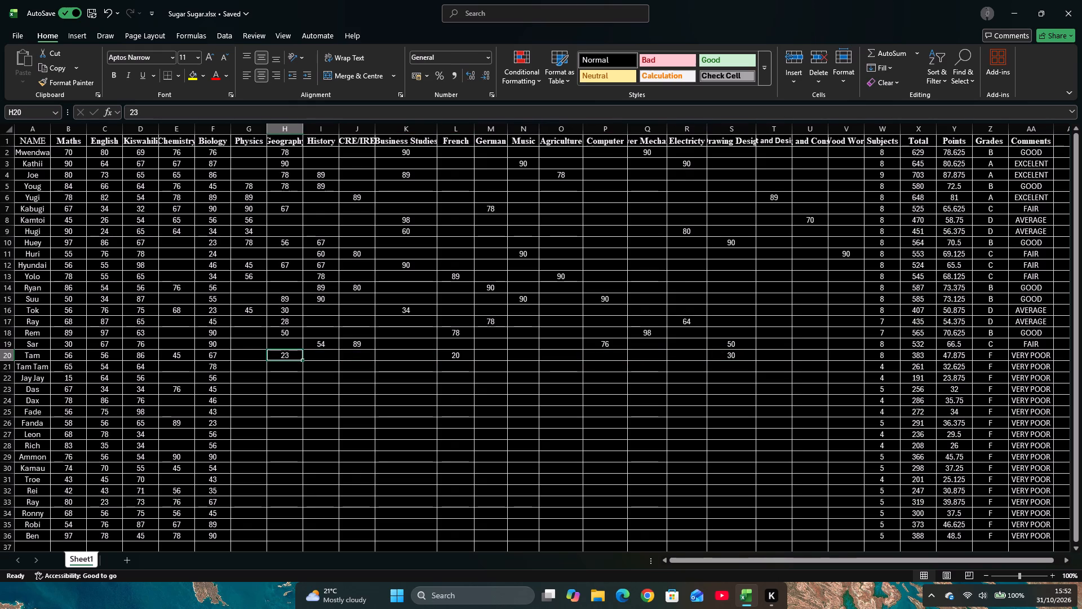
{"action": "key", "text": "Left"}
{"action": "key", "text": "Left"}
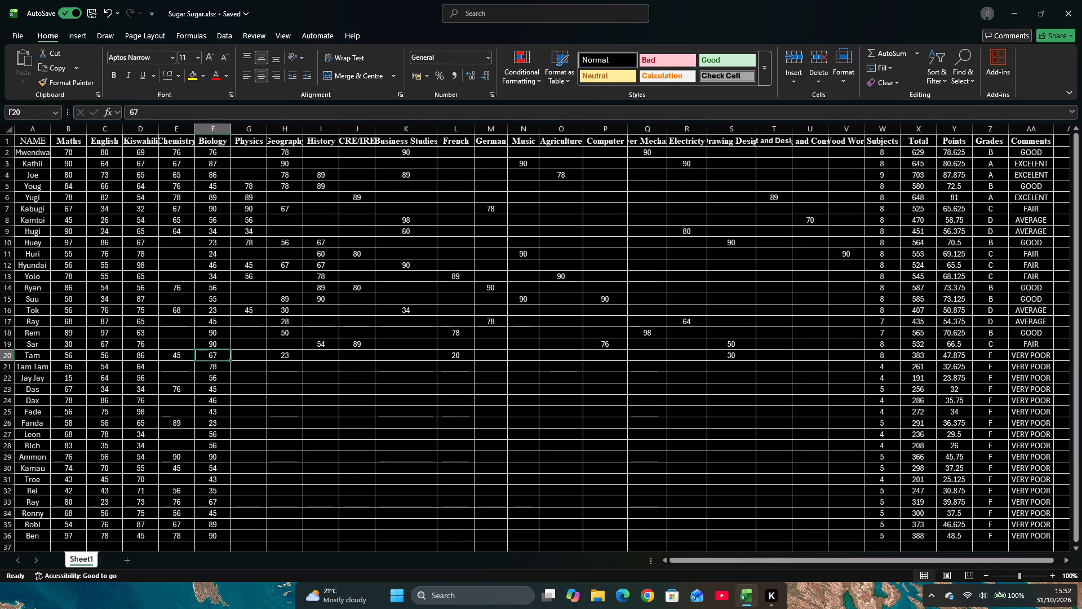
{"action": "key", "text": "Down"}
{"action": "key", "text": "Right"}
{"action": "key", "text": "Right"}
{"action": "key", "text": "Right"}
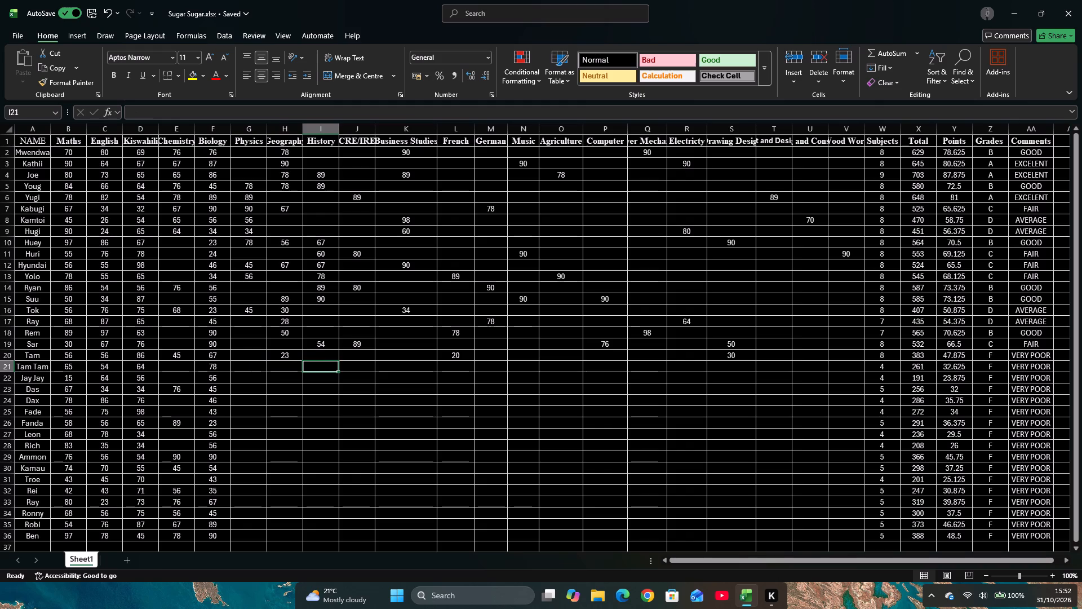
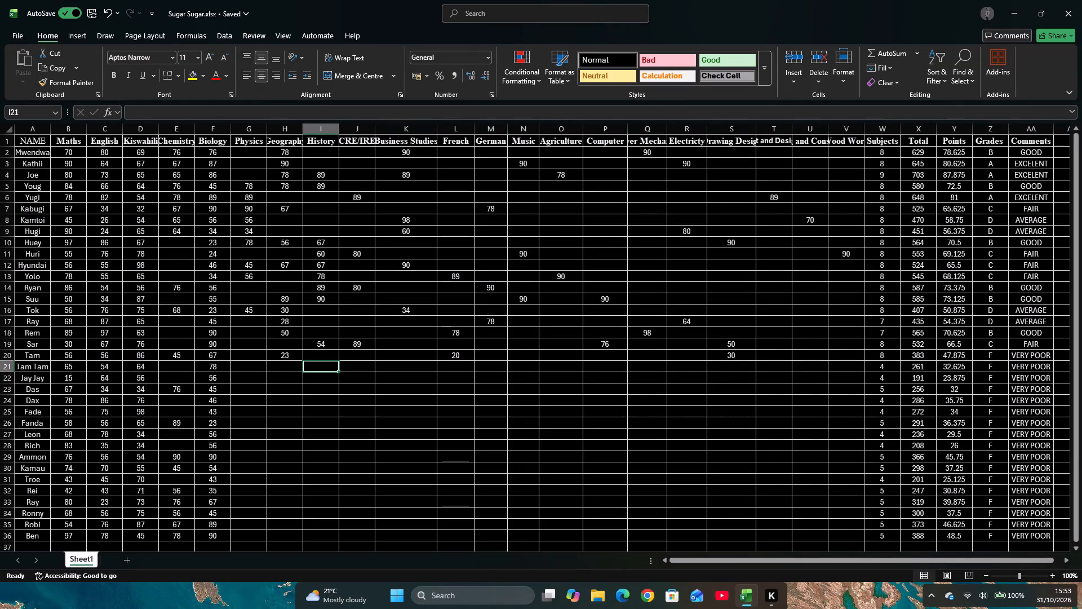
{"action": "left_click", "coordinate": [261, 369]}
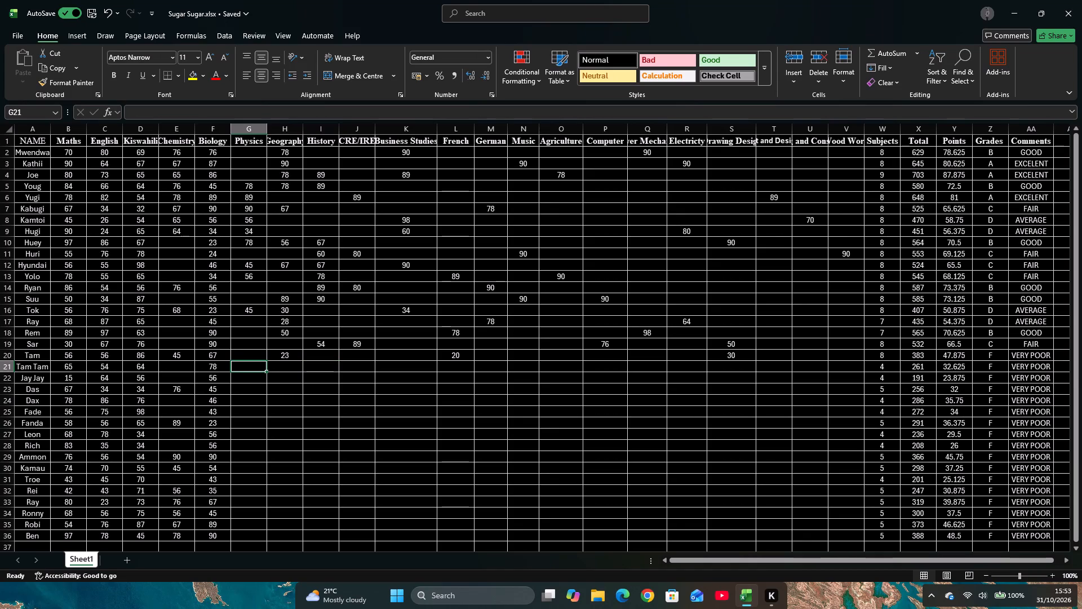
{"action": "type", "text": "67"}
{"action": "key", "text": "Right"}
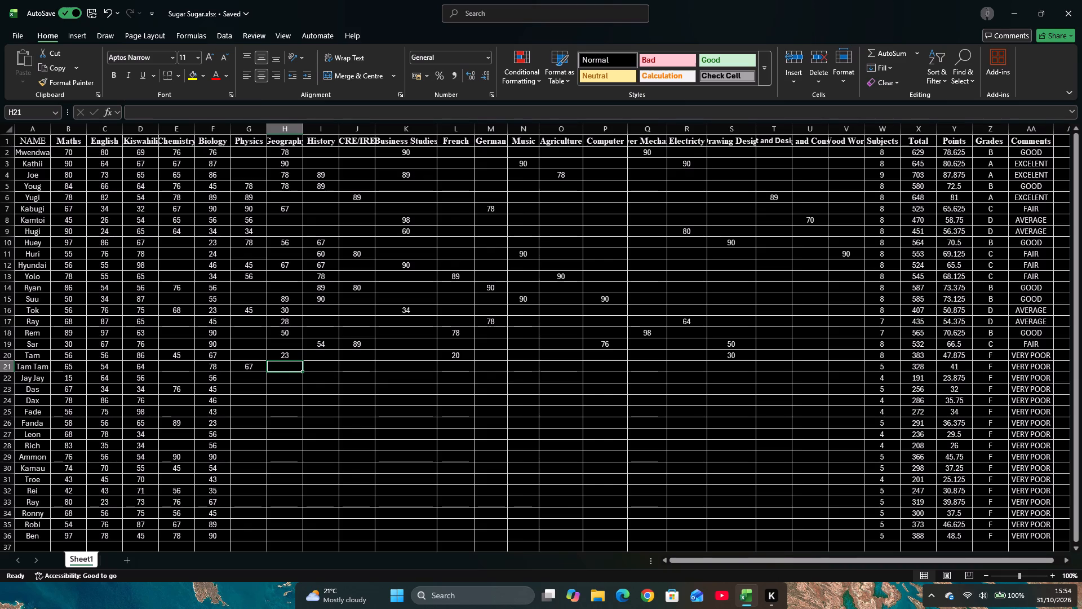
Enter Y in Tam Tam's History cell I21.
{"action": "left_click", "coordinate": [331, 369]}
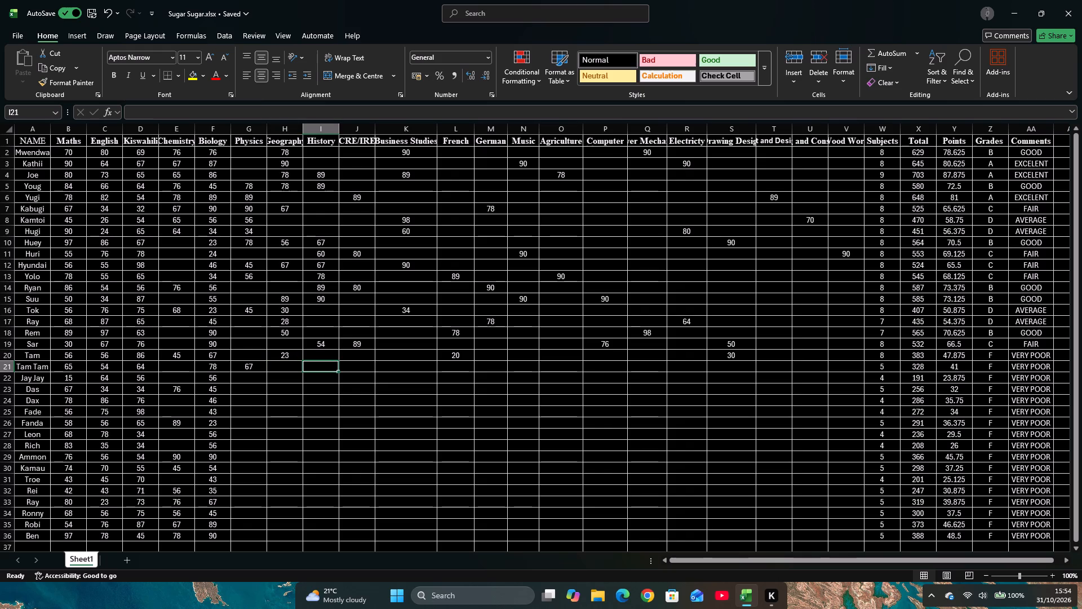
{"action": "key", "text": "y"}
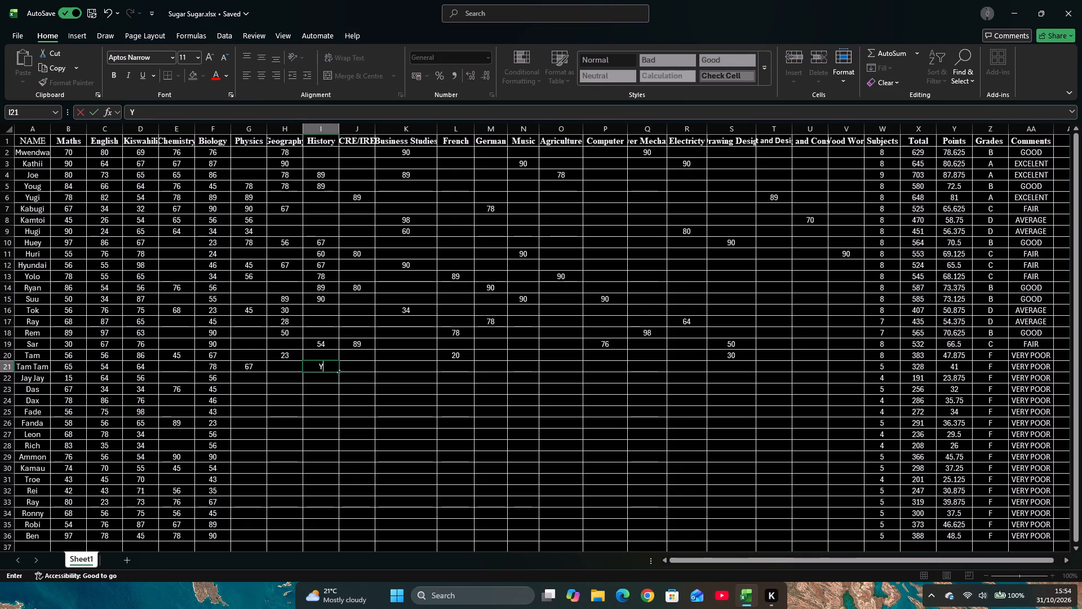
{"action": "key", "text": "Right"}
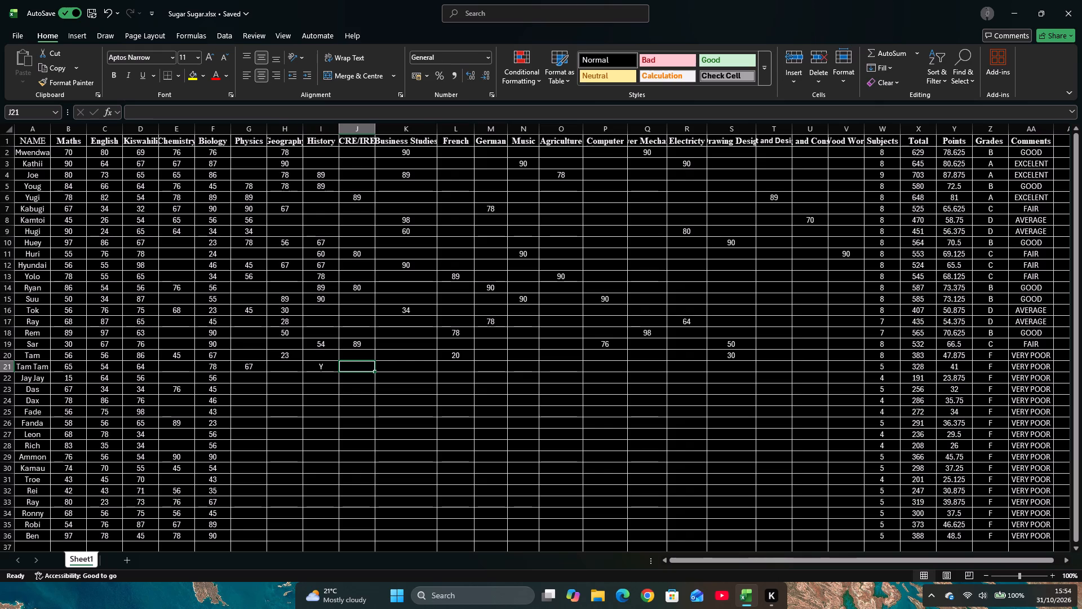
Enter Tam Tam's CRE/IRE mark of 90 in J21 and a mark of 87 in T21.
{"action": "type", "text": "90"}
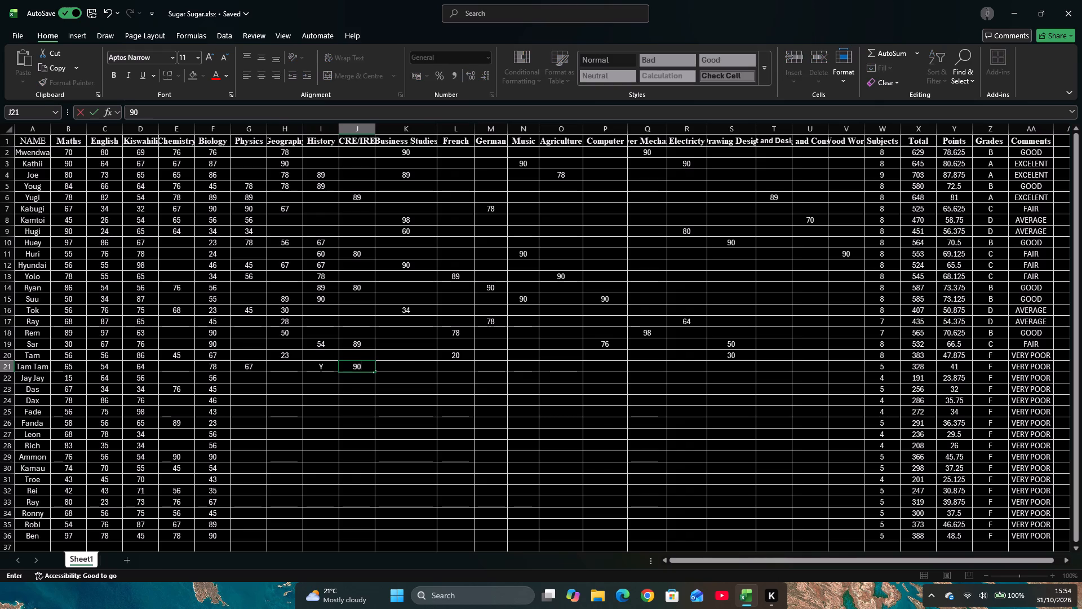
{"action": "key", "text": "Right"}
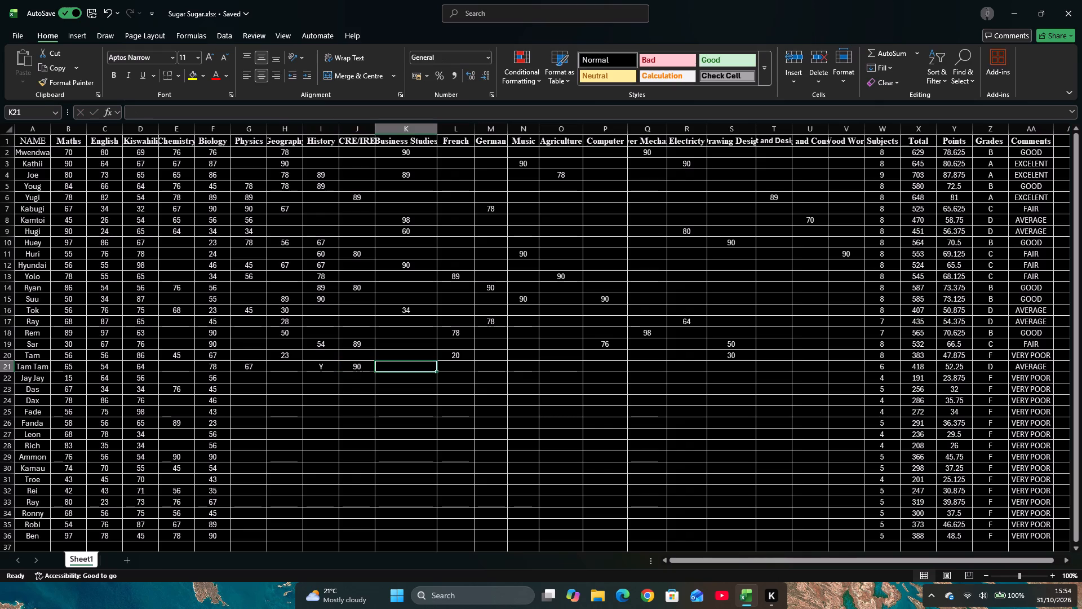
{"action": "key", "text": "Right"}
{"action": "key", "text": "Right"}
{"action": "key", "text": "Right"}
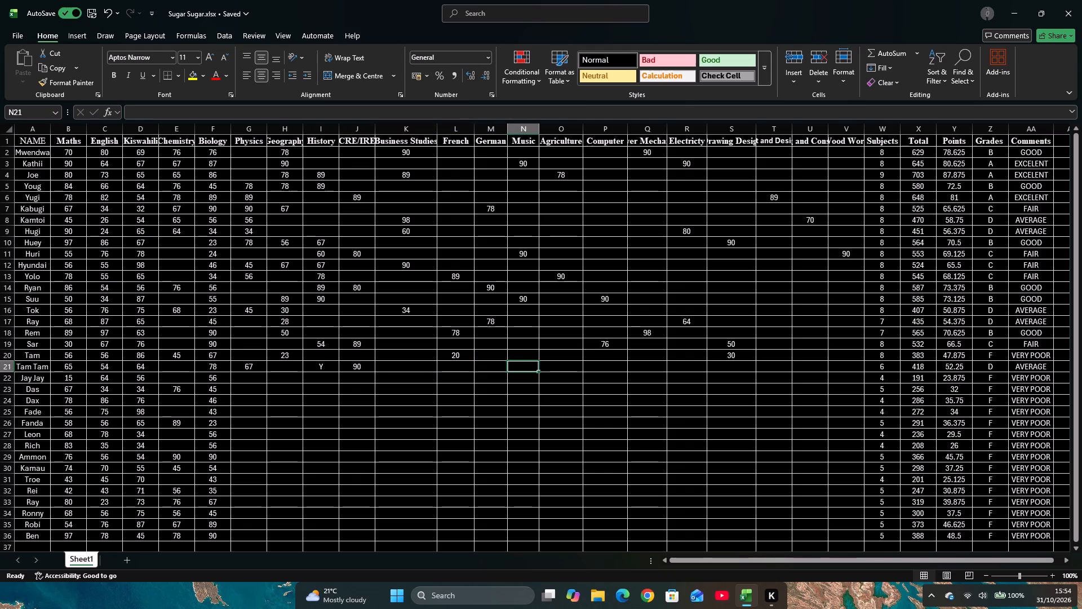
{"action": "key", "text": "Right"}
{"action": "key", "text": "Right"}
{"action": "key", "text": "Right"}
{"action": "key", "text": "Right"}
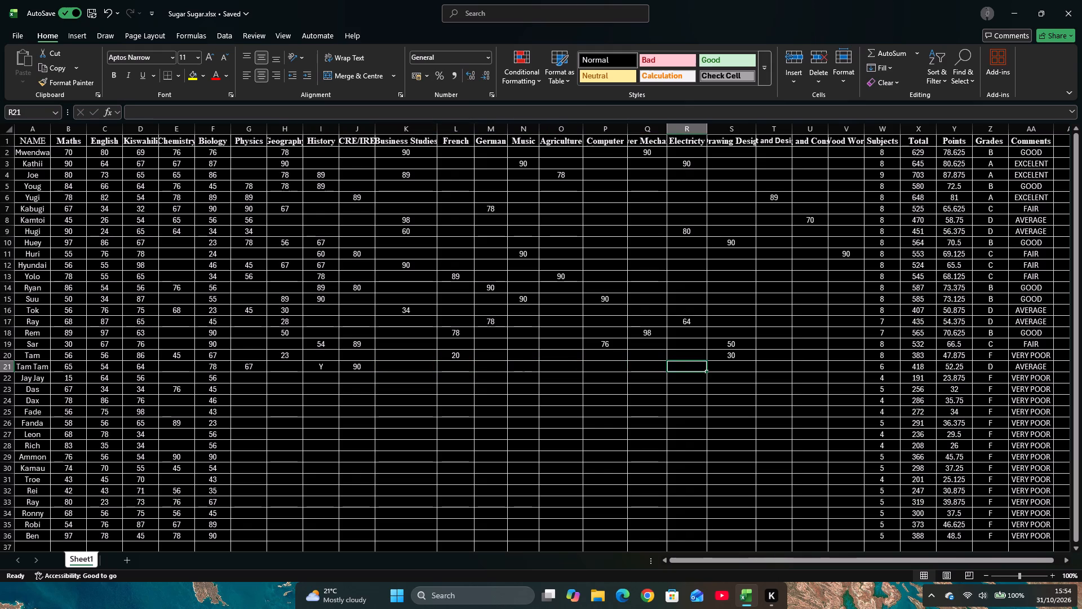
{"action": "key", "text": "Right"}
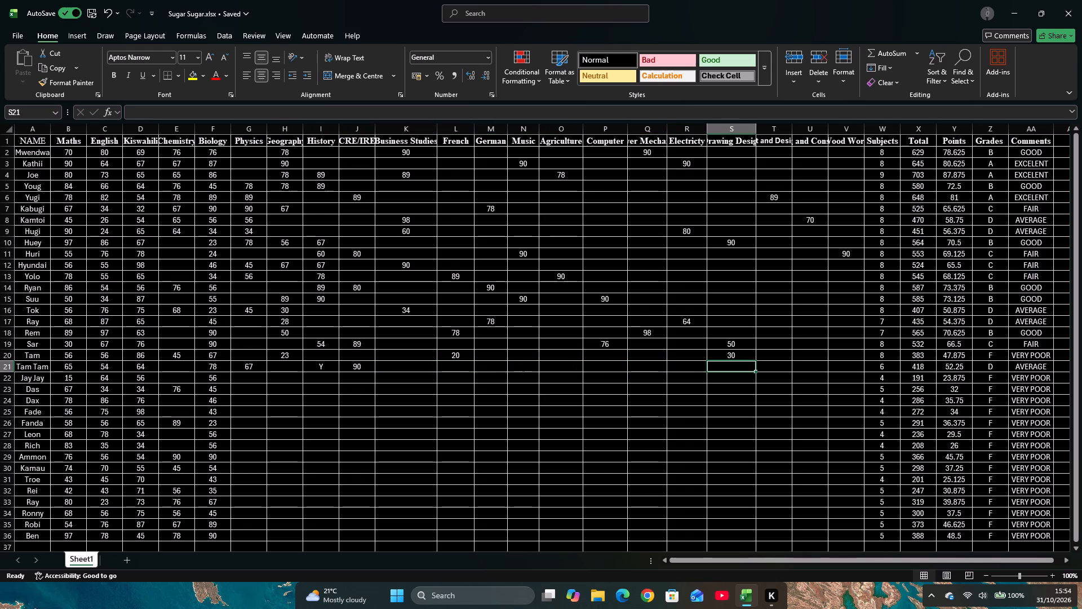
{"action": "key", "text": "Right"}
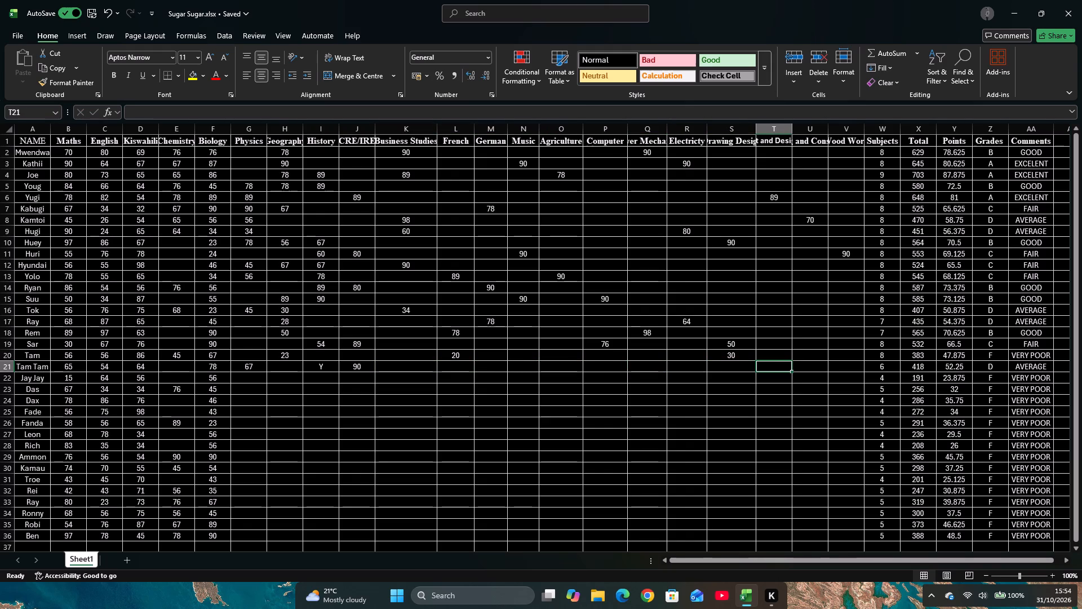
{"action": "type", "text": "87"}
{"action": "key", "text": "Down"}
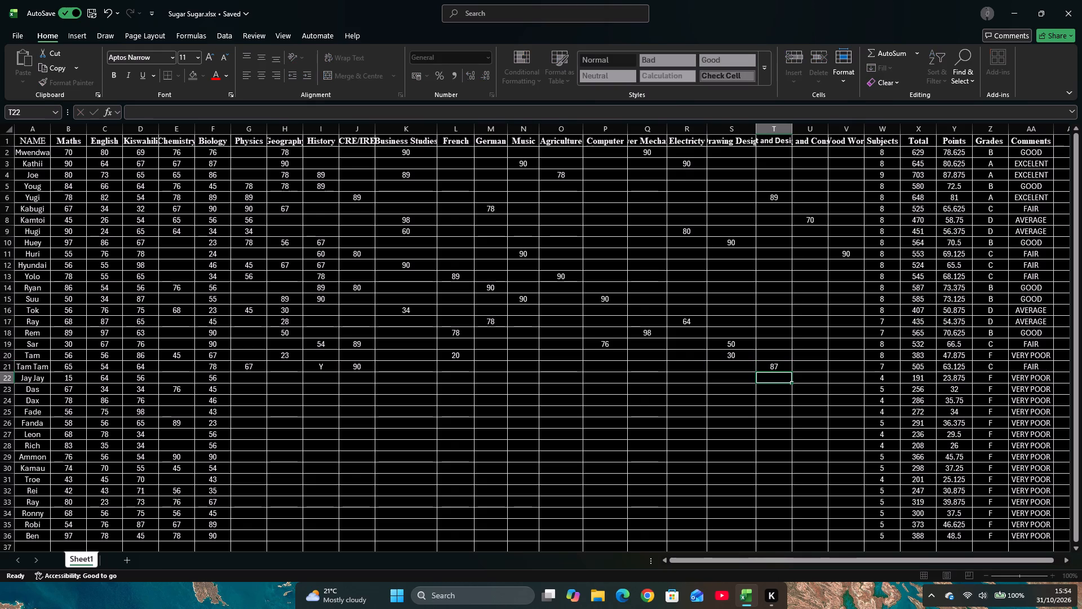
Enter 78 as Tam Tam's Business Studies mark in K21.
{"action": "key", "text": "Up"}
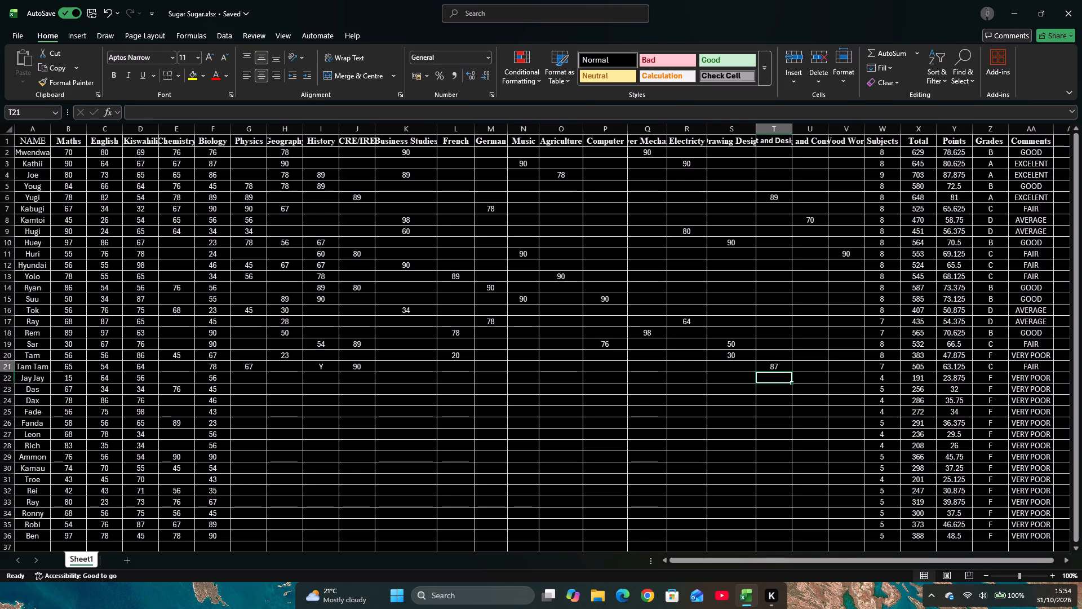
{"action": "key", "text": "Left"}
{"action": "key", "text": "Left"}
{"action": "key", "text": "Left"}
{"action": "key", "text": "Left"}
{"action": "key", "text": "Left"}
{"action": "key", "text": "Left"}
{"action": "key", "text": "Left"}
{"action": "key", "text": "Left"}
{"action": "key", "text": "Left"}
{"action": "key", "text": "Left"}
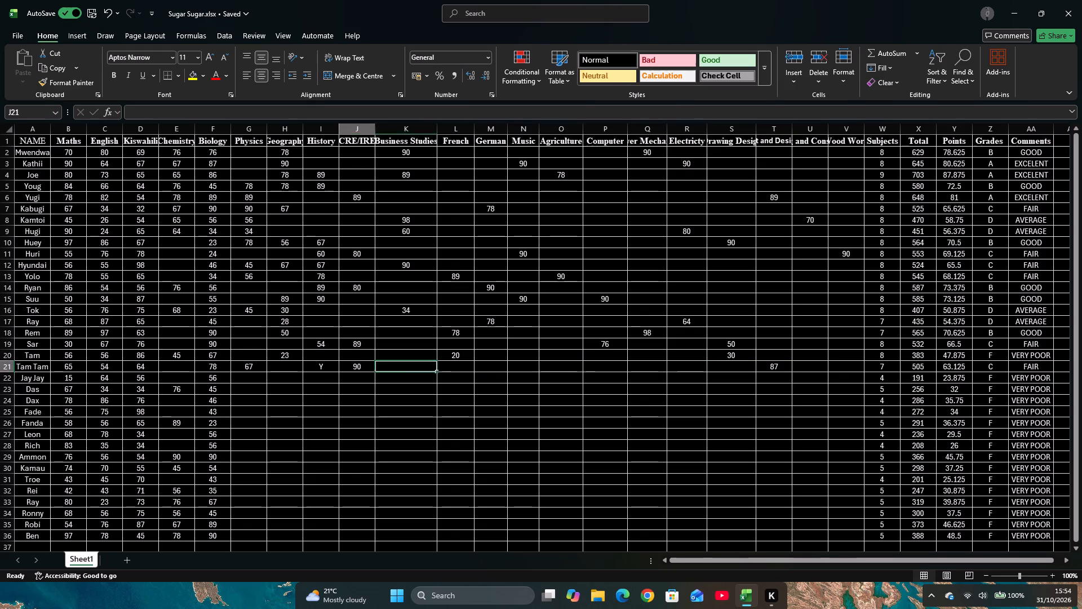
{"action": "key", "text": "Right"}
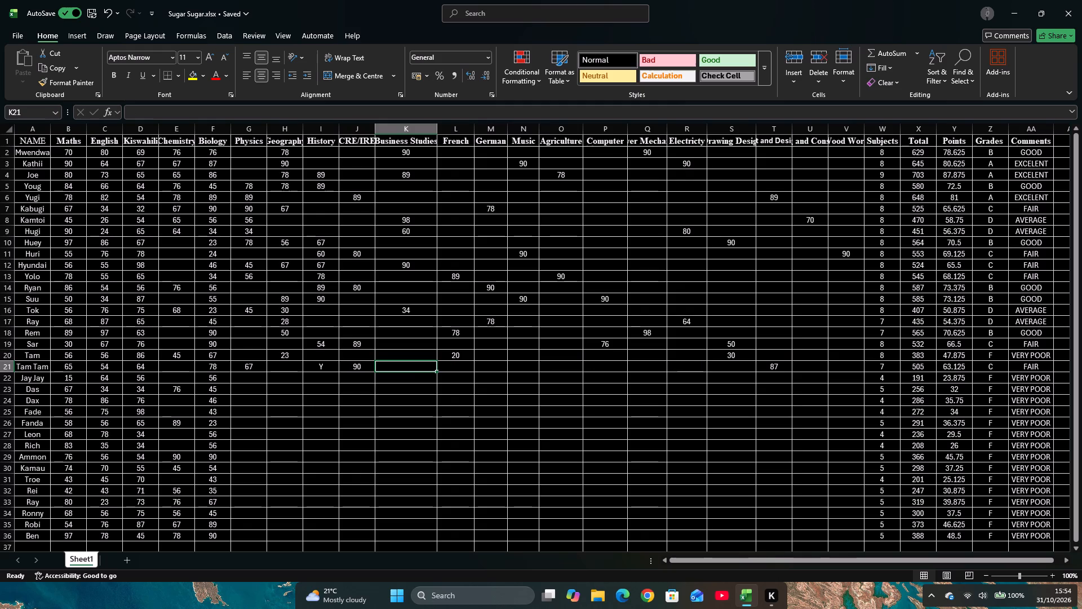
{"action": "type", "text": "78"}
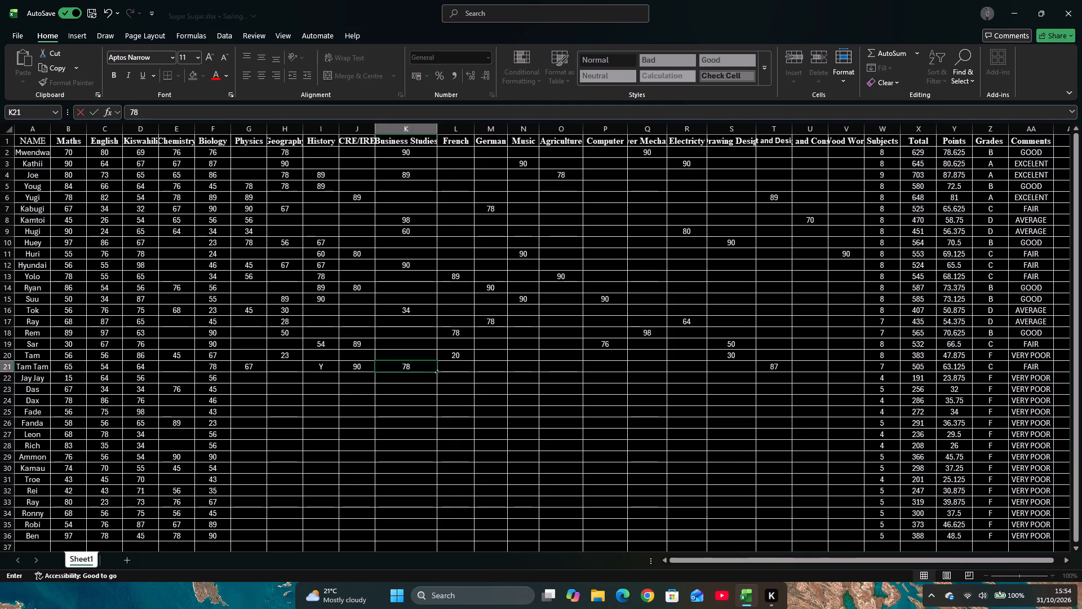
{"action": "key", "text": "Down"}
Clear the stray Y from Tam Tam's History cell I21.
{"action": "key", "text": "Left"}
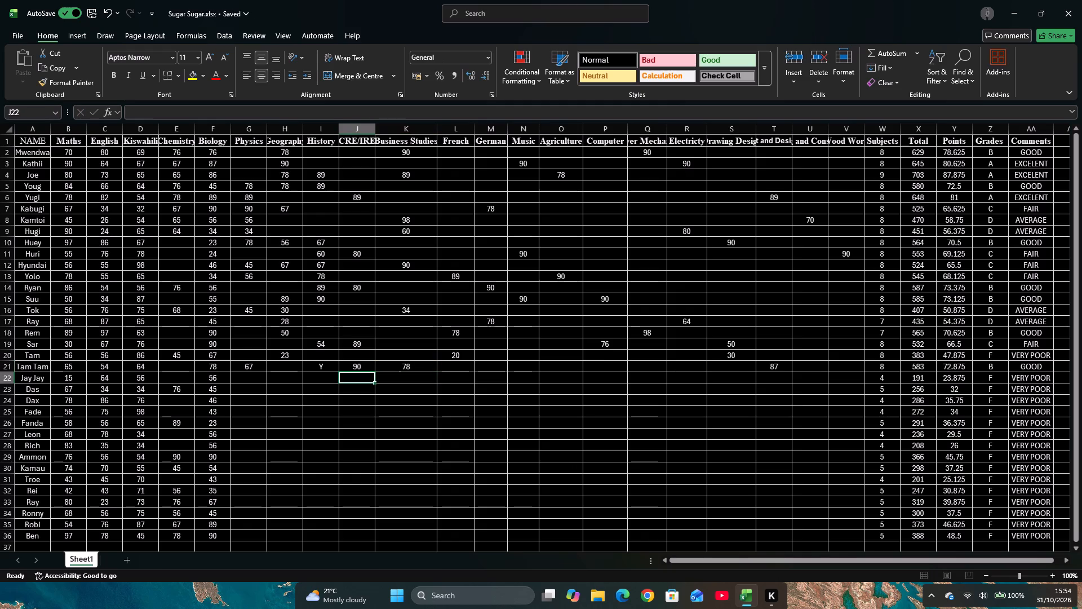
{"action": "key", "text": "Left"}
{"action": "key", "text": "Up"}
{"action": "key", "text": "BackSpace"}
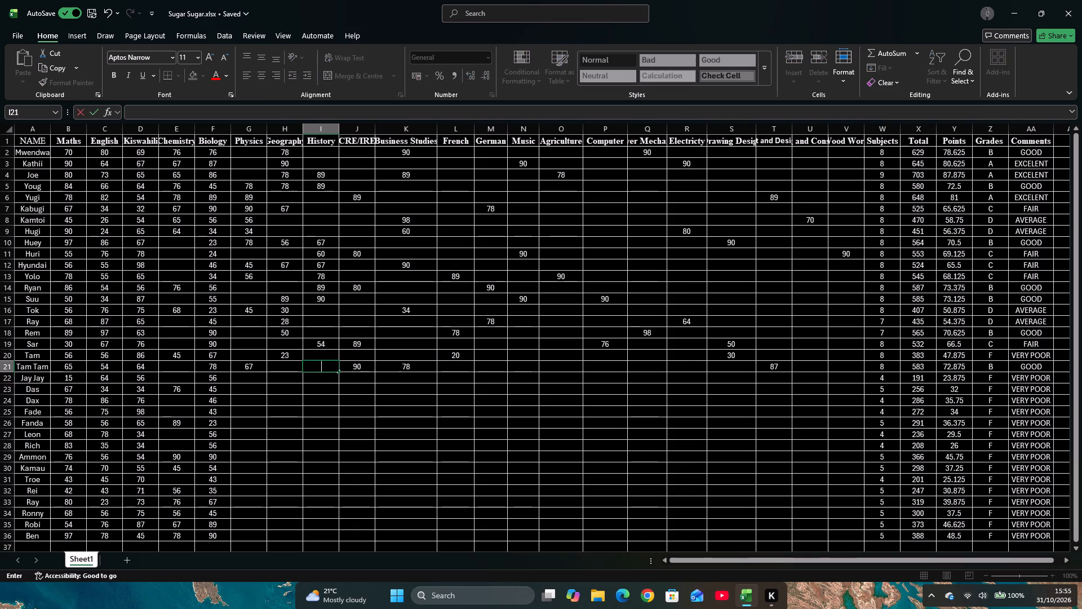
{"action": "key", "text": "Down"}
Enter Jay Jay's Physics mark of 65 and History mark of 90 in row 22.
{"action": "key", "text": "Left"}
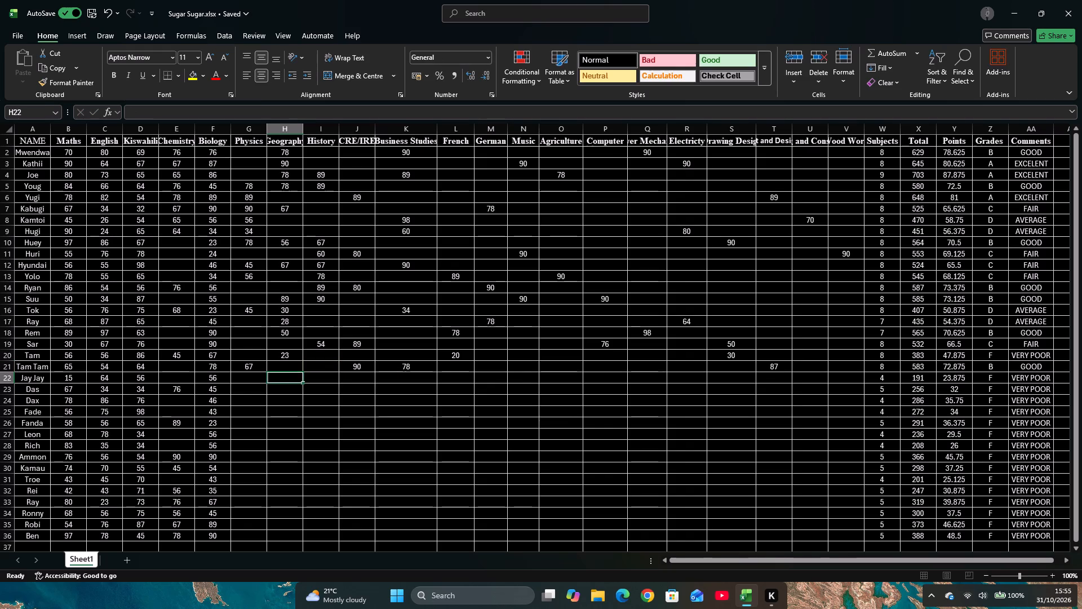
{"action": "key", "text": "Left"}
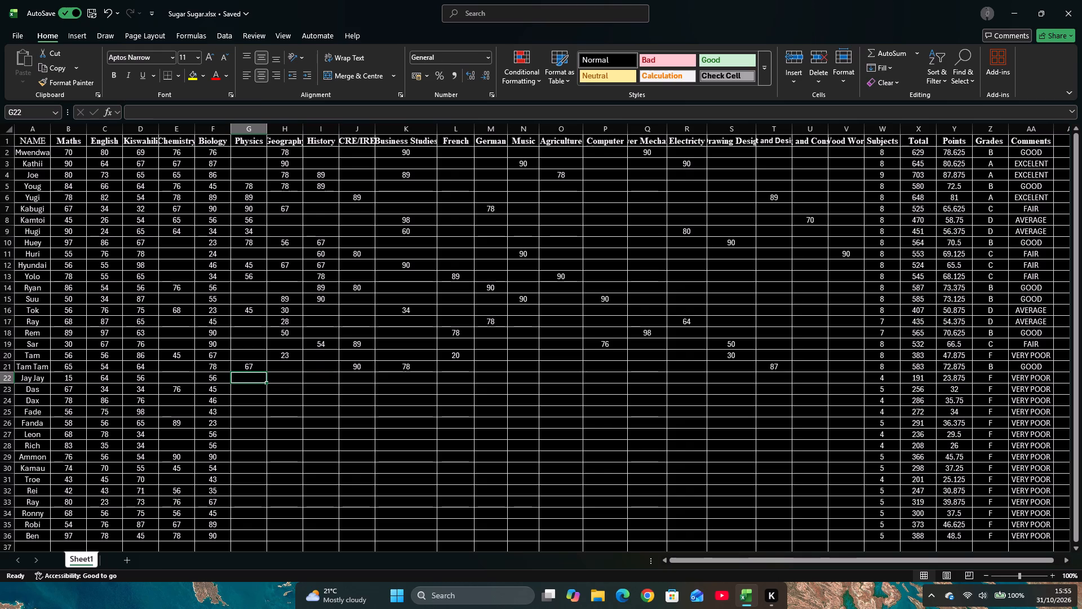
{"action": "type", "text": "65"}
{"action": "key", "text": "Down"}
{"action": "key", "text": "Up"}
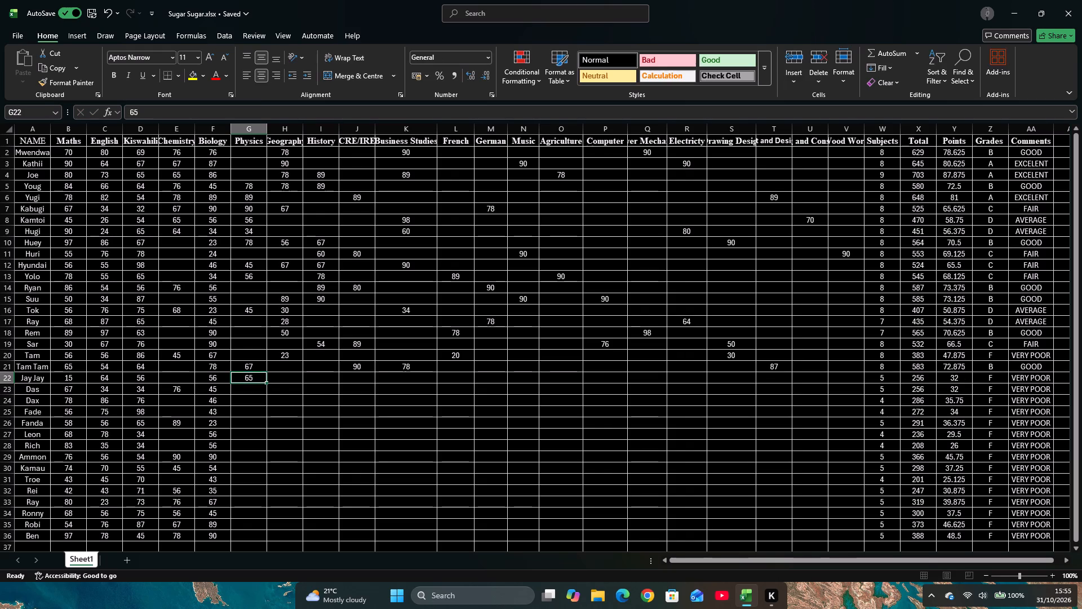
{"action": "key", "text": "Right"}
{"action": "key", "text": "Right"}
{"action": "key", "text": "Right"}
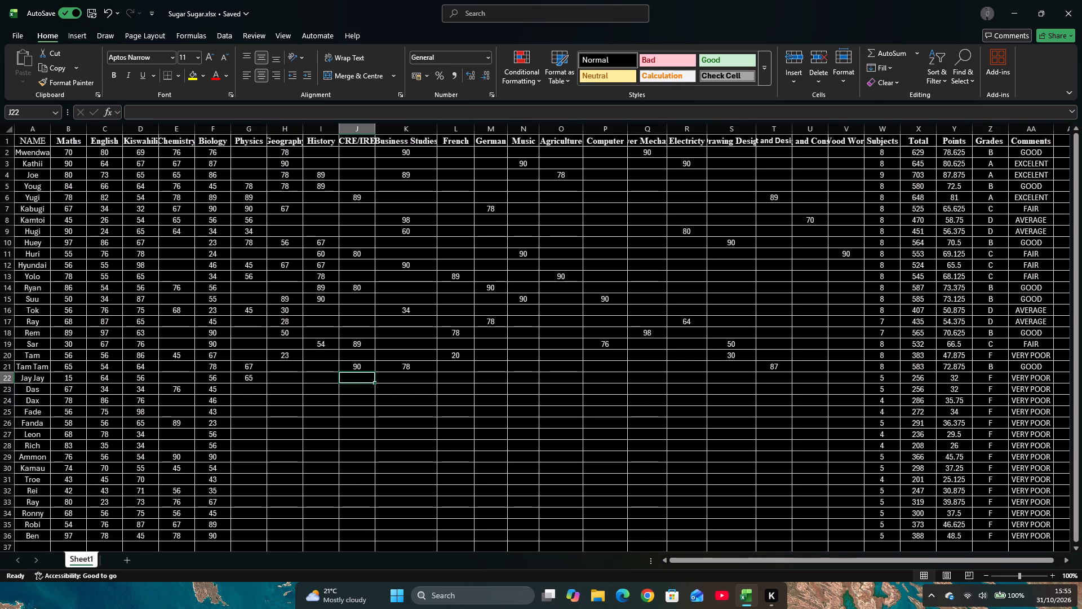
{"action": "key", "text": "Left"}
{"action": "type", "text": "90"}
{"action": "key", "text": "Right"}
Enter 100 as Jay Jay's French mark in L22.
{"action": "key", "text": "Right"}
{"action": "key", "text": "Right"}
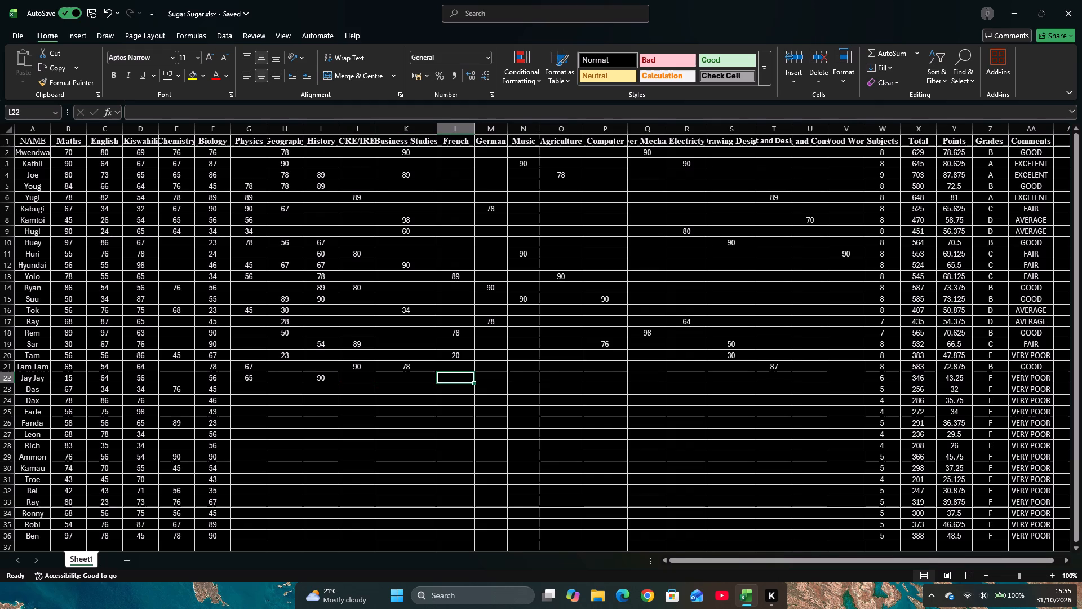
{"action": "key", "text": "1"}
{"action": "type", "text": "00"}
{"action": "key", "text": "Right"}
Enter a mark of 100 for Jay Jay in U22.
{"action": "key", "text": "Right"}
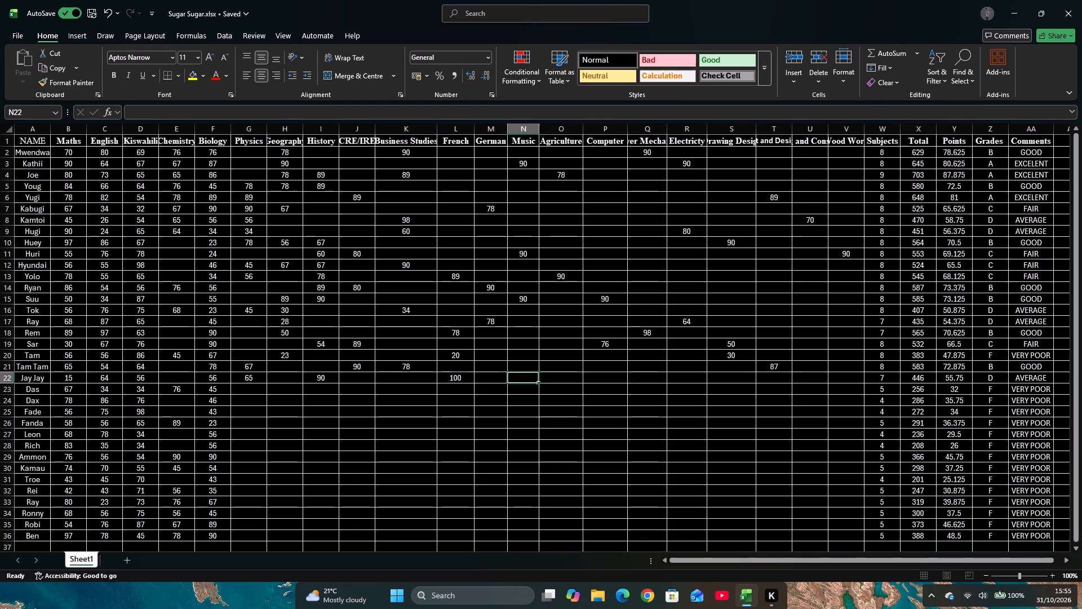
{"action": "key", "text": "Right"}
{"action": "key", "text": "Right"}
{"action": "key", "text": "Right"}
{"action": "key", "text": "Right"}
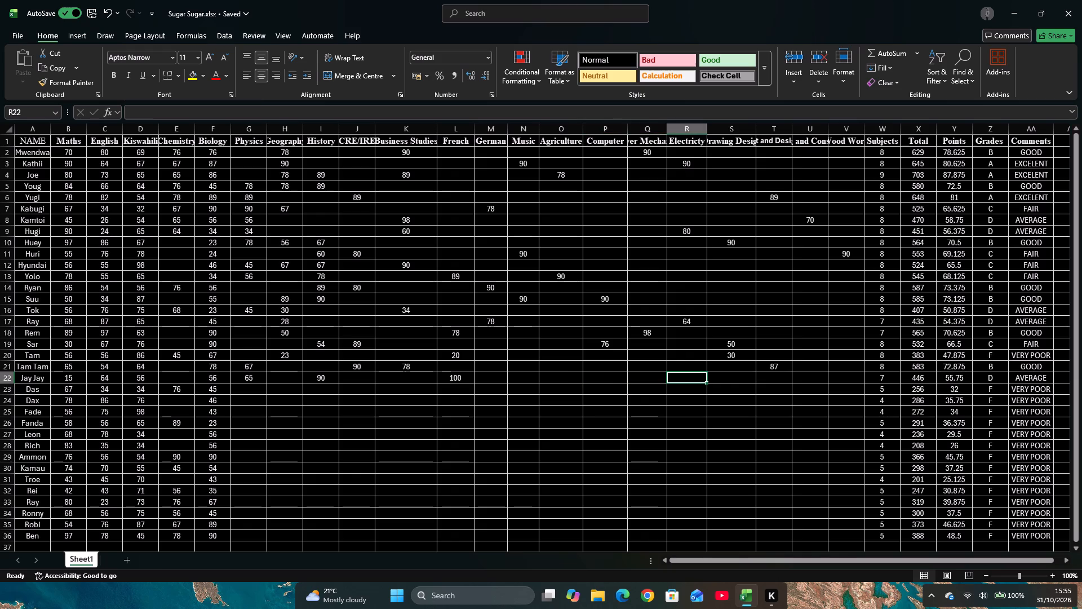
{"action": "key", "text": "Right"}
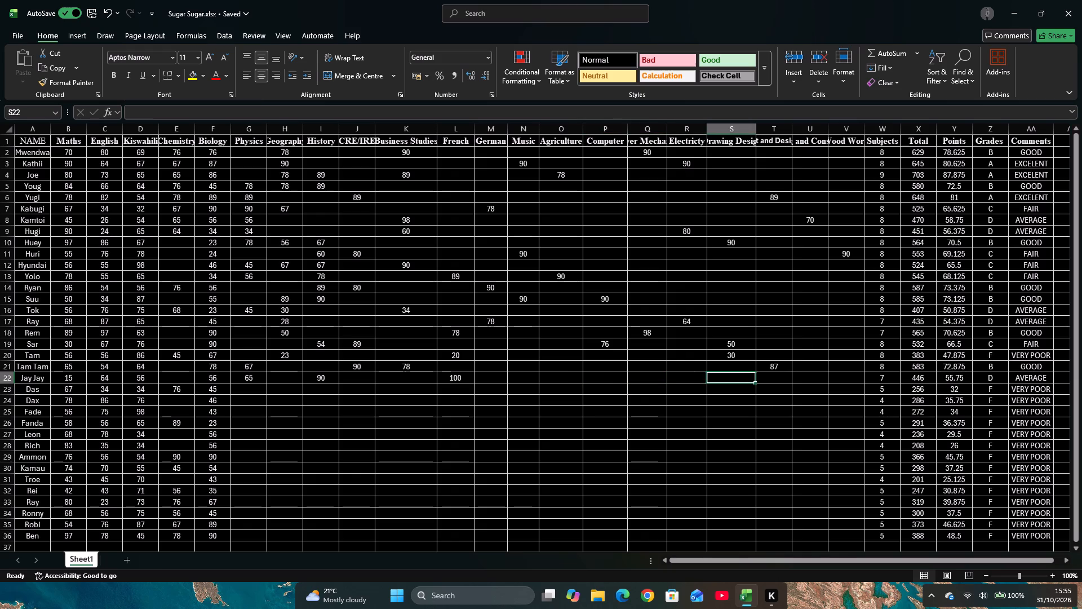
{"action": "key", "text": "Right"}
{"action": "key", "text": "Right"}
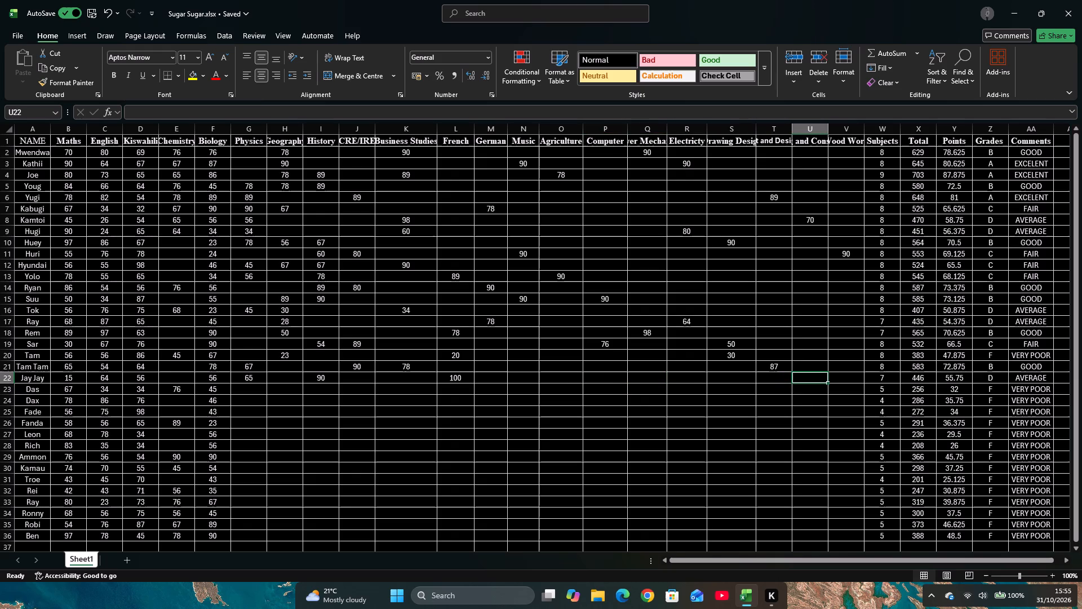
{"action": "type", "text": "100"}
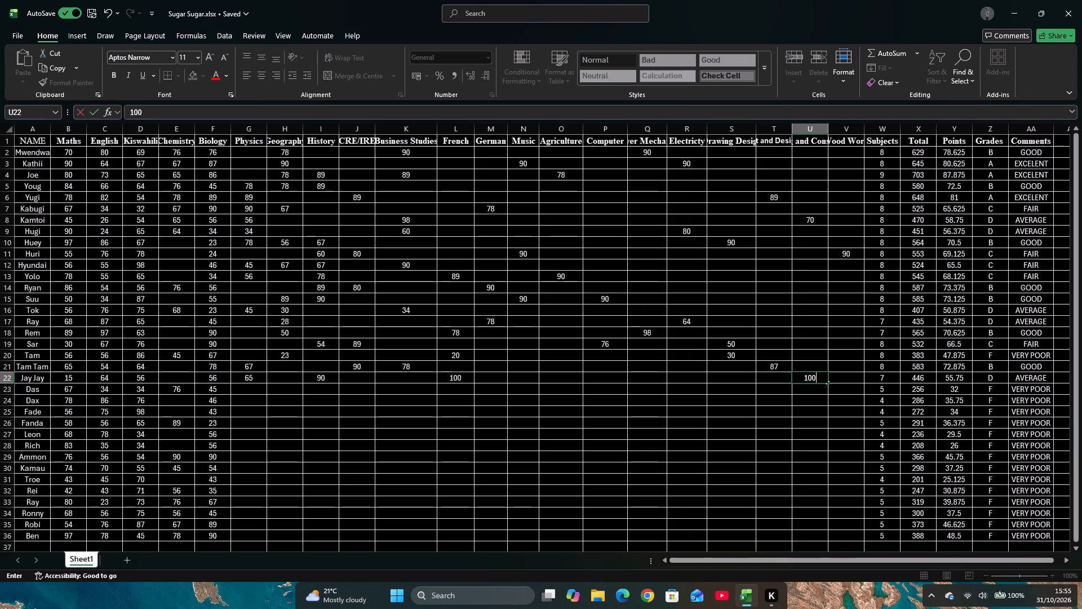
{"action": "key", "text": "Right"}
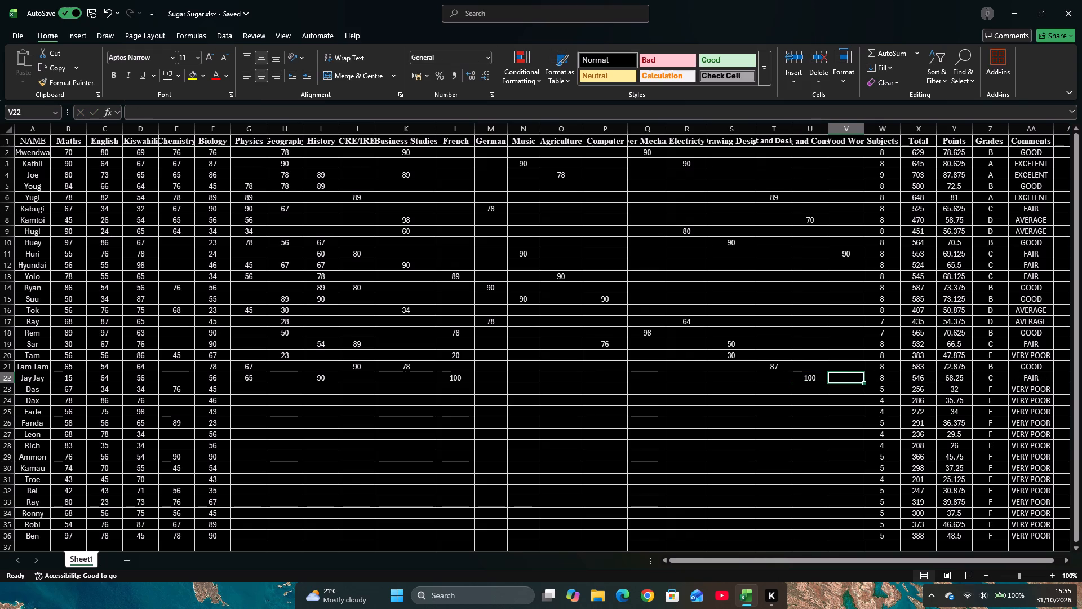
Enter 87 as Das's Physics mark in G23.
{"action": "key", "text": "Left"}
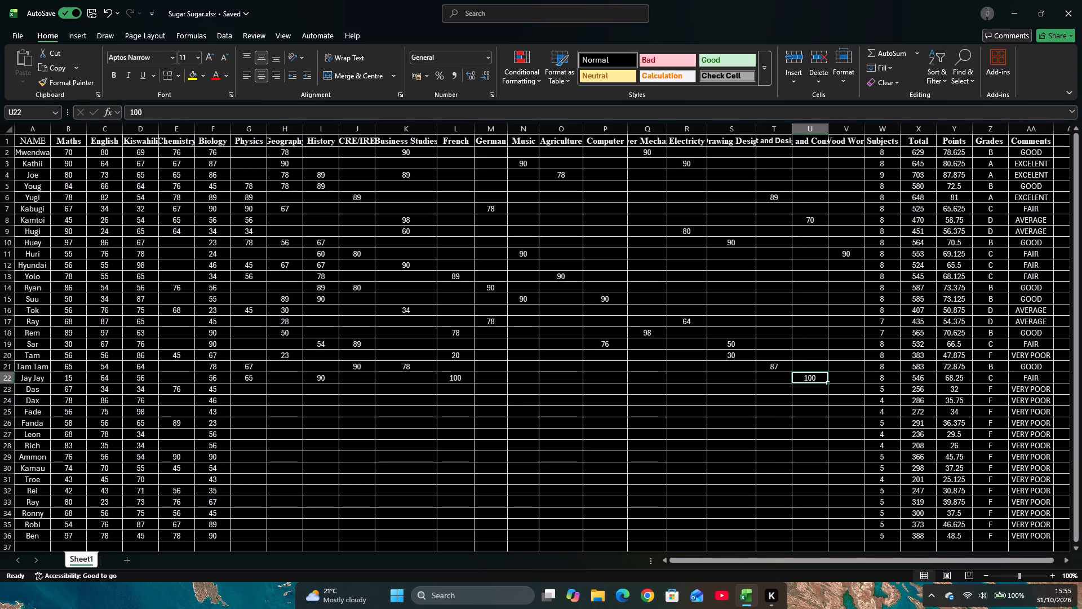
{"action": "key", "text": "Left"}
{"action": "key", "text": "Left"}
{"action": "key", "text": "Left"}
{"action": "key", "text": "Left"}
{"action": "key", "text": "Left"}
{"action": "key", "text": "Left"}
{"action": "key", "text": "Left"}
{"action": "key", "text": "Left"}
{"action": "key", "text": "Left"}
{"action": "key", "text": "Left"}
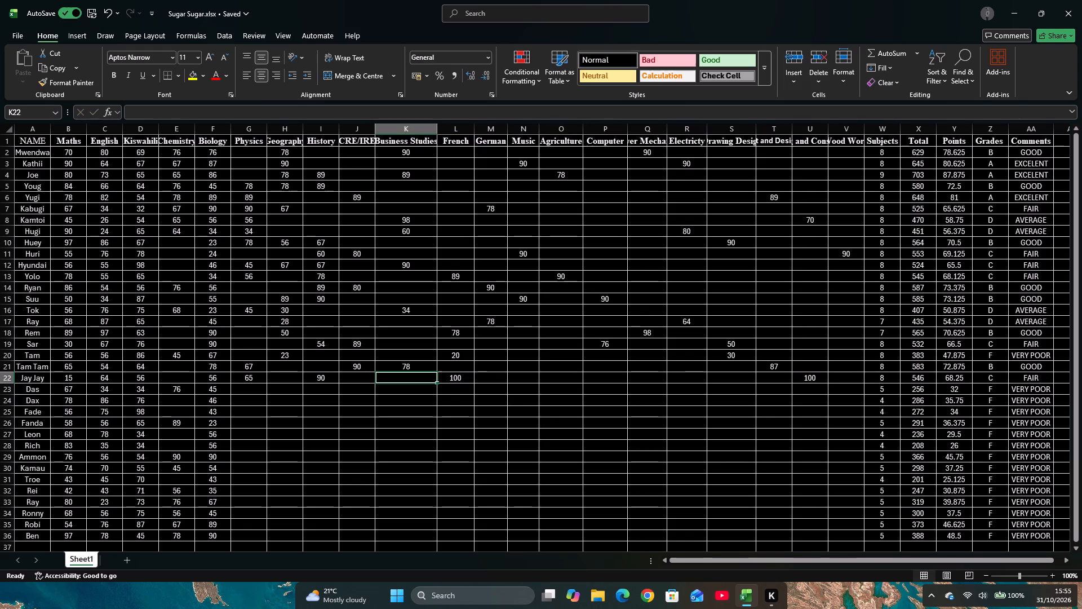
{"action": "key", "text": "Left"}
{"action": "key", "text": "Left"}
{"action": "key", "text": "Left"}
{"action": "key", "text": "Left"}
{"action": "key", "text": "Down"}
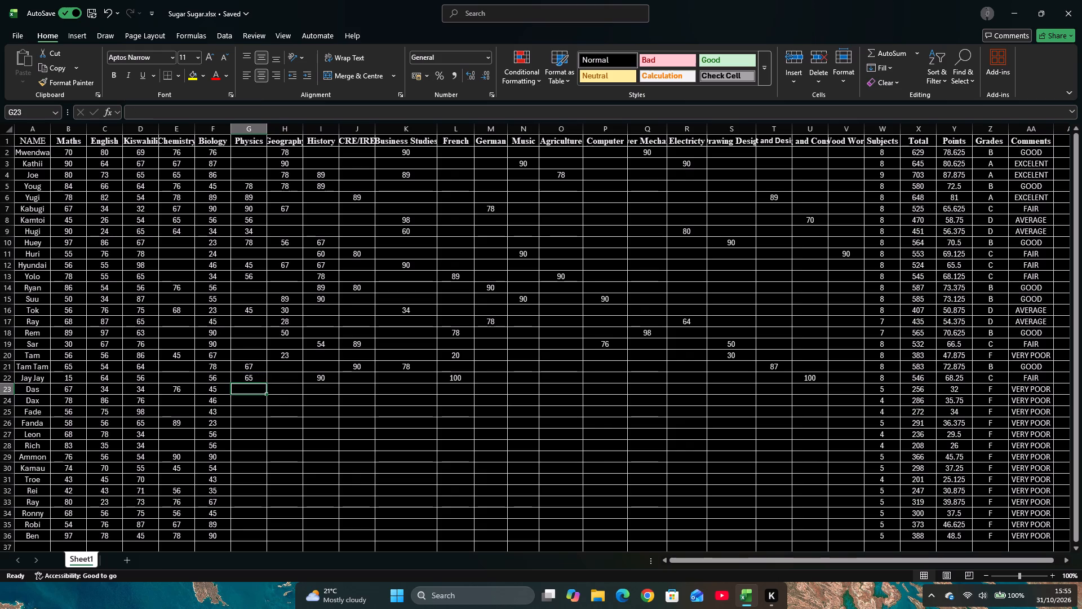
{"action": "type", "text": "87"}
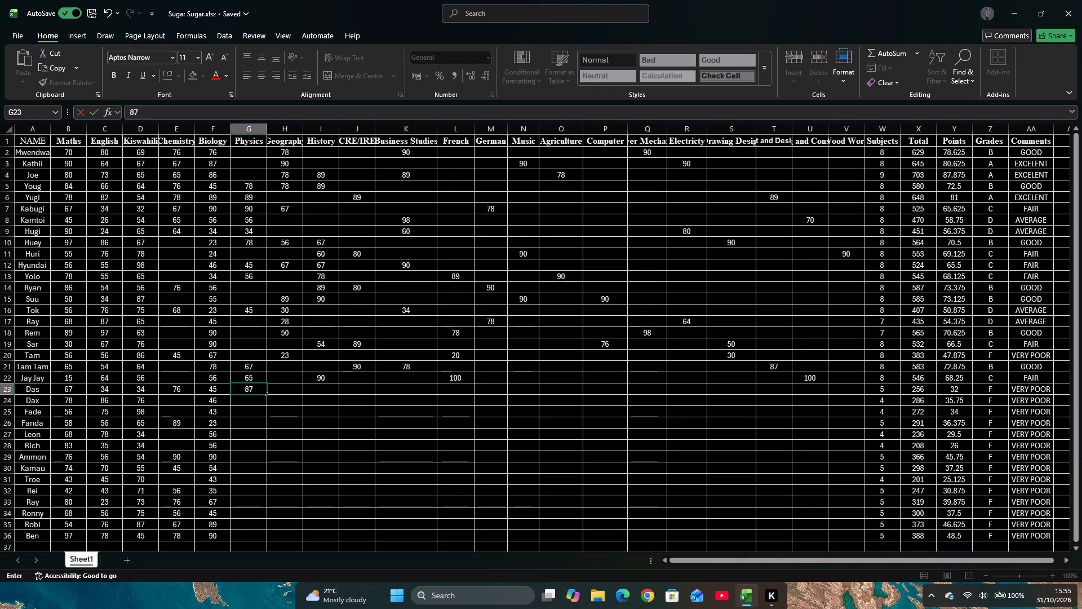
{"action": "key", "text": "Right"}
{"action": "key", "text": "Right"}
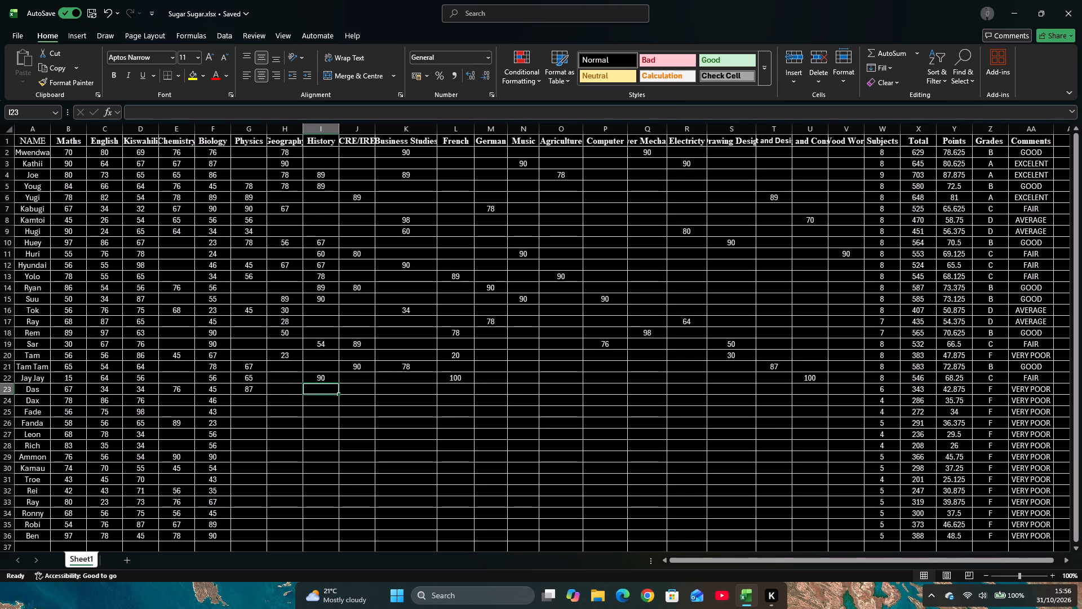
Enter Das's History mark of 100 and Business Studies mark of 45 in row 23.
{"action": "key", "text": "Left"}
{"action": "key", "text": "Right"}
{"action": "key", "text": "Left"}
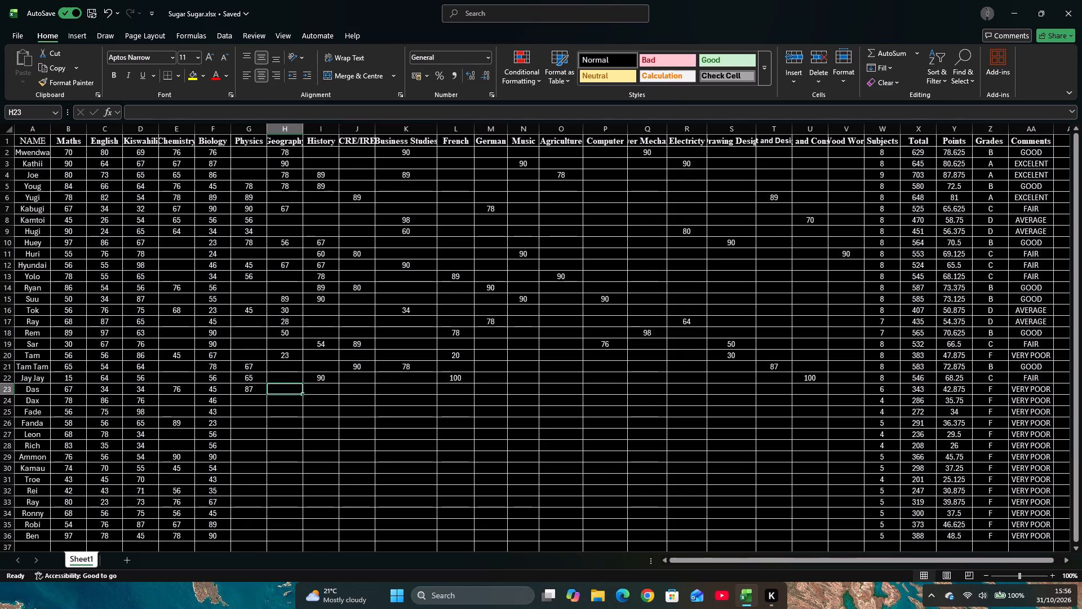
{"action": "key", "text": "Right"}
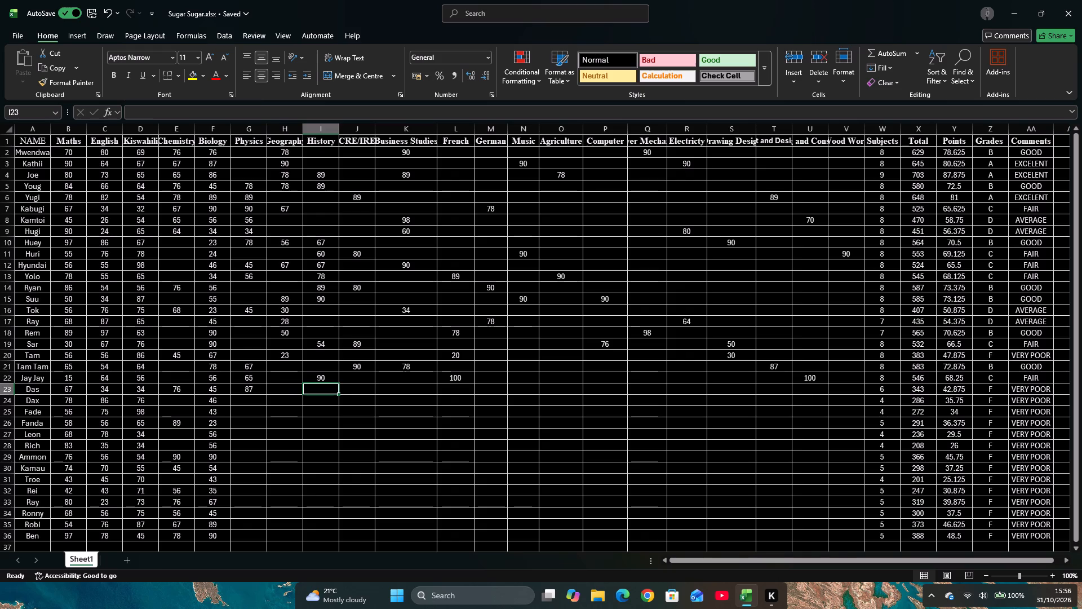
{"action": "type", "text": "100"}
{"action": "key", "text": "Right"}
{"action": "key", "text": "Right"}
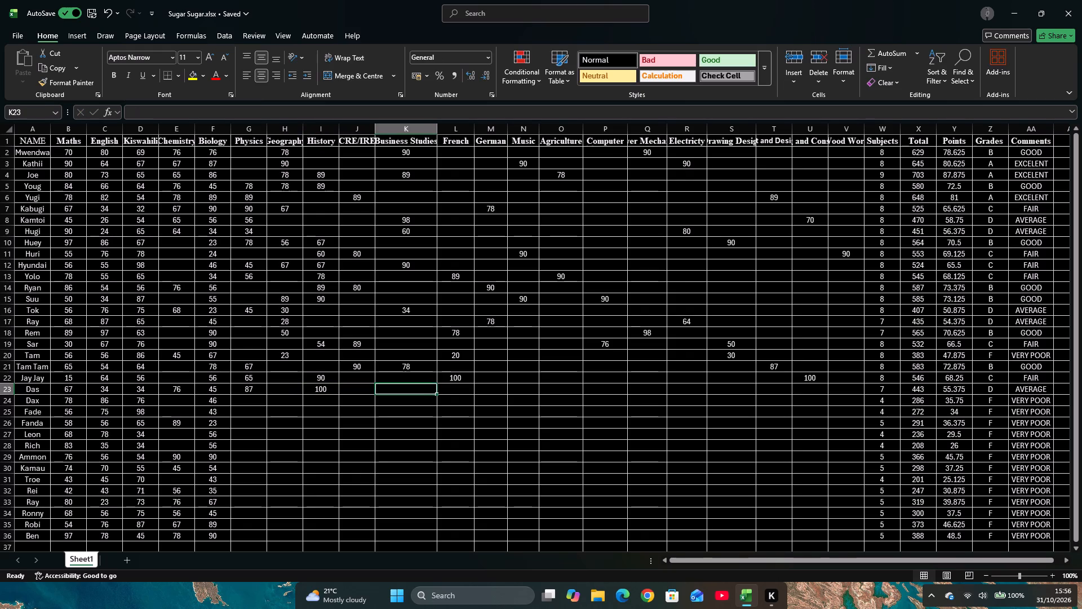
{"action": "key", "text": "Right"}
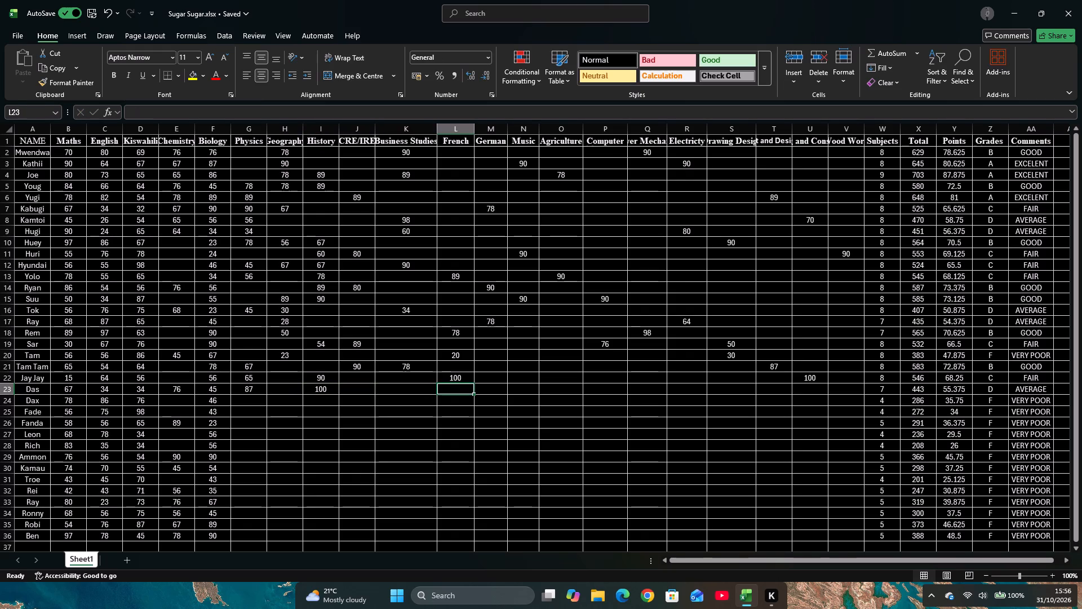
{"action": "key", "text": "Left"}
{"action": "type", "text": "45"}
{"action": "key", "text": "Right"}
Enter a mark of 89 for Das in U23.
{"action": "key", "text": "Right"}
{"action": "key", "text": "Right"}
{"action": "key", "text": "Right"}
{"action": "key", "text": "Right"}
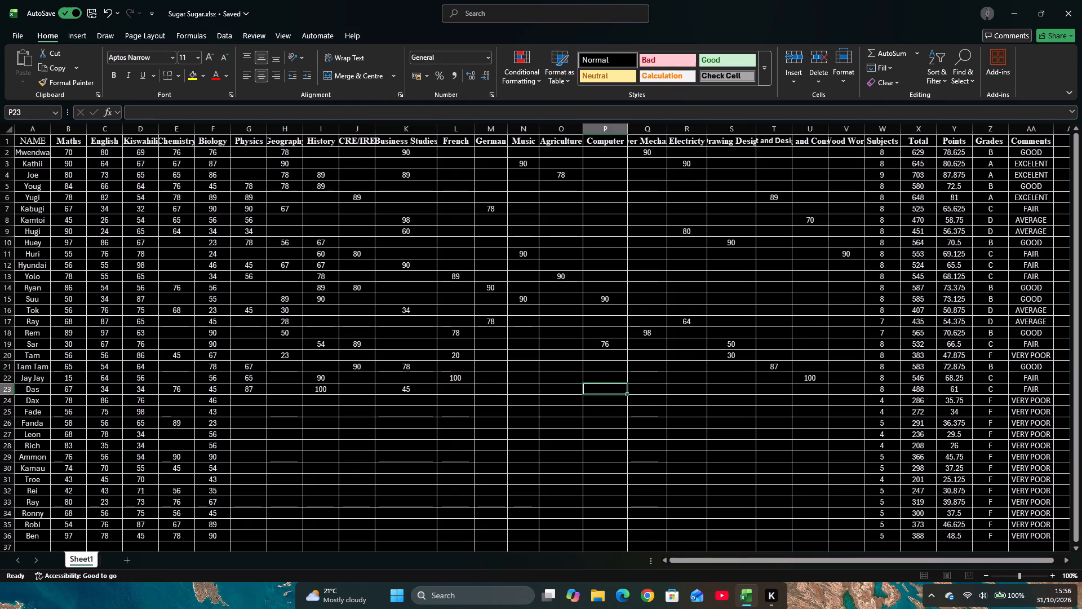
{"action": "key", "text": "Right"}
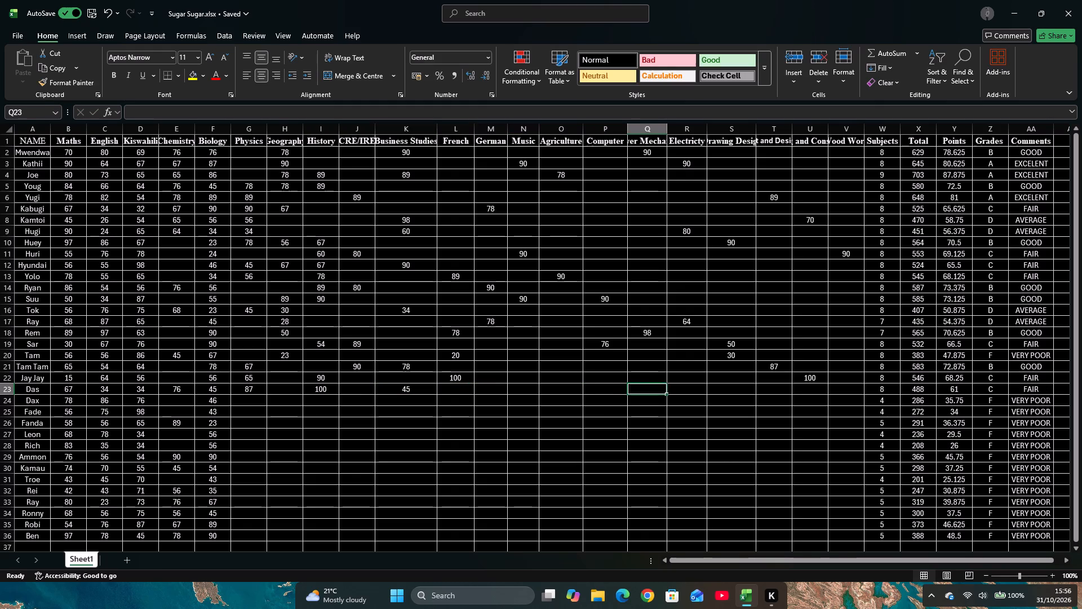
{"action": "key", "text": "Left"}
{"action": "key", "text": "Left"}
{"action": "key", "text": "Right"}
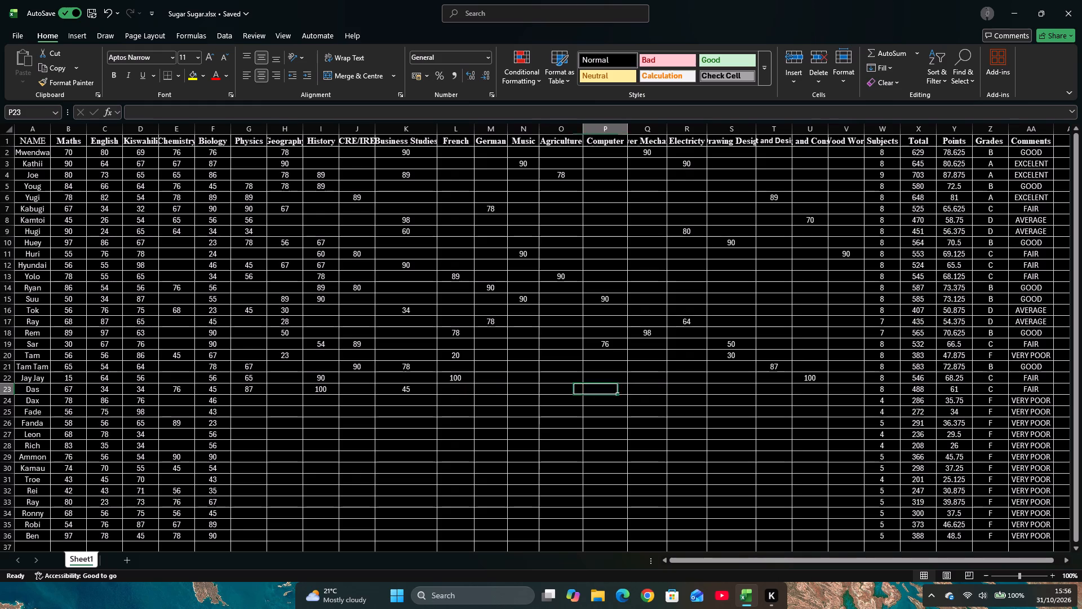
{"action": "key", "text": "Right"}
{"action": "key", "text": "Right"}
{"action": "key", "text": "Right"}
{"action": "key", "text": "Right"}
{"action": "key", "text": "Right"}
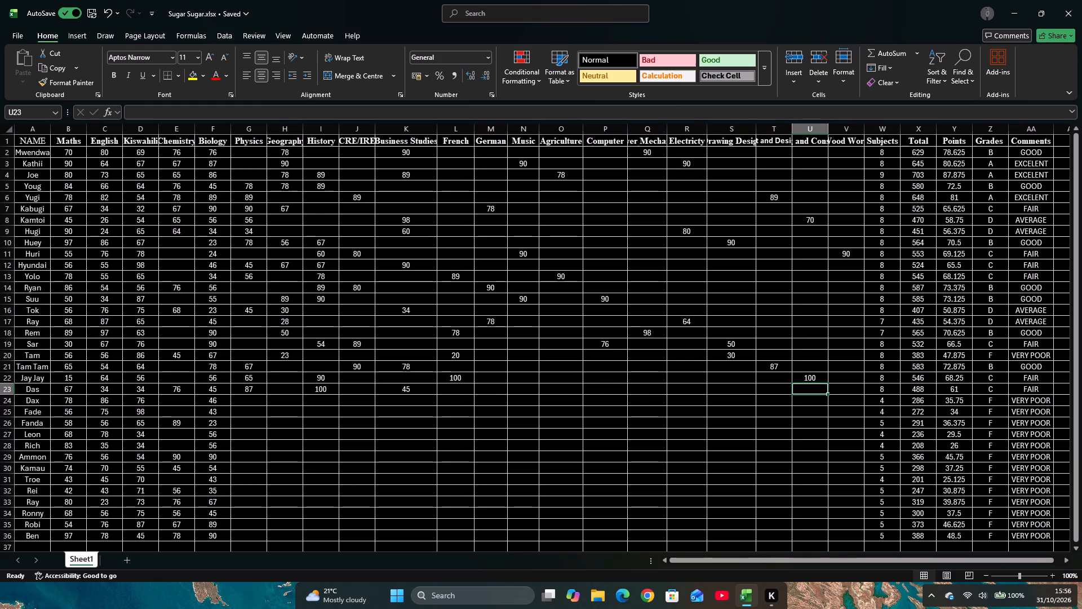
{"action": "type", "text": "89"}
{"action": "key", "text": "Down"}
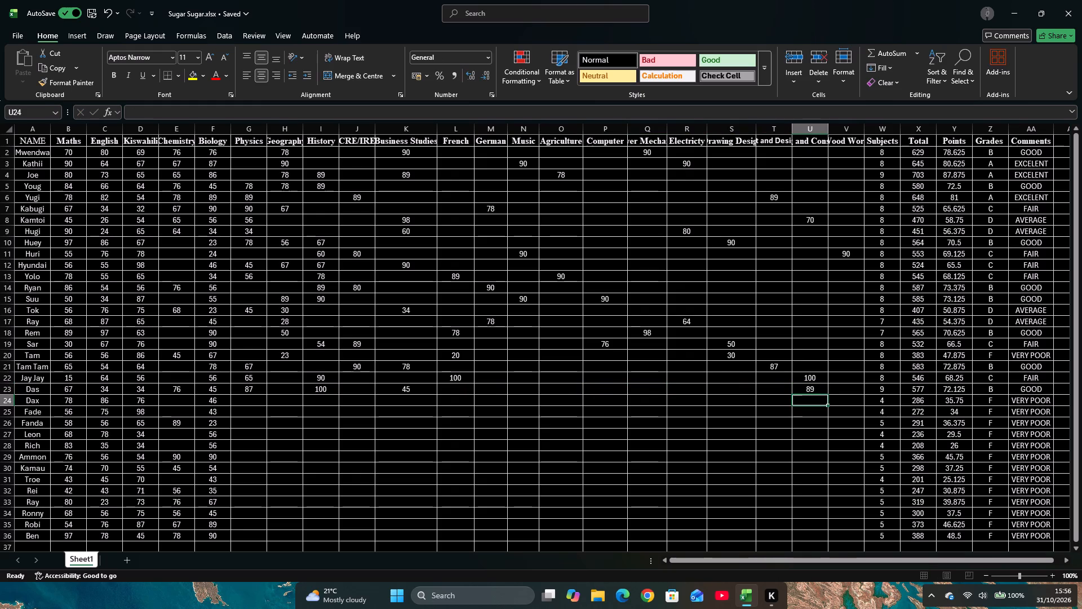
Enter Dax's Physics mark of 67 and History mark of 45 in row 24.
{"action": "key", "text": "Left"}
{"action": "key", "text": "Left"}
{"action": "key", "text": "Left"}
{"action": "key", "text": "Left"}
{"action": "key", "text": "Left"}
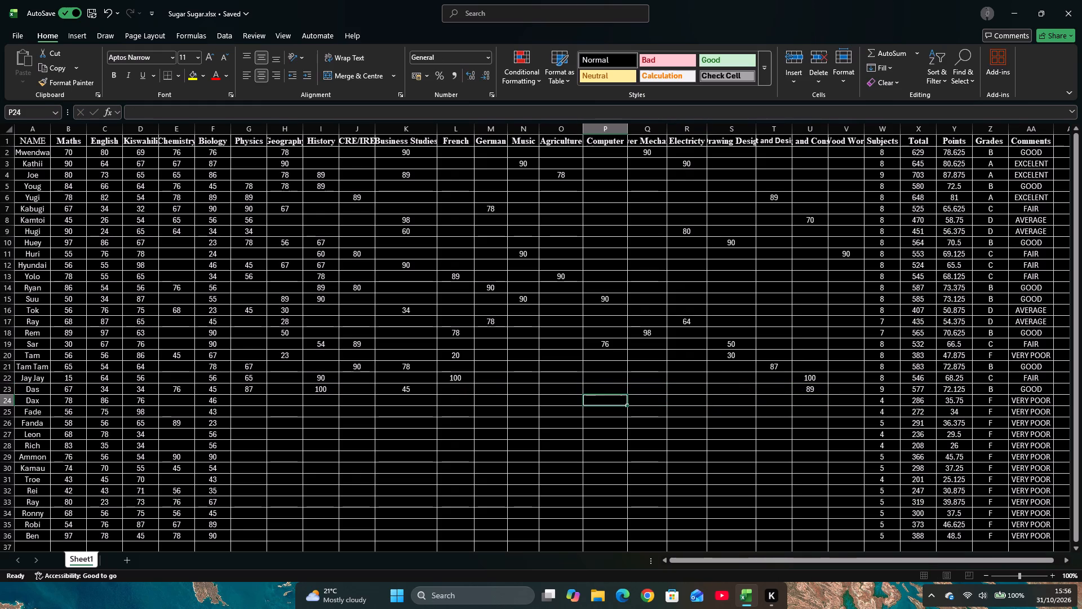
{"action": "key", "text": "Left"}
{"action": "key", "text": "Left"}
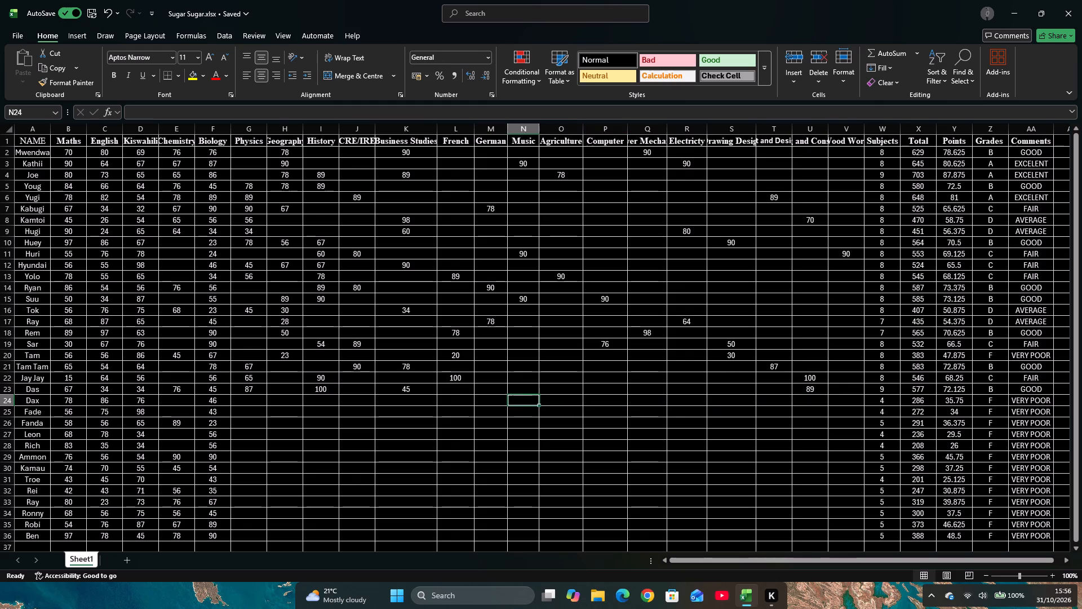
{"action": "key", "text": "Left"}
{"action": "key", "text": "Left"}
{"action": "key", "text": "Left"}
{"action": "key", "text": "Left"}
{"action": "key", "text": "Left"}
{"action": "key", "text": "Left"}
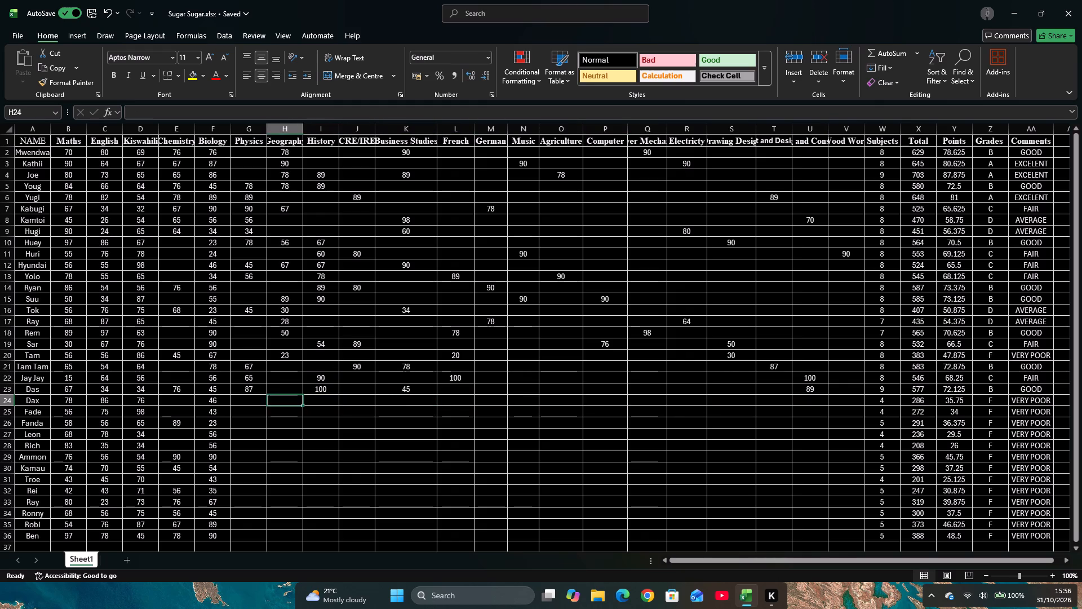
{"action": "key", "text": "Left"}
{"action": "type", "text": "67"}
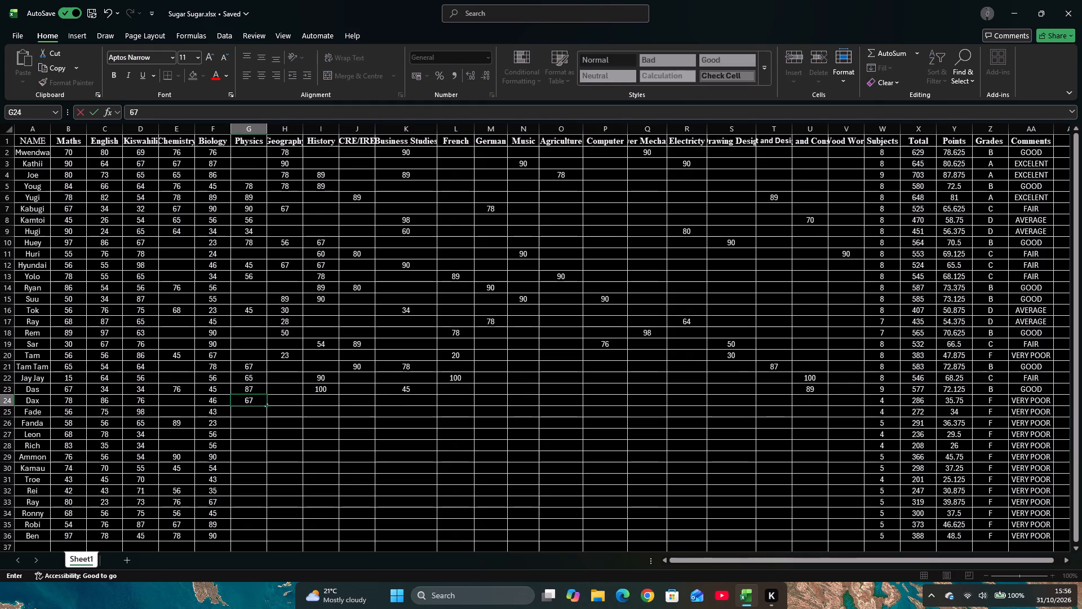
{"action": "key", "text": "Right"}
{"action": "key", "text": "Right"}
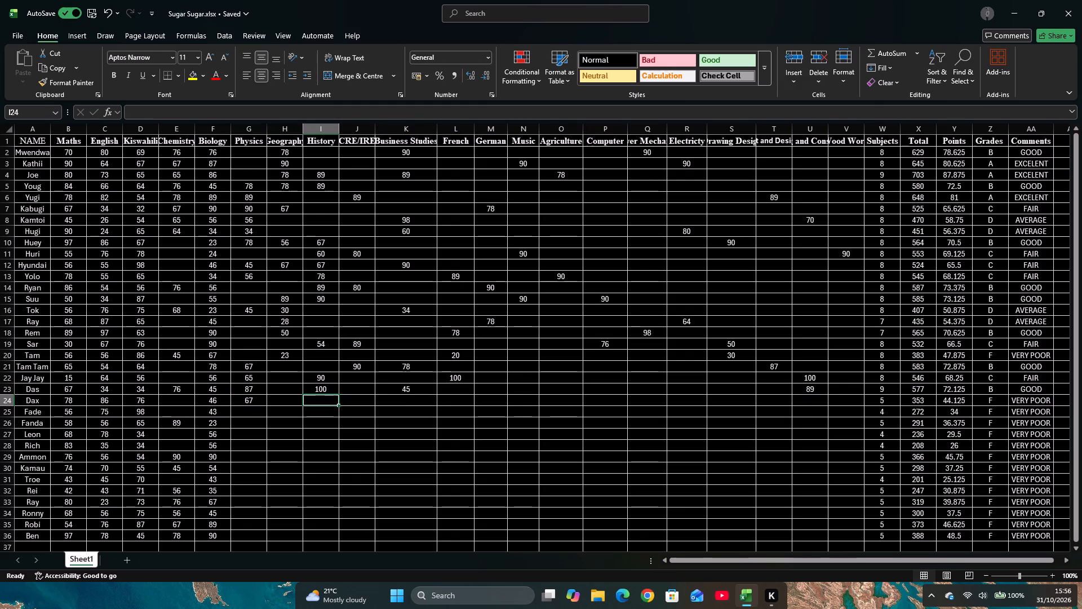
{"action": "type", "text": "45"}
{"action": "key", "text": "Right"}
Enter a mark of 45 for Dax in Q24.
{"action": "key", "text": "Right"}
{"action": "key", "text": "Right"}
{"action": "key", "text": "Right"}
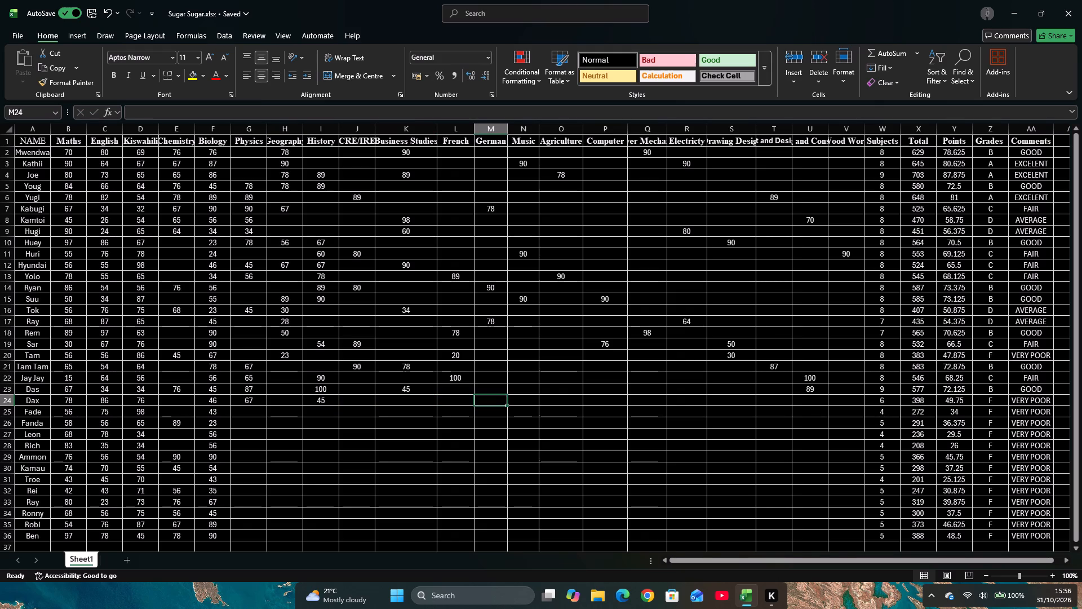
{"action": "key", "text": "Right"}
{"action": "key", "text": "Right"}
{"action": "key", "text": "Right"}
{"action": "key", "text": "Right"}
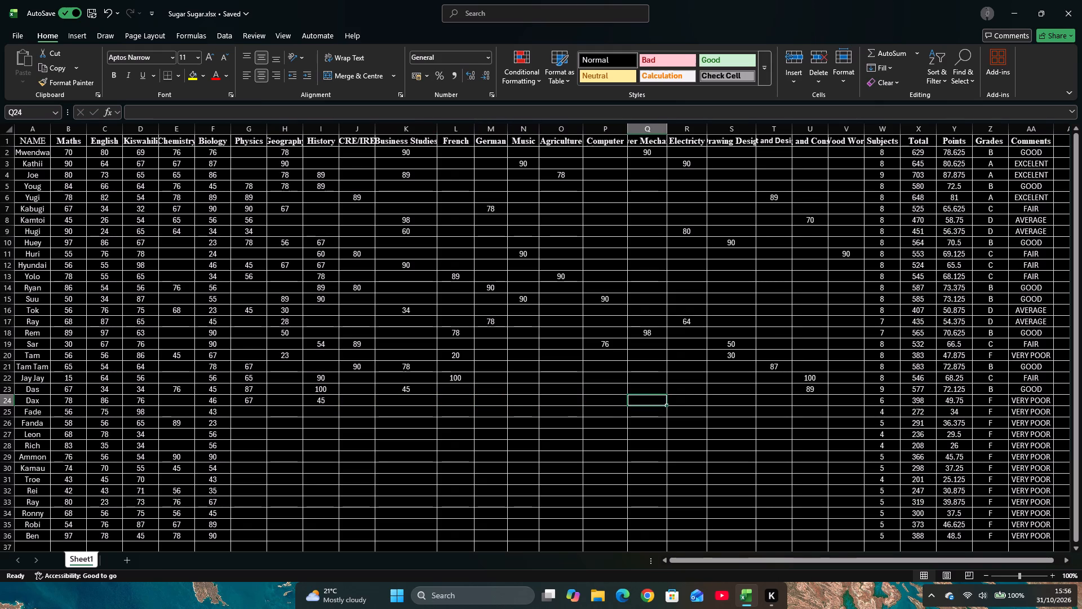
{"action": "type", "text": "45"}
{"action": "key", "text": "Right"}
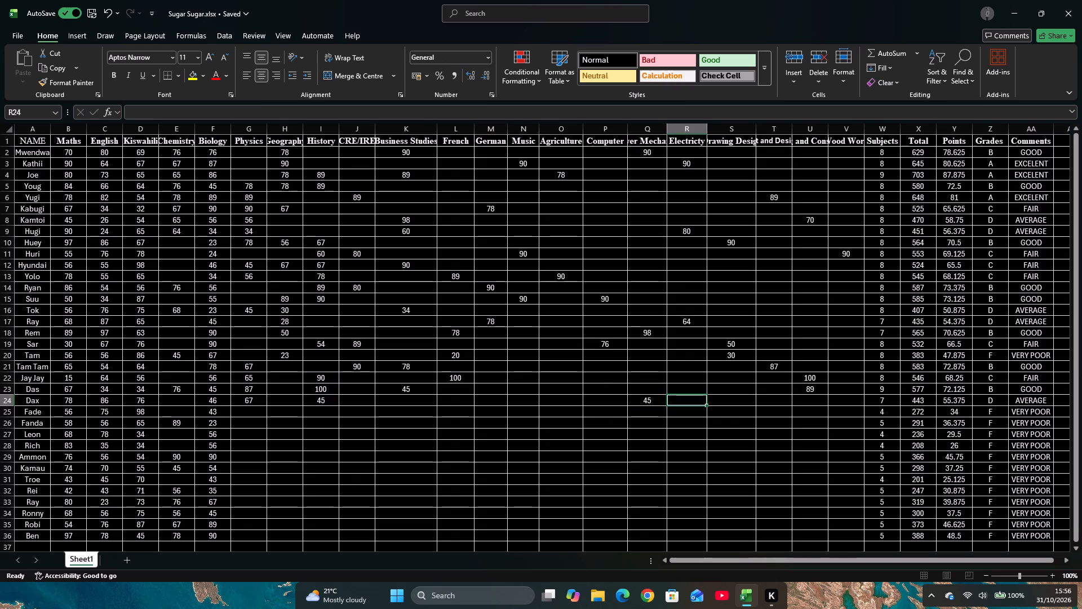
Enter 89 as Dax's Music mark in N24.
{"action": "key", "text": "Right"}
{"action": "key", "text": "Left"}
{"action": "key", "text": "Left"}
{"action": "key", "text": "Left"}
{"action": "key", "text": "Left"}
{"action": "key", "text": "Left"}
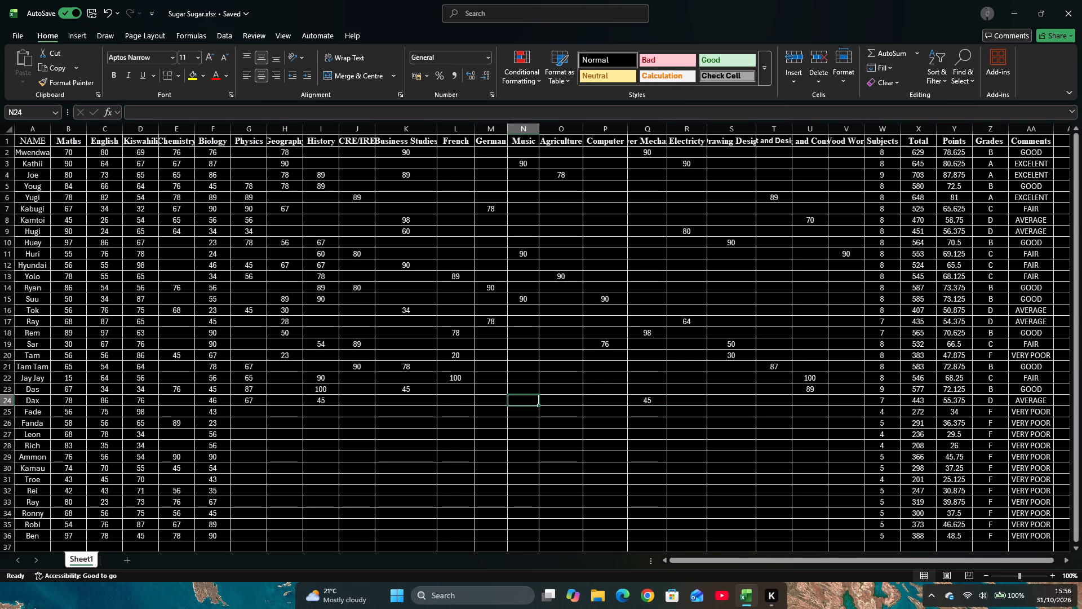
{"action": "type", "text": "89"}
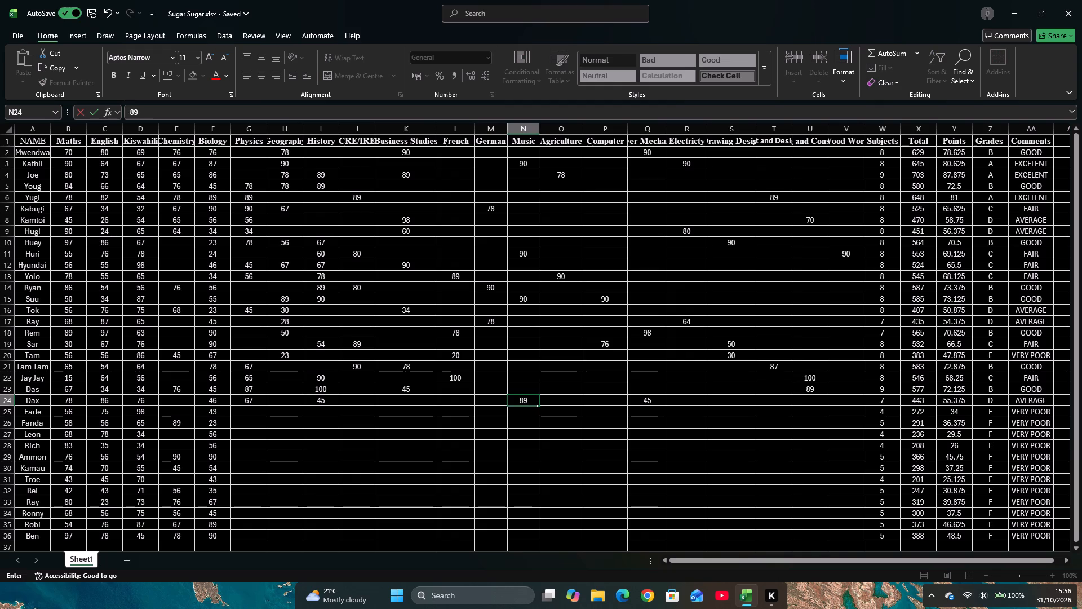
{"action": "key", "text": "Left"}
Enter Fade's Physics mark of 78 and Geography mark of 56 in row 25.
{"action": "key", "text": "Left"}
{"action": "key", "text": "Left"}
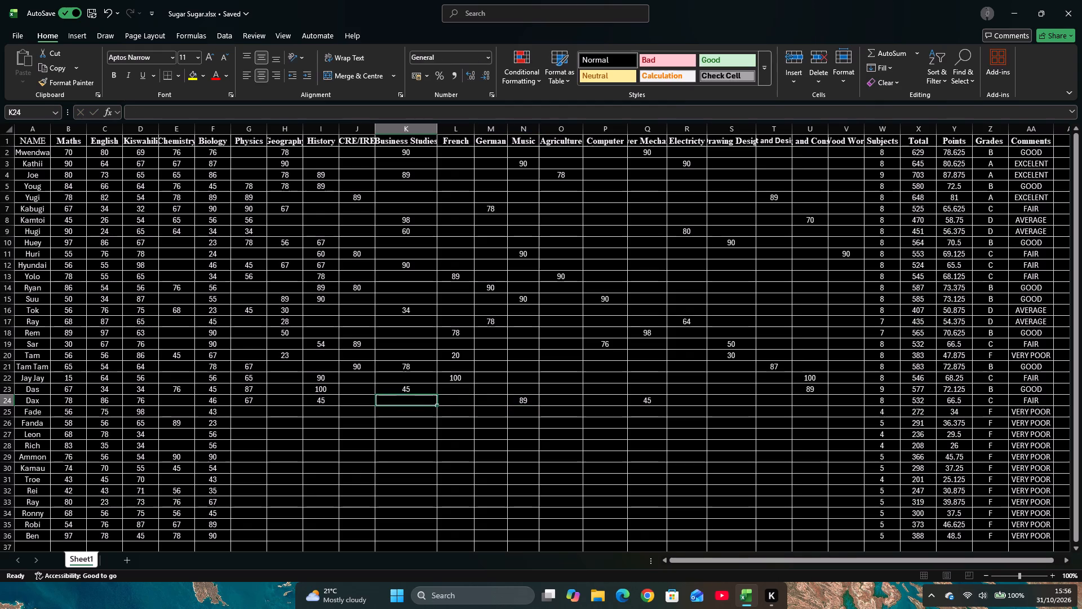
{"action": "key", "text": "Left"}
{"action": "key", "text": "Left"}
{"action": "key", "text": "Left"}
{"action": "key", "text": "Left"}
{"action": "key", "text": "Down"}
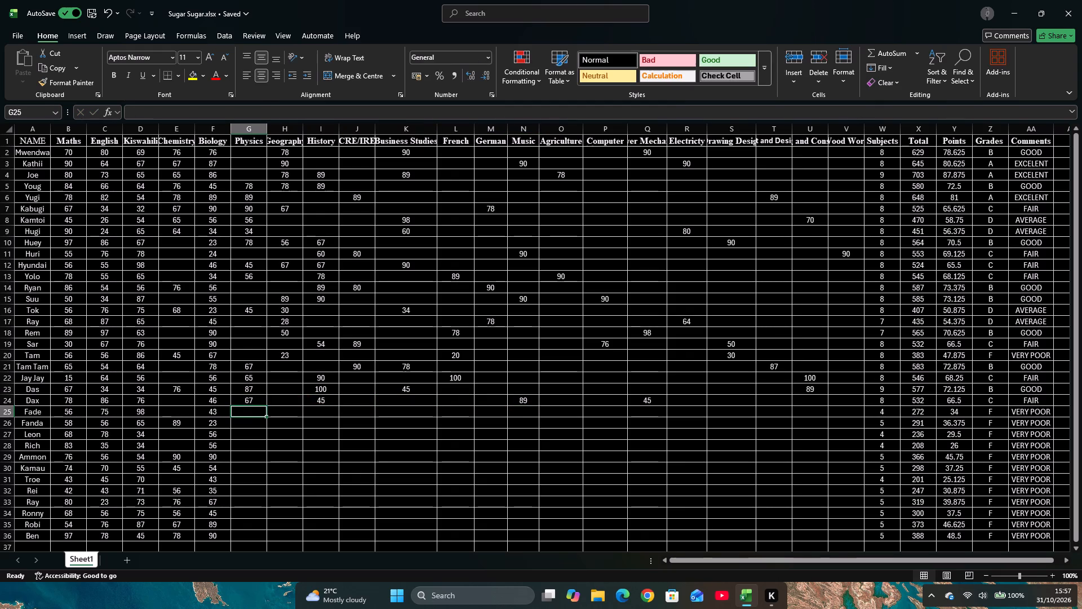
{"action": "type", "text": "78"}
{"action": "key", "text": "Right"}
{"action": "key", "text": "Right"}
{"action": "key", "text": "Left"}
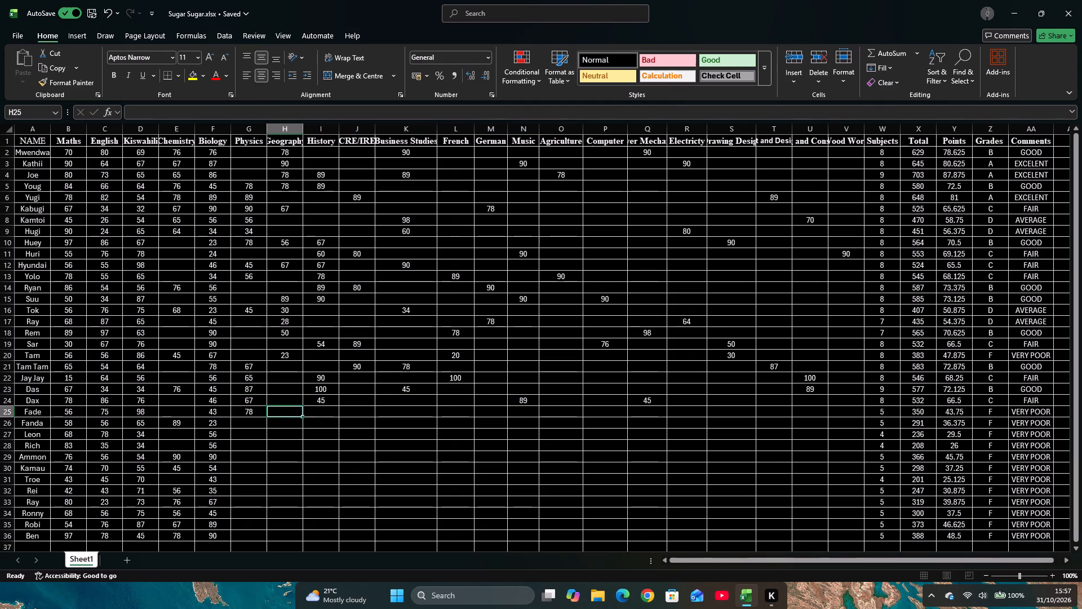
{"action": "type", "text": "56"}
{"action": "key", "text": "Right"}
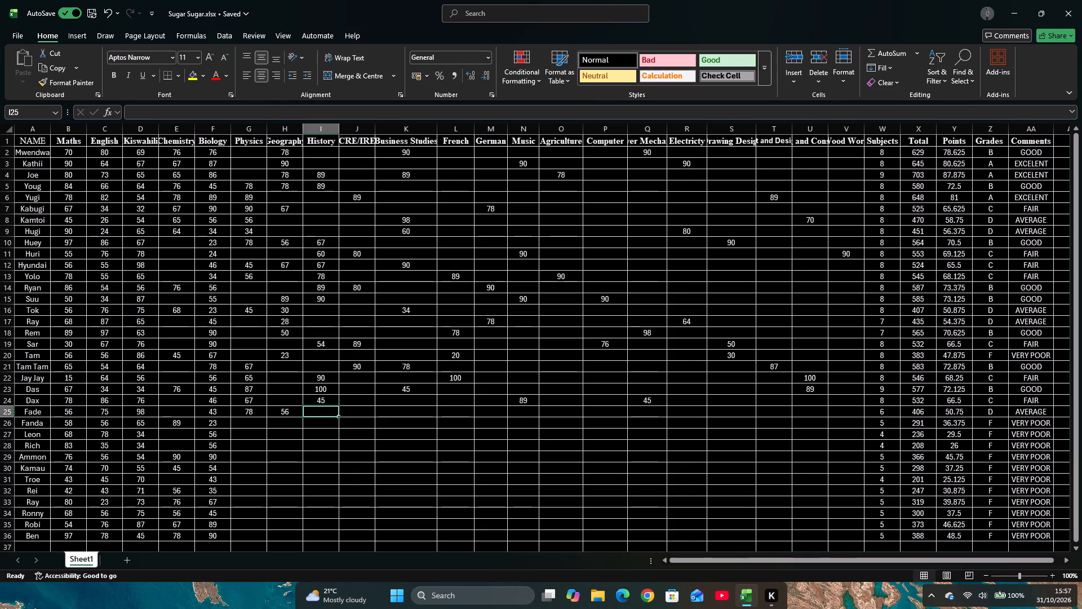
Enter 67 as Fade's German mark in M25.
{"action": "key", "text": "Right"}
{"action": "key", "text": "Right"}
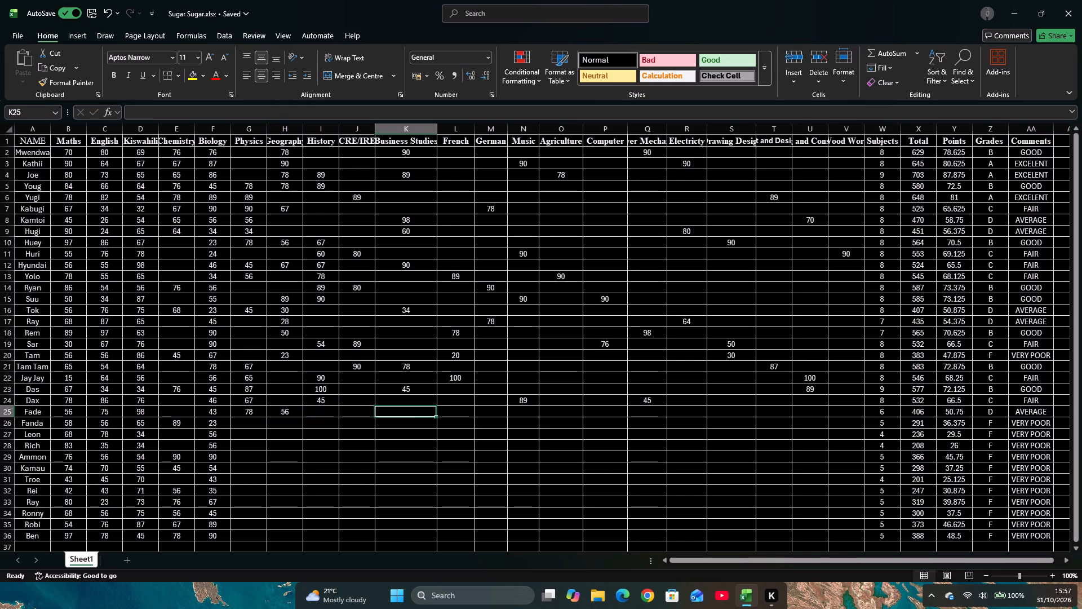
{"action": "key", "text": "Right"}
{"action": "key", "text": "Right"}
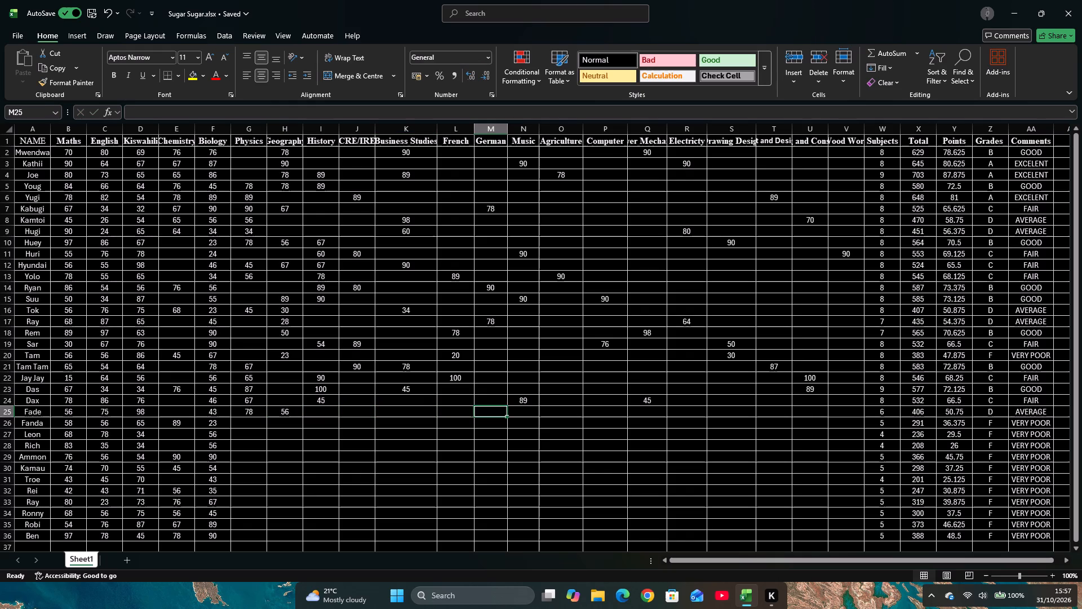
{"action": "type", "text": "67"}
{"action": "key", "text": "Right"}
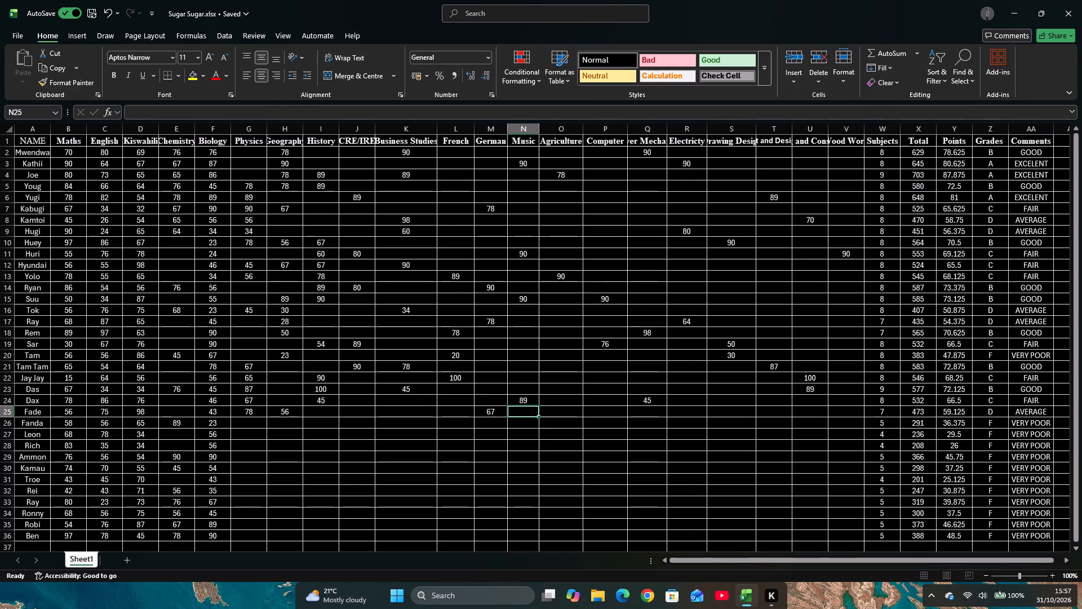
Enter Agriculture marks in column O: 78 for Fade, 67 for Fanda and 56 for Leon.
{"action": "key", "text": "Right"}
{"action": "key", "text": "Right"}
{"action": "key", "text": "Right"}
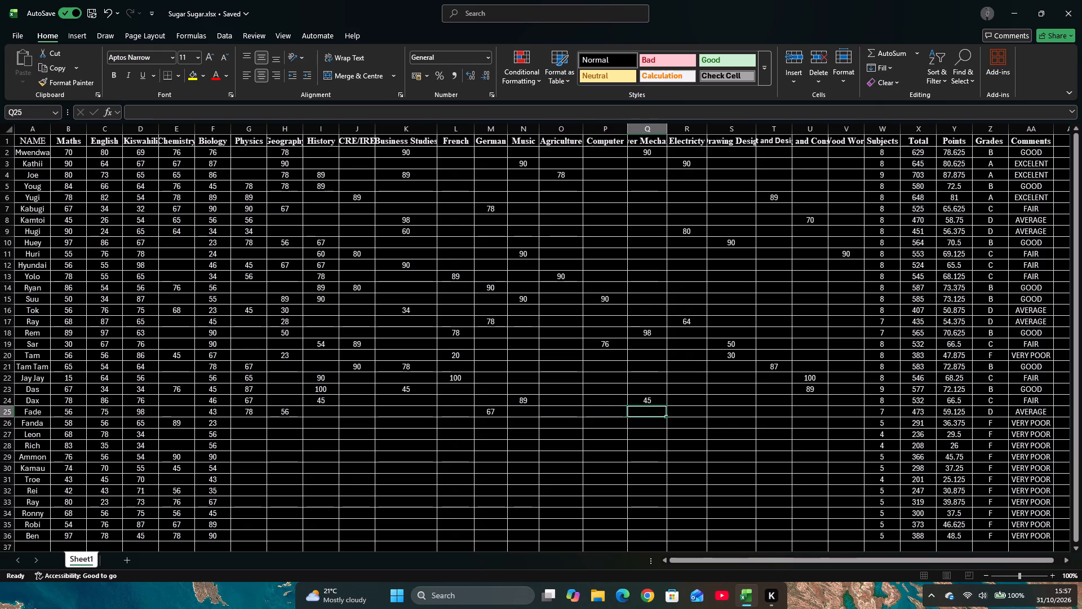
{"action": "key", "text": "Left"}
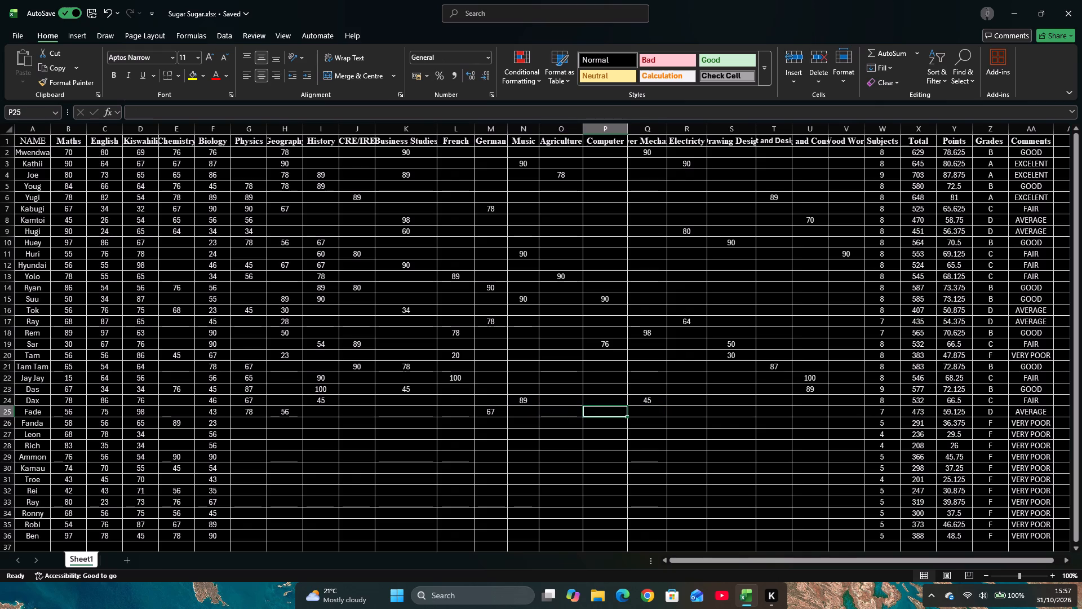
{"action": "key", "text": "Left"}
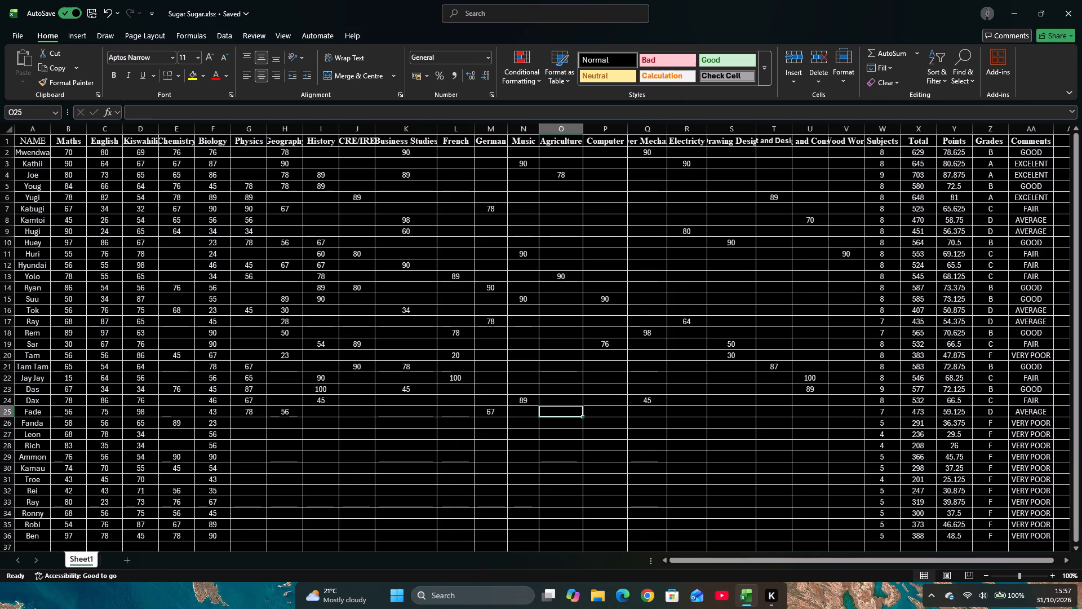
{"action": "type", "text": "78"}
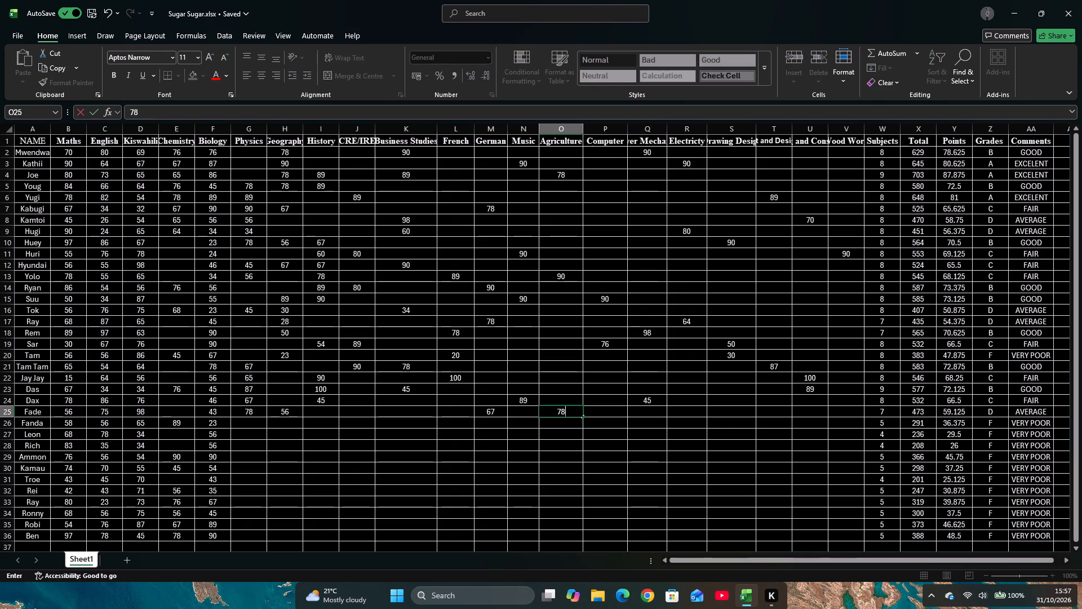
{"action": "key", "text": "Down"}
{"action": "type", "text": "67"}
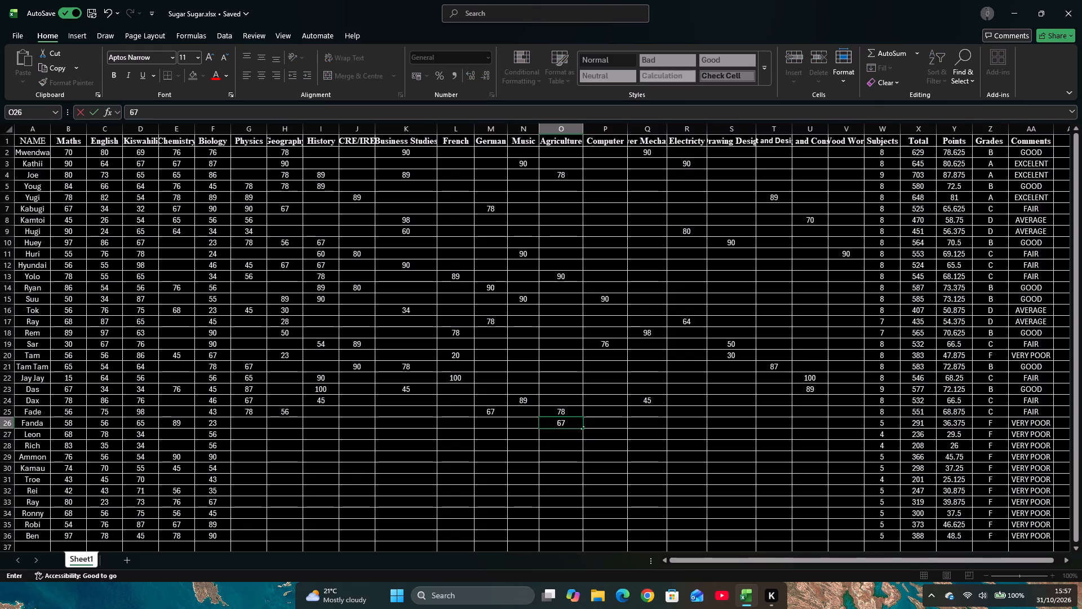
{"action": "key", "text": "Down"}
{"action": "type", "text": "56"}
{"action": "key", "text": "Down"}
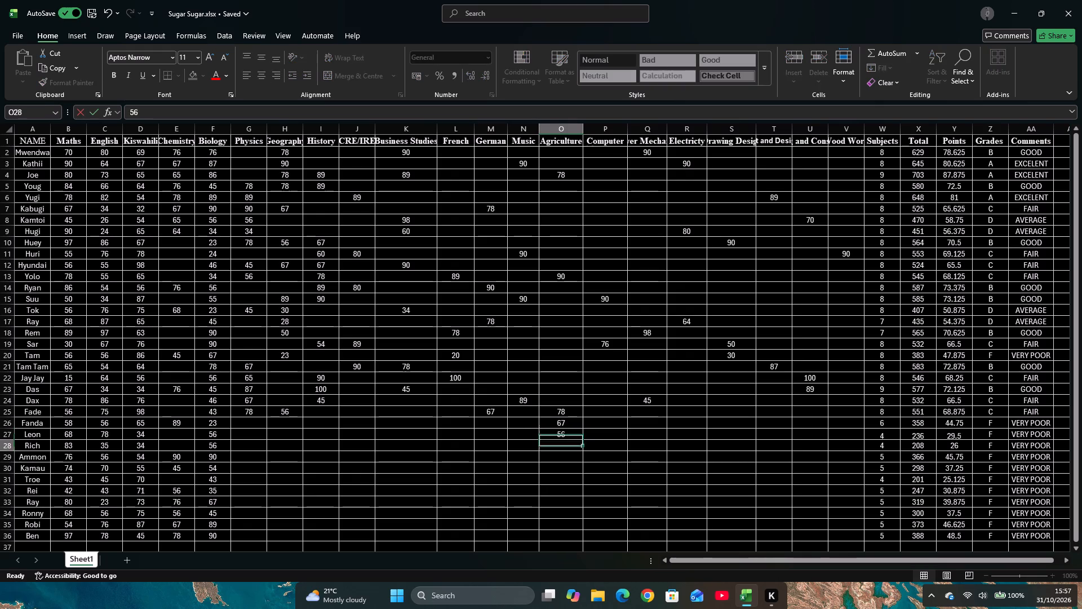
Enter 80 as Fanda's Physics mark in G26.
{"action": "key", "text": "Left"}
{"action": "key", "text": "Up"}
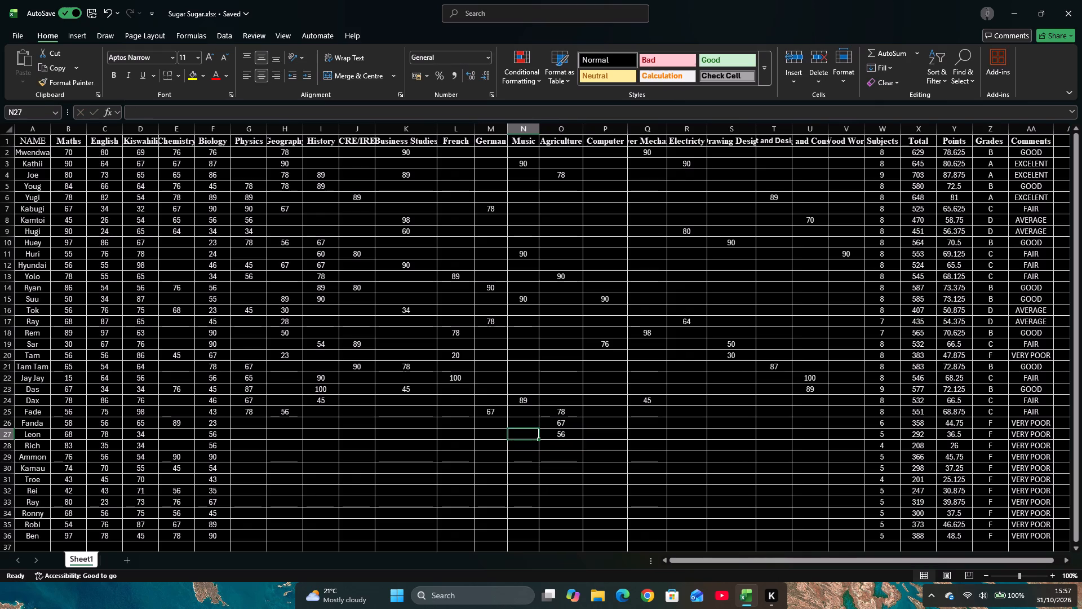
{"action": "key", "text": "Up"}
{"action": "key", "text": "Up"}
{"action": "key", "text": "Right"}
{"action": "key", "text": "Right"}
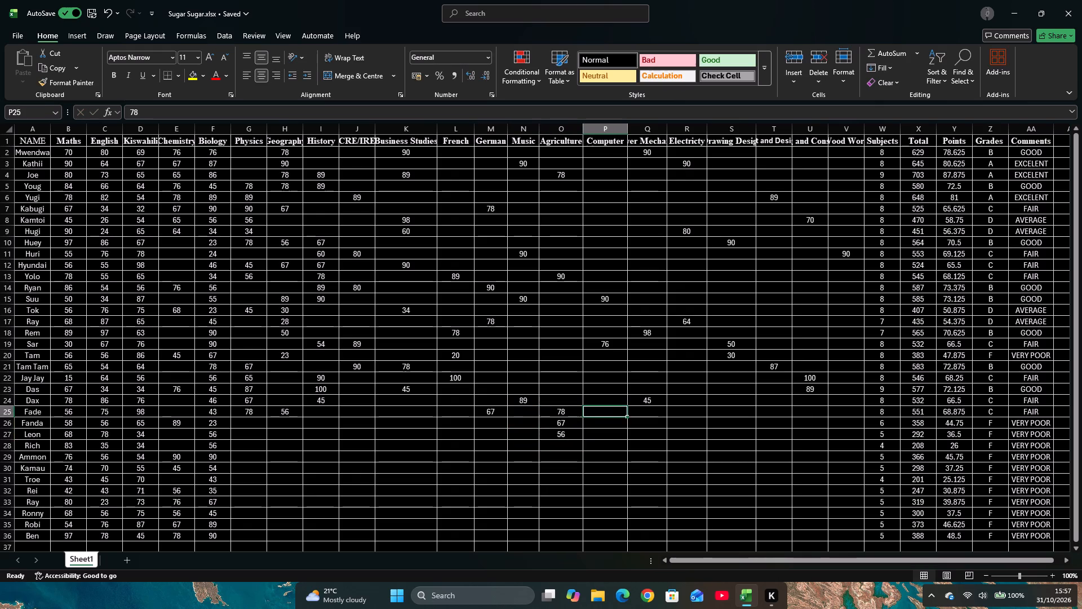
{"action": "key", "text": "Right"}
{"action": "key", "text": "Right"}
{"action": "key", "text": "Left"}
{"action": "key", "text": "Left"}
{"action": "key", "text": "Left"}
{"action": "key", "text": "Left"}
{"action": "key", "text": "Left"}
{"action": "key", "text": "Left"}
{"action": "key", "text": "Left"}
{"action": "key", "text": "Left"}
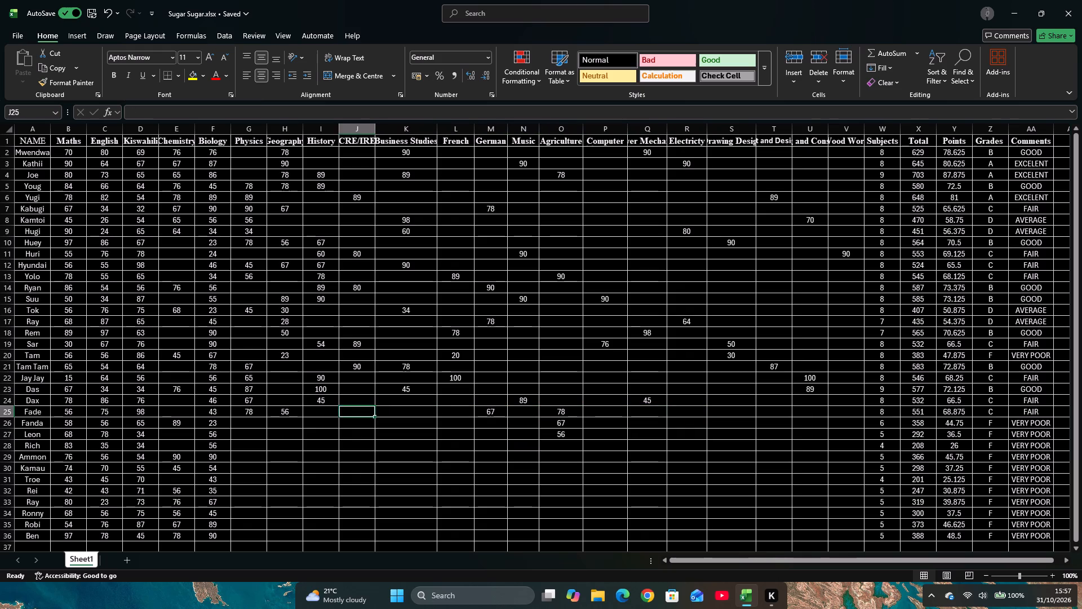
{"action": "key", "text": "Left"}
{"action": "key", "text": "Left"}
{"action": "key", "text": "Left"}
{"action": "key", "text": "Down"}
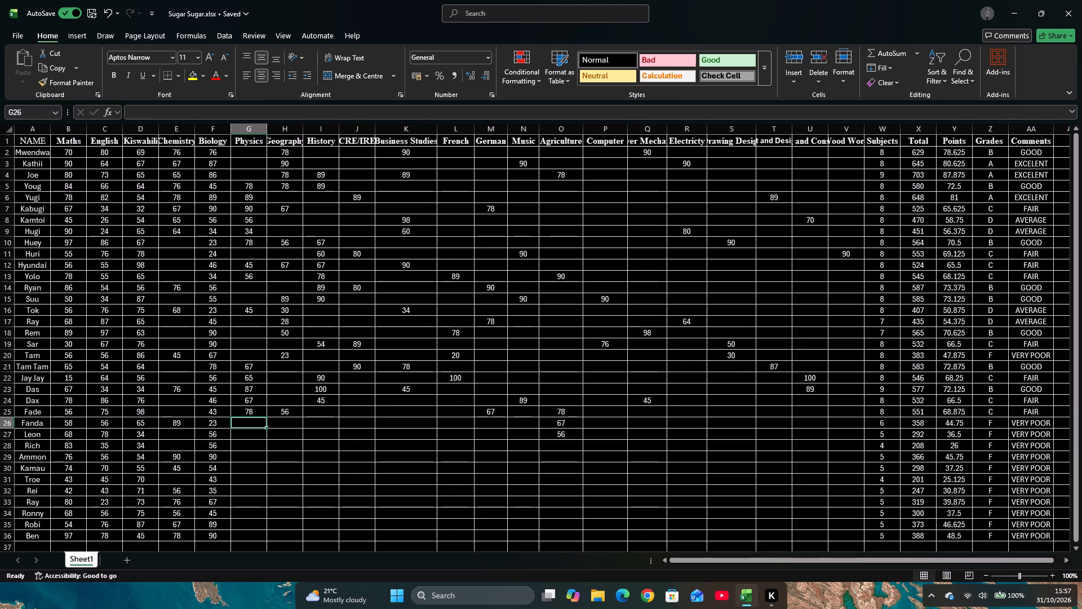
{"action": "type", "text": "80"}
{"action": "key", "text": "Right"}
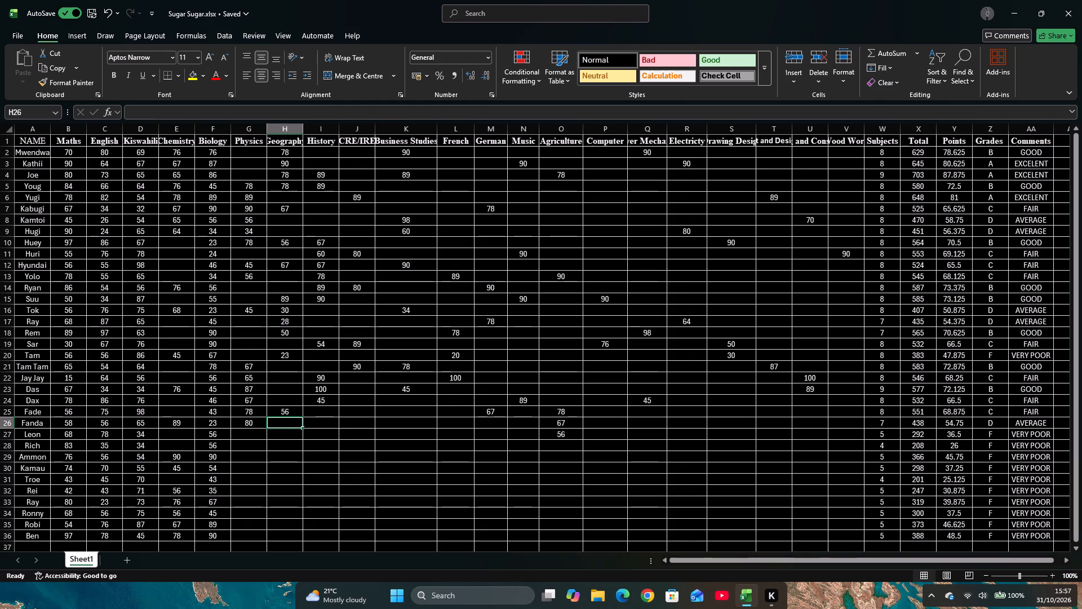
Enter 90 as Fanda's History mark in I26.
{"action": "key", "text": "Right"}
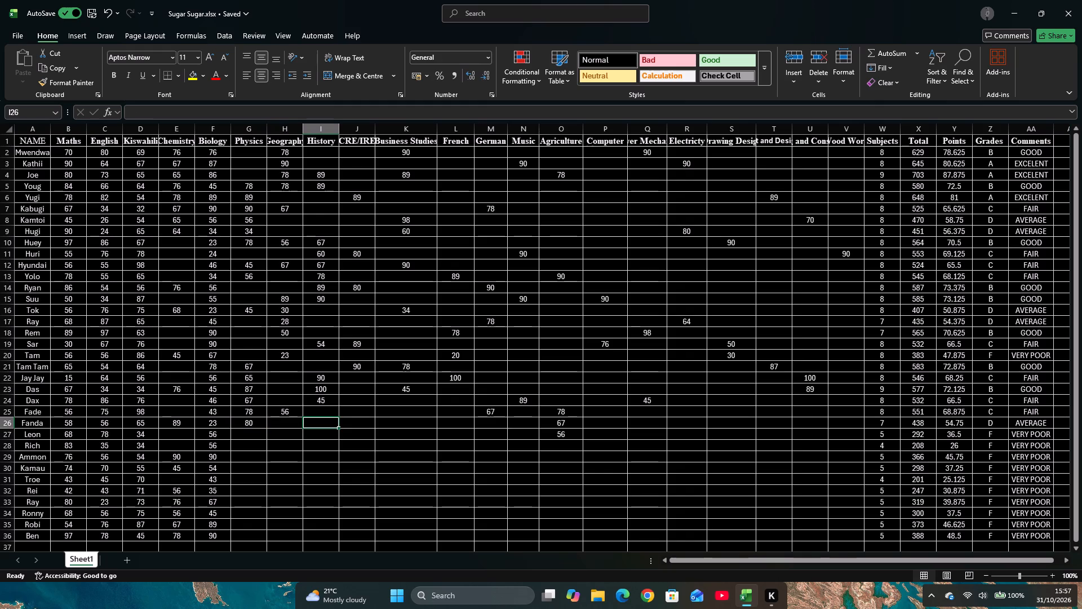
{"action": "type", "text": "78"}
{"action": "key", "text": "Right"}
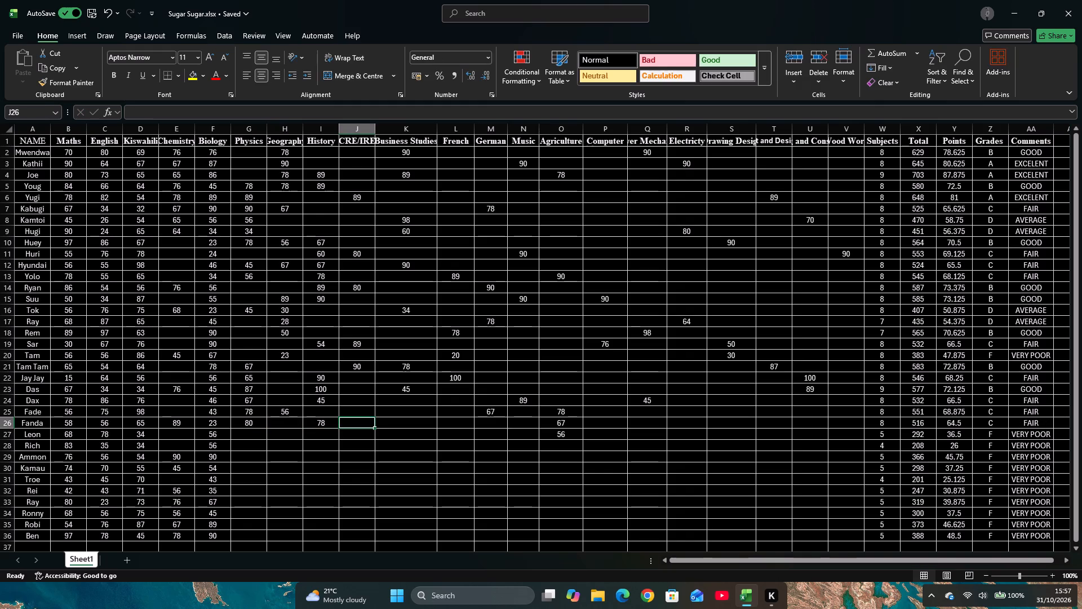
{"action": "key", "text": "Left"}
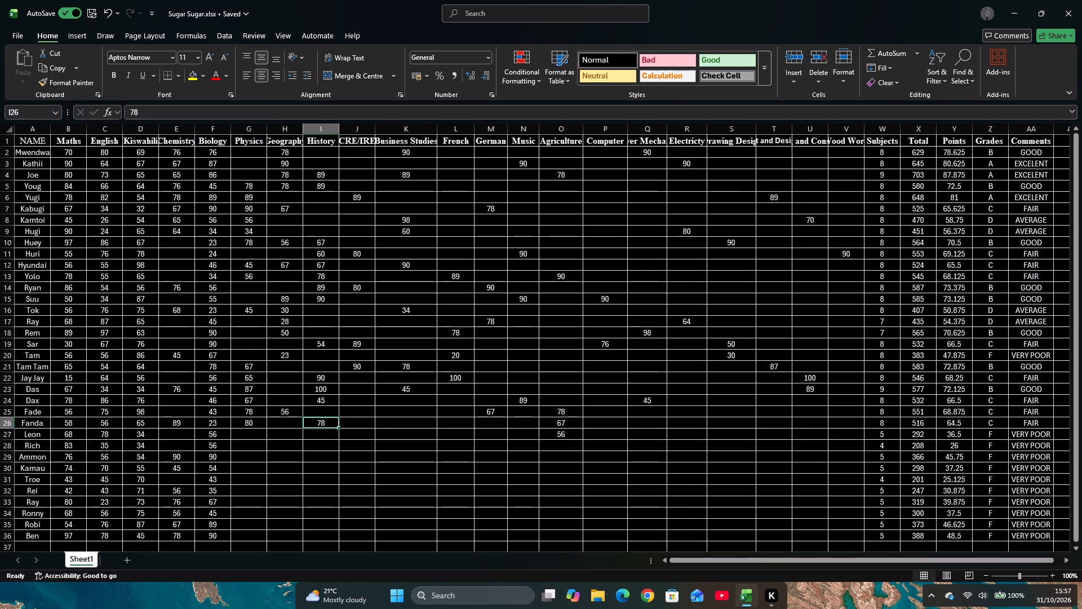
{"action": "key", "text": "BackSpace"}
{"action": "key", "text": "BackSpace"}
{"action": "key", "text": "9"}
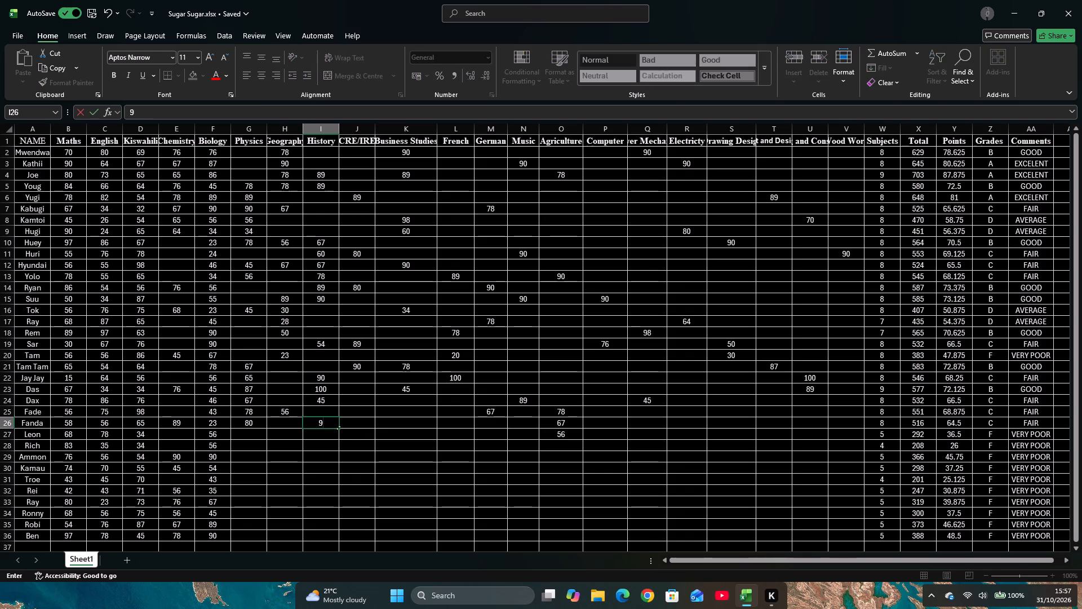
{"action": "key", "text": "0"}
Enter Leon's Physics mark of 90 and Geography mark of 89 in row 27.
{"action": "key", "text": "Down"}
{"action": "key", "text": "Left"}
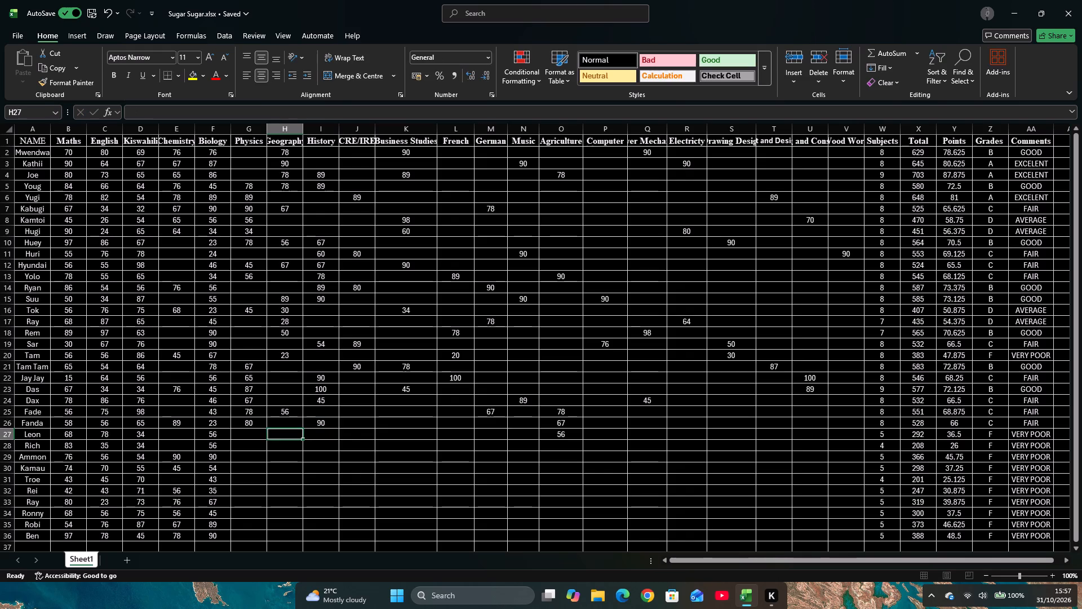
{"action": "key", "text": "Left"}
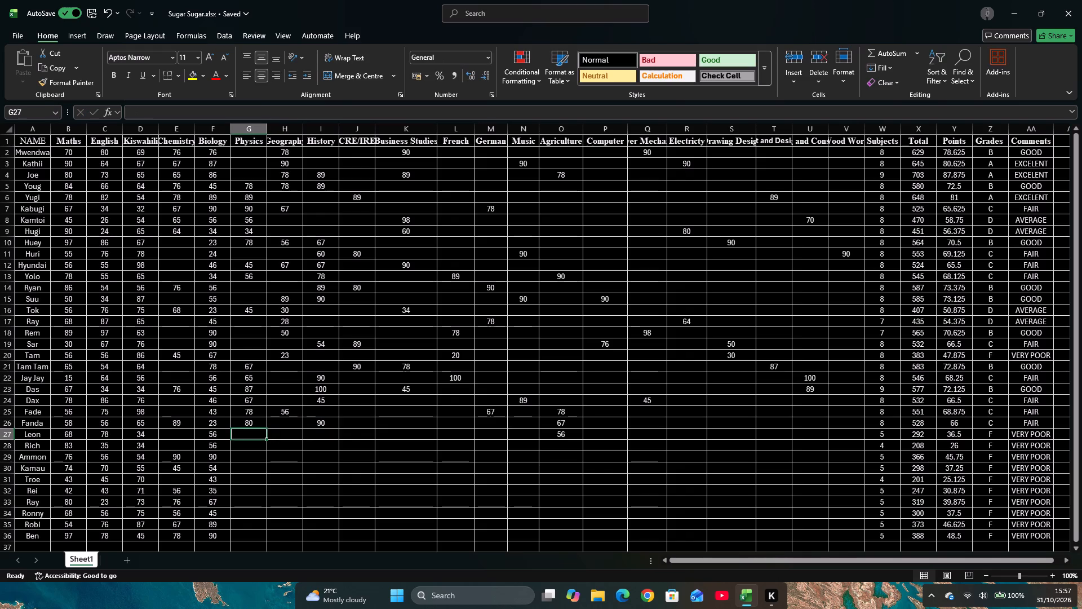
{"action": "type", "text": "90"}
{"action": "key", "text": "Right"}
{"action": "key", "text": "Right"}
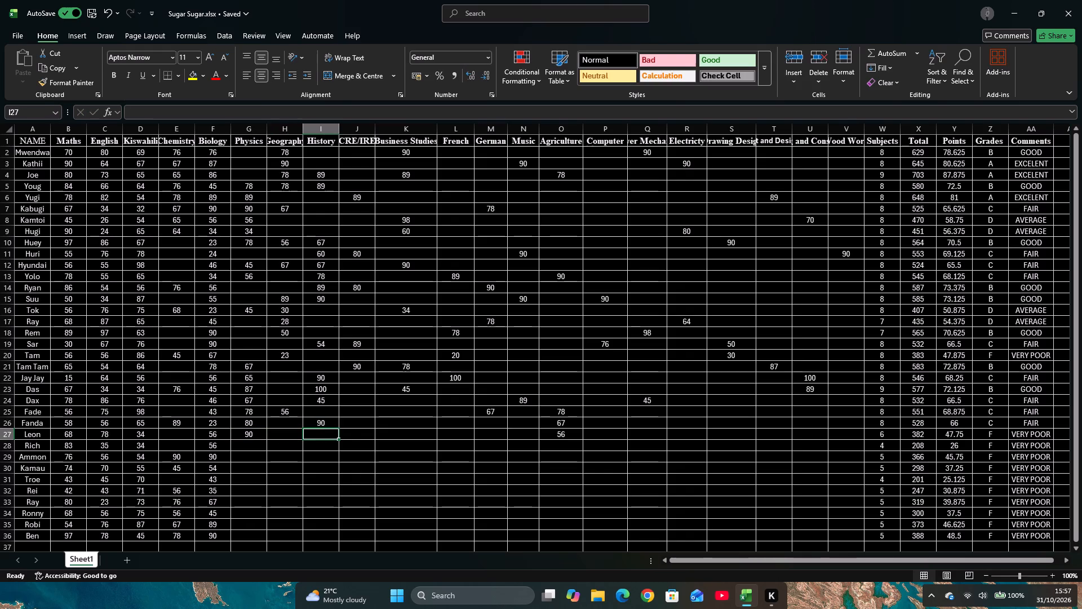
{"action": "key", "text": "Left"}
{"action": "type", "text": "89"}
{"action": "key", "text": "Right"}
Enter 90 as Leon's Business Studies mark in K27.
{"action": "key", "text": "Right"}
{"action": "key", "text": "Right"}
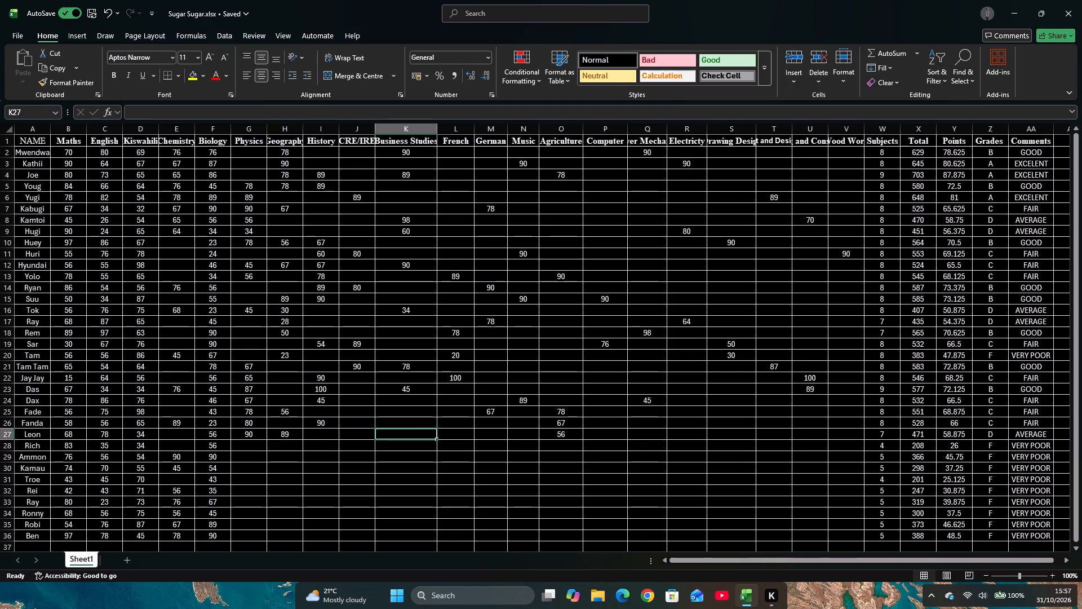
{"action": "type", "text": "90"}
{"action": "key", "text": "Right"}
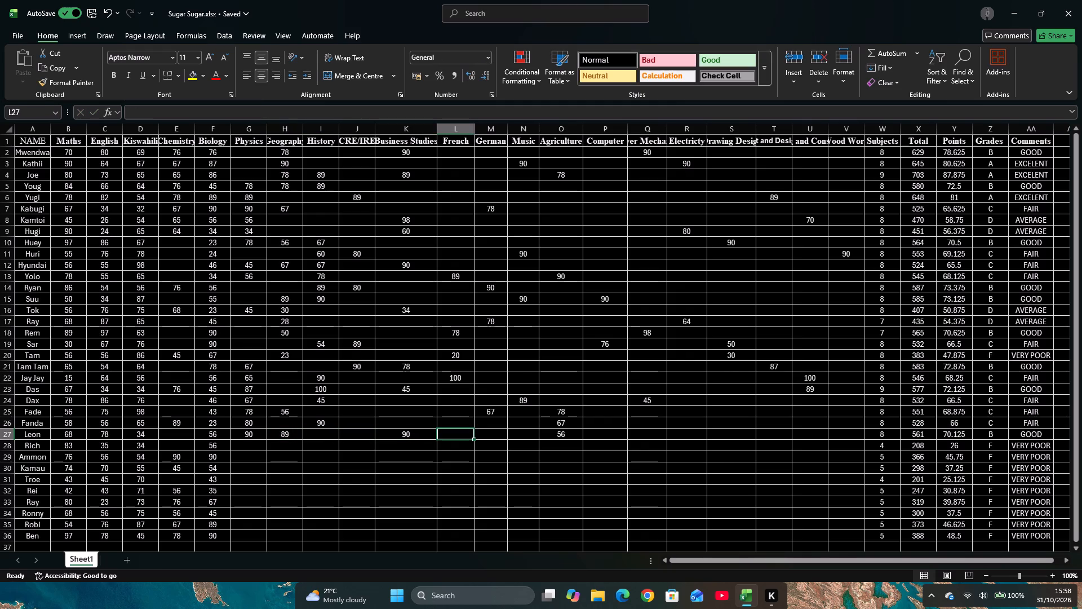
{"action": "key", "text": "Left"}
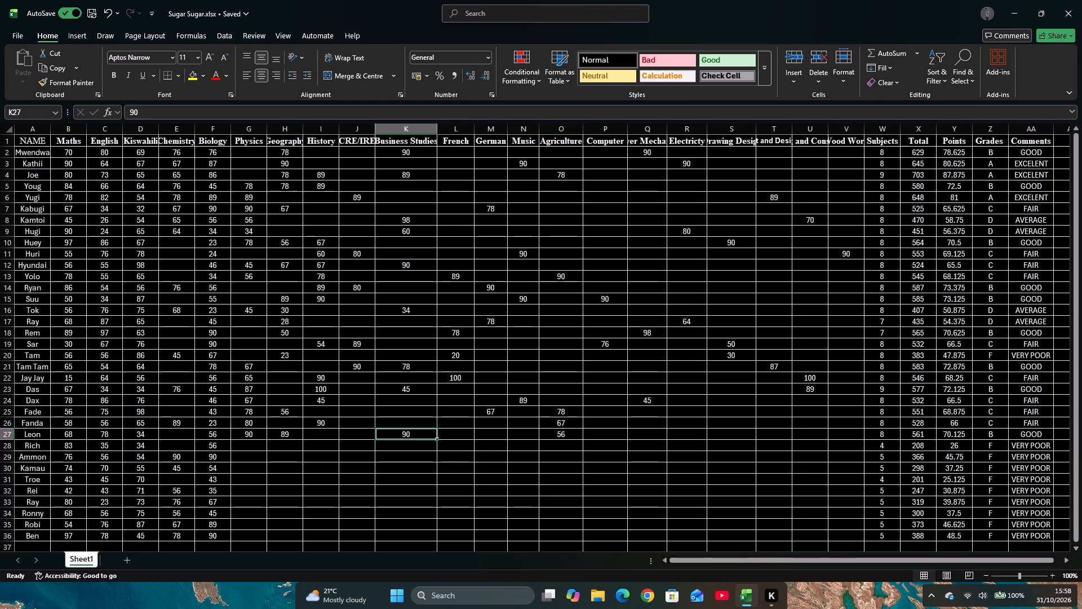
Enter 45 as both Rich's Physics and Geography marks in row 28.
{"action": "key", "text": "Down"}
{"action": "key", "text": "Left"}
{"action": "key", "text": "Left"}
{"action": "key", "text": "Left"}
{"action": "key", "text": "Left"}
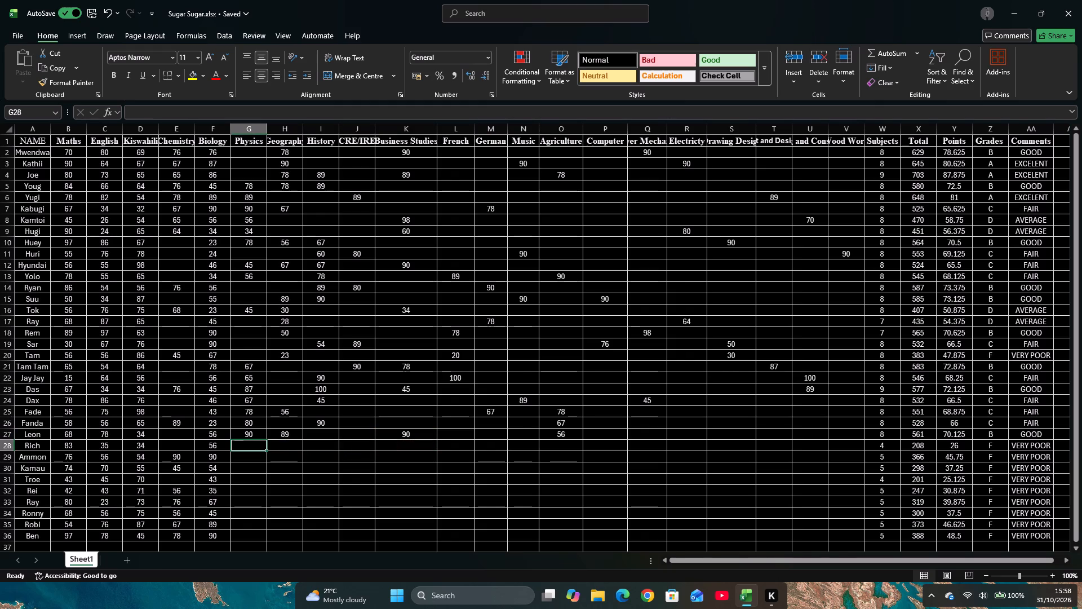
{"action": "type", "text": "45"}
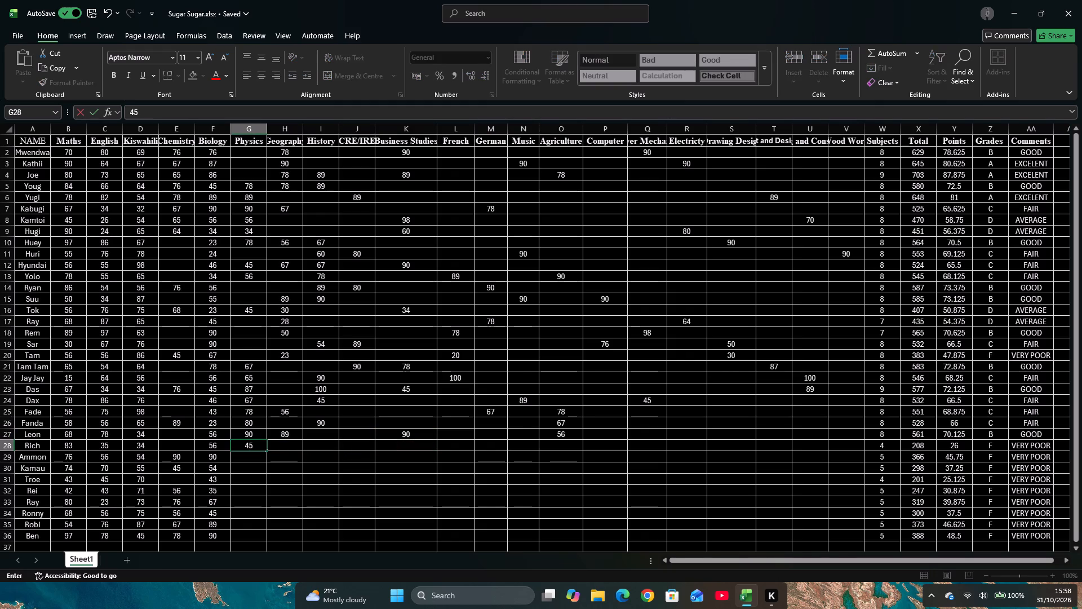
{"action": "key", "text": "Right"}
{"action": "type", "text": "45"}
{"action": "key", "text": "Right"}
Enter 60 as Rich's French mark in L28.
{"action": "key", "text": "Right"}
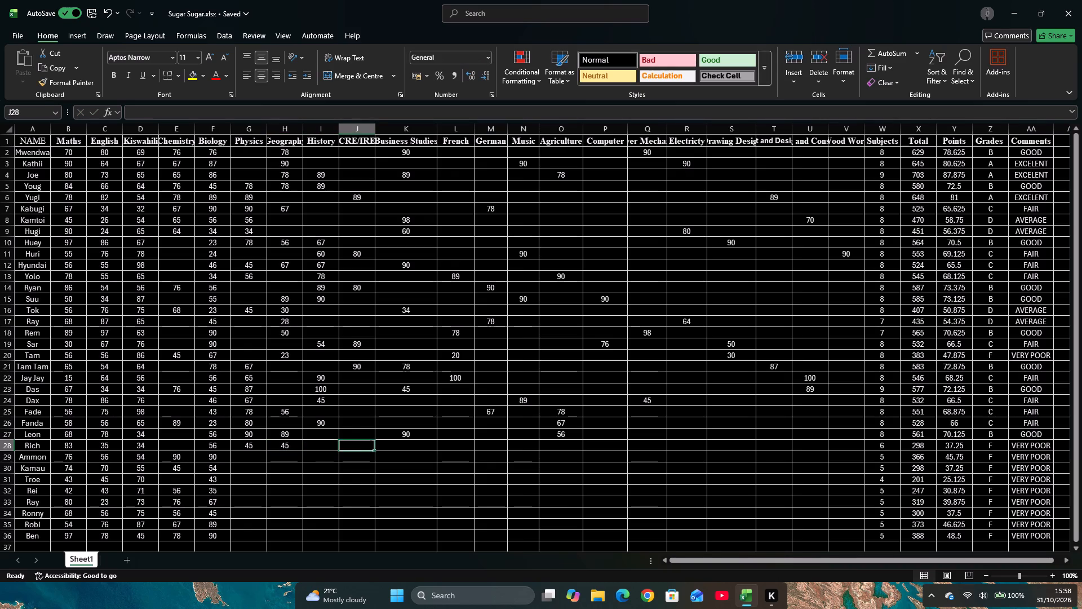
{"action": "key", "text": "Right"}
{"action": "key", "text": "Right"}
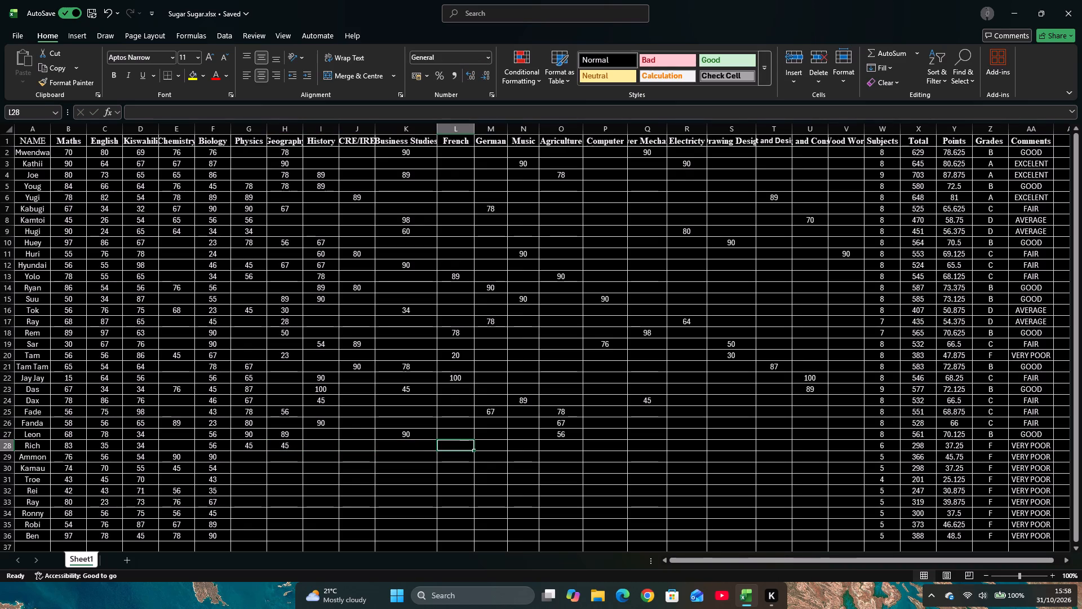
{"action": "type", "text": "60"}
{"action": "key", "text": "Right"}
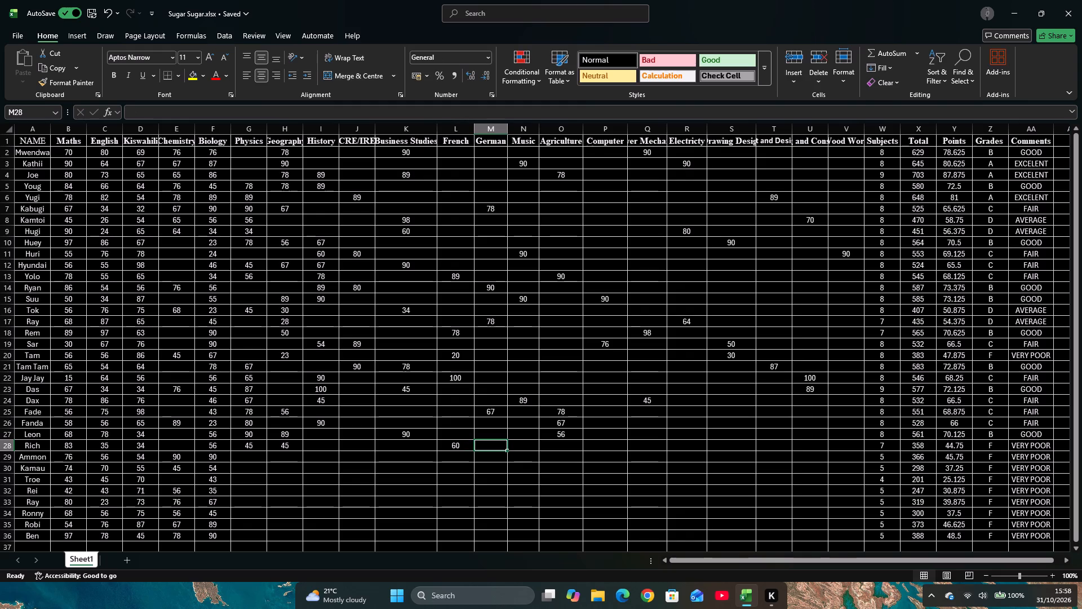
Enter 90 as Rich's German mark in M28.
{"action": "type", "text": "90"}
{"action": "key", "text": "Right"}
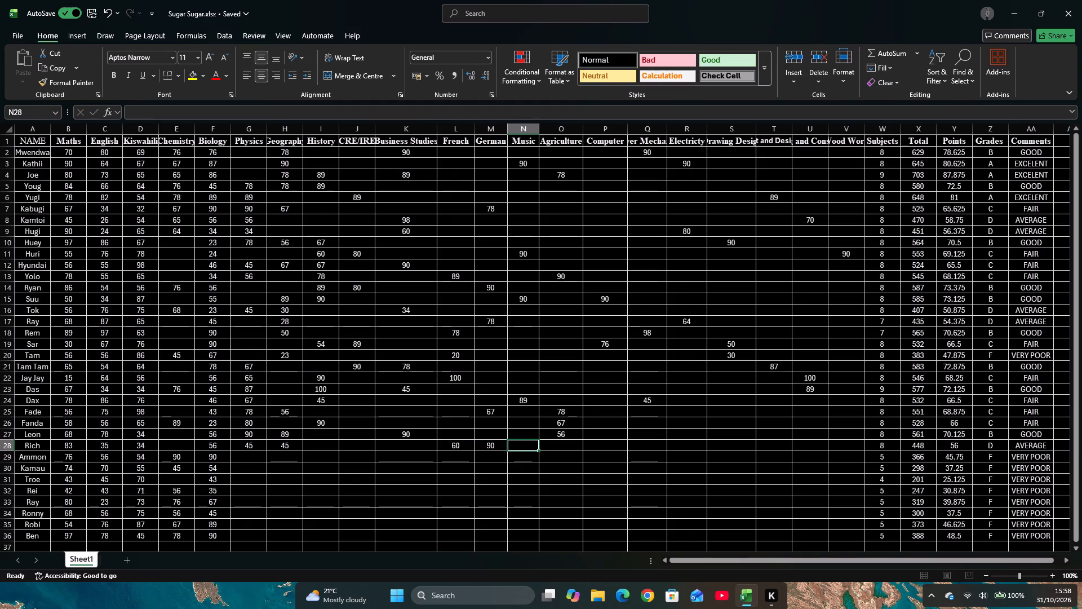
Enter 86 as Rich's Agriculture mark in O28.
{"action": "key", "text": "Right"}
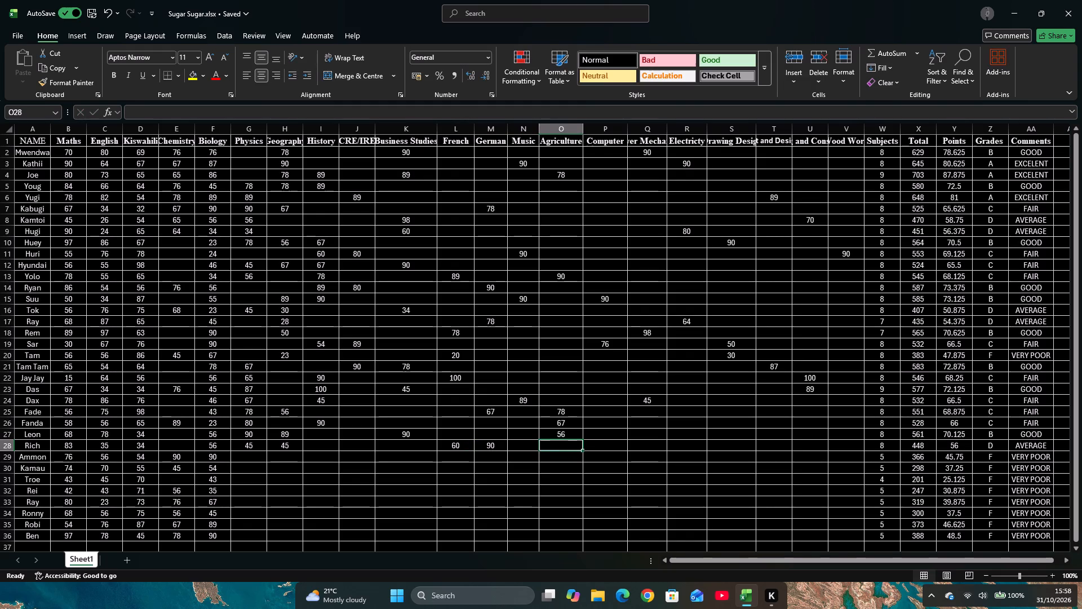
{"action": "type", "text": "887"}
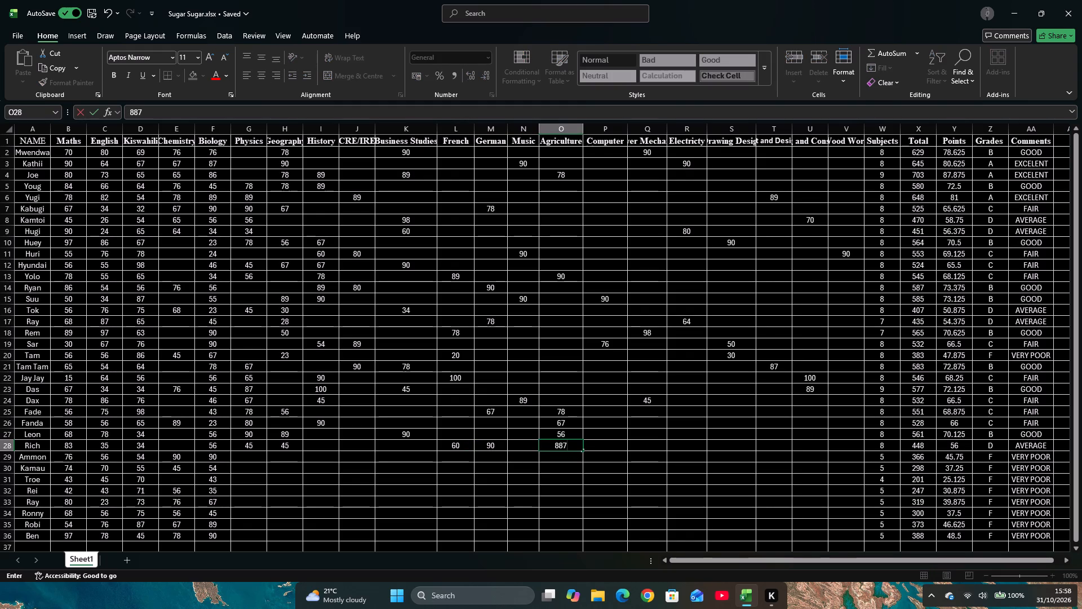
{"action": "key", "text": "BackSpace"}
{"action": "key", "text": "BackSpace"}
{"action": "key", "text": "6"}
{"action": "key", "text": "Right"}
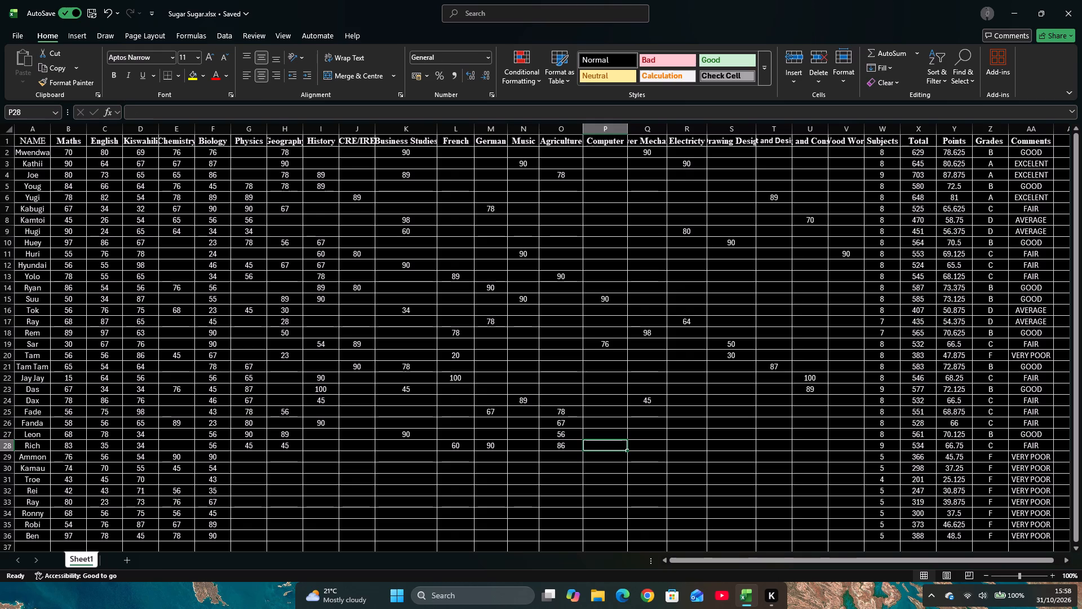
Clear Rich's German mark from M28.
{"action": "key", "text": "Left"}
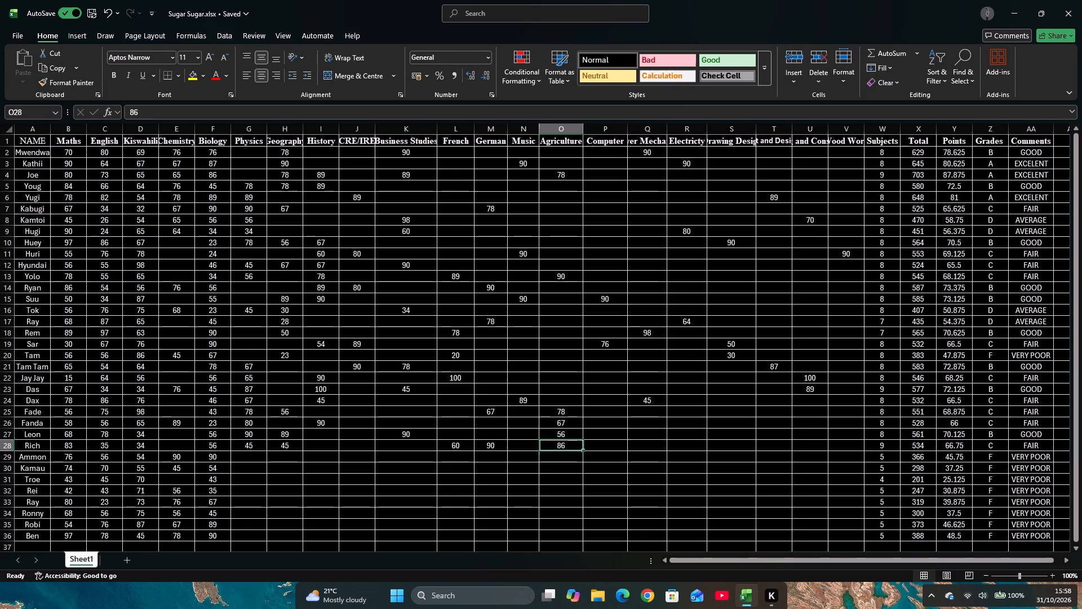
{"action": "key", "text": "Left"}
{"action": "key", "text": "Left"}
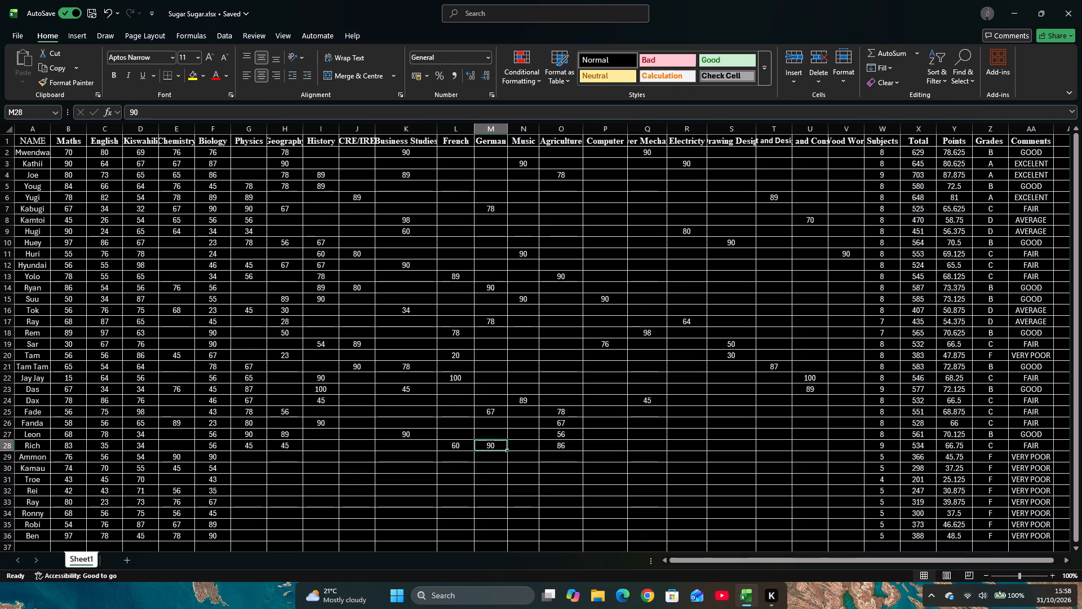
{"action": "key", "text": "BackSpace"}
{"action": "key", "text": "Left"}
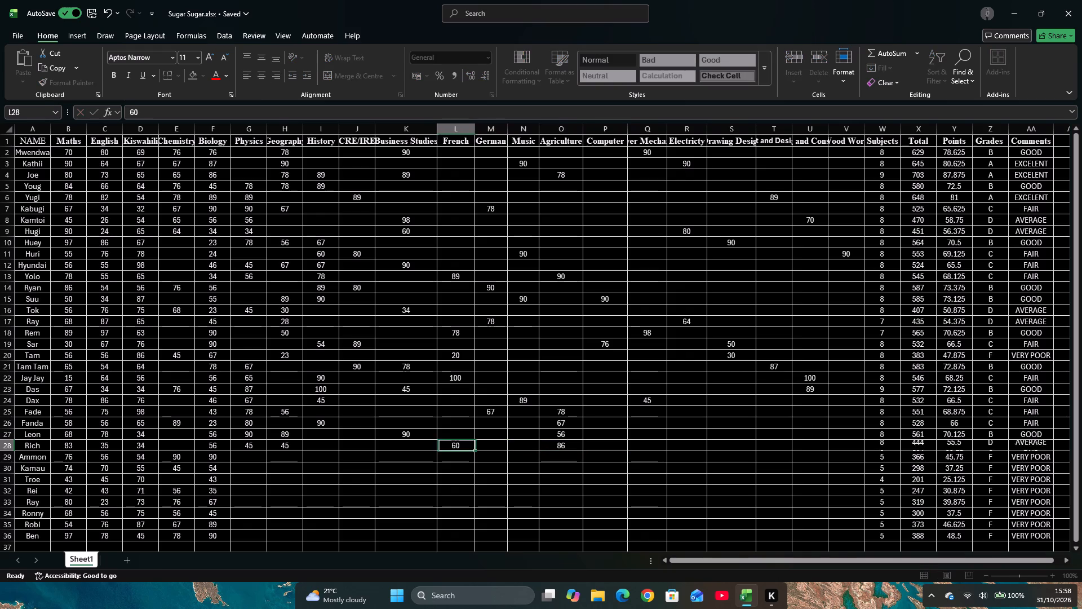
Enter 100 as Ammon's Physics mark in G29.
{"action": "key", "text": "Left"}
{"action": "key", "text": "Left"}
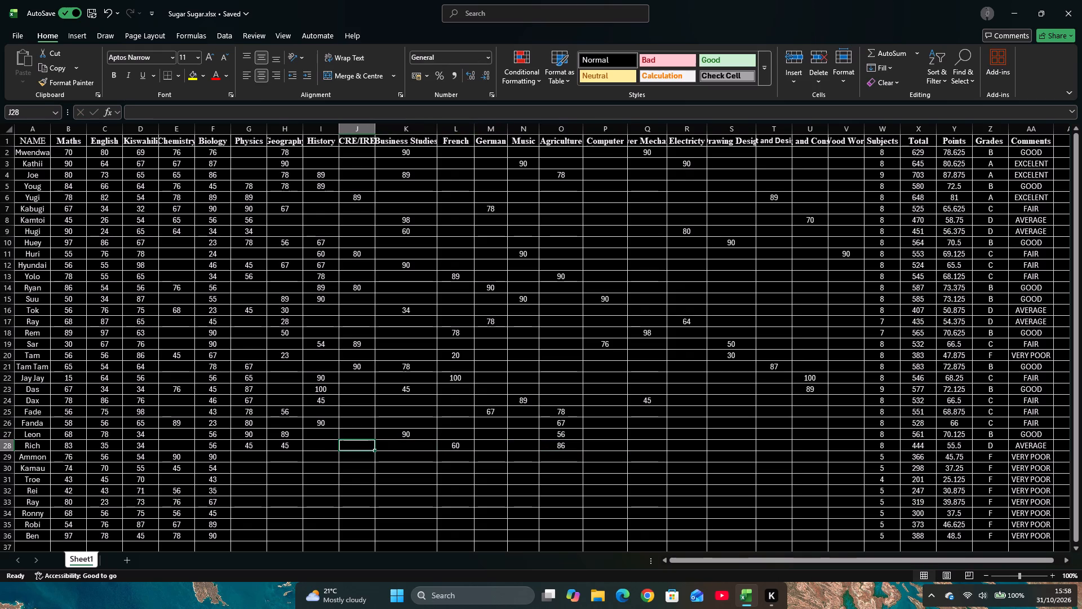
{"action": "key", "text": "Left"}
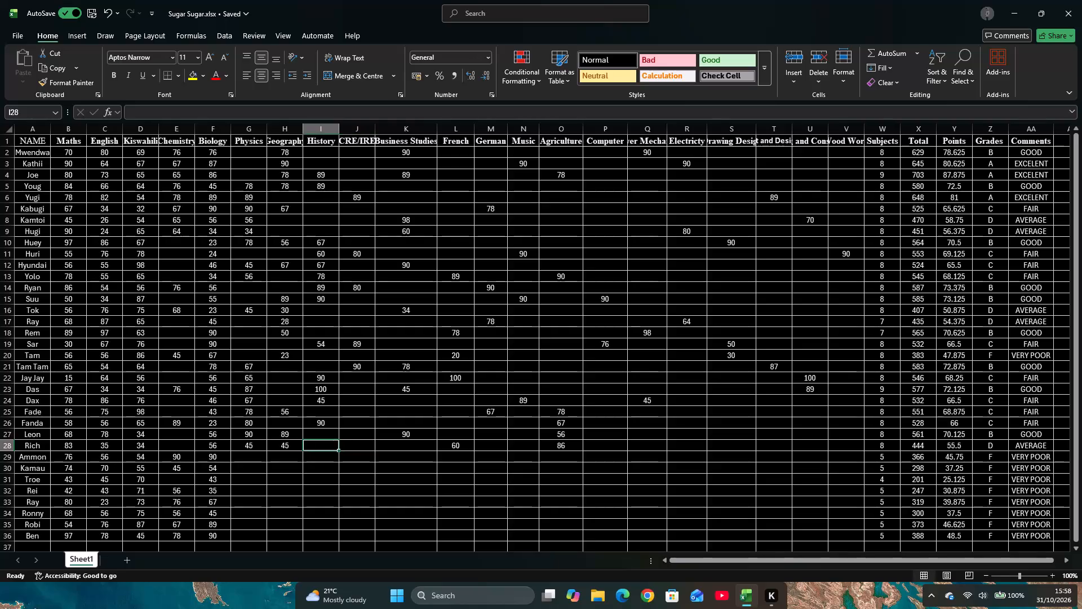
{"action": "key", "text": "Down"}
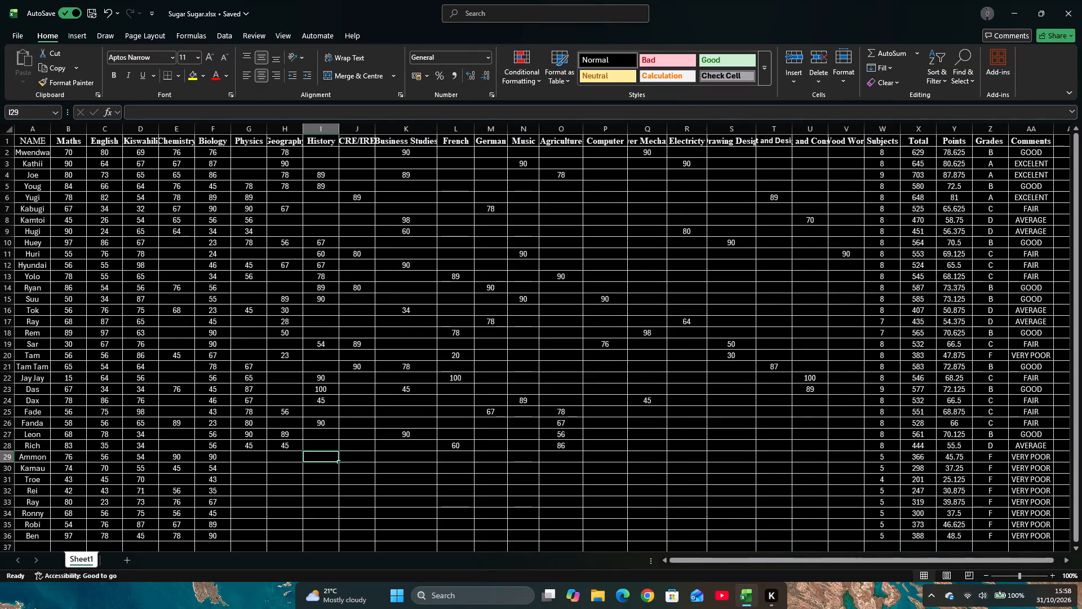
{"action": "key", "text": "Left"}
{"action": "key", "text": "Left"}
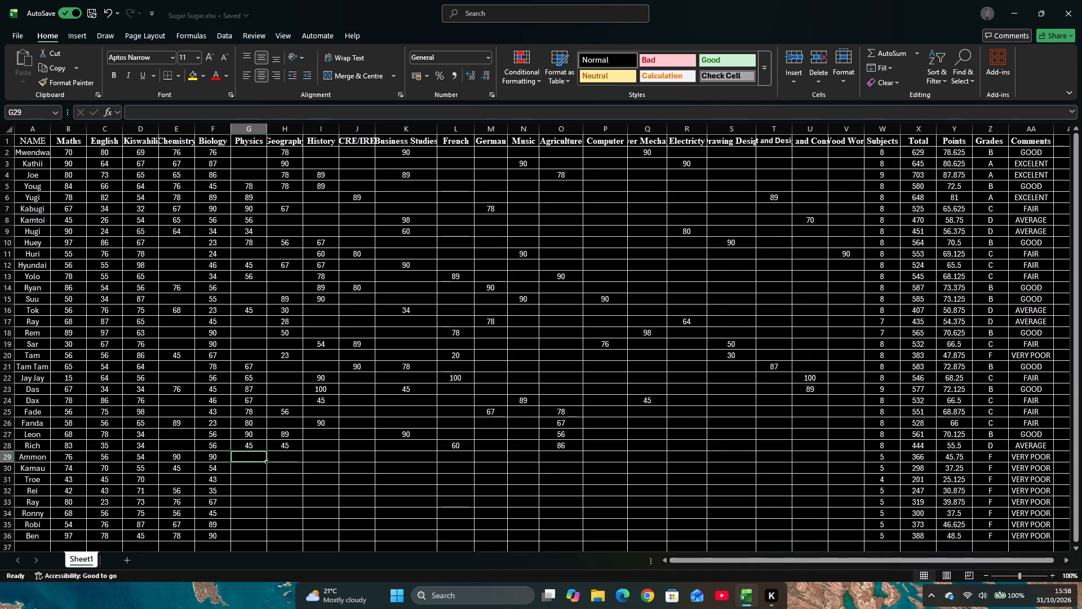
{"action": "type", "text": "100"}
{"action": "key", "text": "Right"}
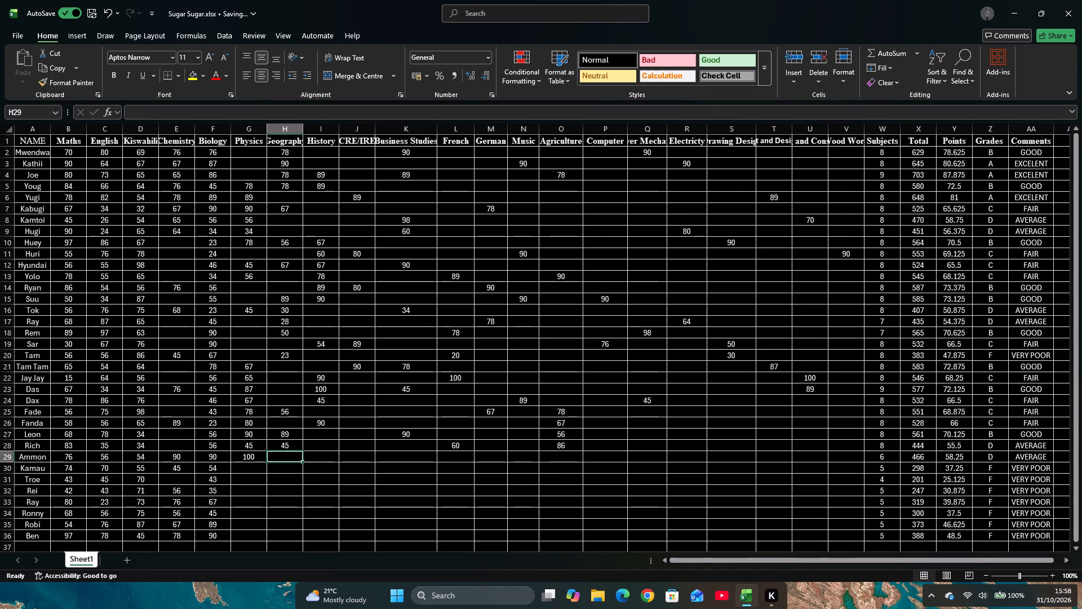
Enter 100 as Ammon's Geography mark in H29 and 100 as the Business Studies mark in K29.
{"action": "key", "text": "1"}
{"action": "type", "text": "00"}
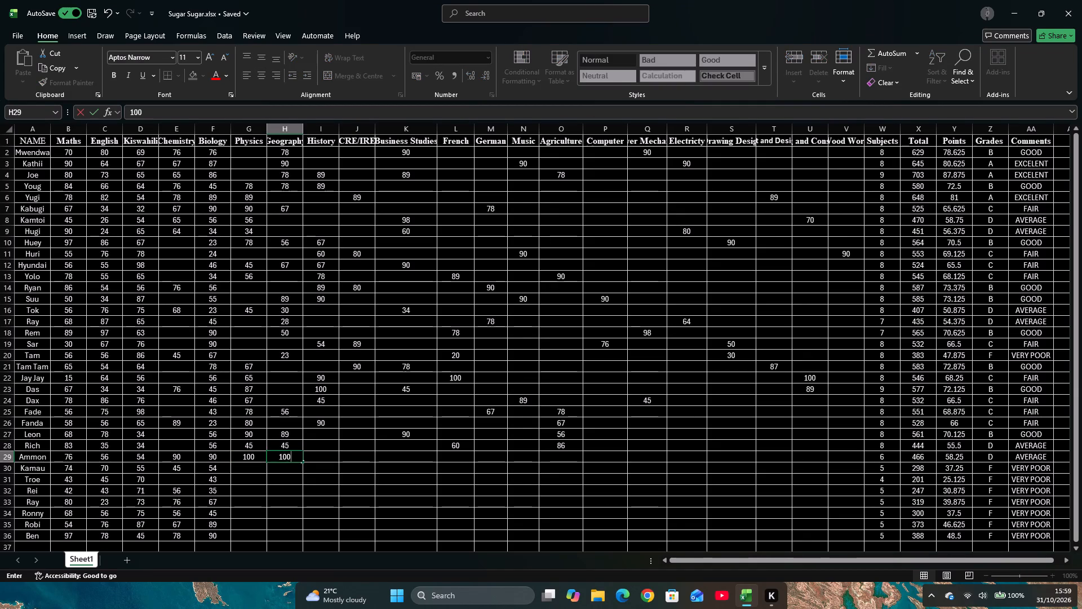
{"action": "key", "text": "Right"}
{"action": "key", "text": "Right"}
{"action": "key", "text": "Right"}
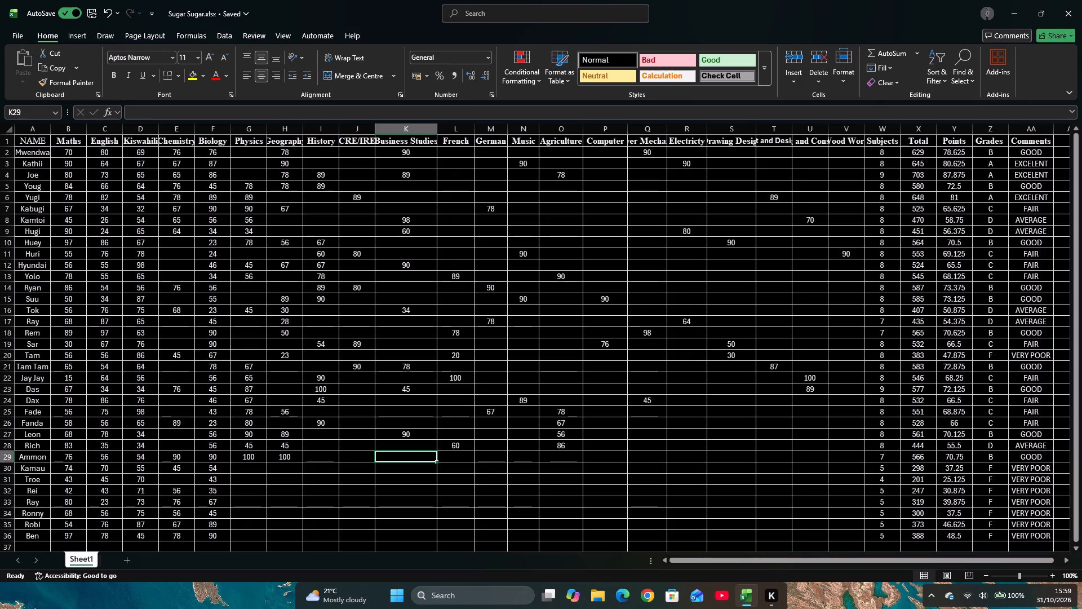
{"action": "type", "text": "100"}
{"action": "key", "text": "Right"}
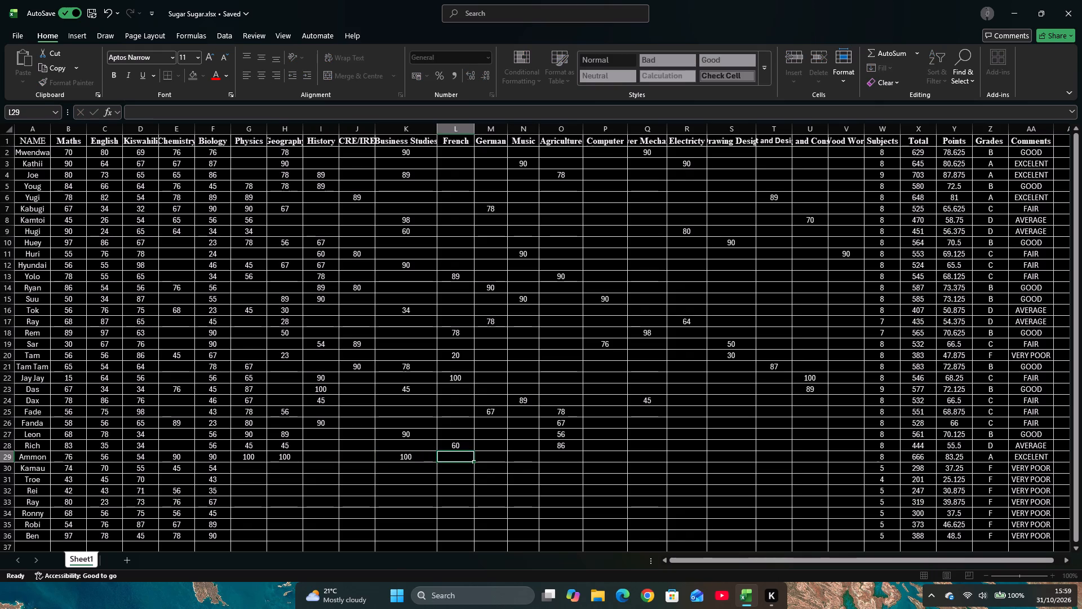
Enter 90 as Kamau's Physics mark in G30.
{"action": "key", "text": "Right"}
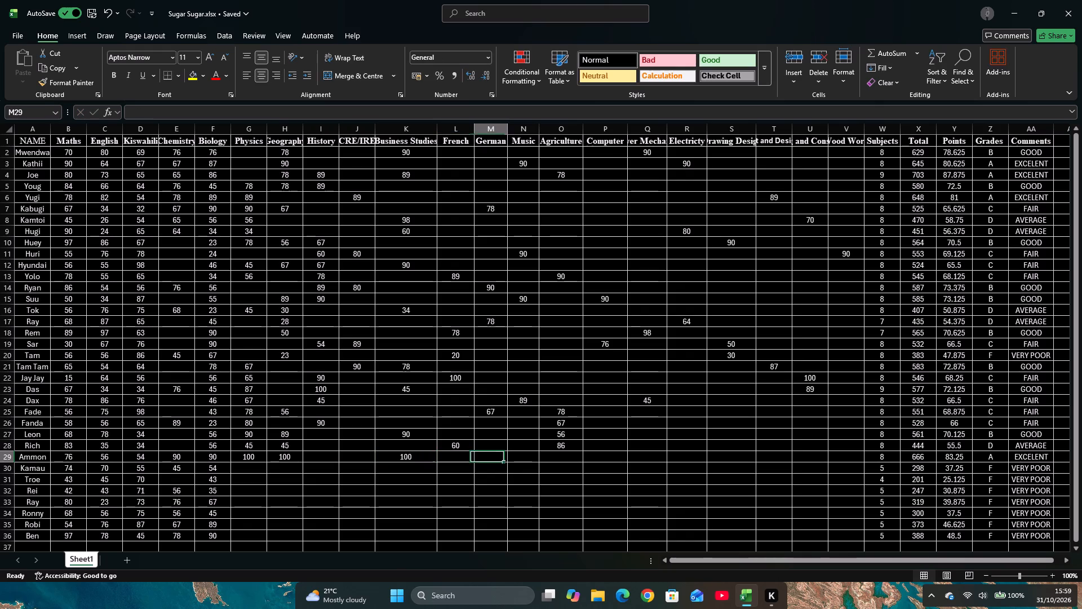
{"action": "key", "text": "Right"}
{"action": "key", "text": "Down"}
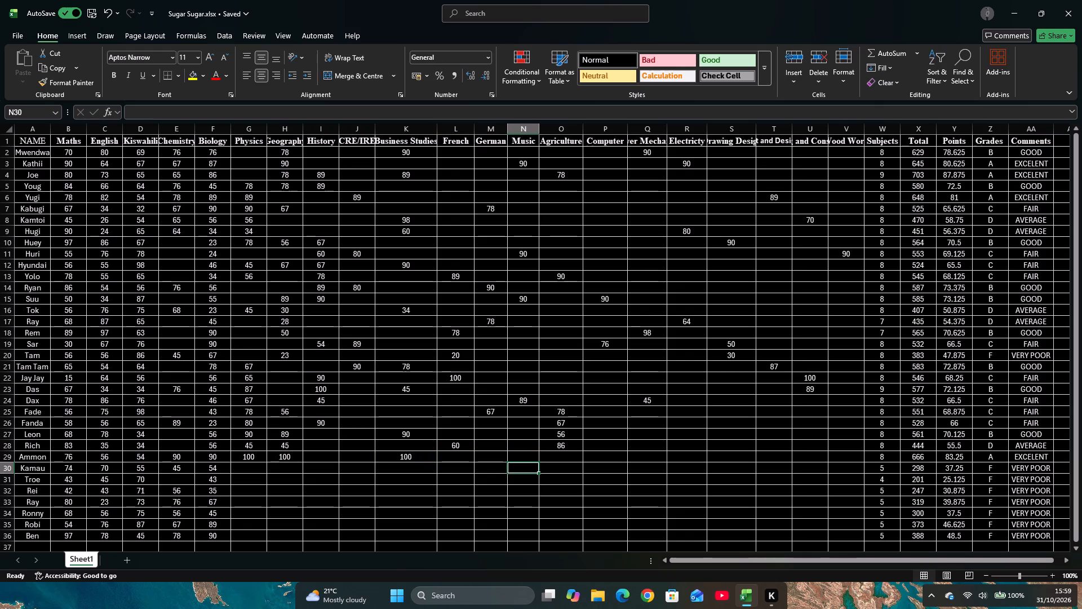
{"action": "key", "text": "Left"}
{"action": "key", "text": "Left"}
{"action": "key", "text": "Left"}
{"action": "key", "text": "Left"}
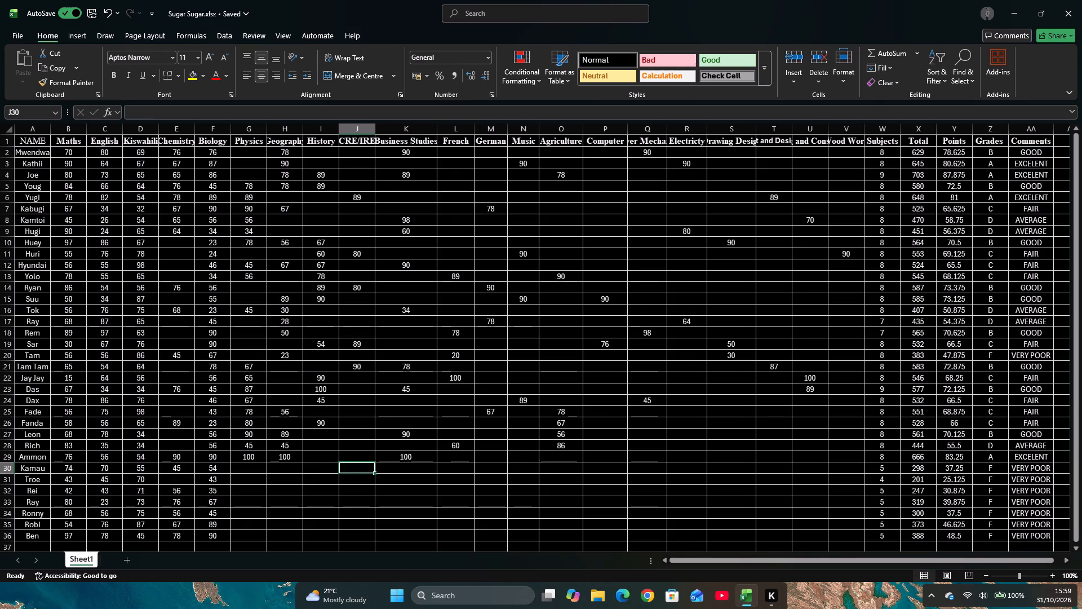
{"action": "key", "text": "Left"}
{"action": "key", "text": "Left"}
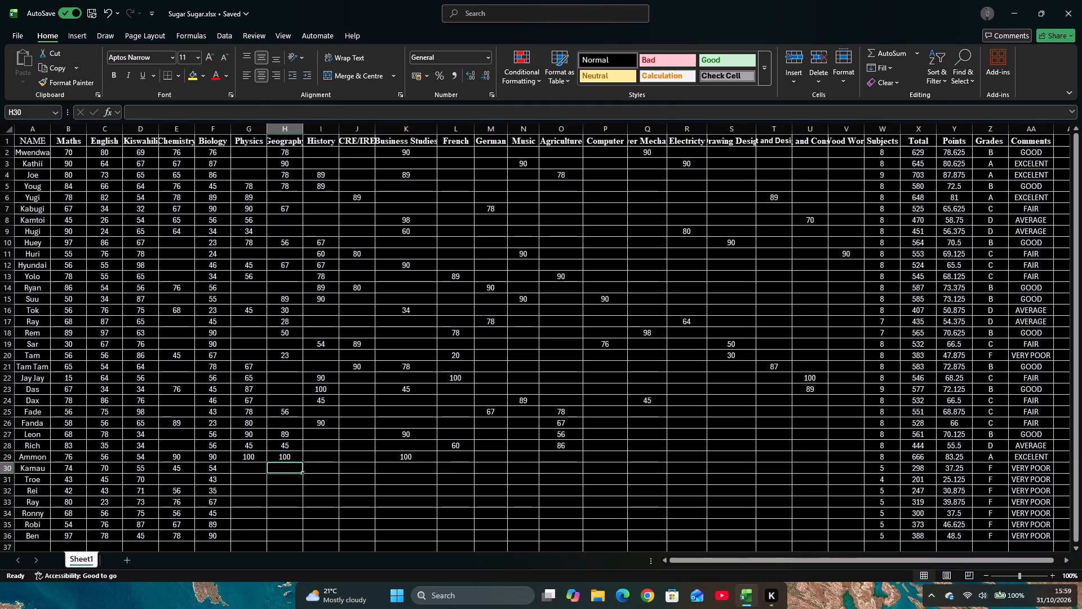
{"action": "key", "text": "Left"}
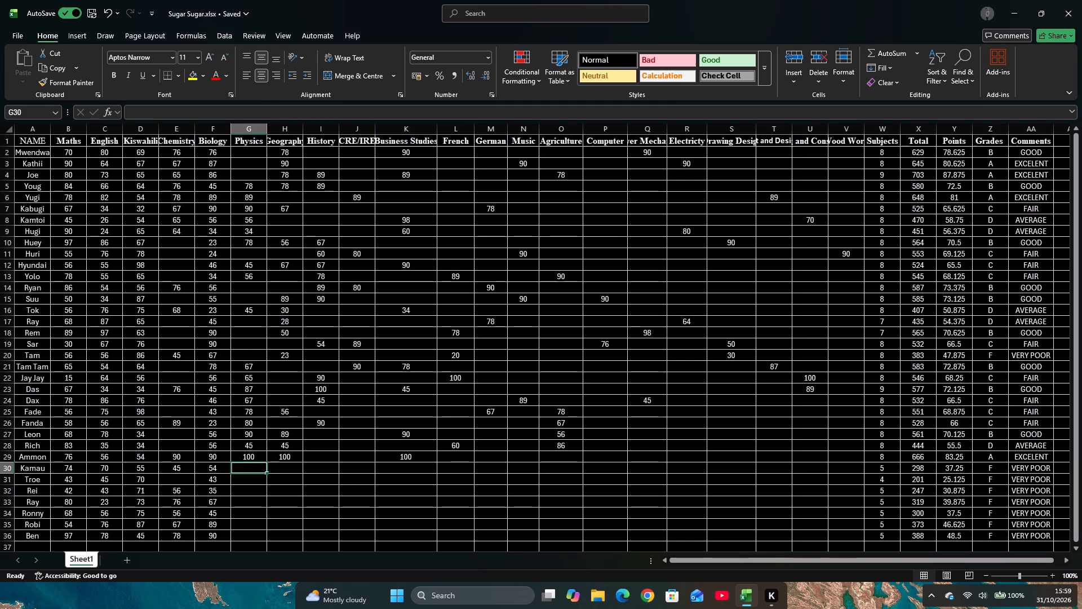
{"action": "type", "text": "90"}
Enter 90 as Kamau's CRE/IRE mark in J30 and 90 as the Business Studies mark in K30.
{"action": "key", "text": "Right"}
{"action": "key", "text": "Right"}
{"action": "key", "text": "Right"}
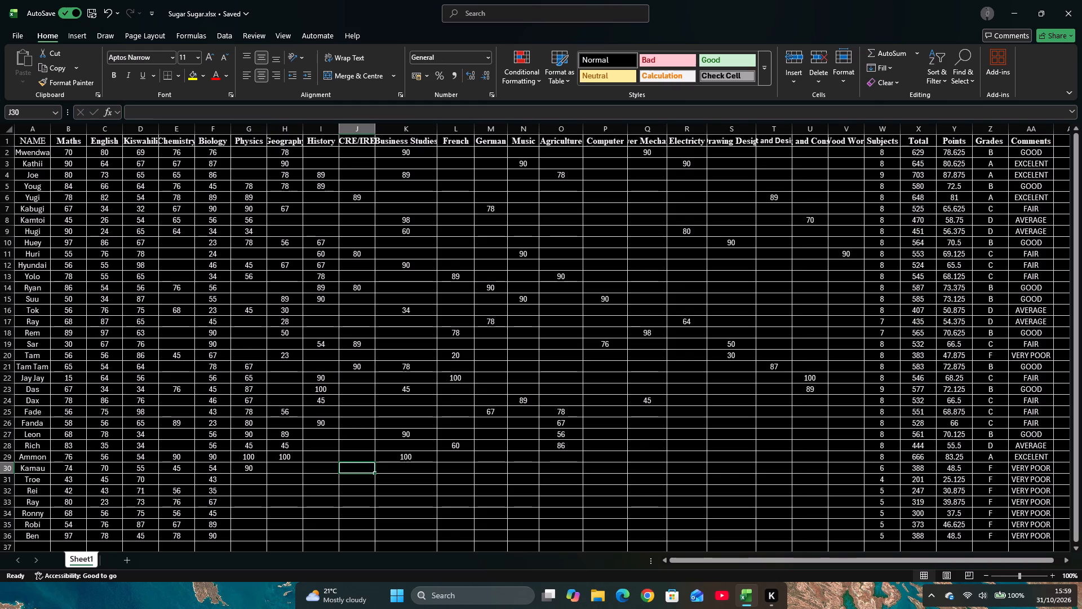
{"action": "key", "text": "9"}
{"action": "key", "text": "0"}
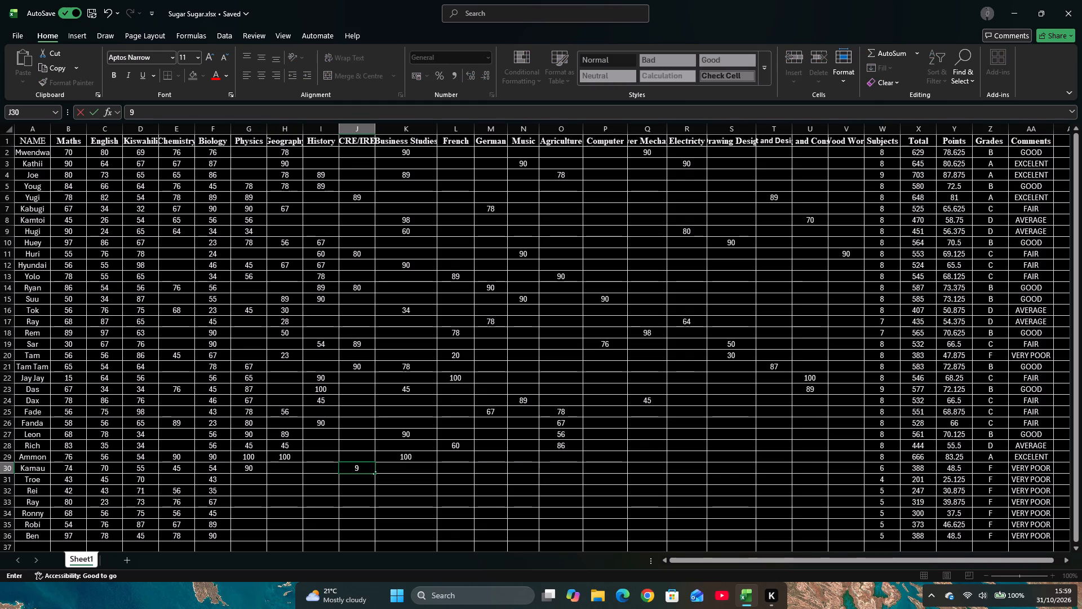
{"action": "key", "text": "Right"}
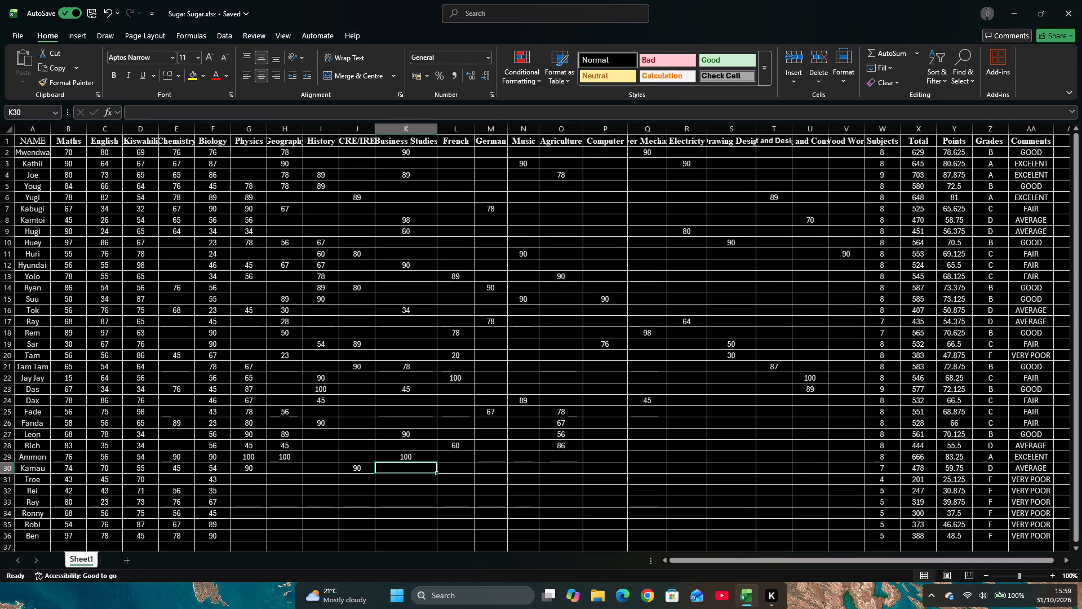
{"action": "type", "text": "90"}
{"action": "key", "text": "Right"}
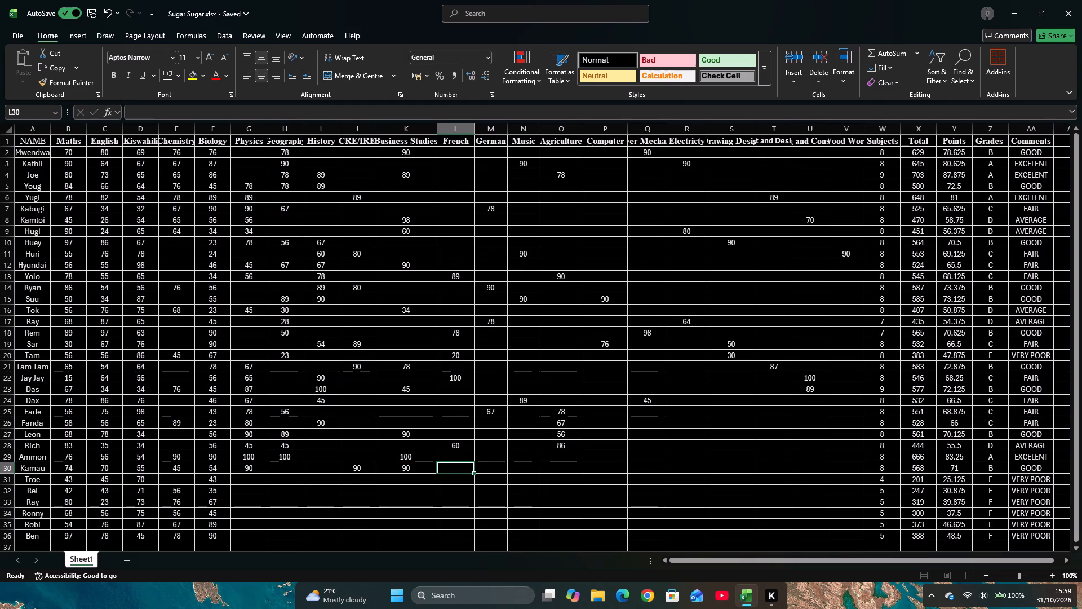
Enter Troe's marks in row 31: 80 for Physics, 86 for Geography and 88 for History.
{"action": "key", "text": "Left"}
{"action": "key", "text": "Left"}
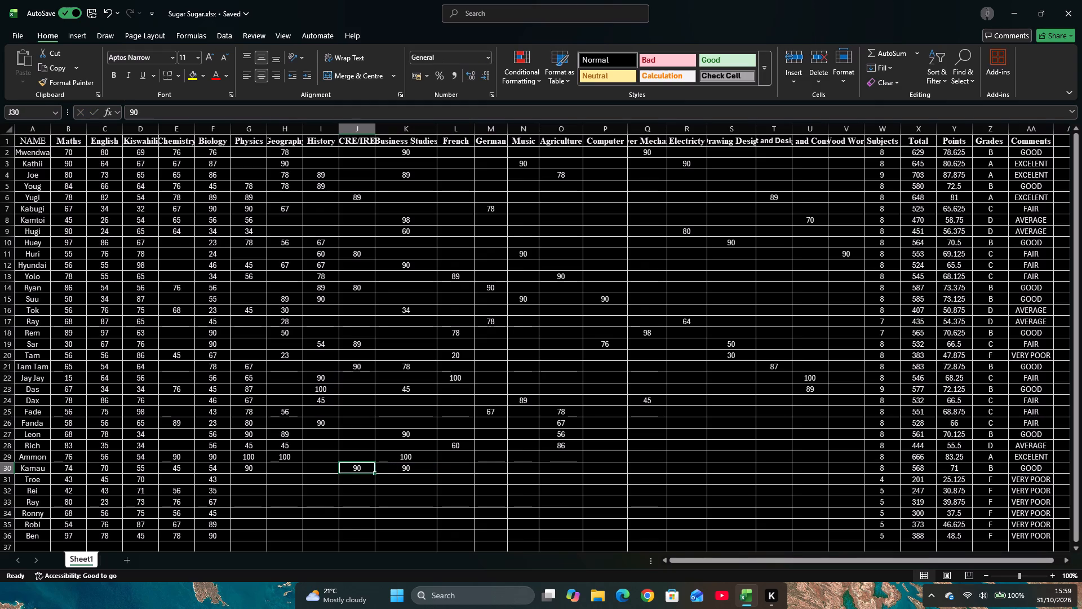
{"action": "key", "text": "Left"}
{"action": "key", "text": "Left"}
{"action": "key", "text": "Left"}
{"action": "key", "text": "Down"}
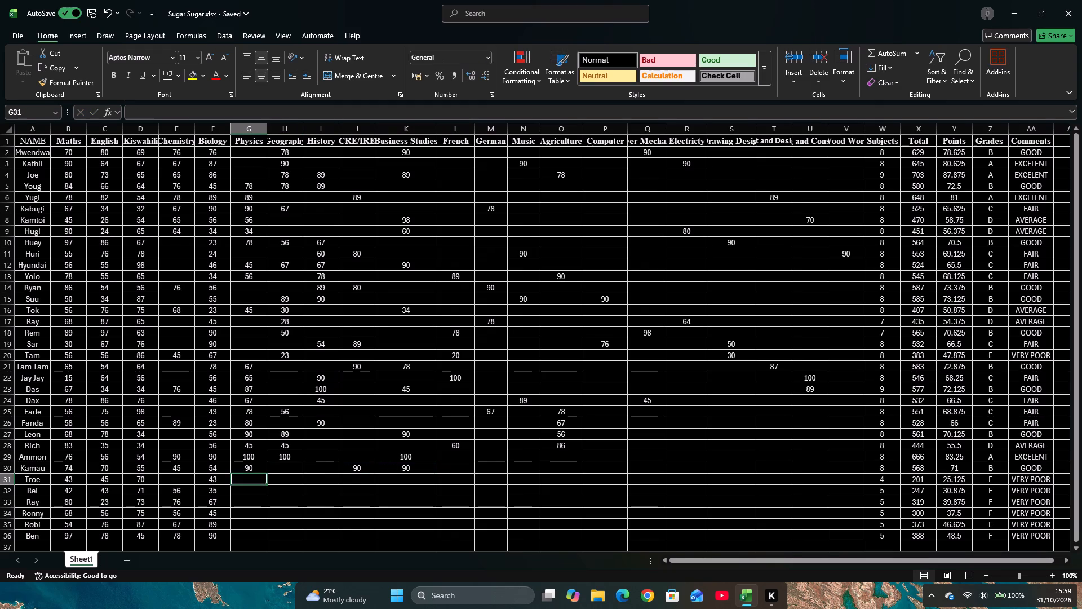
{"action": "type", "text": "80"}
{"action": "key", "text": "Right"}
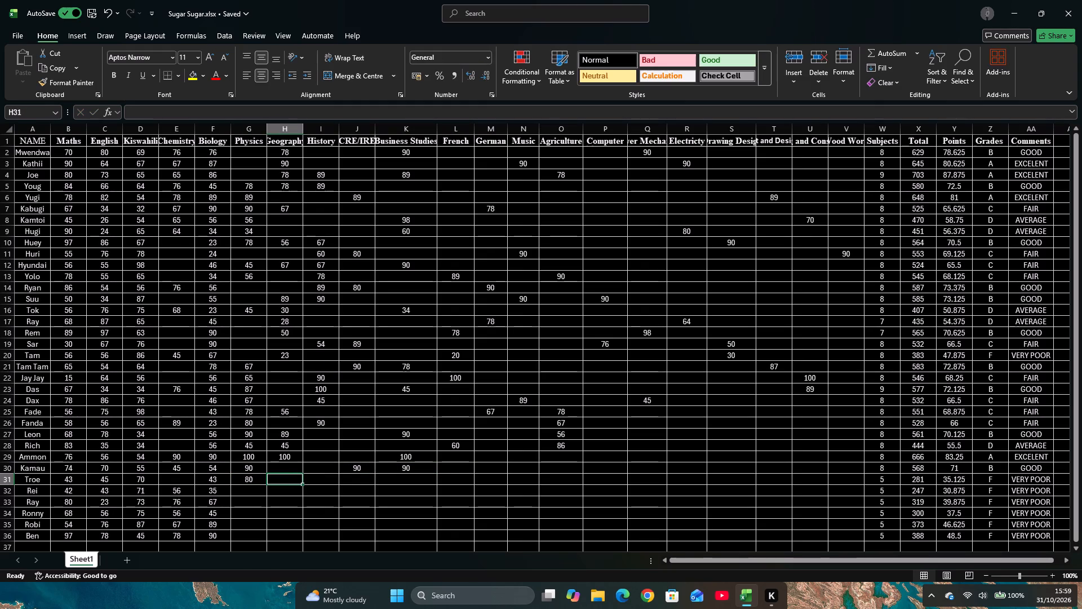
{"action": "type", "text": "86"}
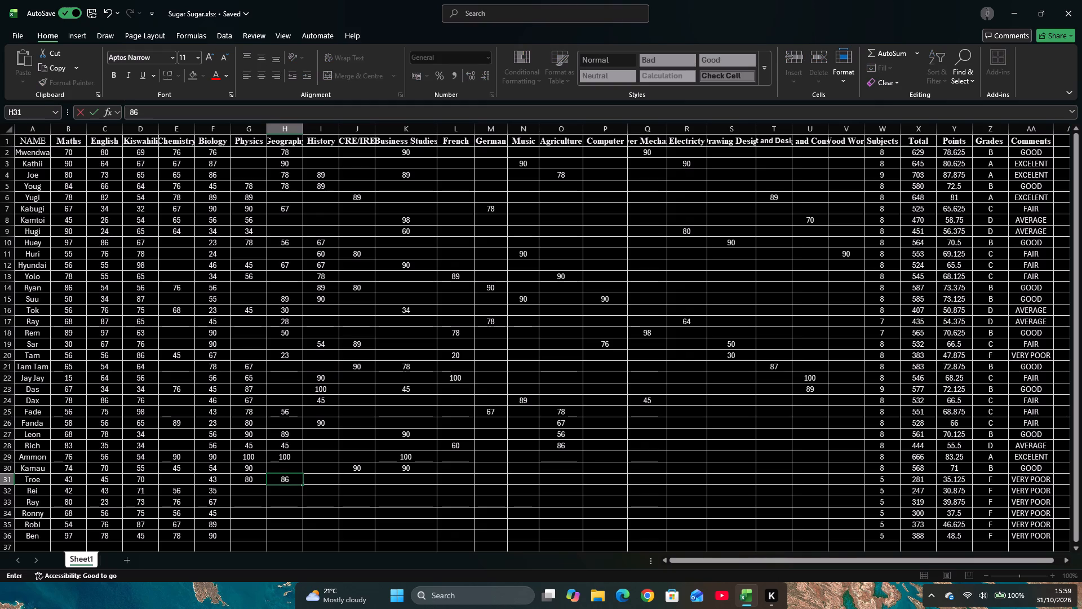
{"action": "key", "text": "Right"}
{"action": "type", "text": "88"}
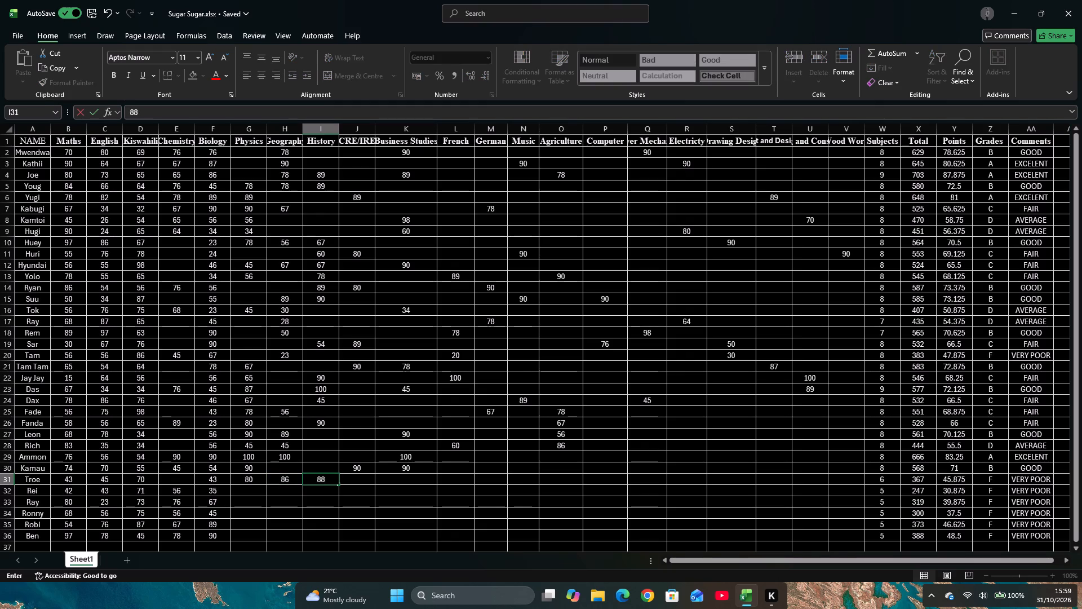
{"action": "key", "text": "Down"}
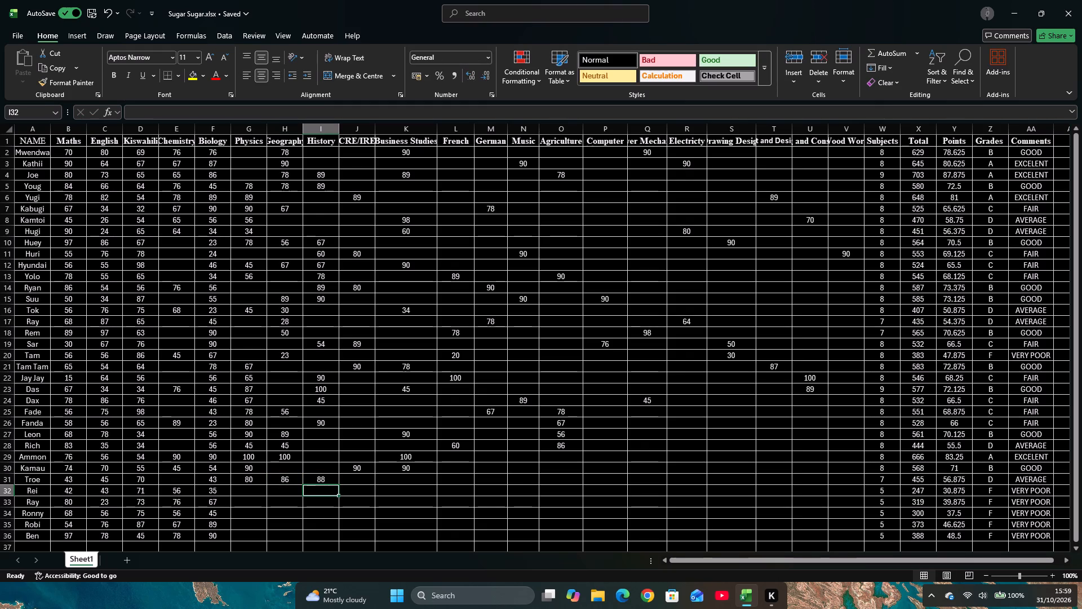
Enter 89 as Troe's Music mark in N31.
{"action": "key", "text": "Up"}
{"action": "key", "text": "Right"}
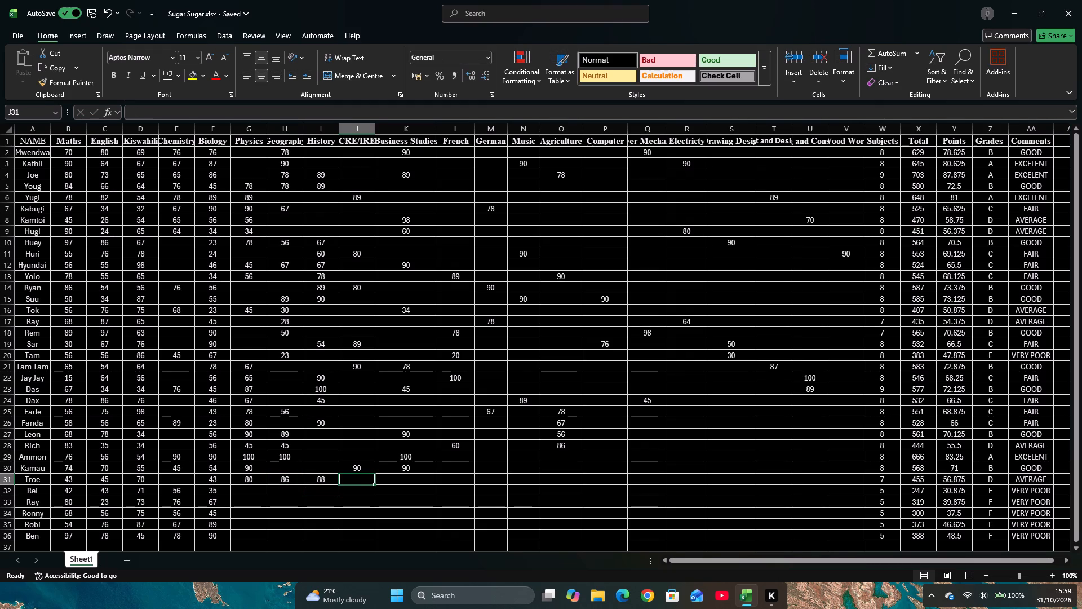
{"action": "key", "text": "Right"}
{"action": "key", "text": "Right"}
{"action": "key", "text": "Right"}
{"action": "key", "text": "Right"}
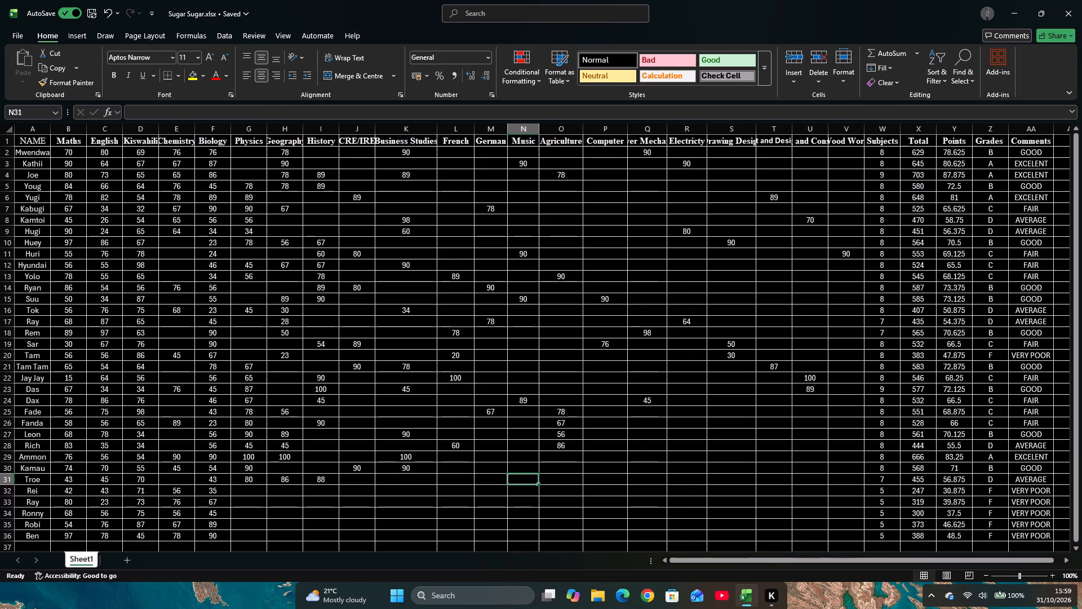
{"action": "type", "text": "89"}
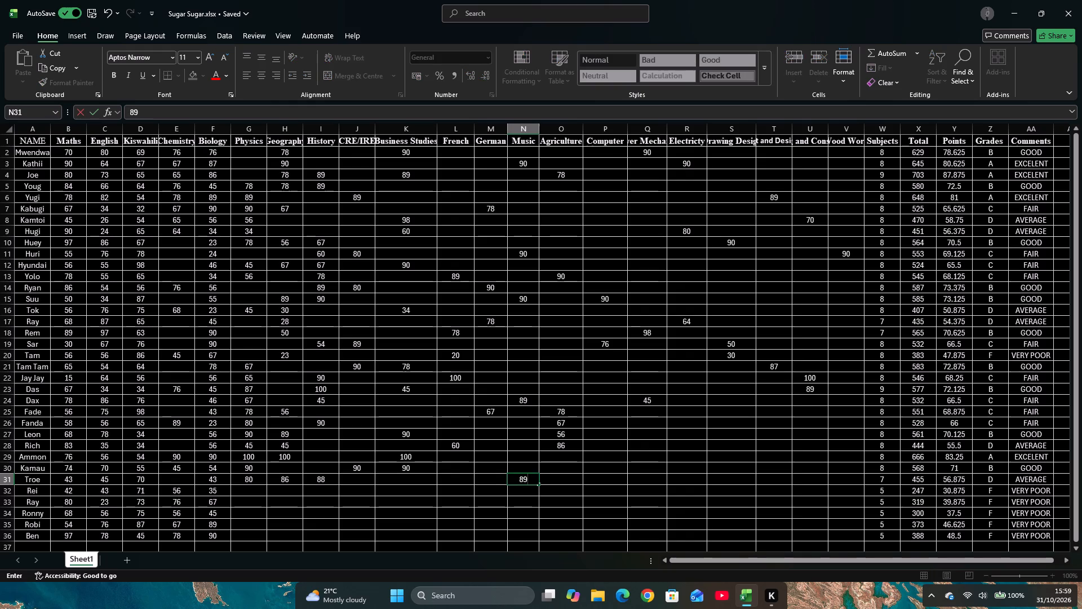
{"action": "key", "text": "Up"}
Review Dax's subject marks across row 24, from Physics to Computer.
{"action": "key", "text": "Up"}
{"action": "key", "text": "Up"}
{"action": "key", "text": "Up"}
{"action": "key", "text": "Up"}
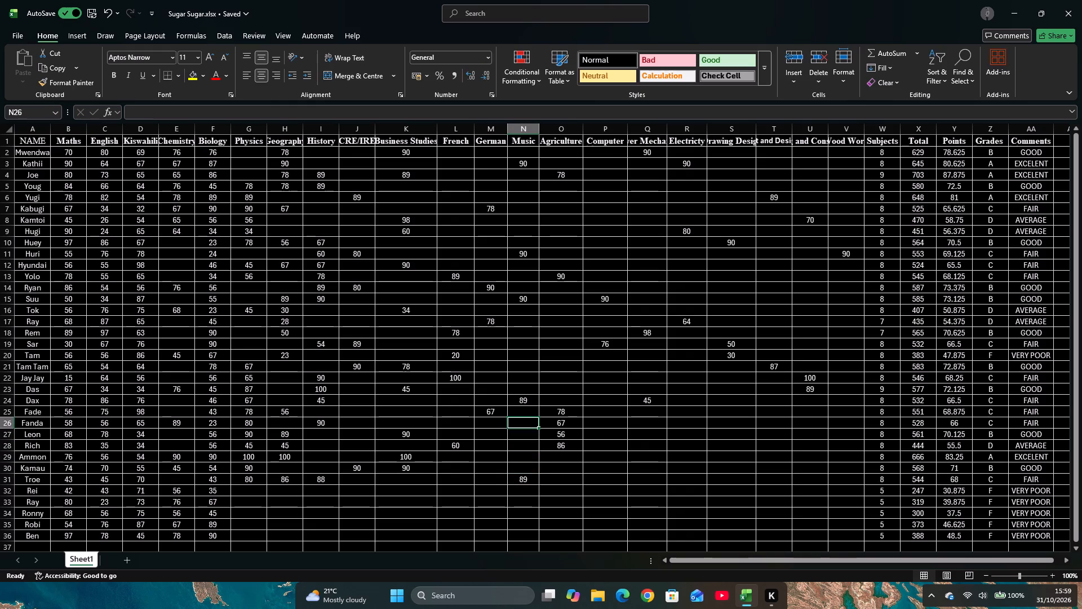
{"action": "key", "text": "Up"}
{"action": "key", "text": "Up"}
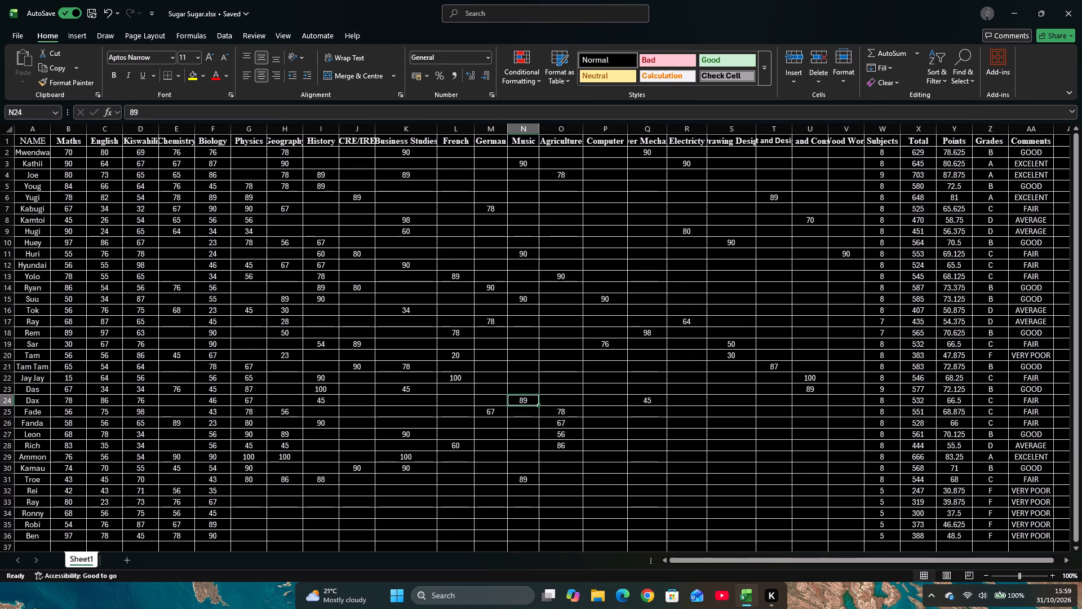
{"action": "key", "text": "Right"}
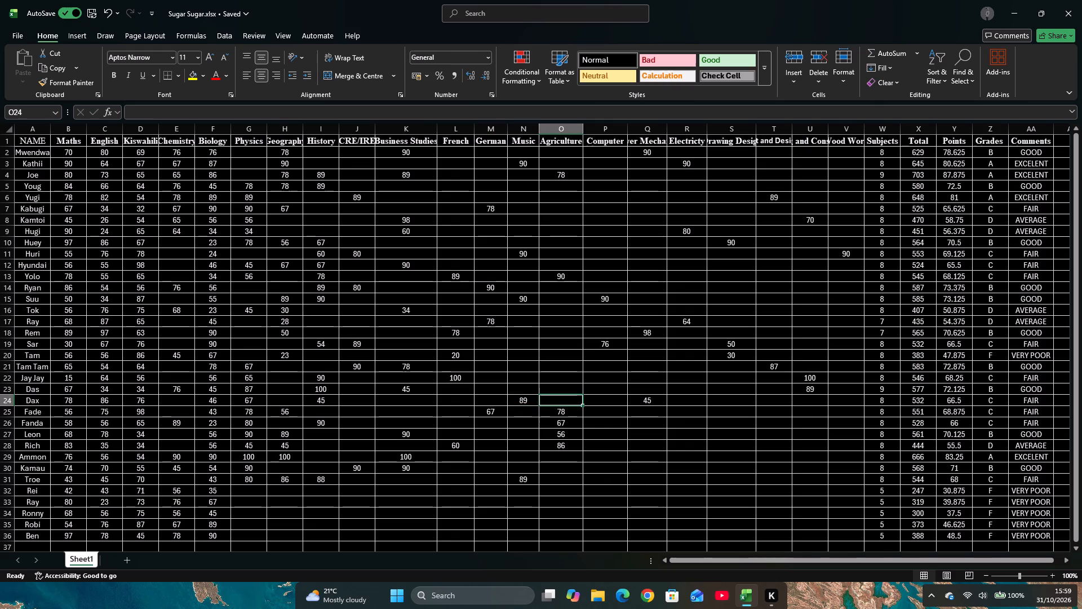
{"action": "key", "text": "Left"}
{"action": "key", "text": "Left"}
{"action": "key", "text": "Left"}
{"action": "key", "text": "Left"}
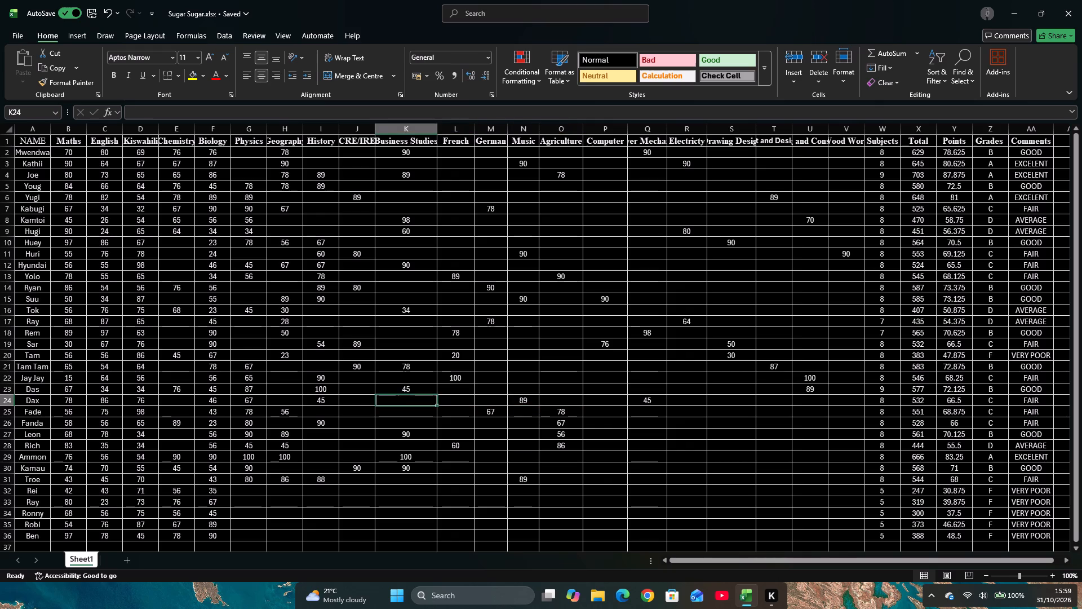
{"action": "key", "text": "Left"}
{"action": "key", "text": "Left"}
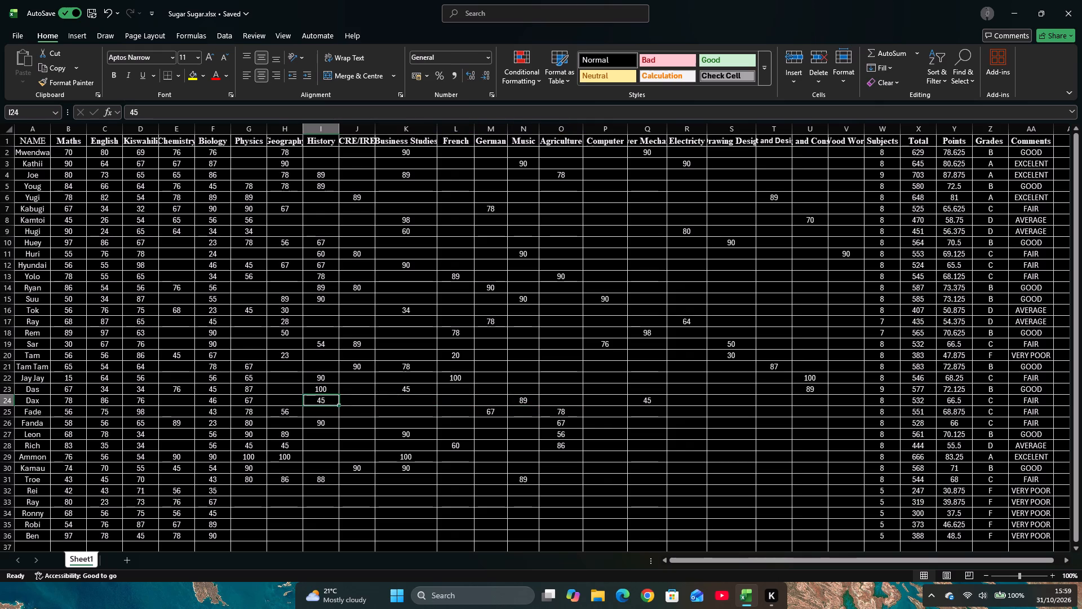
{"action": "key", "text": "Left"}
{"action": "key", "text": "Left"}
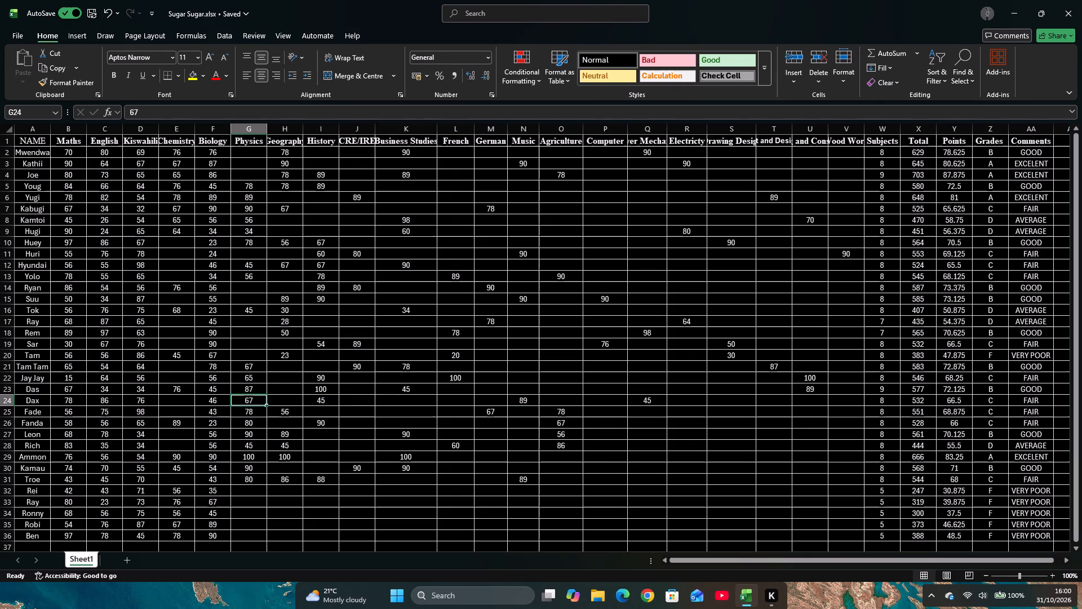
{"action": "key", "text": "Right"}
{"action": "key", "text": "Right"}
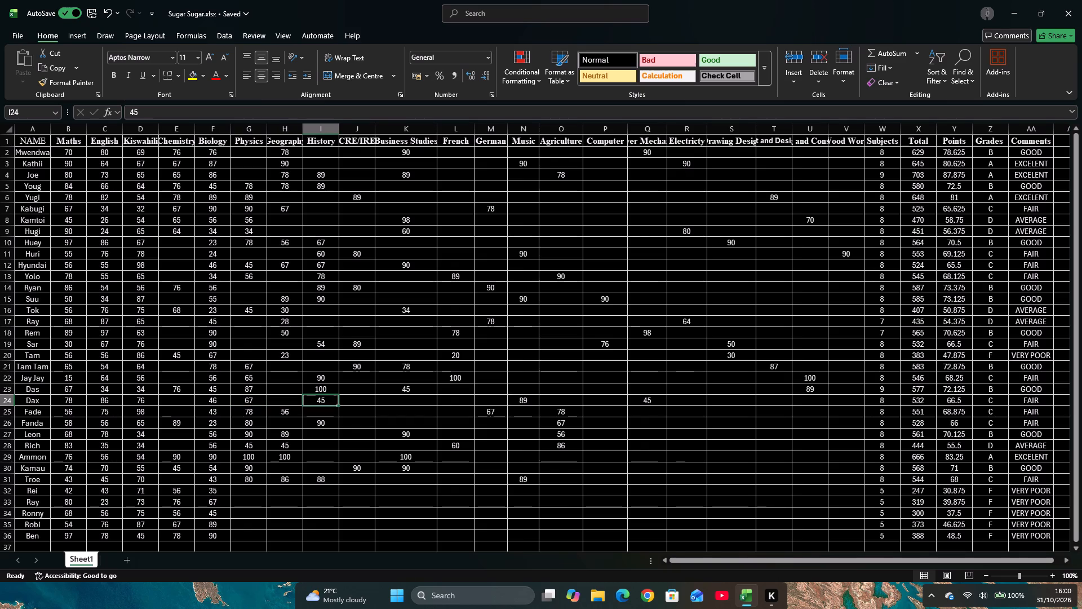
{"action": "key", "text": "Right"}
{"action": "key", "text": "Right"}
{"action": "key", "text": "Right"}
{"action": "key", "text": "Right"}
{"action": "key", "text": "Right"}
{"action": "key", "text": "Right"}
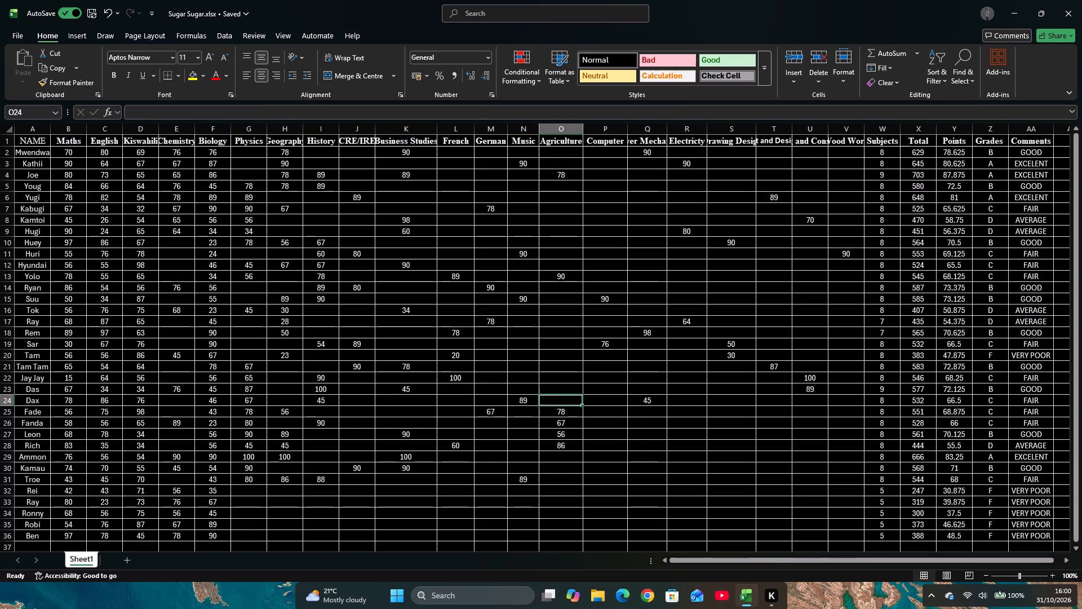
{"action": "key", "text": "Right"}
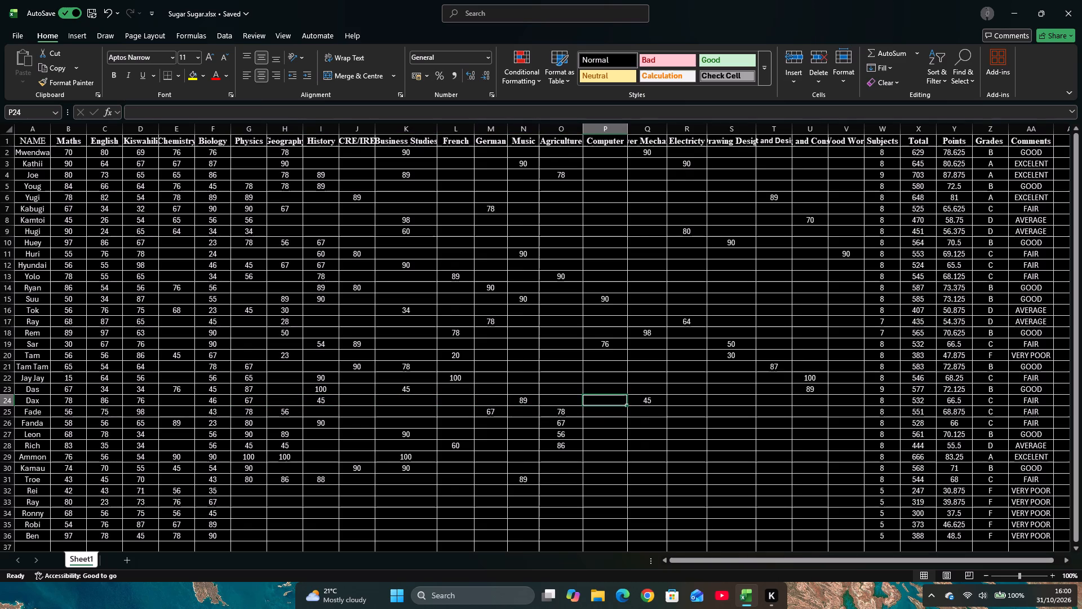
Review Das's subject marks across row 23, from Electricity back to Physics.
{"action": "key", "text": "Up"}
{"action": "key", "text": "Right"}
{"action": "key", "text": "Right"}
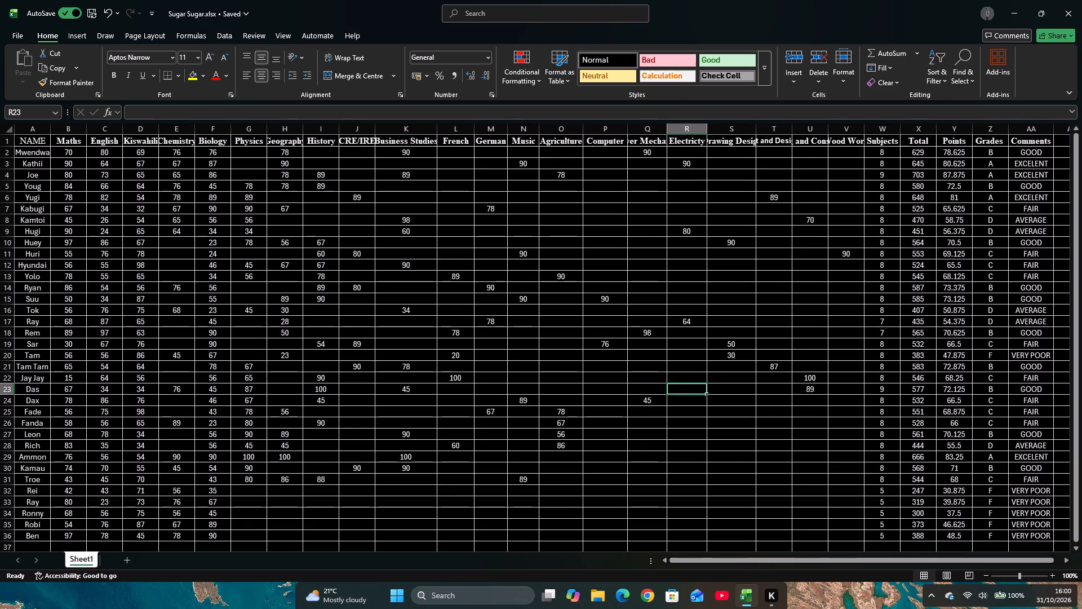
{"action": "key", "text": "Left"}
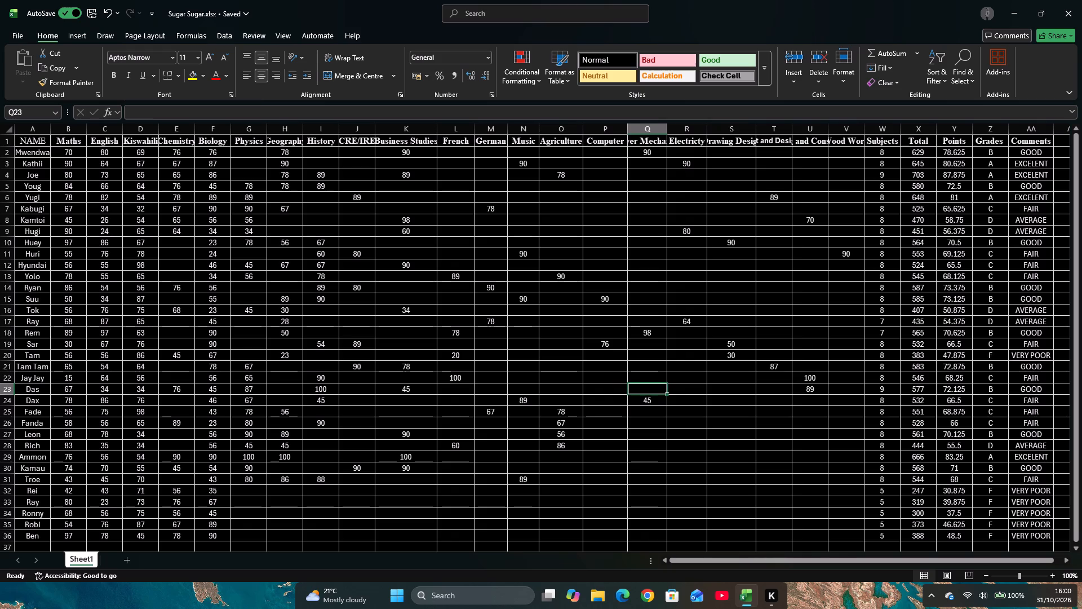
{"action": "key", "text": "Left"}
{"action": "key", "text": "Left"}
{"action": "key", "text": "Left"}
{"action": "key", "text": "Left"}
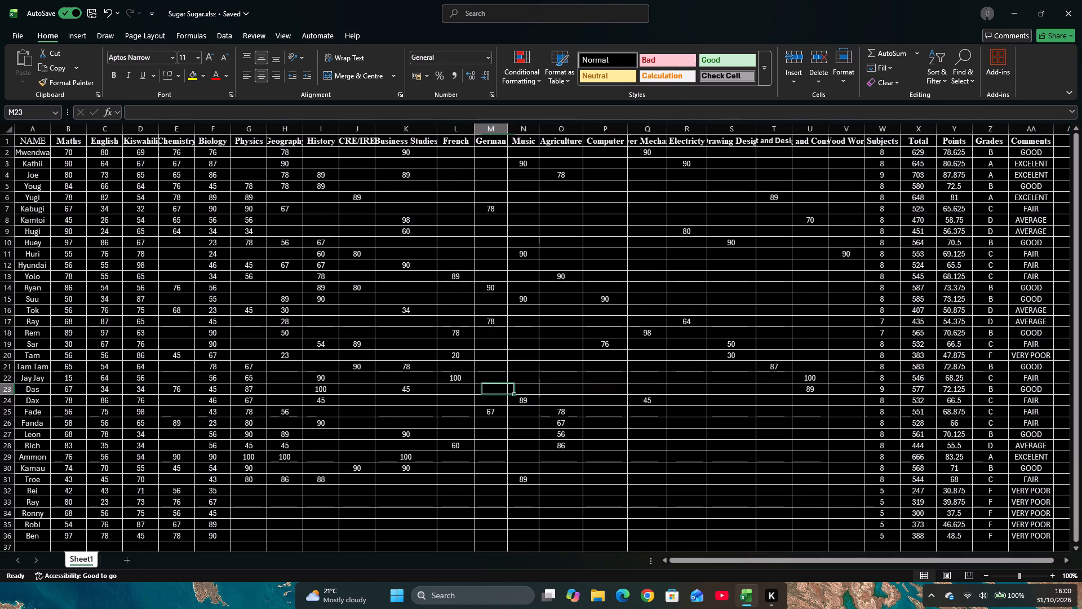
{"action": "key", "text": "Left"}
{"action": "key", "text": "Left"}
{"action": "key", "text": "Left"}
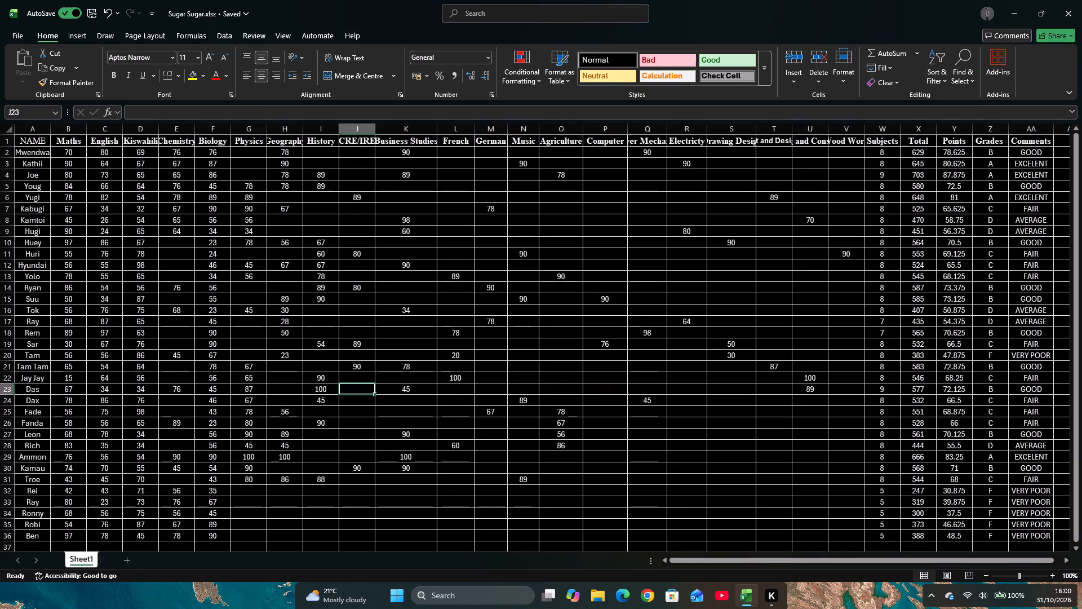
{"action": "key", "text": "Left"}
{"action": "key", "text": "Left"}
{"action": "key", "text": "Left"}
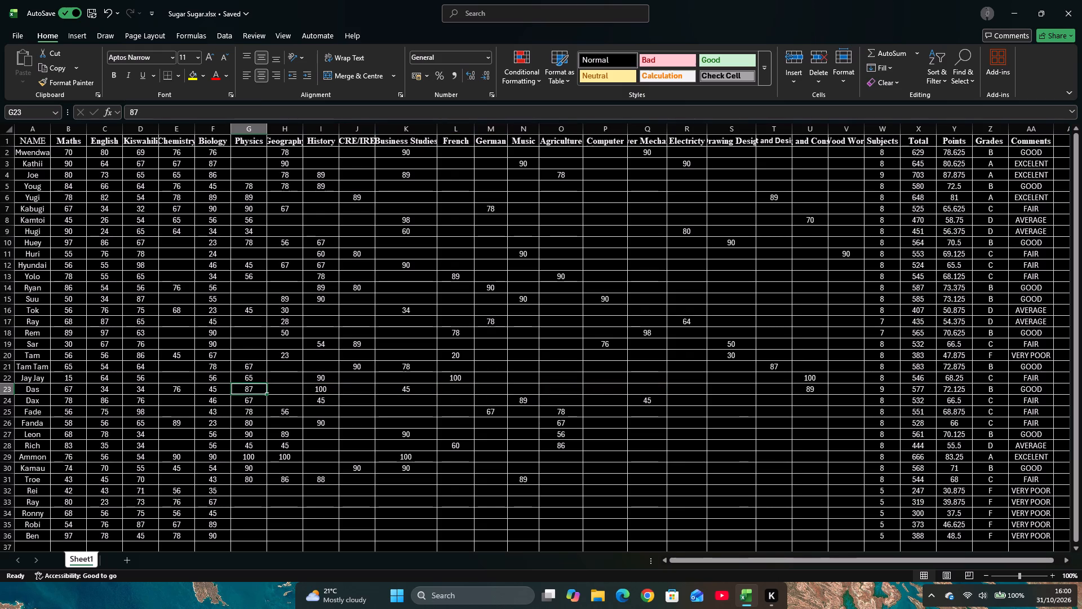
Clear Das's Business Studies mark in K23.
{"action": "key", "text": "Right"}
{"action": "key", "text": "Right"}
{"action": "key", "text": "Right"}
{"action": "key", "text": "Right"}
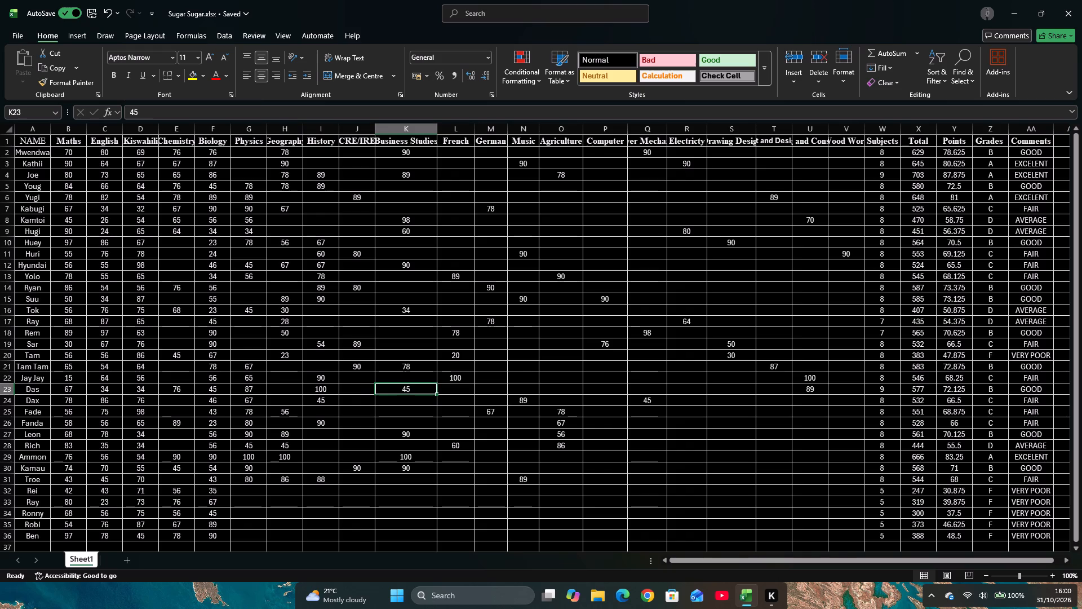
{"action": "key", "text": "BackSpace"}
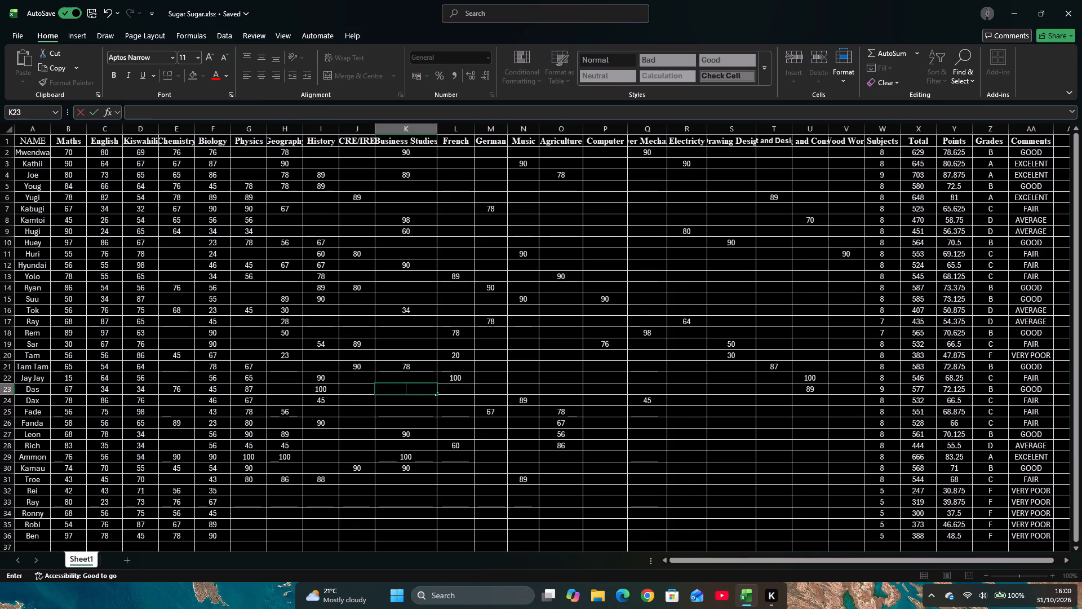
{"action": "key", "text": "Up"}
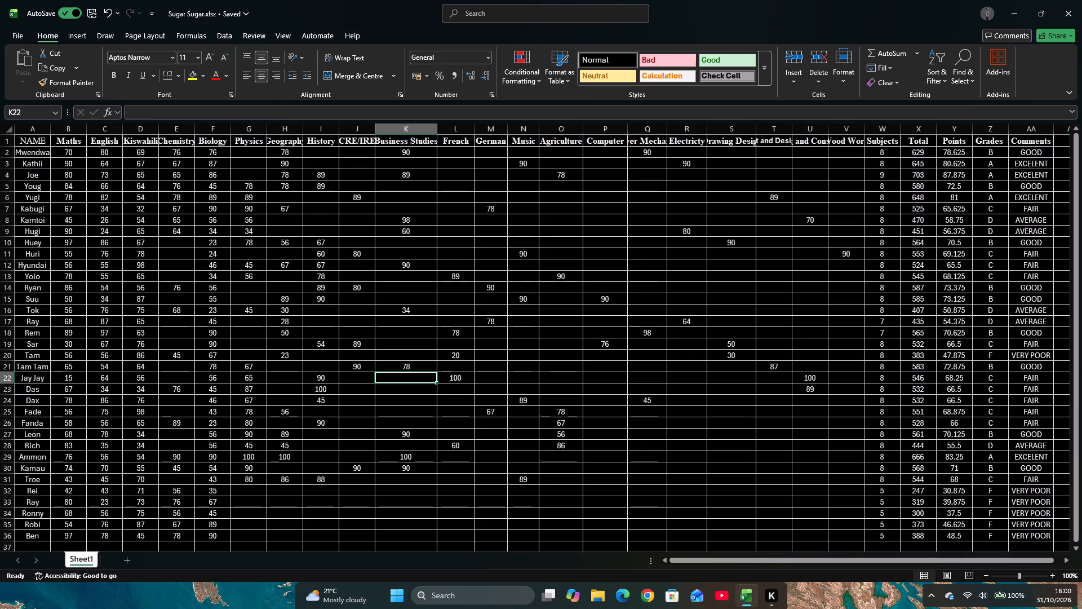
Review the Business Studies column from row 22 up to row 16, checking which students lack a subject.
{"action": "key", "text": "Up"}
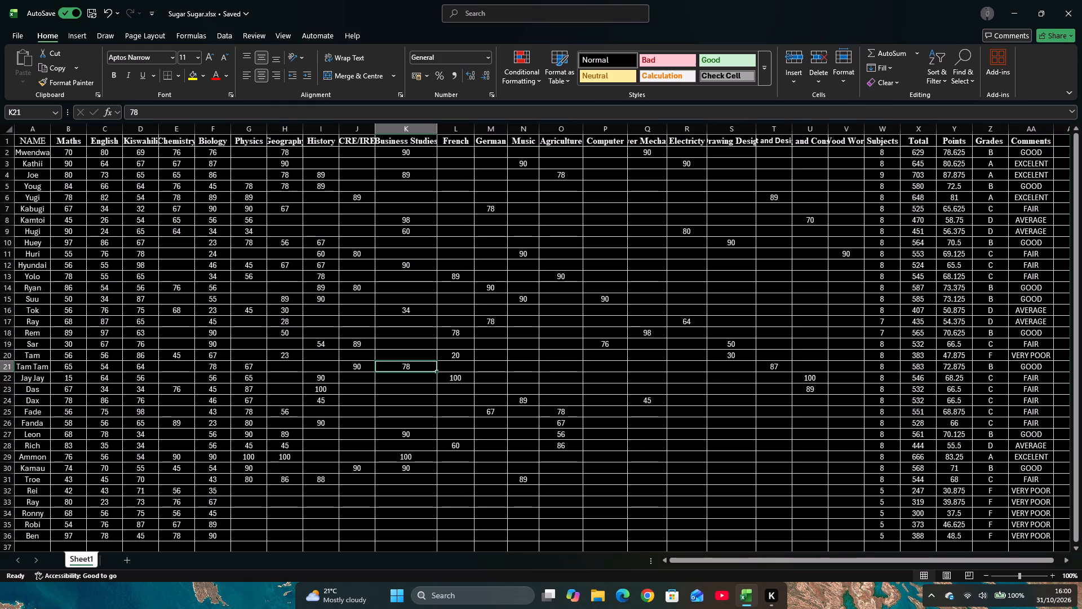
{"action": "key", "text": "Up"}
{"action": "key", "text": "Down"}
{"action": "key", "text": "Down"}
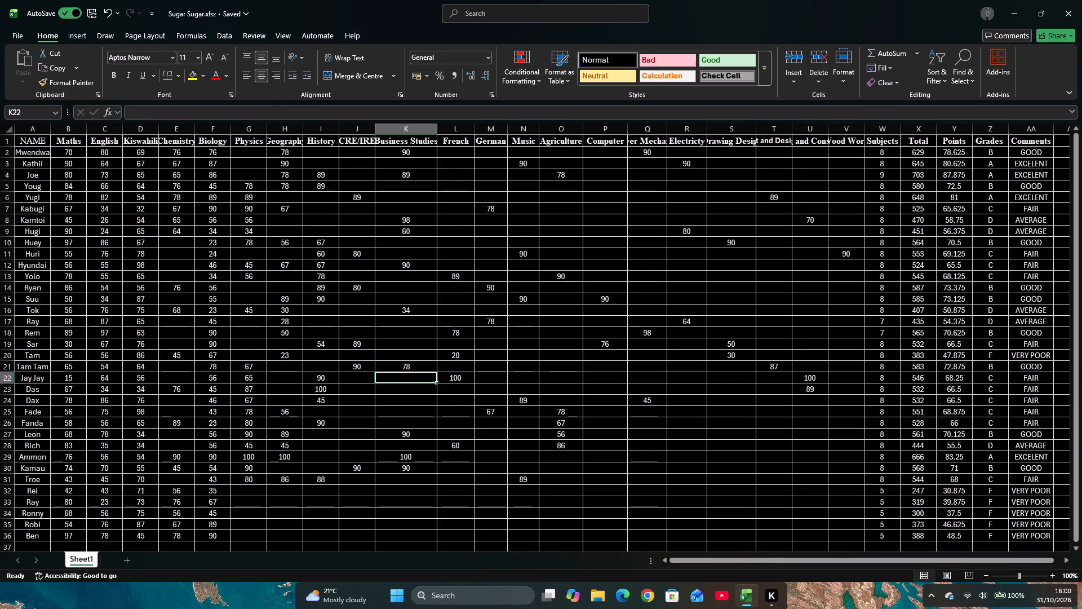
{"action": "key", "text": "Up"}
{"action": "key", "text": "Up"}
{"action": "key", "text": "Up"}
{"action": "key", "text": "Up"}
{"action": "key", "text": "Up"}
{"action": "key", "text": "Up"}
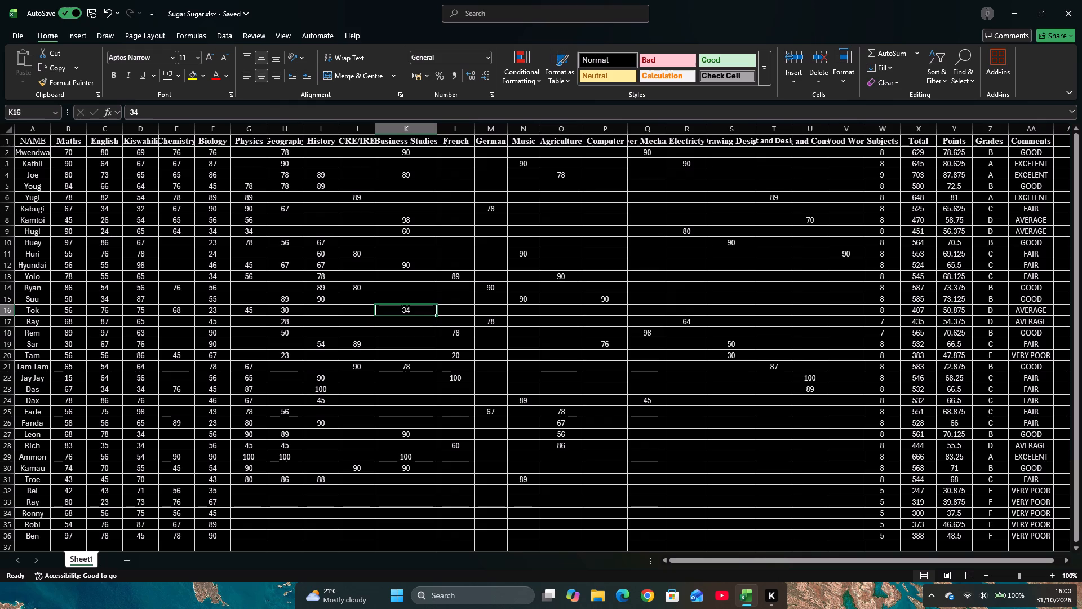
{"action": "key", "text": "Down"}
{"action": "key", "text": "Down"}
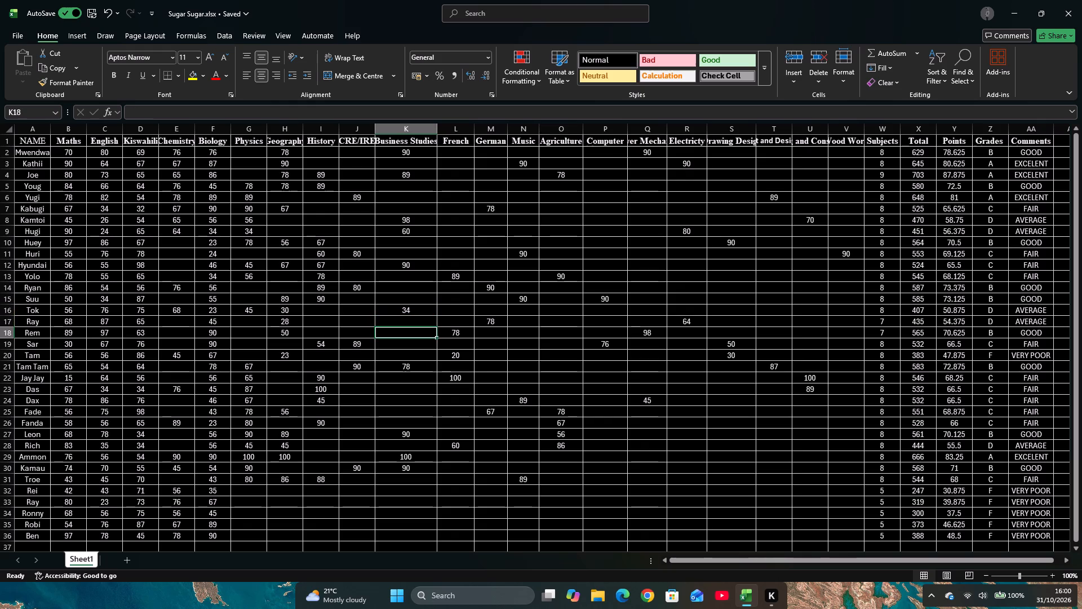
Review Ray's subject marks across row 17, from Business Studies out to column U and back.
{"action": "key", "text": "Up"}
{"action": "key", "text": "Right"}
{"action": "key", "text": "Right"}
{"action": "key", "text": "Right"}
{"action": "key", "text": "Right"}
{"action": "key", "text": "Right"}
{"action": "key", "text": "Right"}
{"action": "key", "text": "Right"}
{"action": "key", "text": "Right"}
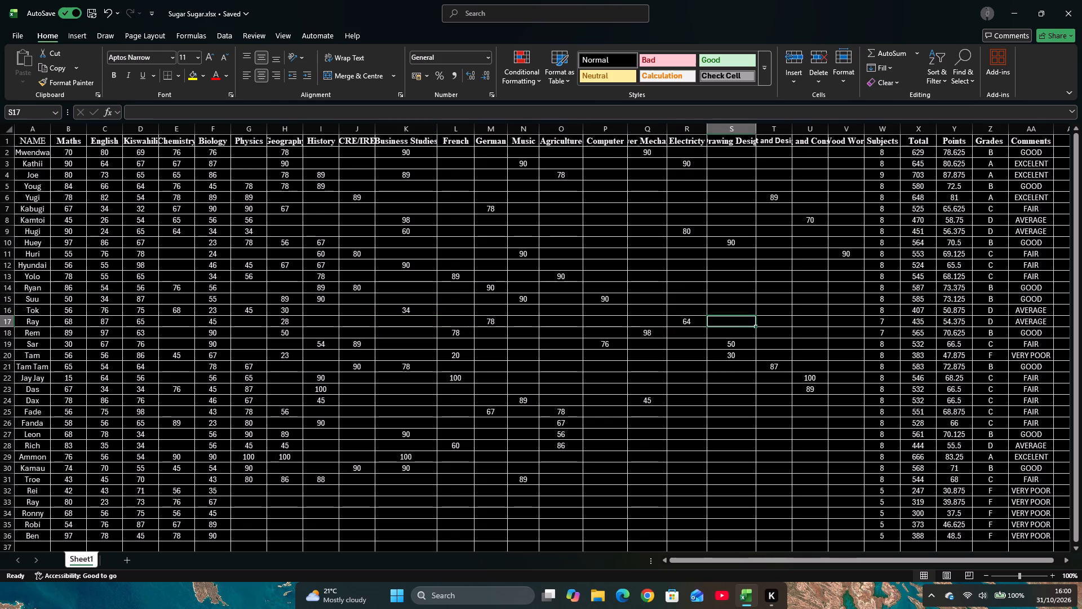
{"action": "key", "text": "Right"}
{"action": "key", "text": "Right"}
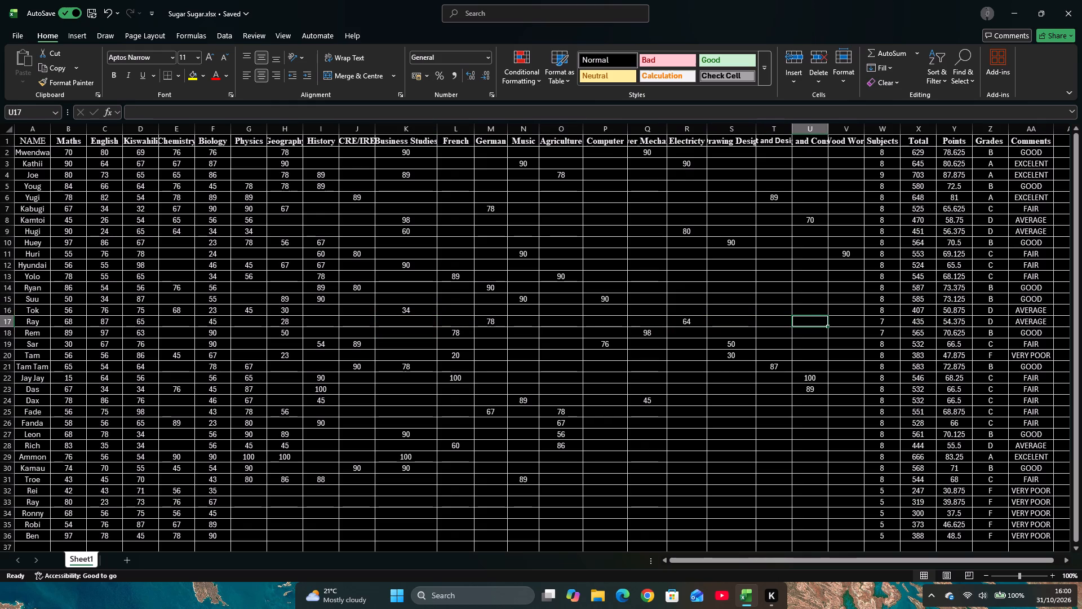
{"action": "key", "text": "Left"}
{"action": "key", "text": "Left"}
{"action": "key", "text": "Left"}
{"action": "key", "text": "Left"}
{"action": "key", "text": "Left"}
{"action": "key", "text": "Left"}
{"action": "key", "text": "Left"}
{"action": "key", "text": "Left"}
{"action": "key", "text": "Left"}
{"action": "key", "text": "Left"}
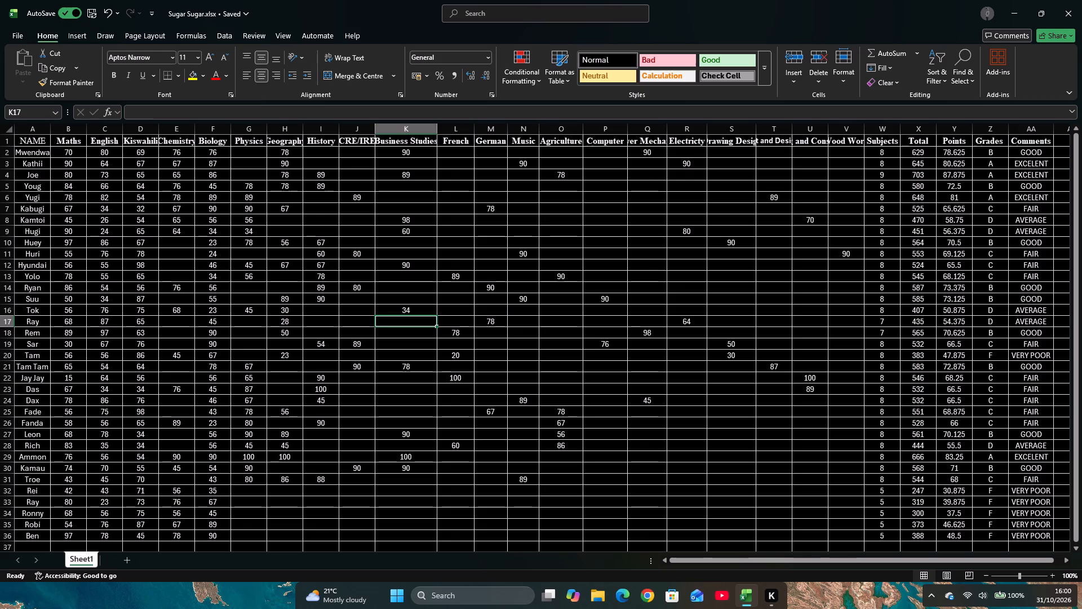
Enter the missing History marks: 90 for Ray in I17 and 98 for Rem in I18.
{"action": "key", "text": "Left"}
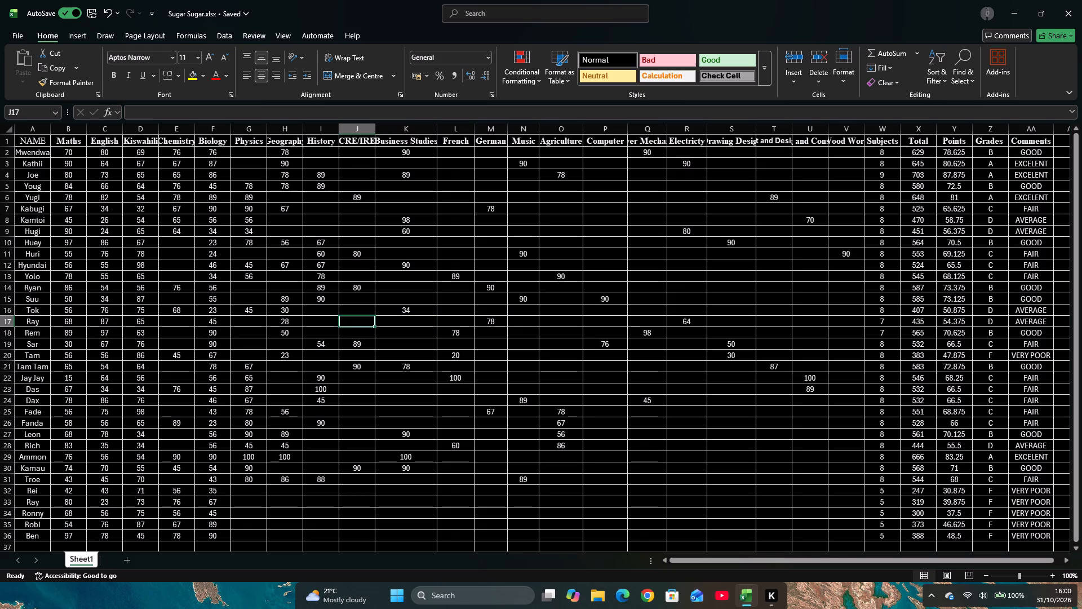
{"action": "key", "text": "Left"}
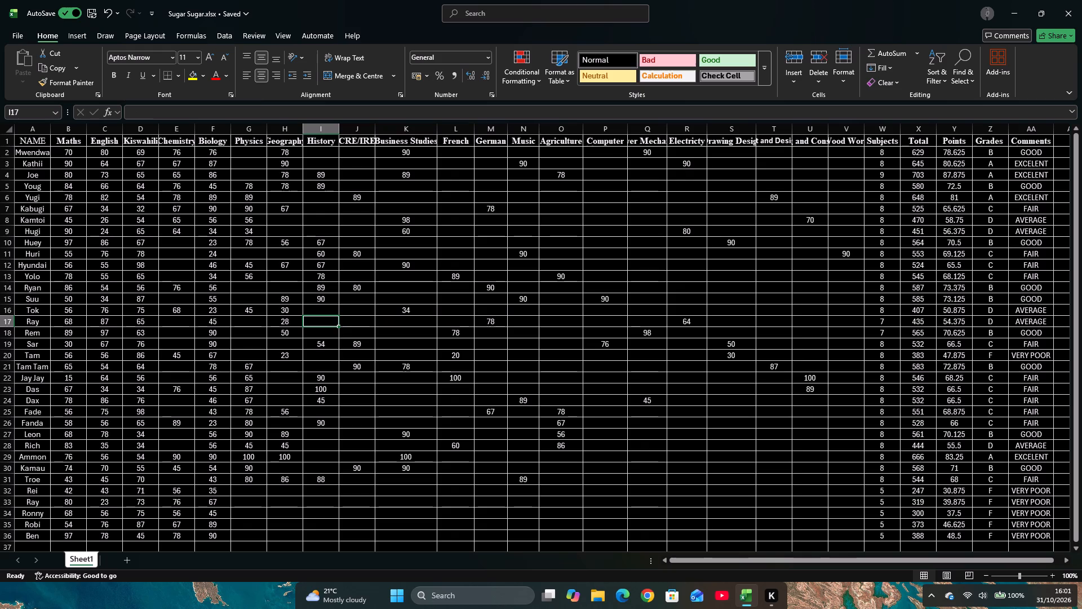
{"action": "type", "text": "90"}
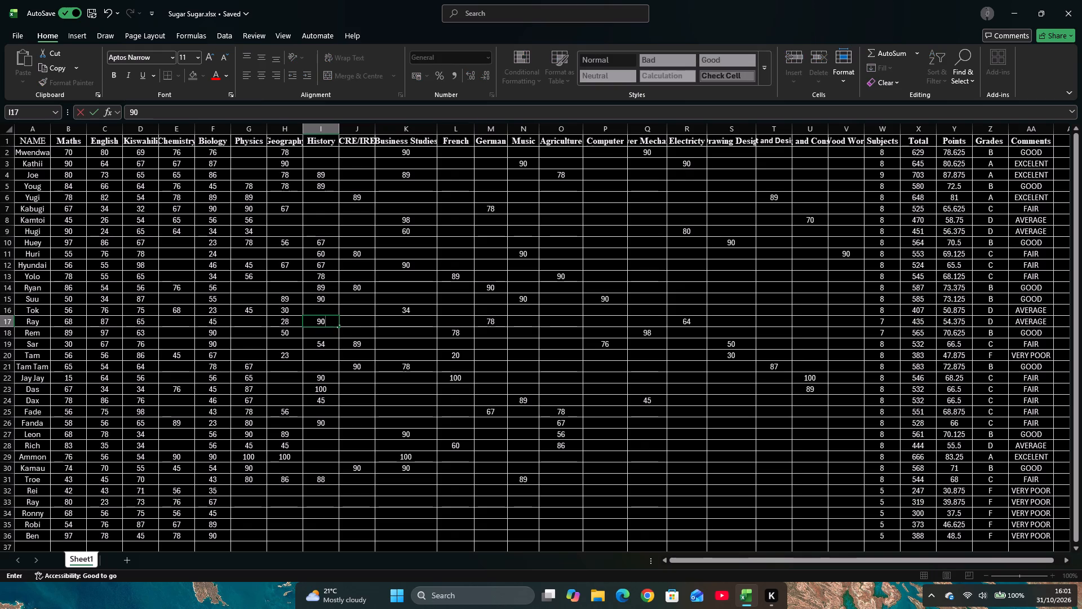
{"action": "key", "text": "Down"}
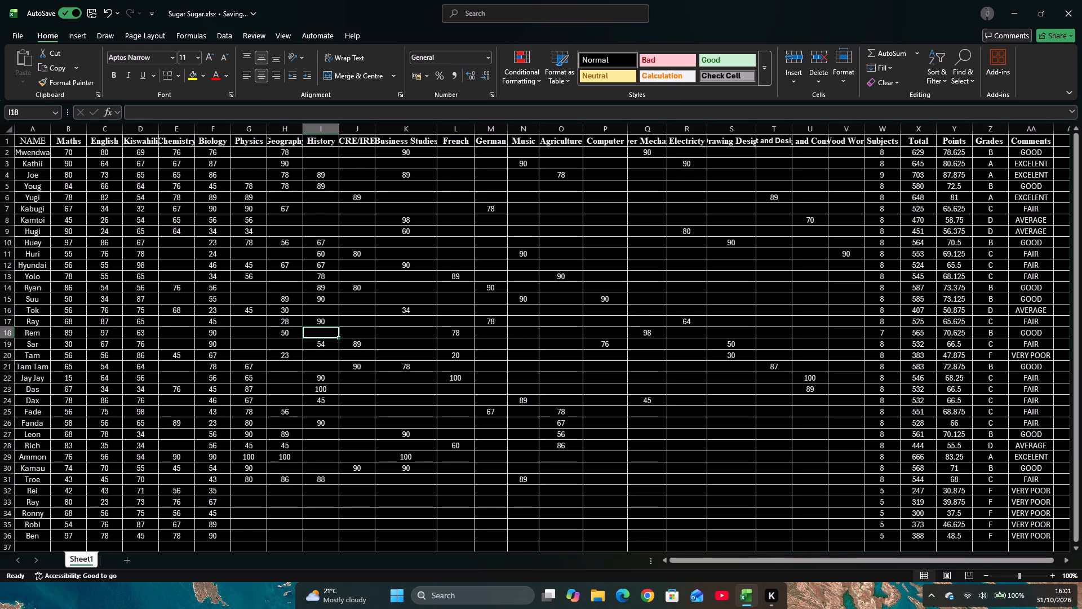
{"action": "type", "text": "98"}
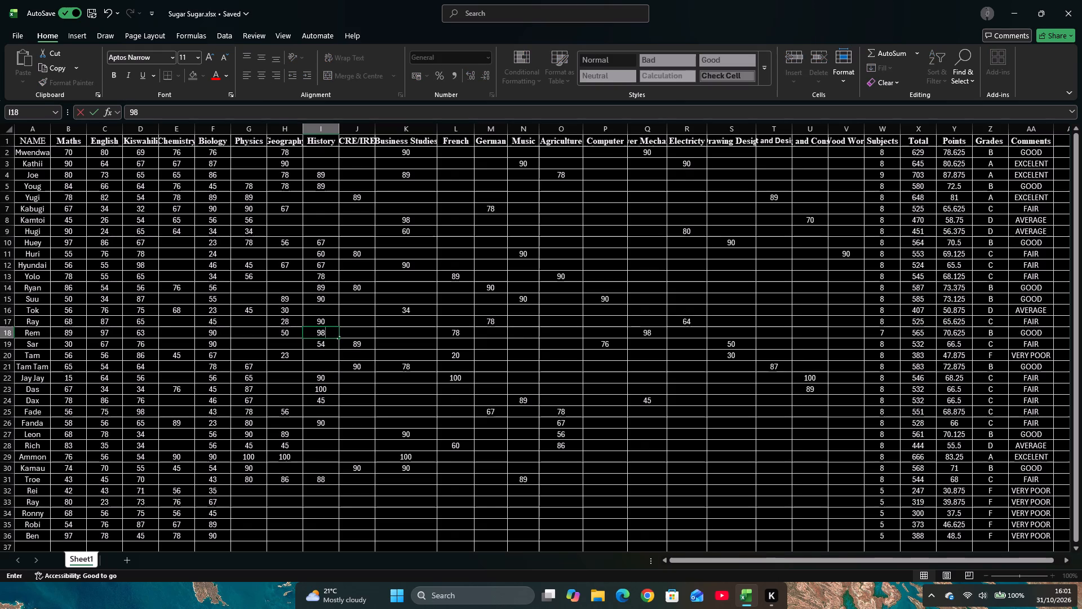
{"action": "key", "text": "Down"}
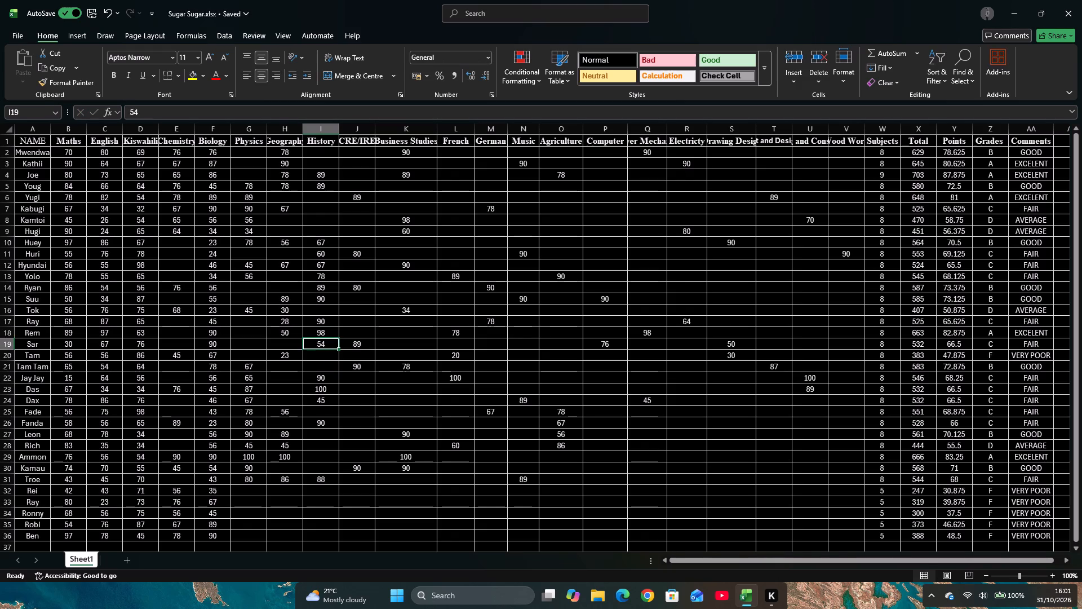
{"action": "key", "text": "Down"}
{"action": "key", "text": "Down"}
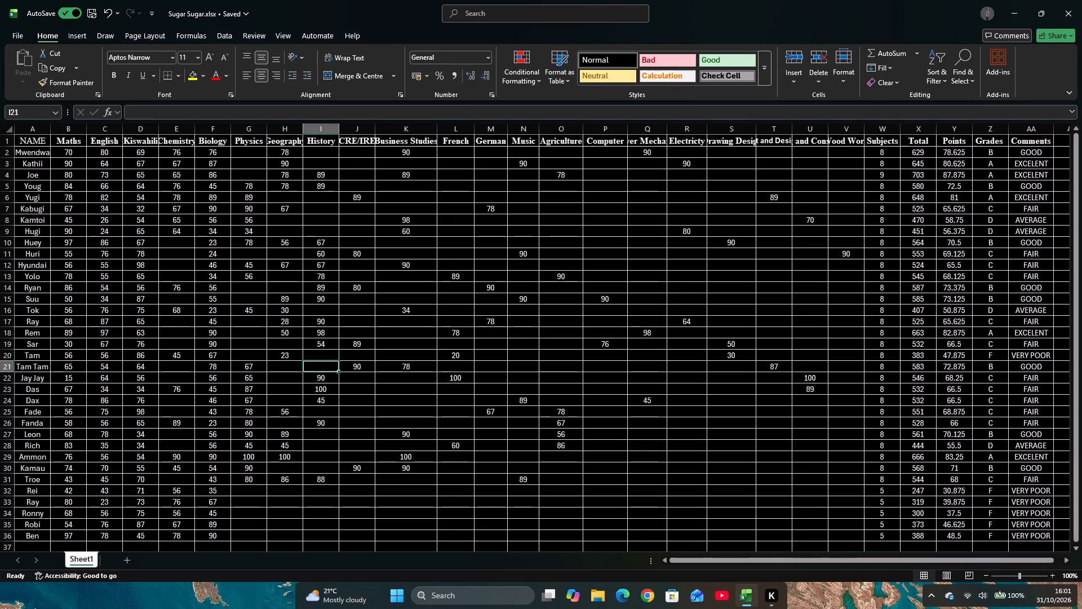
Enter Rei's marks in row 32: 98 for Wood Work, 90 for Music and 80 for CRE/IRE.
{"action": "left_click", "coordinate": [833, 491]}
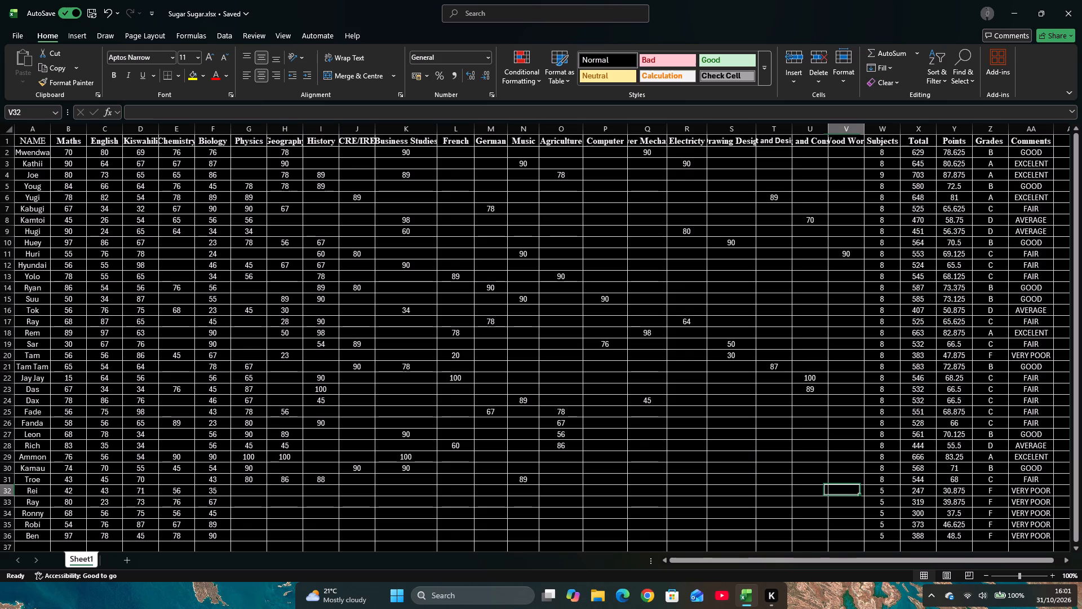
{"action": "type", "text": "98"}
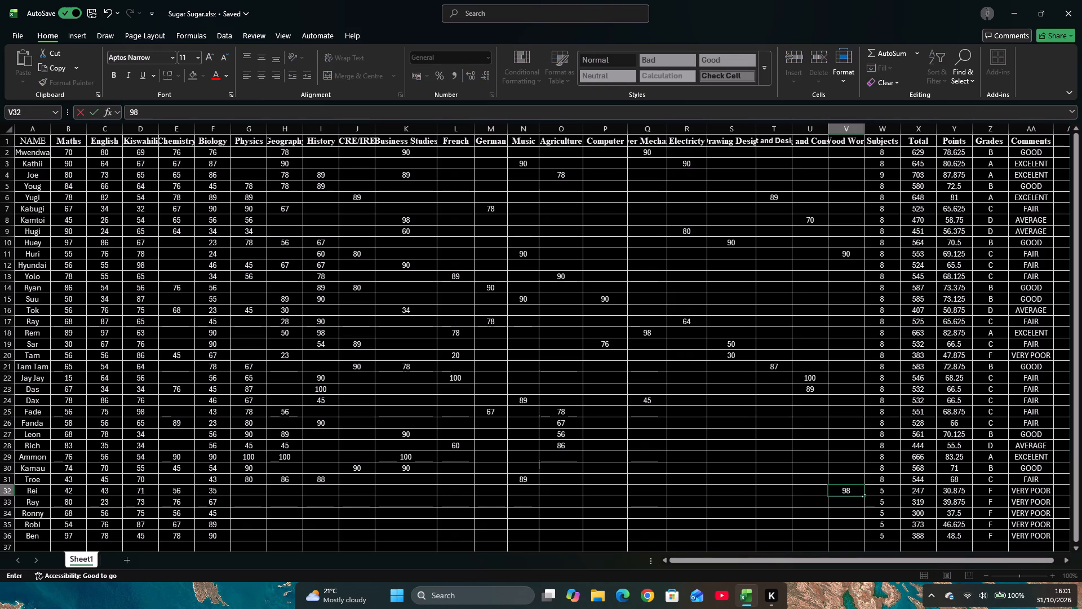
{"action": "key", "text": "Left"}
{"action": "key", "text": "Left"}
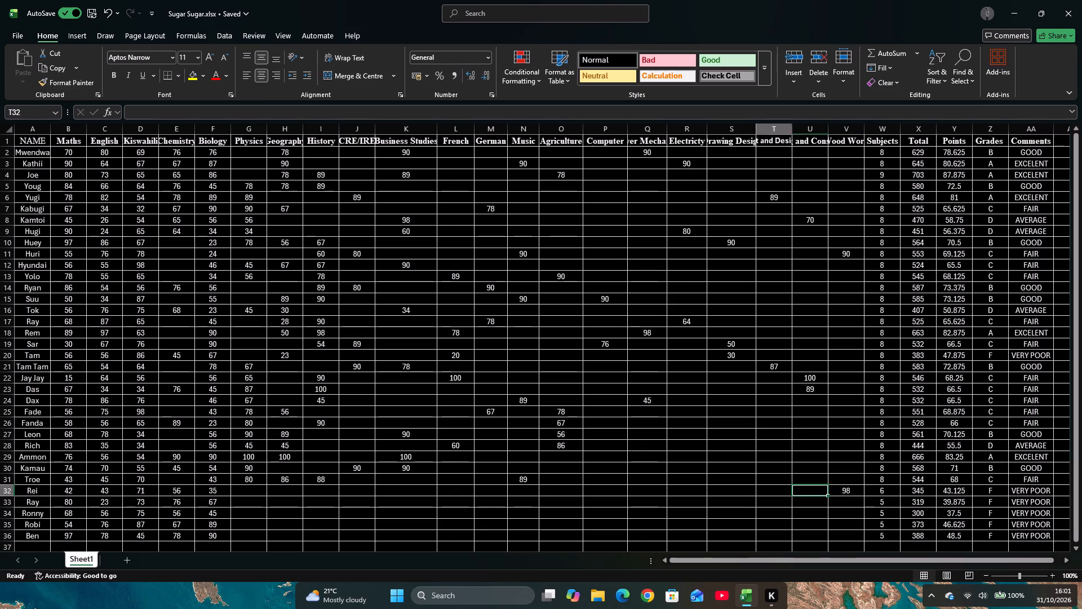
{"action": "key", "text": "Left"}
{"action": "key", "text": "Left"}
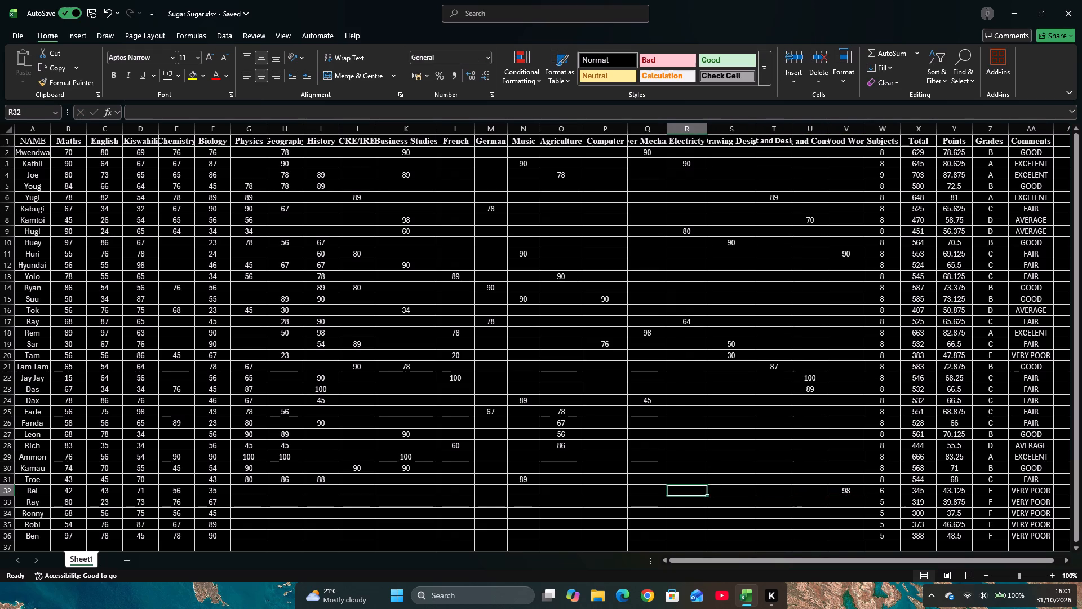
{"action": "key", "text": "Left"}
{"action": "key", "text": "Left"}
{"action": "key", "text": "Left"}
{"action": "key", "text": "Left"}
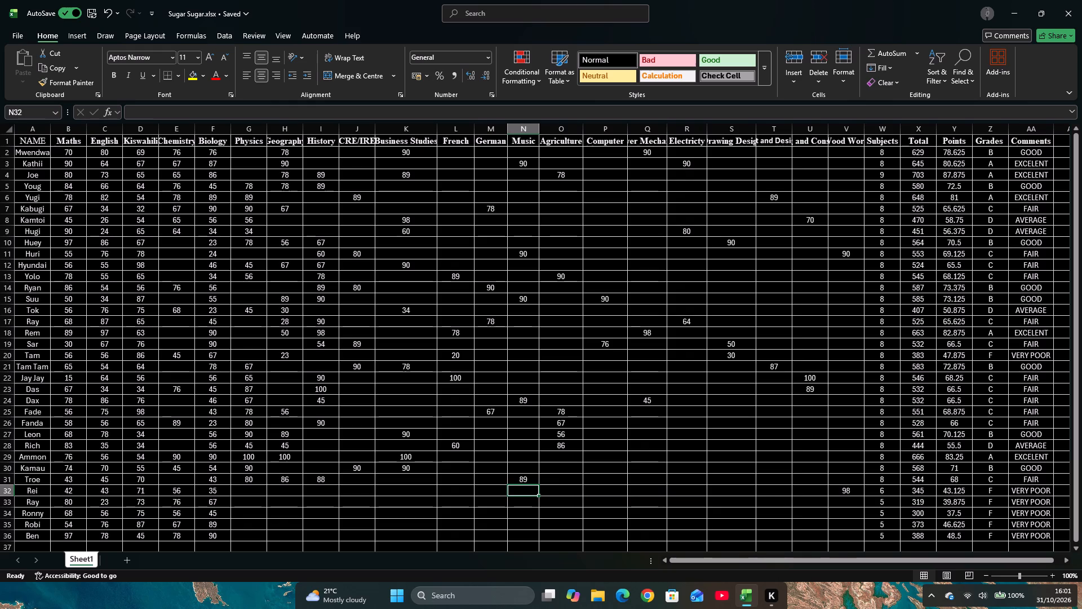
{"action": "type", "text": "90"}
{"action": "key", "text": "Left"}
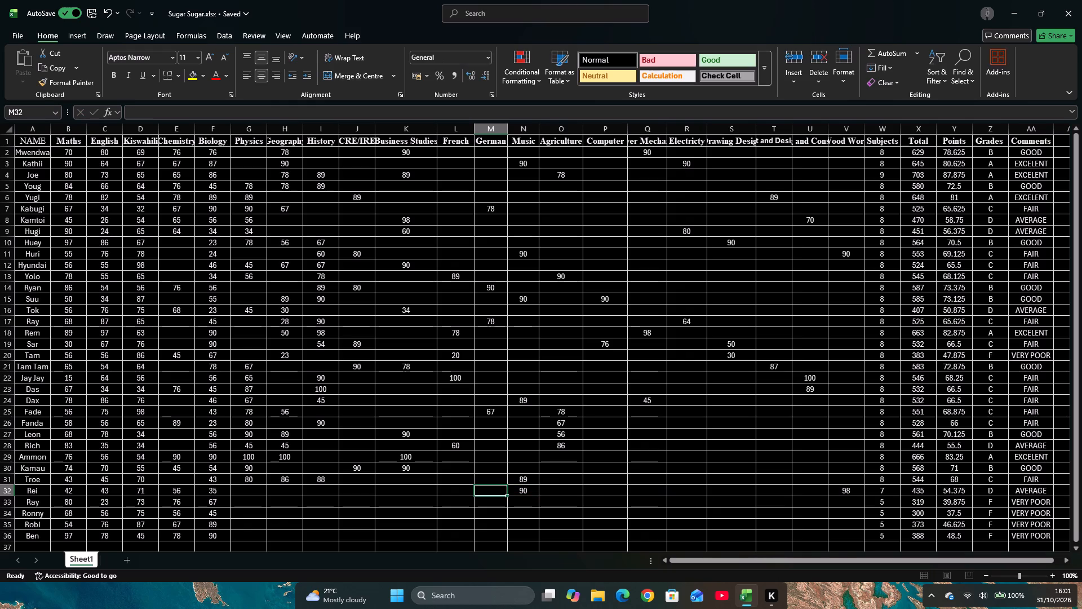
{"action": "key", "text": "Left"}
{"action": "key", "text": "Left"}
{"action": "key", "text": "Left"}
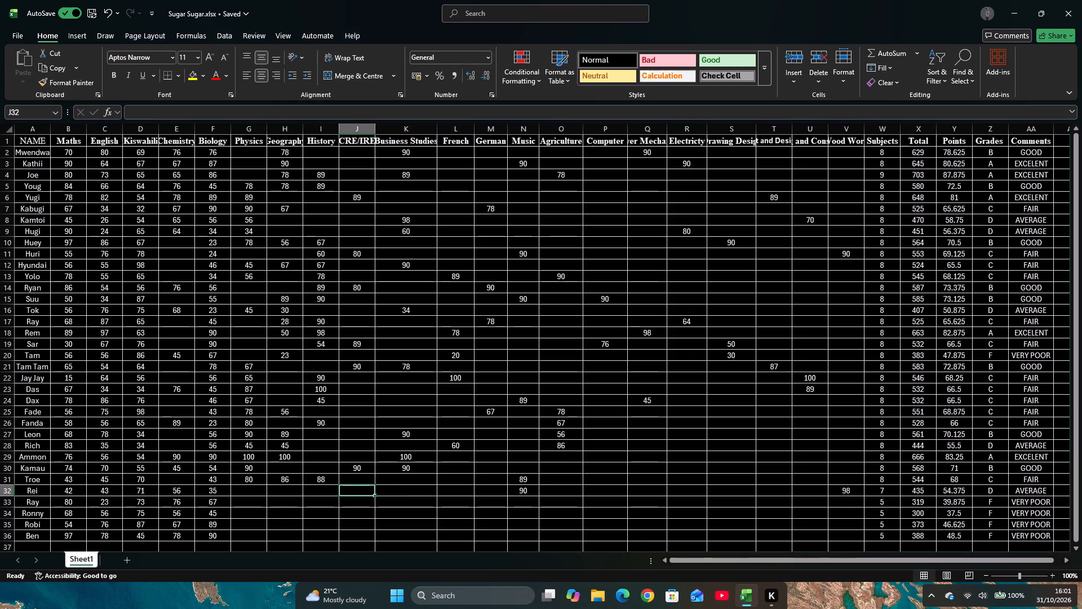
{"action": "type", "text": "80"}
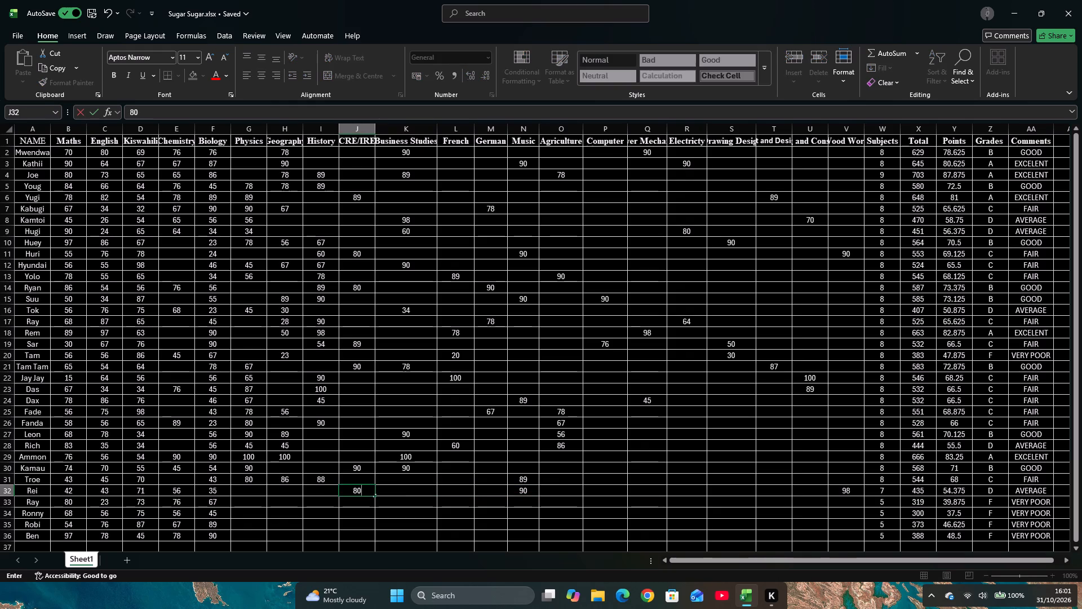
{"action": "key", "text": "Left"}
{"action": "key", "text": "Left"}
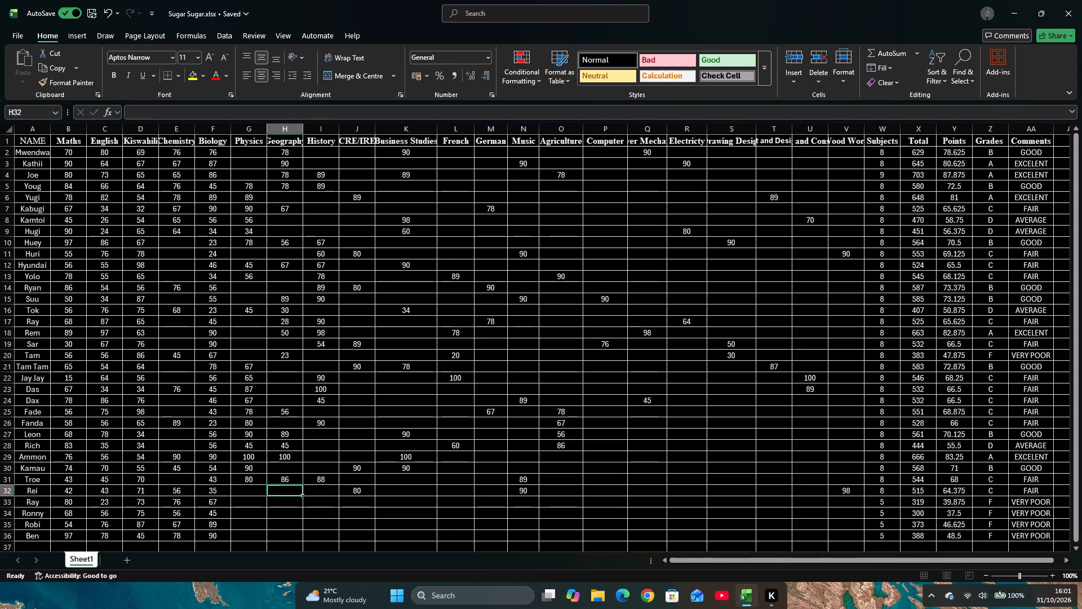
Enter Ray's marks in row 33: 80 for Physics, 80 for CRE/IRE and 70 for Music.
{"action": "key", "text": "Left"}
{"action": "key", "text": "Down"}
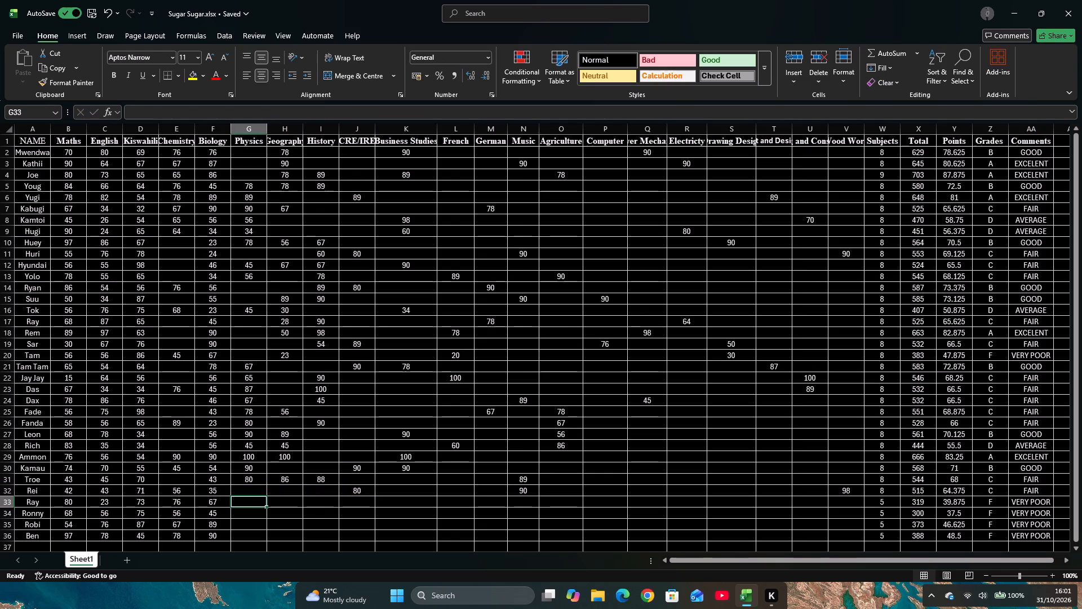
{"action": "type", "text": "80"}
{"action": "key", "text": "Right"}
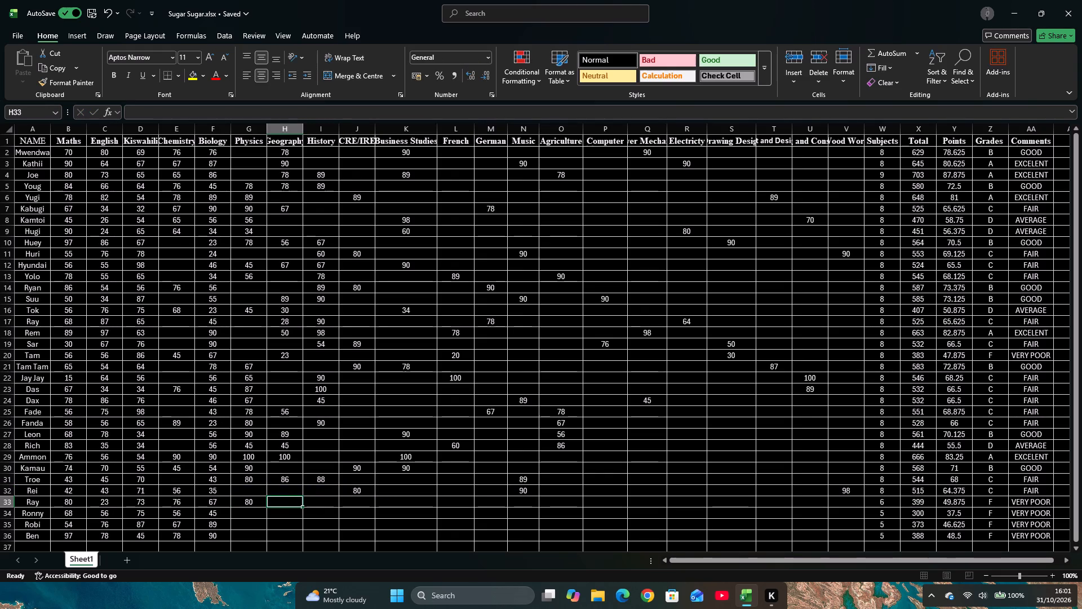
{"action": "key", "text": "Right"}
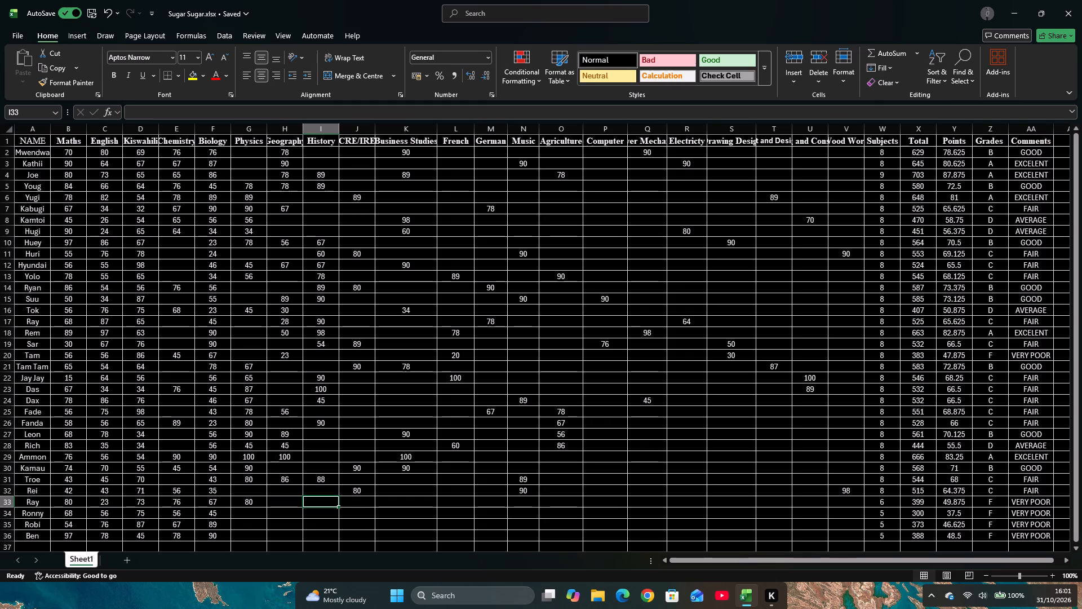
{"action": "key", "text": "Right"}
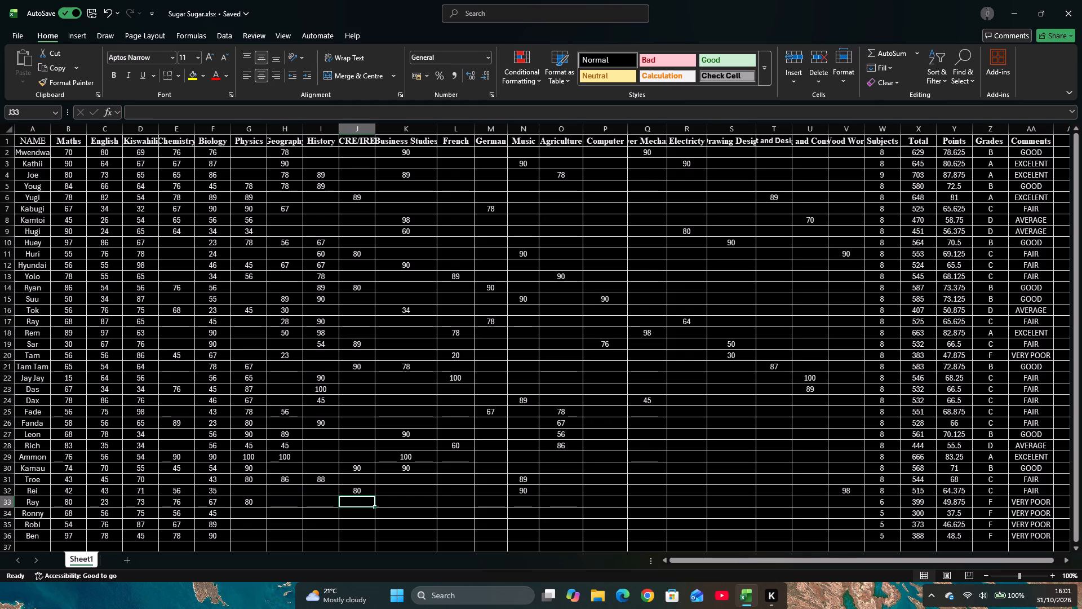
{"action": "type", "text": "80"}
{"action": "key", "text": "Right"}
{"action": "key", "text": "Right"}
{"action": "key", "text": "Right"}
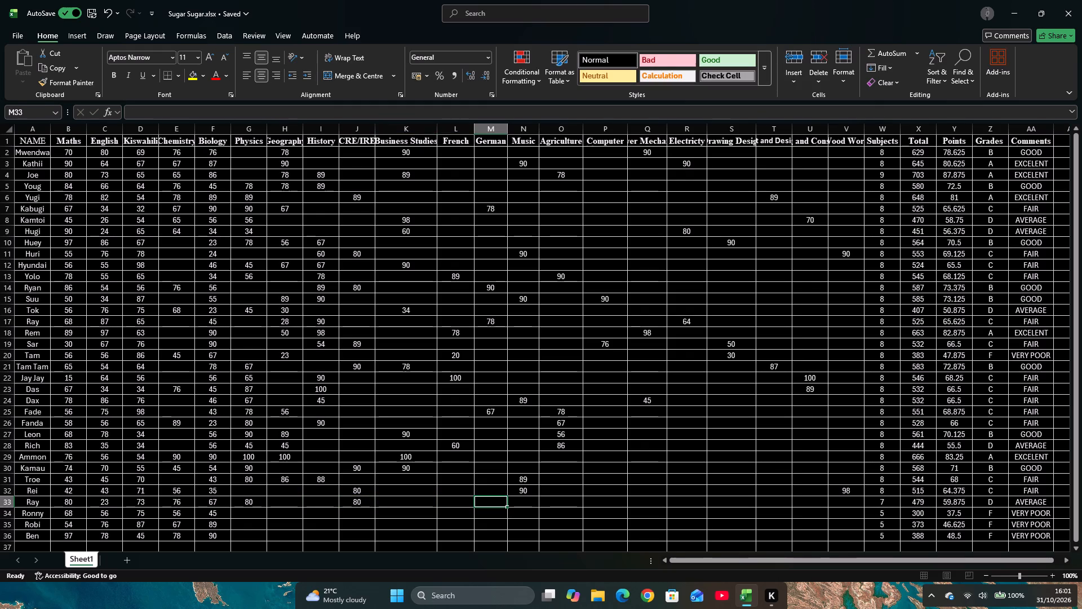
{"action": "key", "text": "Right"}
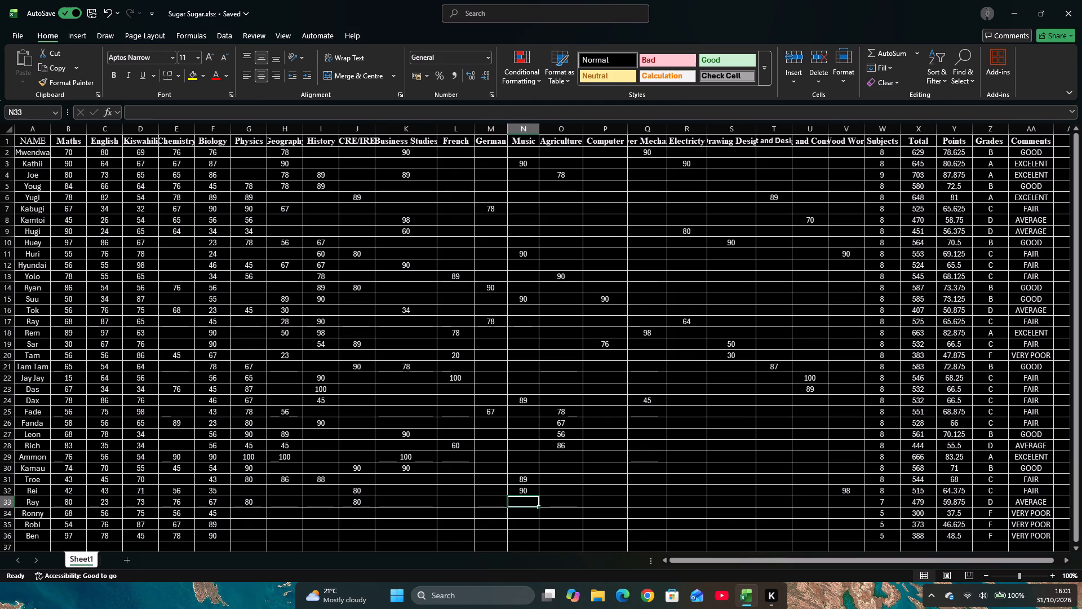
{"action": "type", "text": "70"}
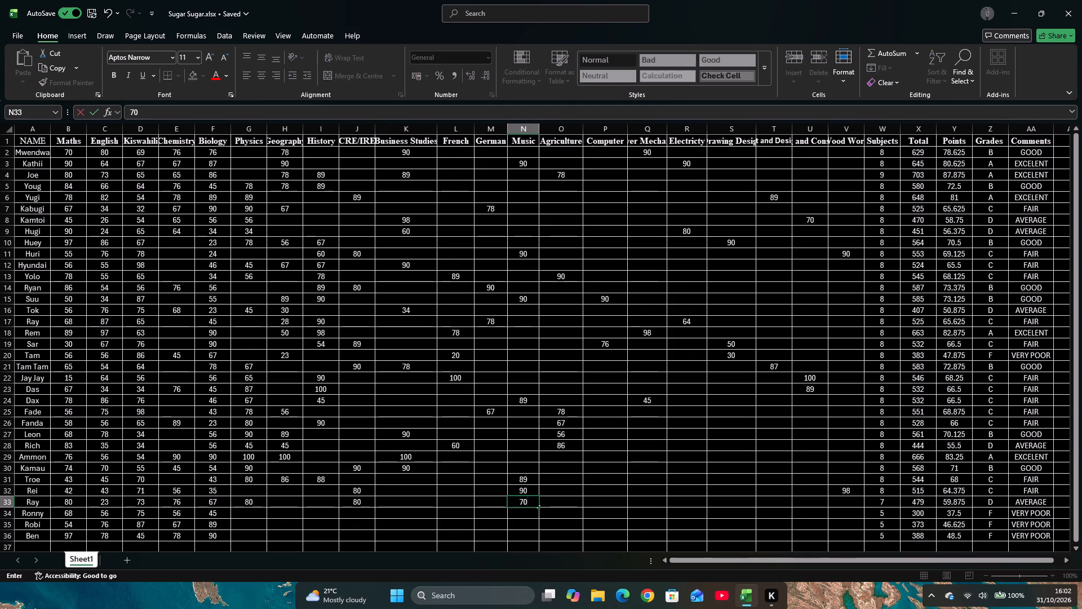
{"action": "key", "text": "Right"}
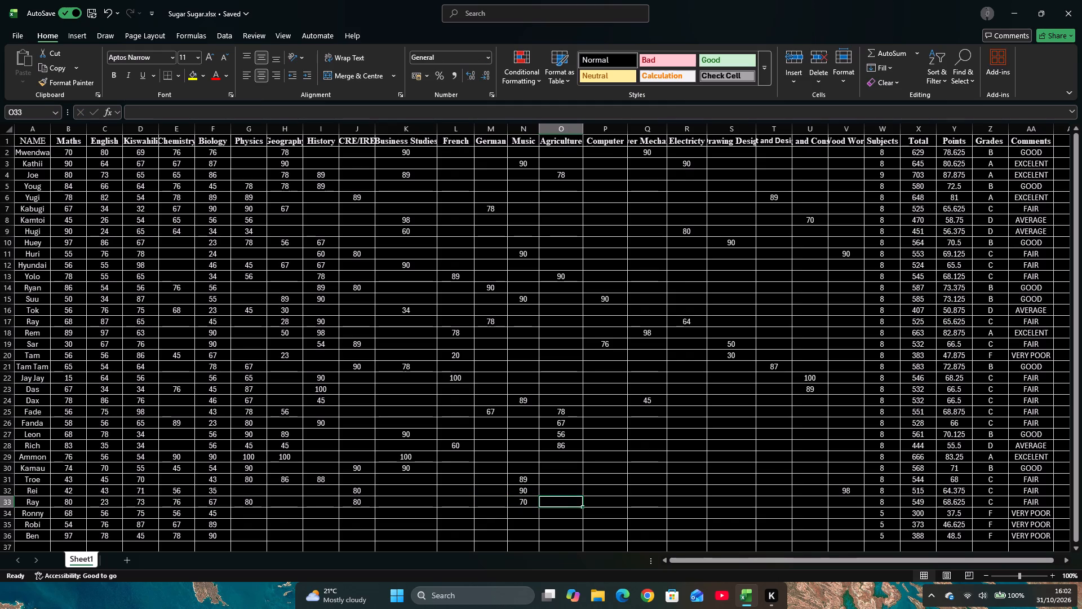
{"action": "key", "text": "Down"}
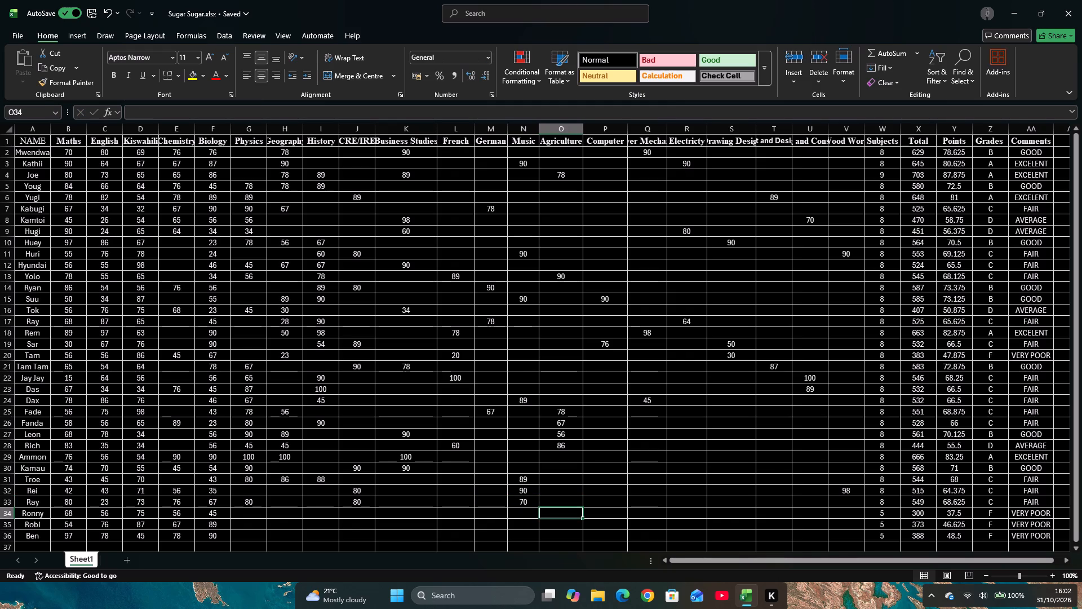
Enter Ronny's missing marks in row 34: 78 for Physics, 87 for French and 90 for Computer.
{"action": "key", "text": "Left"}
{"action": "key", "text": "Left"}
{"action": "key", "text": "Left"}
{"action": "key", "text": "Left"}
{"action": "key", "text": "Left"}
{"action": "key", "text": "Left"}
{"action": "key", "text": "Left"}
{"action": "key", "text": "Left"}
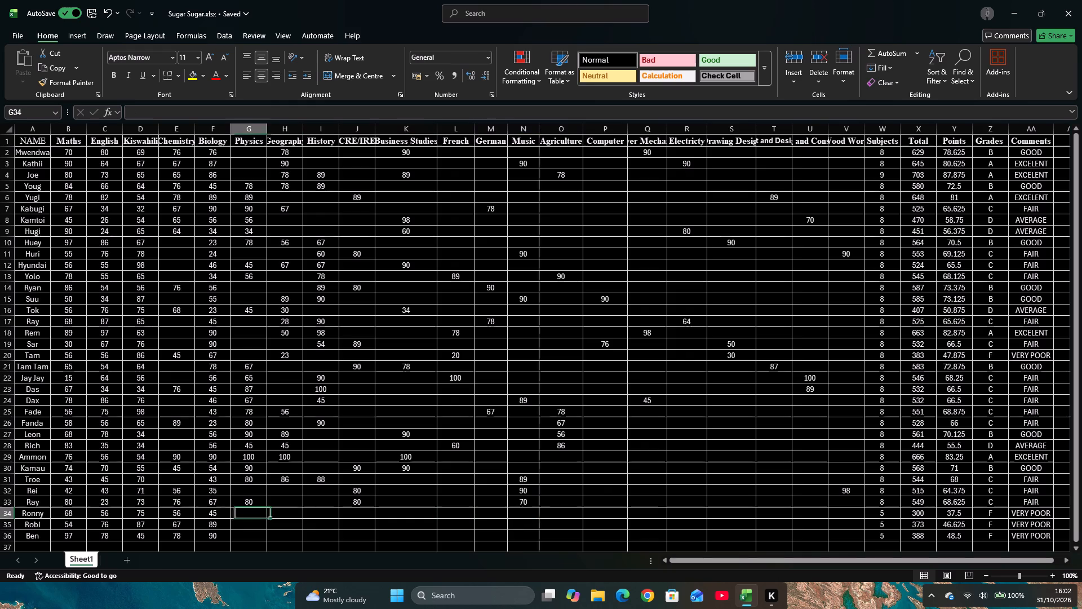
{"action": "key", "text": "Left"}
{"action": "key", "text": "Right"}
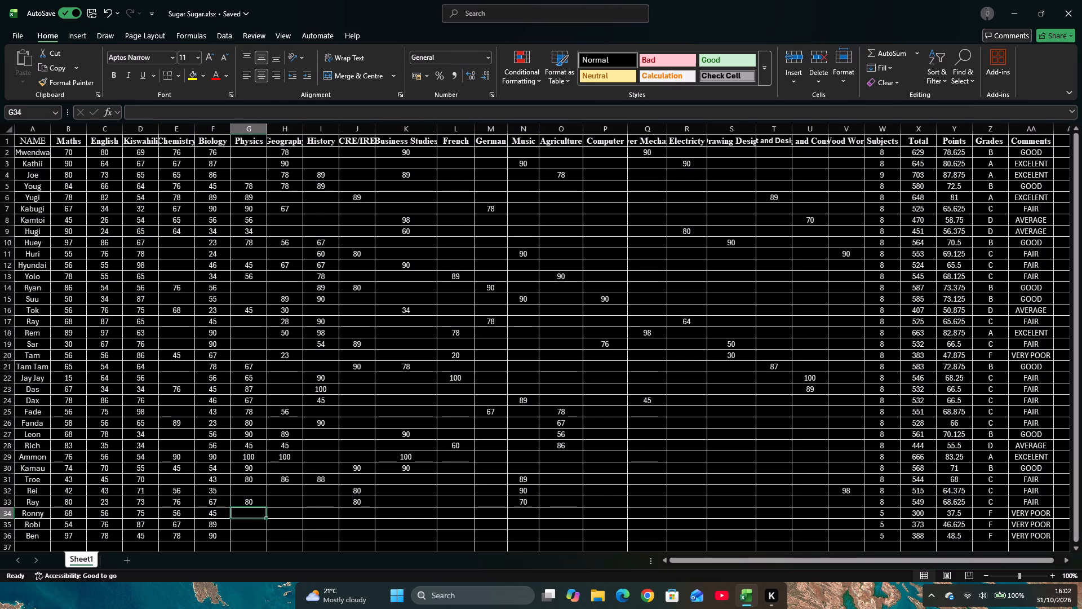
{"action": "type", "text": "78"}
{"action": "key", "text": "Right"}
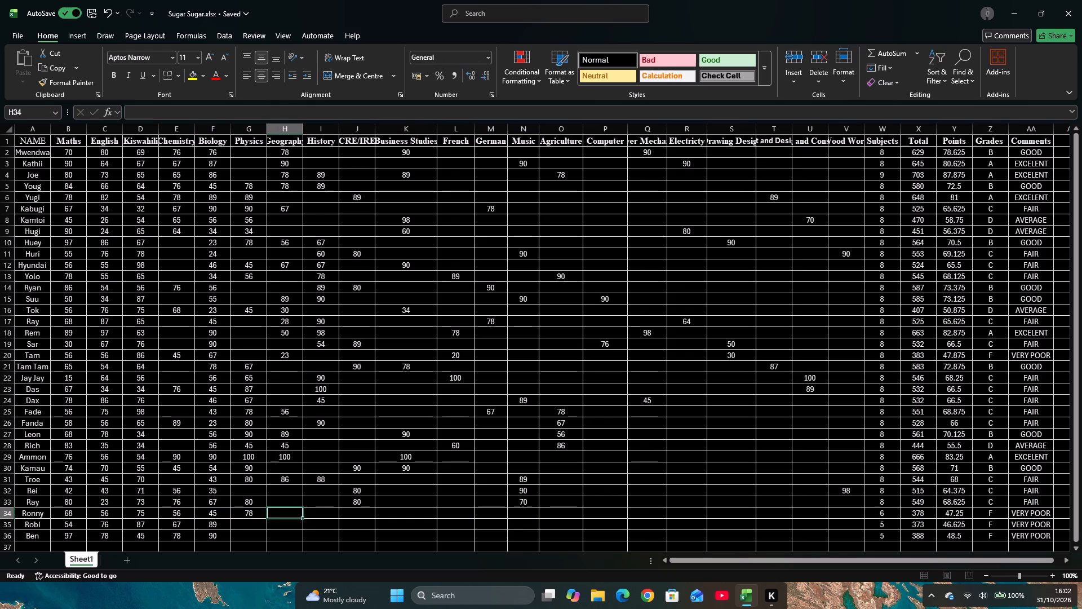
{"action": "key", "text": "Right"}
{"action": "key", "text": "Right"}
{"action": "key", "text": "Right"}
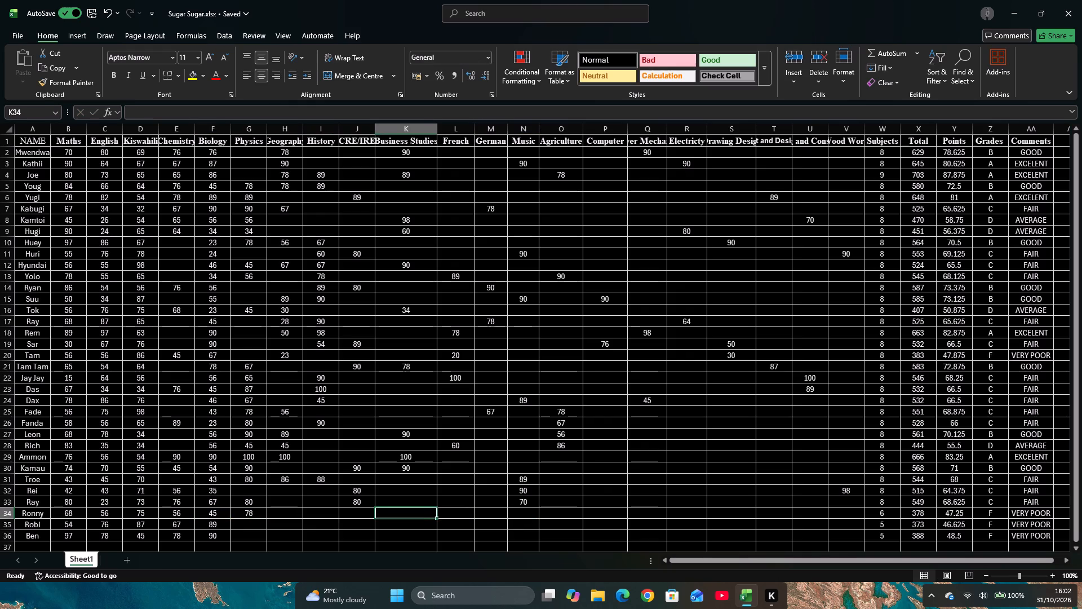
{"action": "key", "text": "Right"}
{"action": "type", "text": "87"}
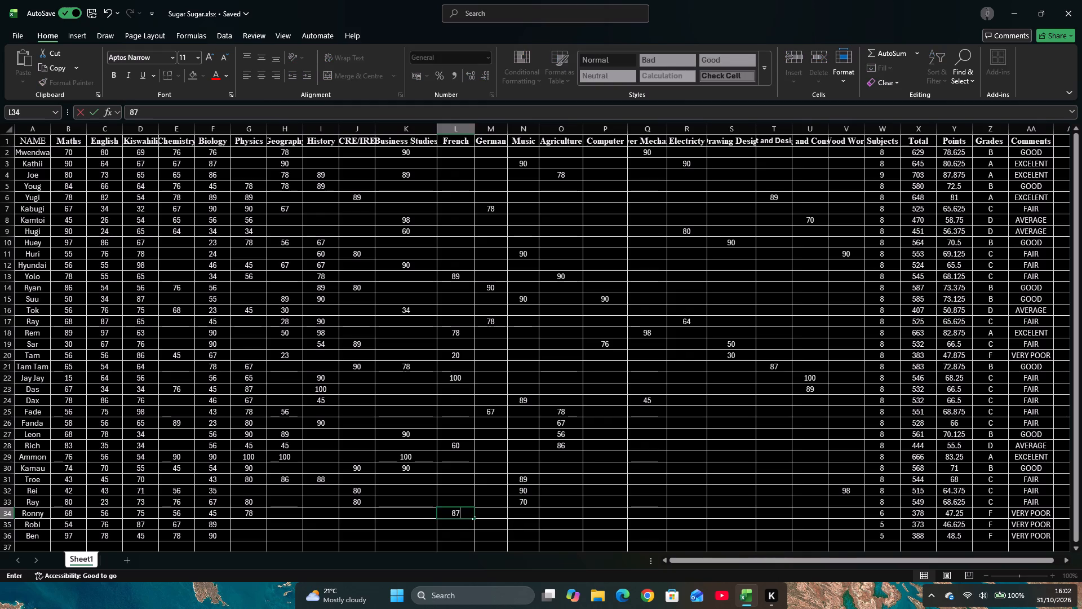
{"action": "key", "text": "Right"}
{"action": "key", "text": "Right"}
{"action": "key", "text": "Right"}
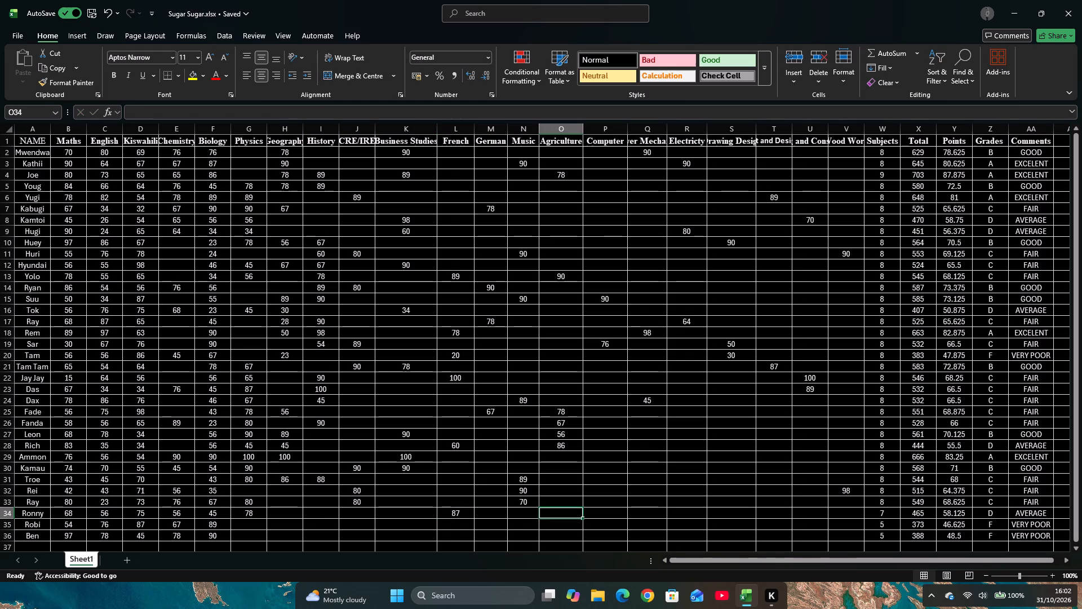
{"action": "key", "text": "Right"}
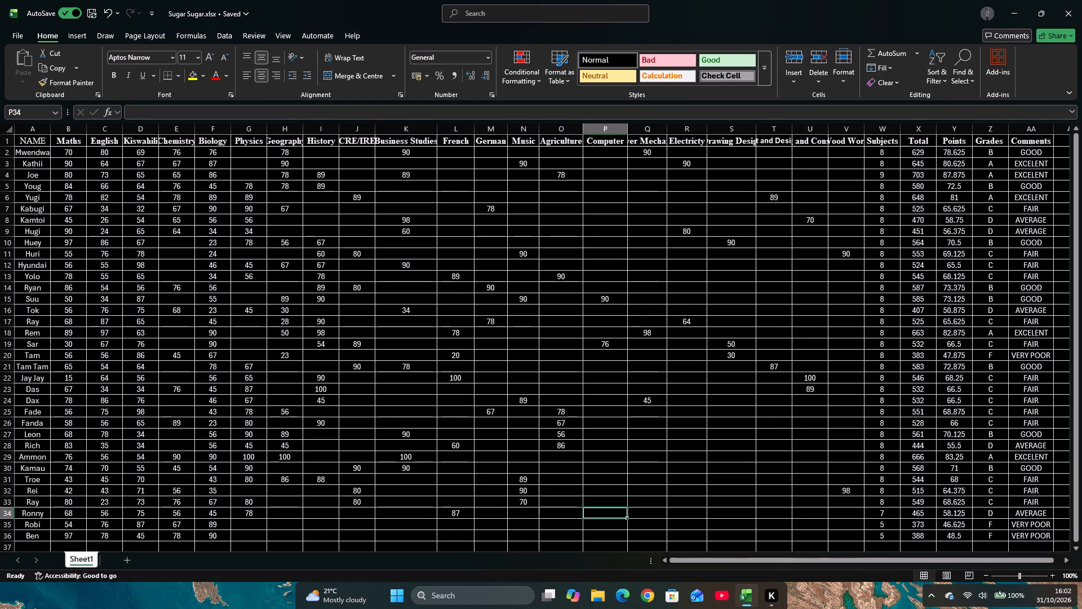
{"action": "type", "text": "90"}
{"action": "key", "text": "Left"}
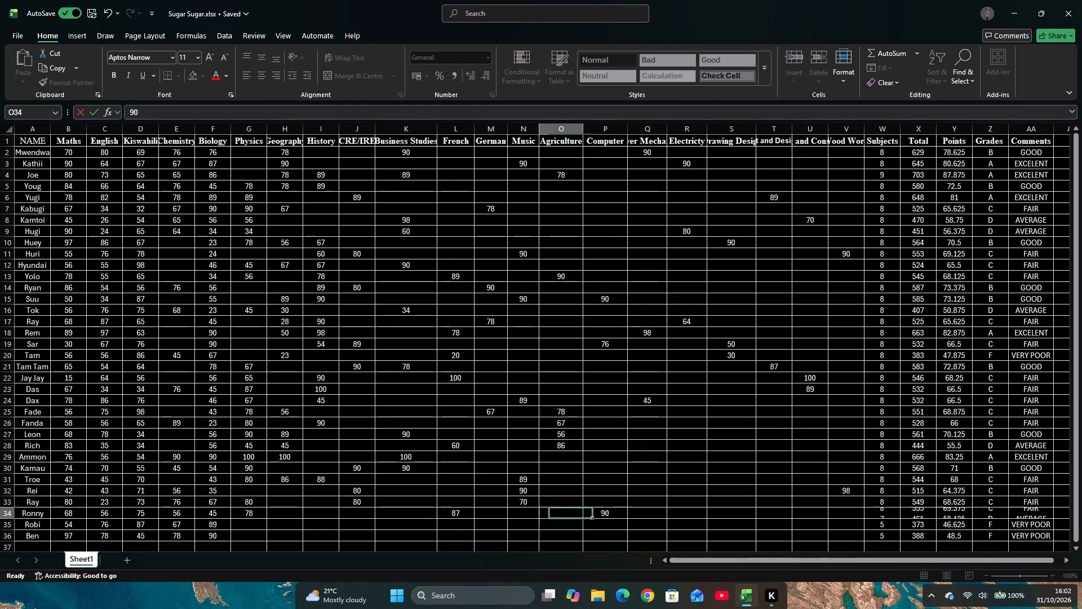
Enter Robi's marks in row 35: 67 for Physics and 90 in column T.
{"action": "key", "text": "Left"}
{"action": "key", "text": "Left"}
{"action": "key", "text": "Left"}
{"action": "key", "text": "Left"}
{"action": "key", "text": "Left"}
{"action": "key", "text": "Left"}
{"action": "key", "text": "Left"}
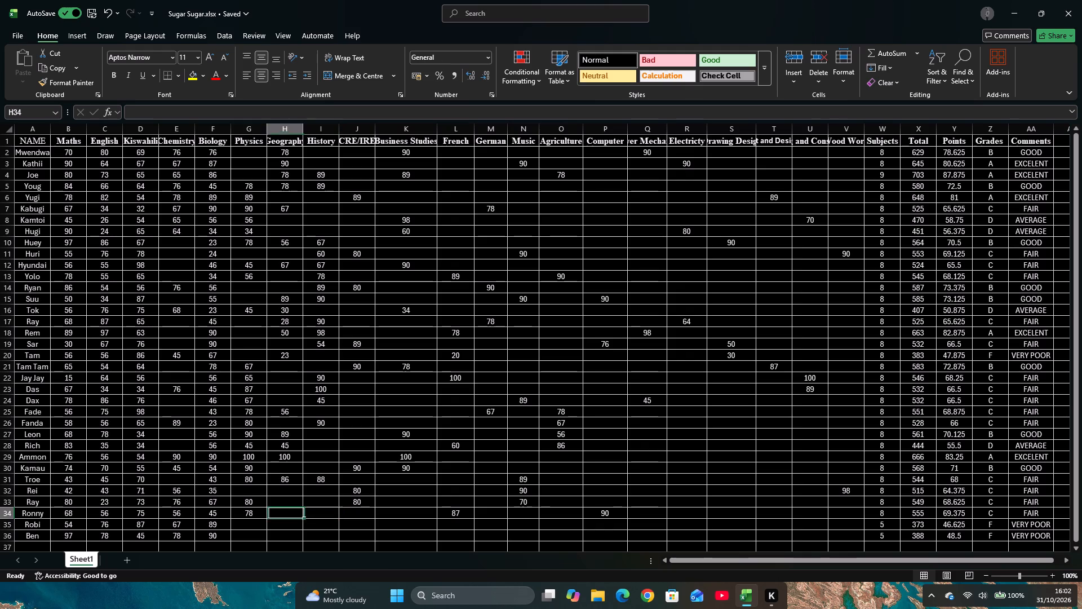
{"action": "key", "text": "Left"}
{"action": "key", "text": "Down"}
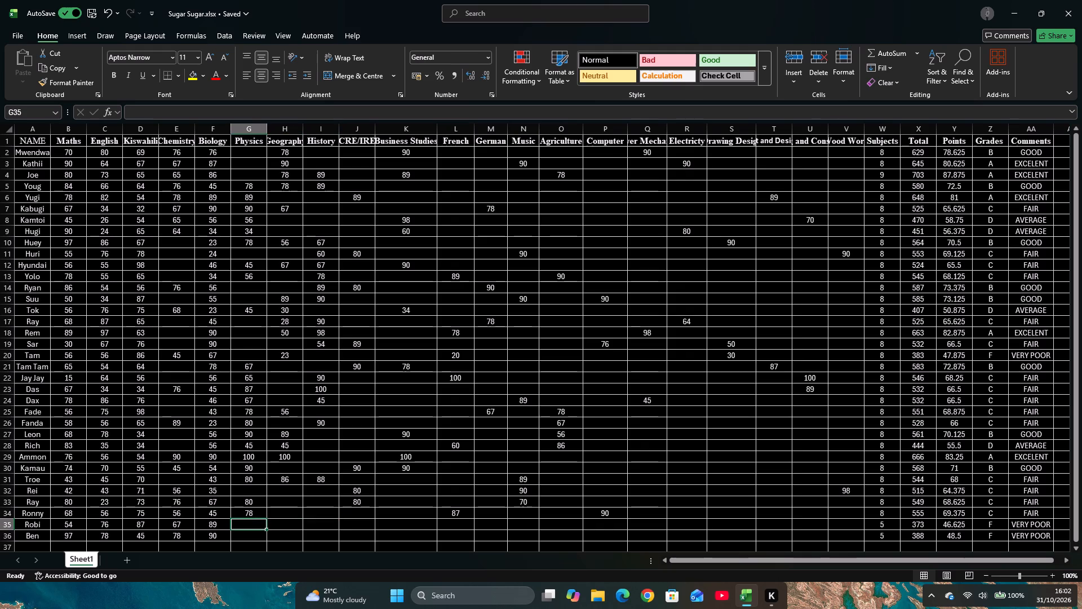
{"action": "type", "text": "67"}
{"action": "key", "text": "Right"}
{"action": "key", "text": "Right"}
{"action": "key", "text": "Right"}
{"action": "key", "text": "Right"}
{"action": "key", "text": "Right"}
{"action": "key", "text": "Right"}
{"action": "key", "text": "Right"}
{"action": "key", "text": "Right"}
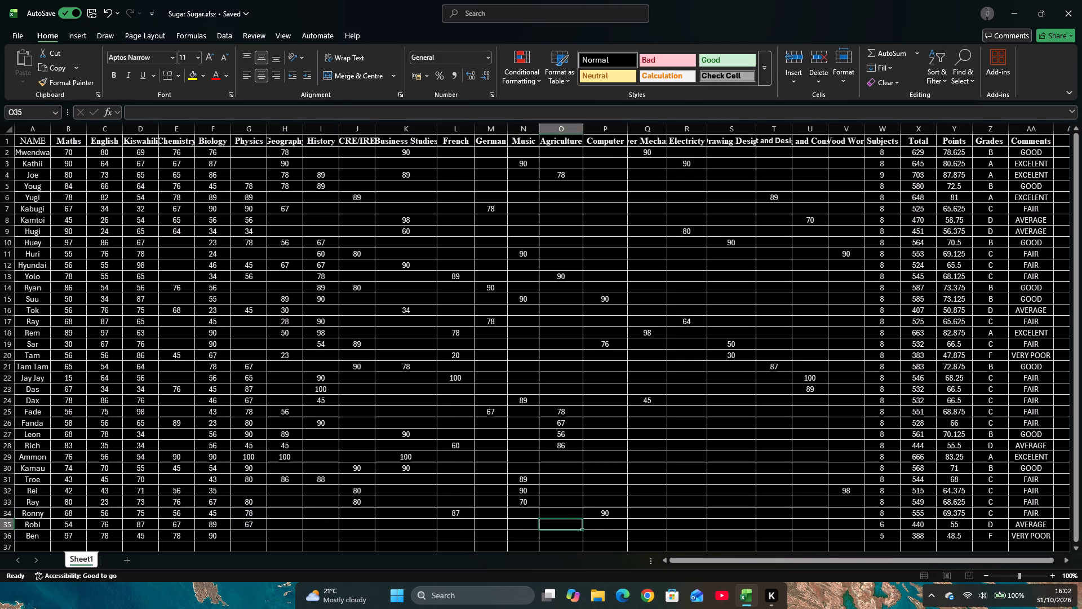
{"action": "key", "text": "Right"}
{"action": "key", "text": "Right"}
{"action": "key", "text": "Right"}
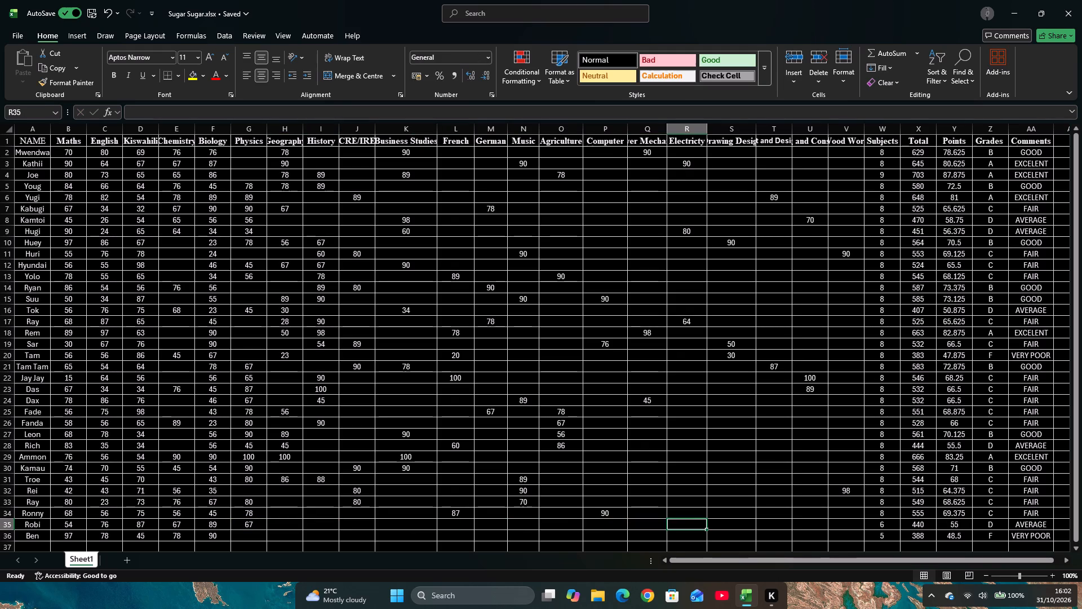
{"action": "key", "text": "Right"}
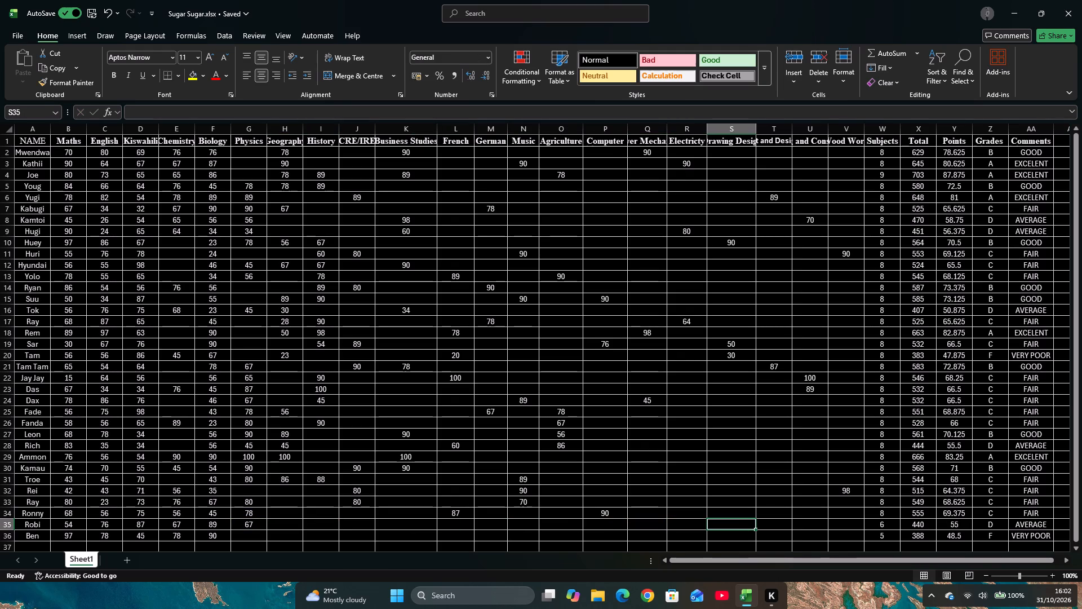
{"action": "key", "text": "Right"}
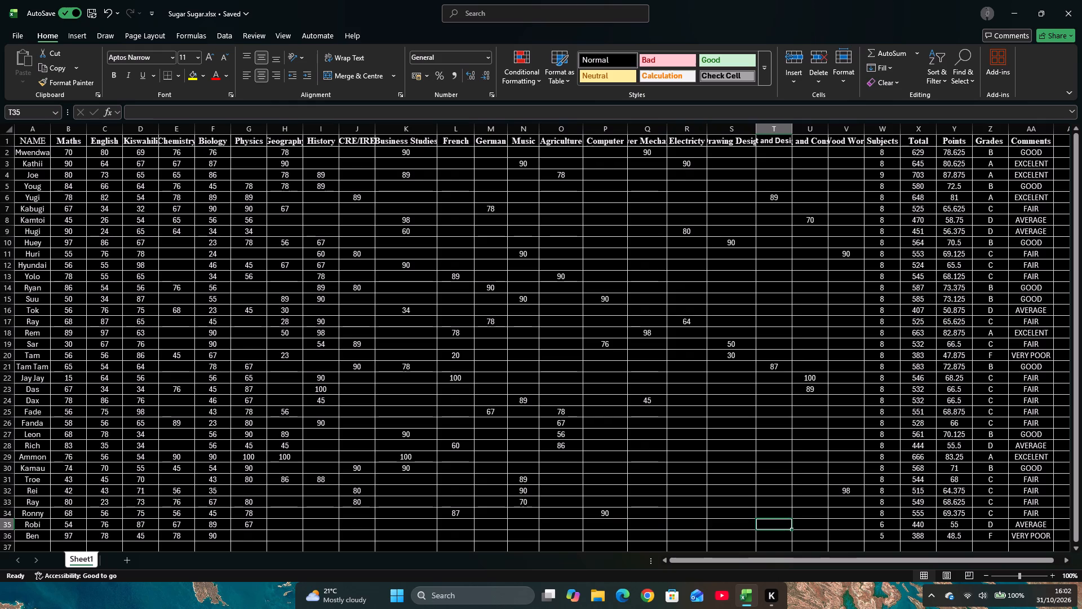
{"action": "type", "text": "90"}
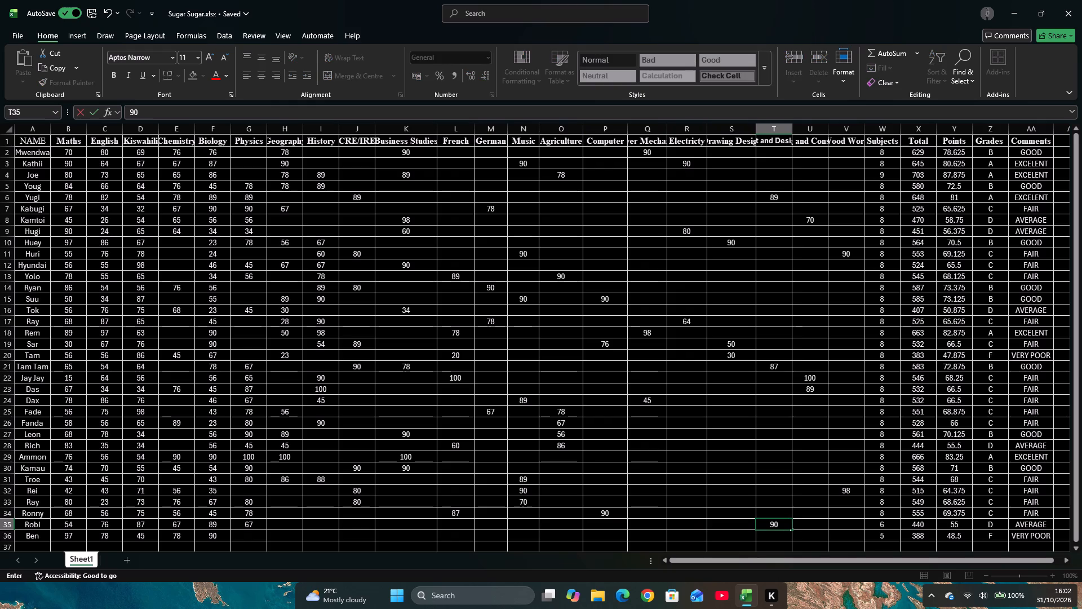
{"action": "key", "text": "Right"}
{"action": "key", "text": "Right"}
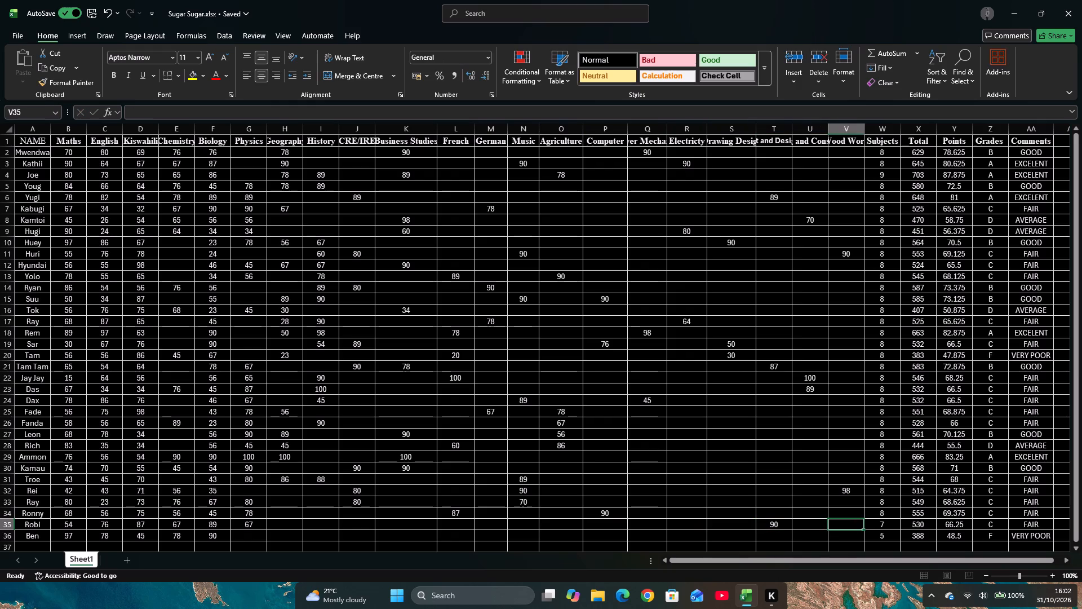
Enter Ben's marks in row 36: 90 for Wood Work and 90 for German.
{"action": "key", "text": "Down"}
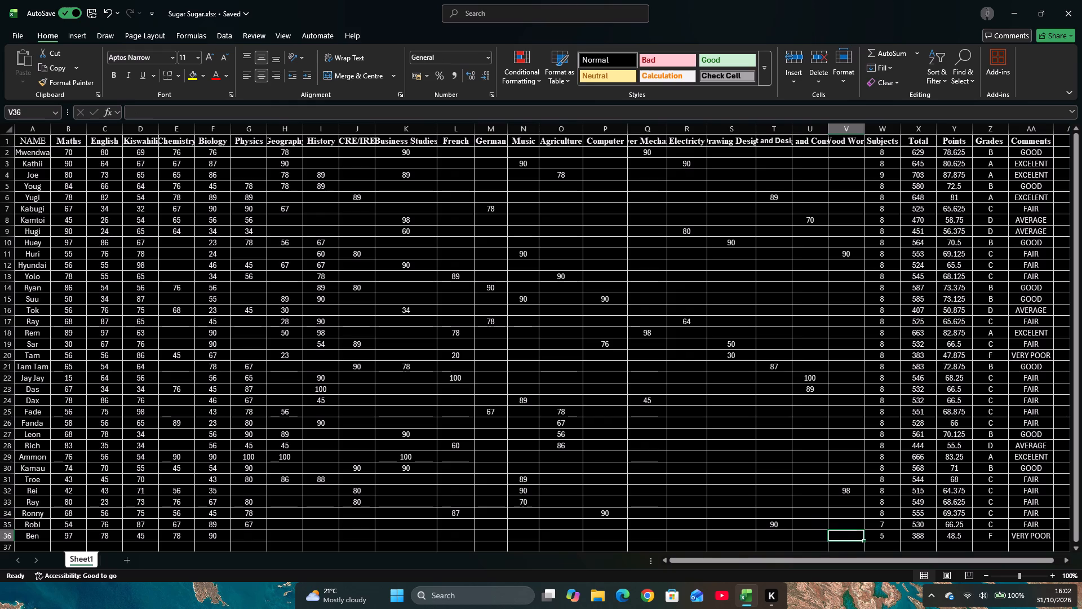
{"action": "type", "text": "90"}
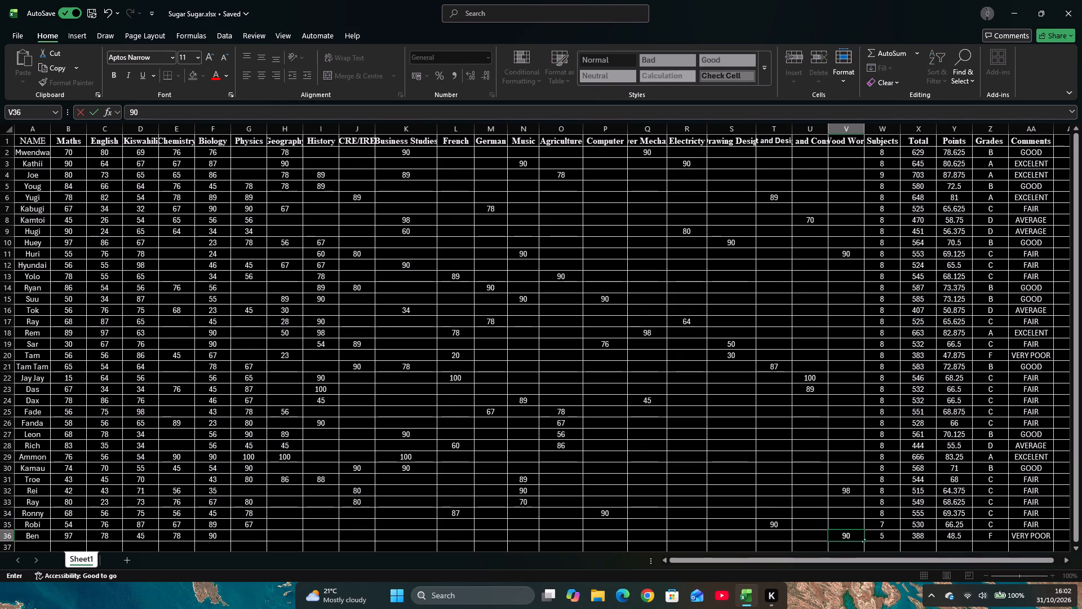
{"action": "key", "text": "Left"}
{"action": "key", "text": "Left"}
{"action": "key", "text": "Left"}
{"action": "key", "text": "Left"}
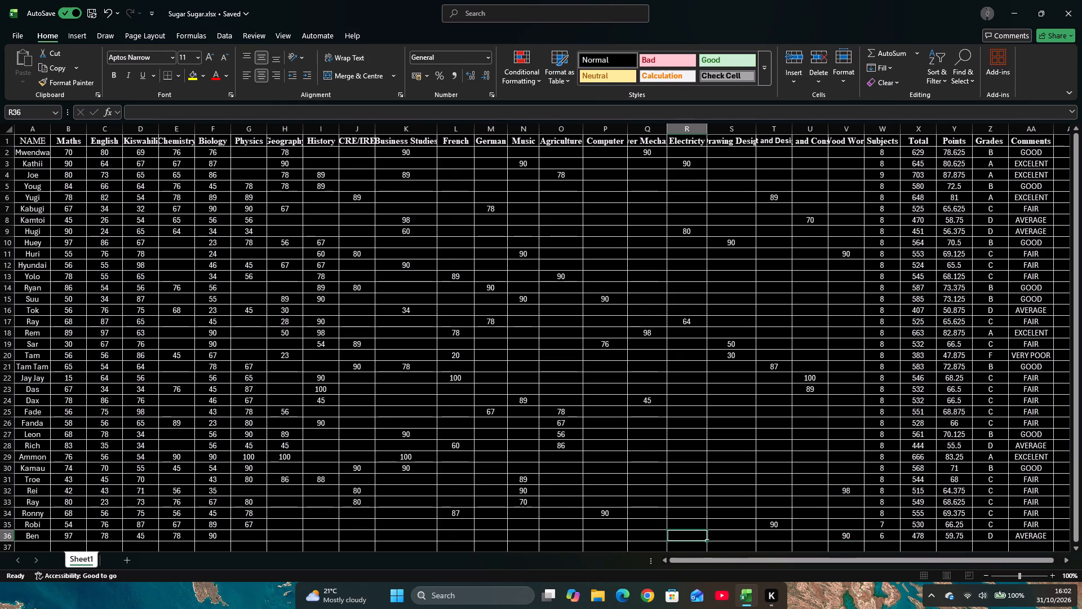
{"action": "key", "text": "Left"}
{"action": "key", "text": "Left"}
{"action": "key", "text": "Left"}
{"action": "key", "text": "Left"}
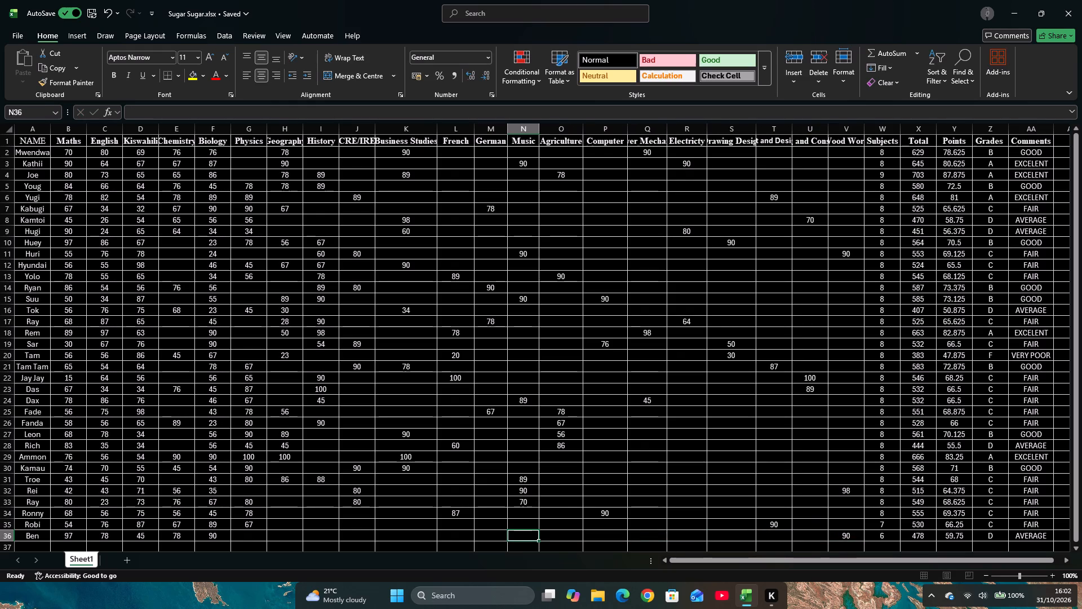
{"action": "key", "text": "Left"}
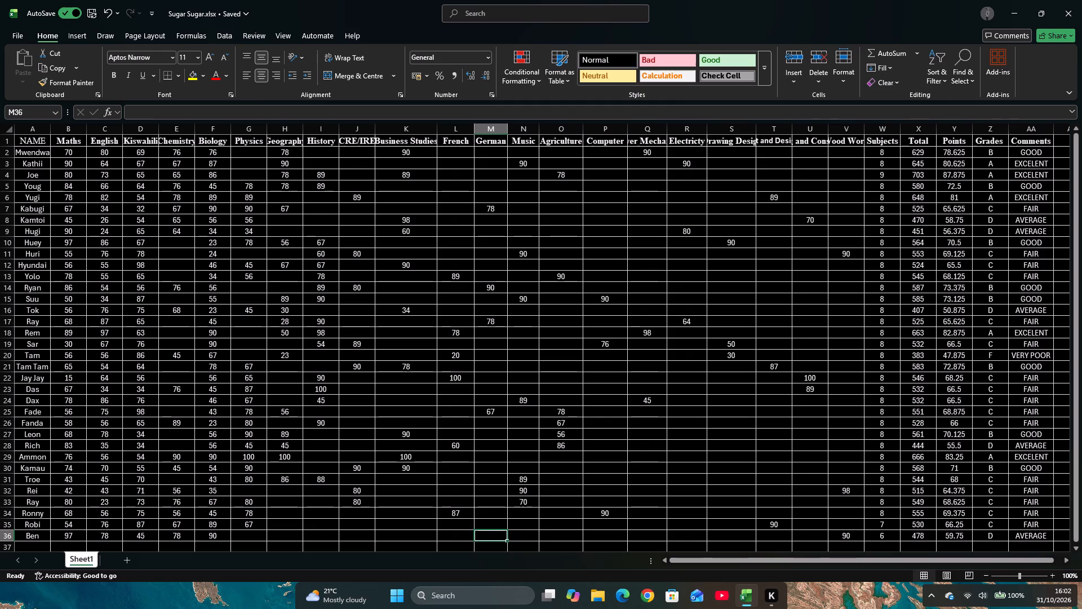
{"action": "key", "text": "Left"}
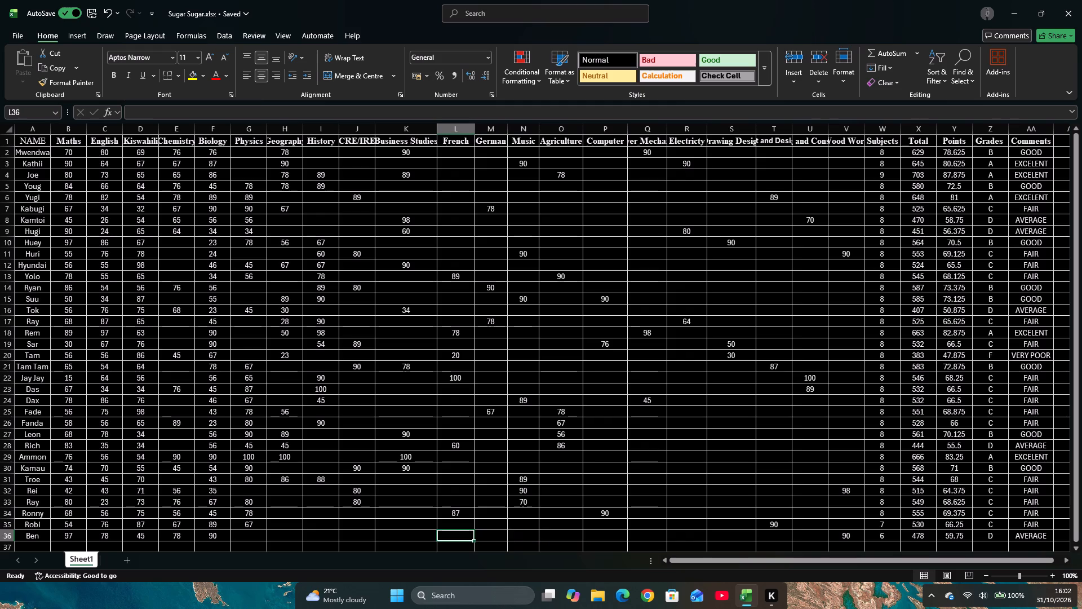
{"action": "key", "text": "Right"}
{"action": "type", "text": "90"}
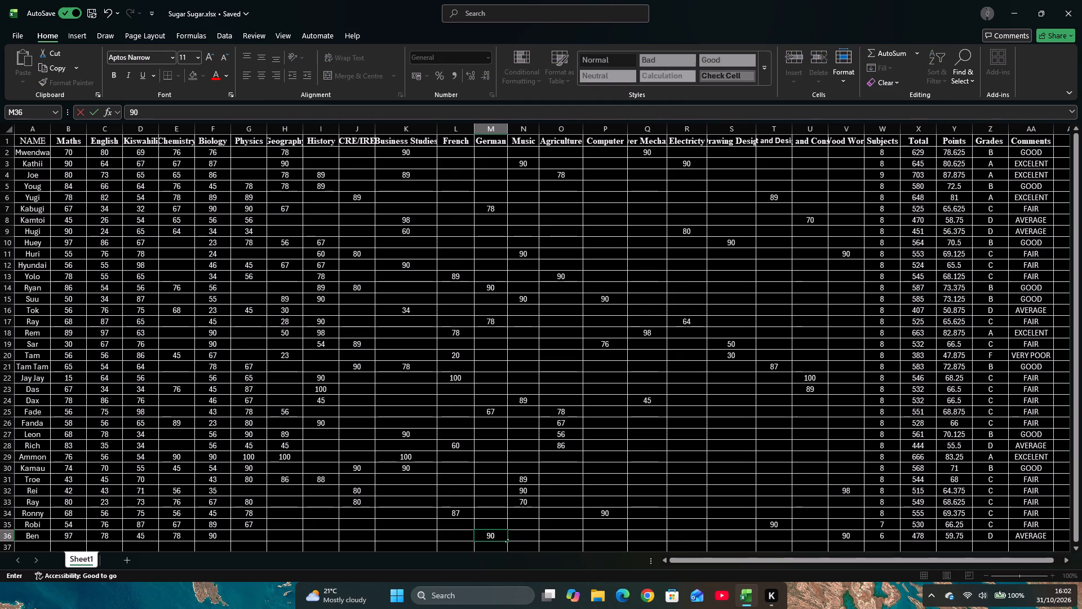
{"action": "key", "text": "Left"}
Enter Robi's missing Business Studies mark of 89 in K35.
{"action": "key", "text": "Left"}
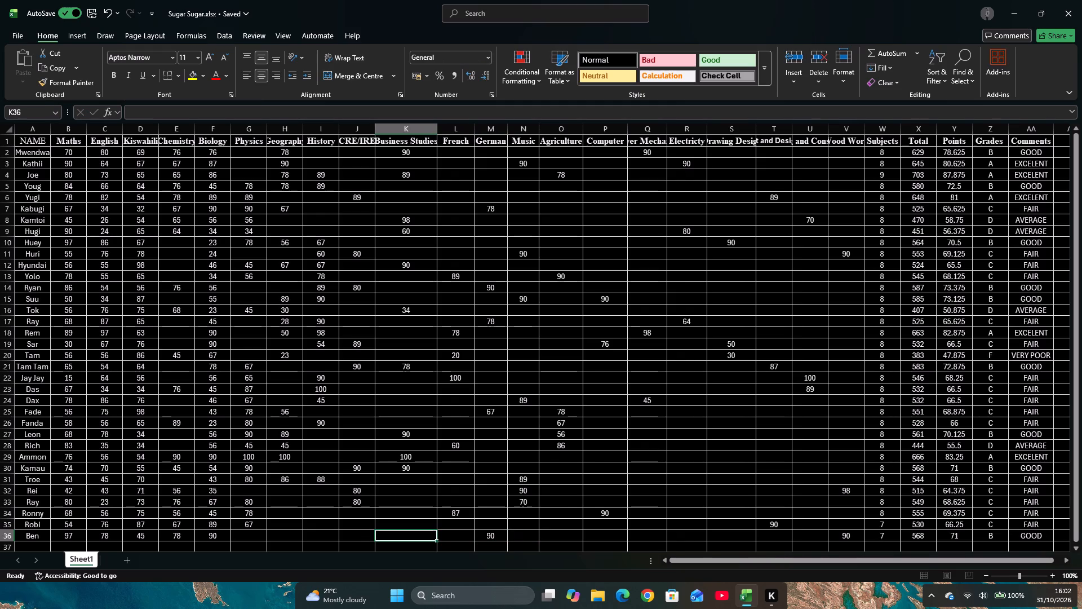
{"action": "key", "text": "Up"}
{"action": "key", "text": "Up"}
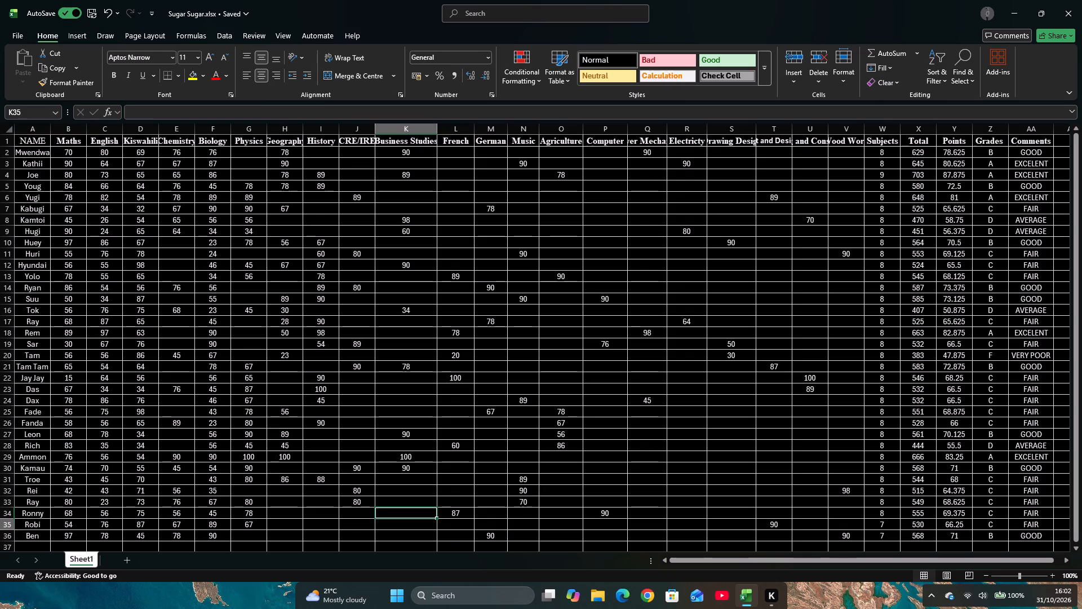
{"action": "key", "text": "Down"}
{"action": "type", "text": "89"}
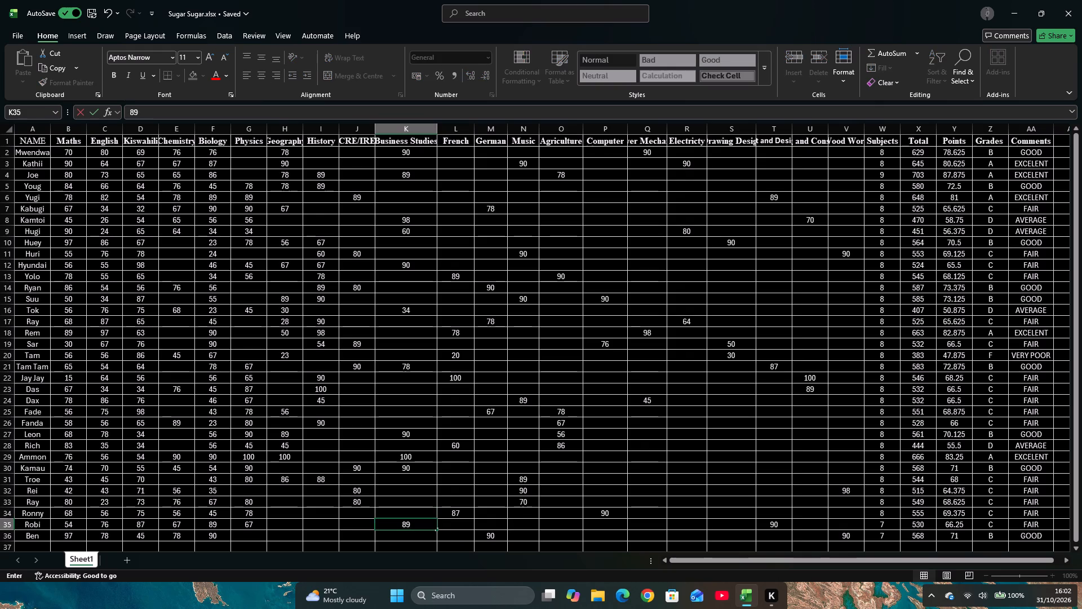
{"action": "key", "text": "Down"}
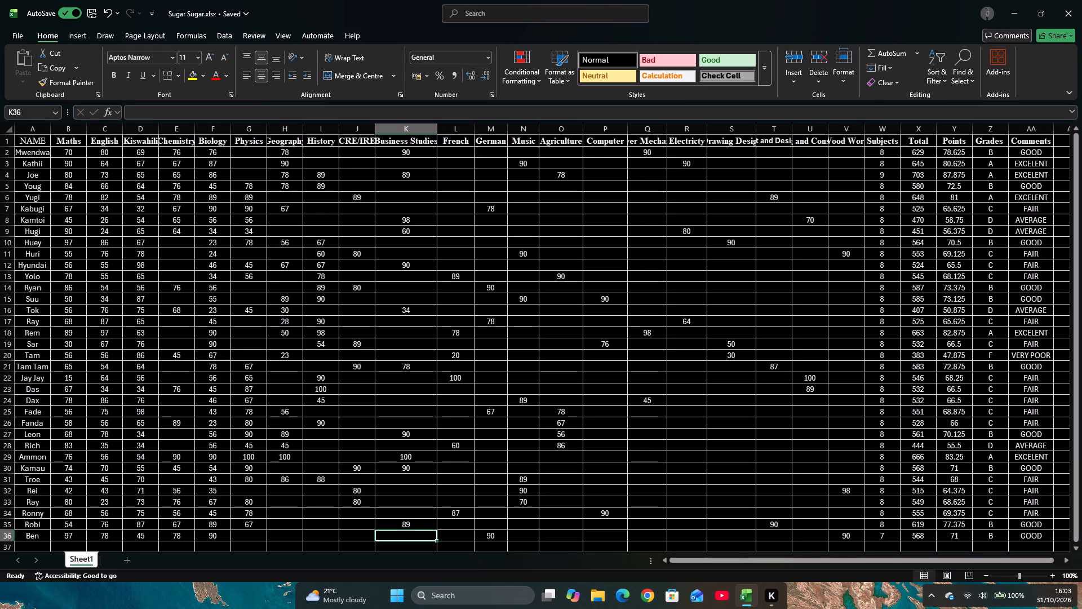
Enter Ben's Geography mark of 100 in H36.
{"action": "key", "text": "Left"}
{"action": "key", "text": "Left"}
{"action": "key", "text": "Left"}
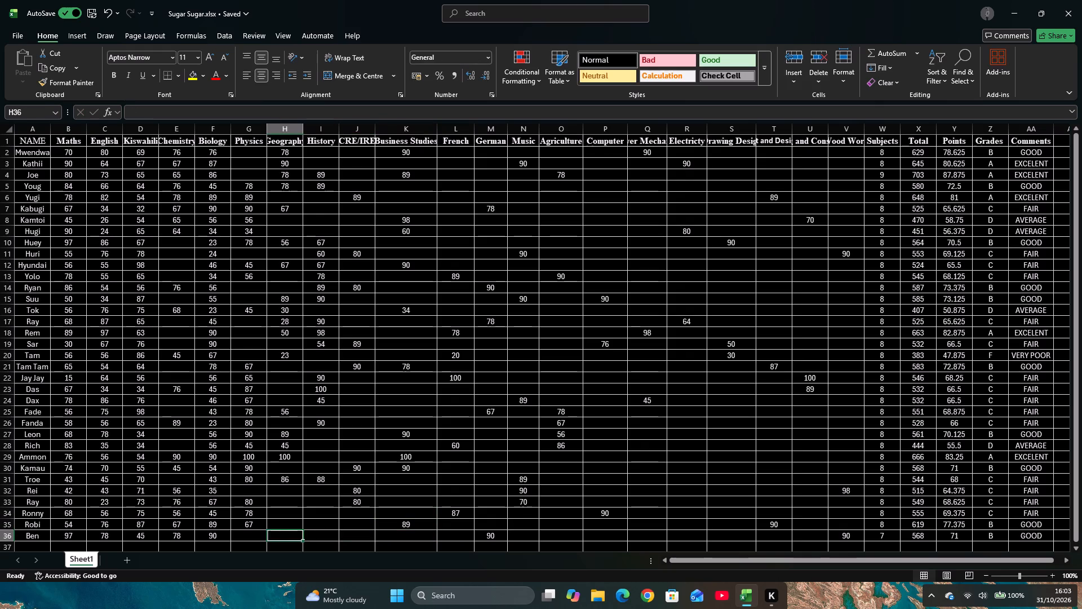
{"action": "key", "text": "Left"}
{"action": "key", "text": "Right"}
{"action": "type", "text": "1--"}
{"action": "key", "text": "Right"}
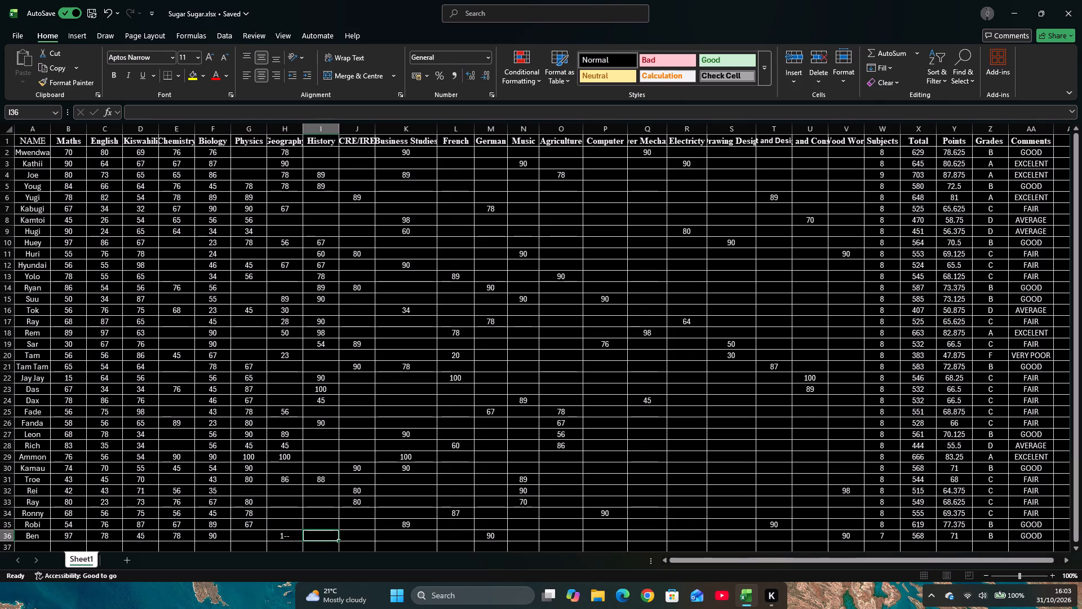
{"action": "key", "text": "Left"}
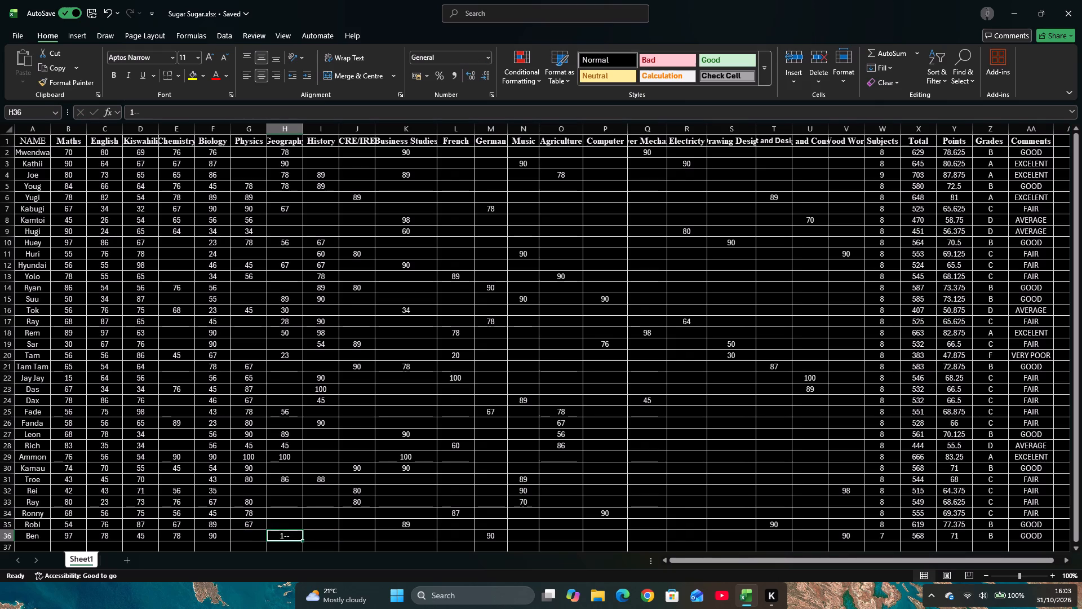
{"action": "key", "text": "BackSpace"}
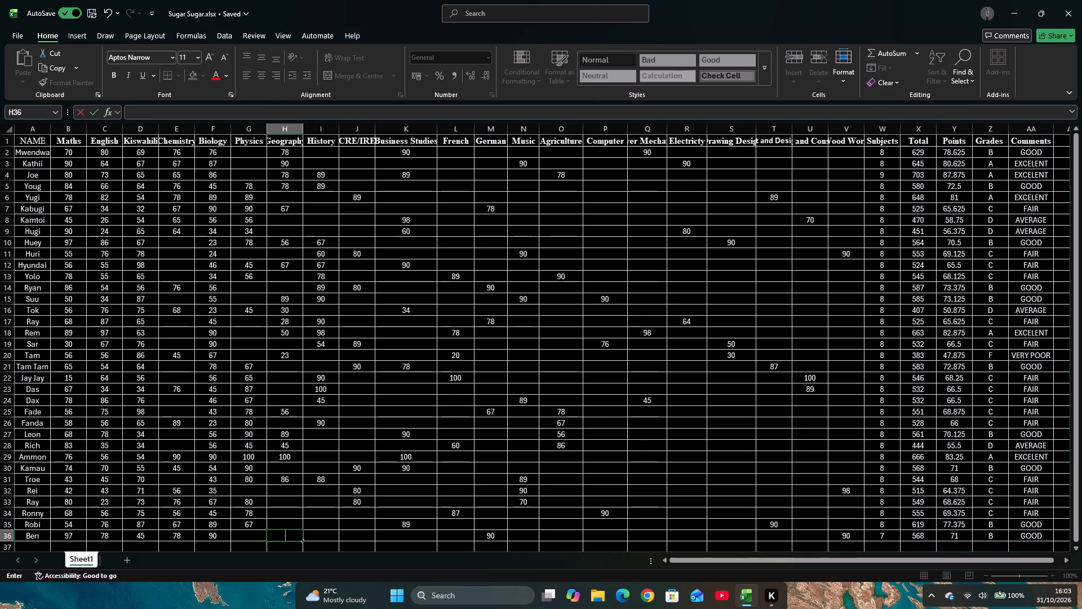
{"action": "type", "text": "100"}
{"action": "key", "text": "Down"}
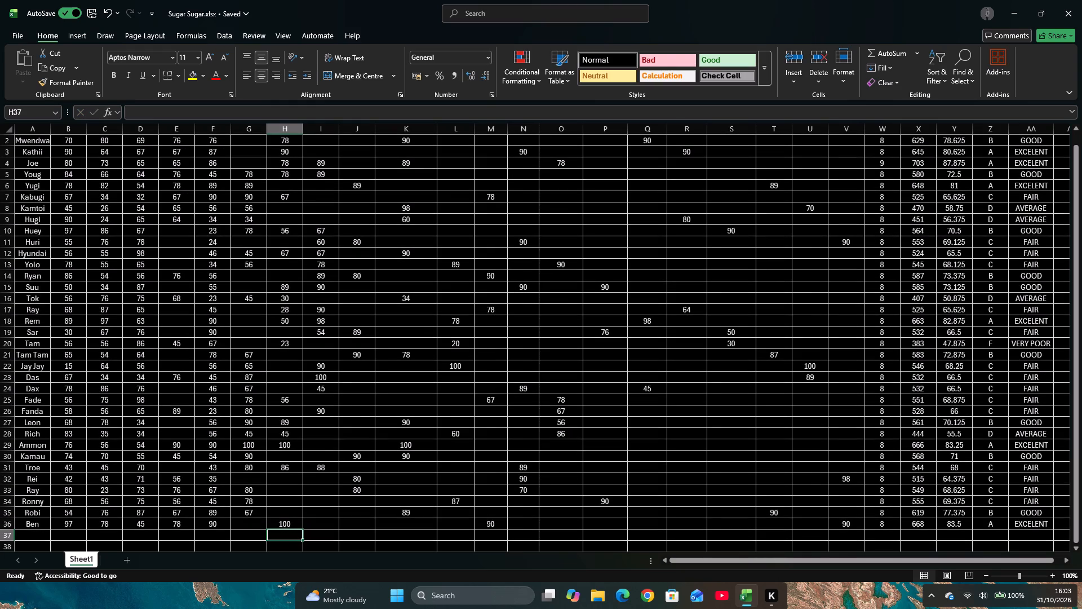
{"action": "key", "text": "Up"}
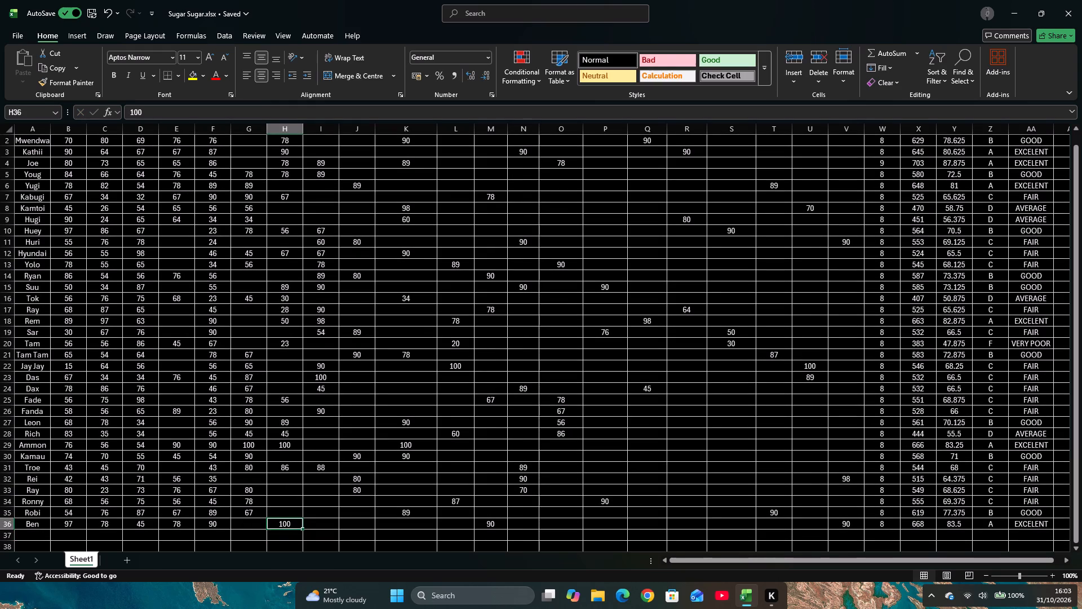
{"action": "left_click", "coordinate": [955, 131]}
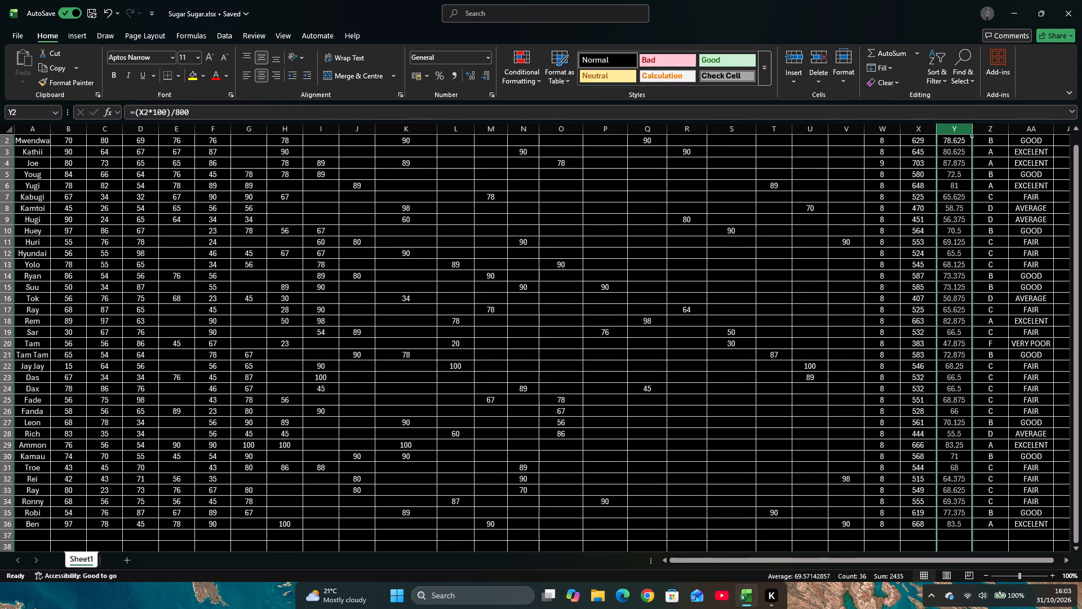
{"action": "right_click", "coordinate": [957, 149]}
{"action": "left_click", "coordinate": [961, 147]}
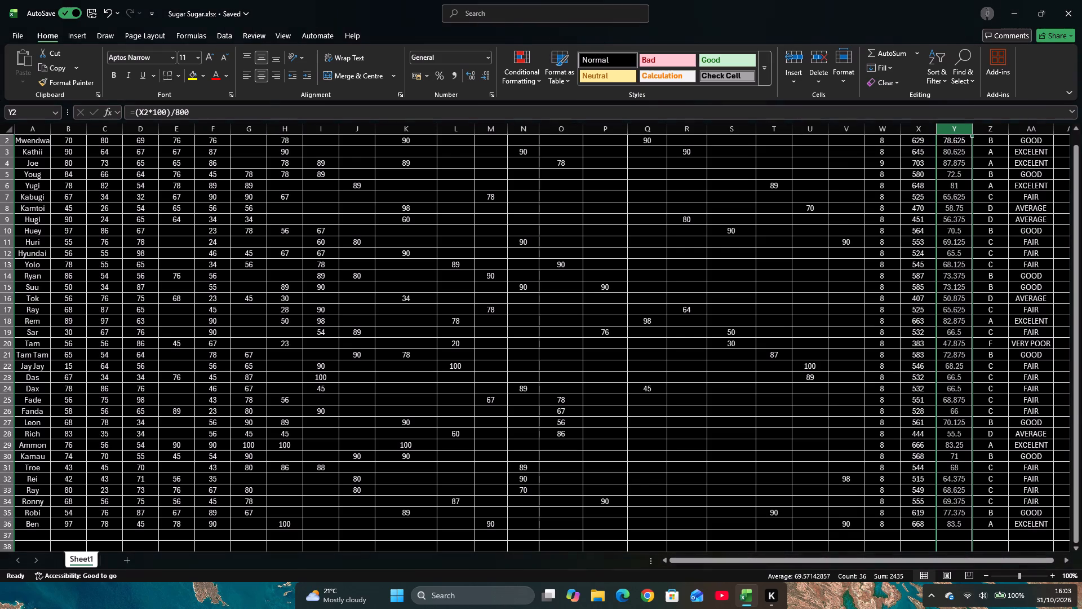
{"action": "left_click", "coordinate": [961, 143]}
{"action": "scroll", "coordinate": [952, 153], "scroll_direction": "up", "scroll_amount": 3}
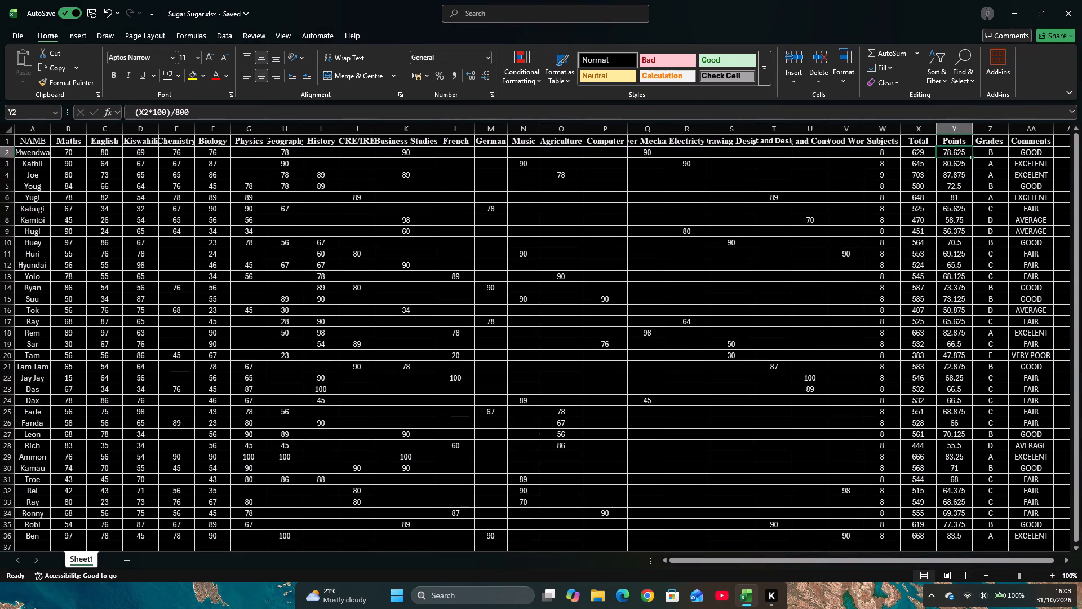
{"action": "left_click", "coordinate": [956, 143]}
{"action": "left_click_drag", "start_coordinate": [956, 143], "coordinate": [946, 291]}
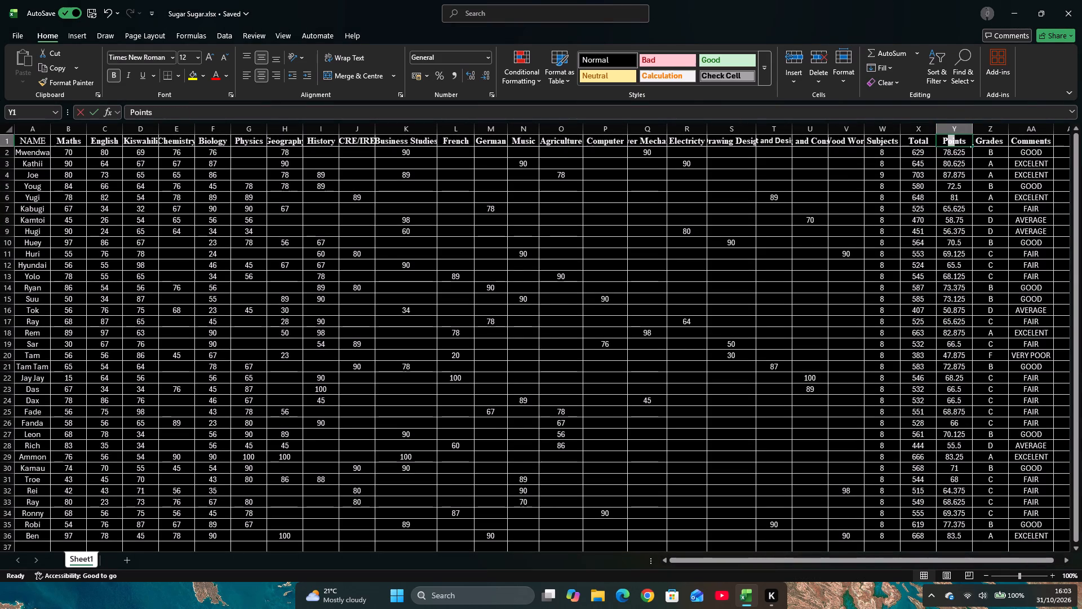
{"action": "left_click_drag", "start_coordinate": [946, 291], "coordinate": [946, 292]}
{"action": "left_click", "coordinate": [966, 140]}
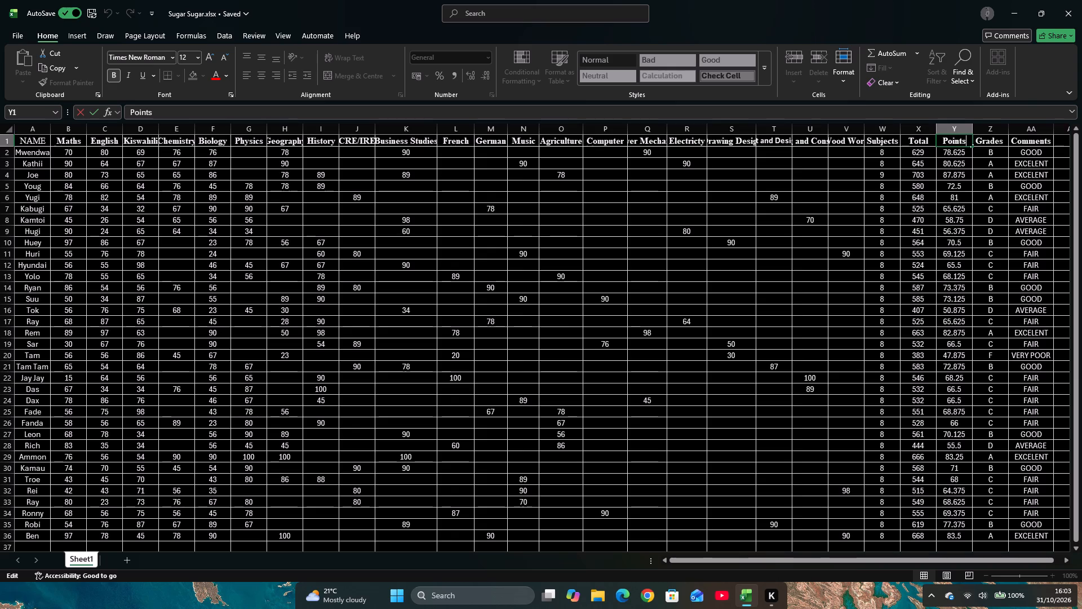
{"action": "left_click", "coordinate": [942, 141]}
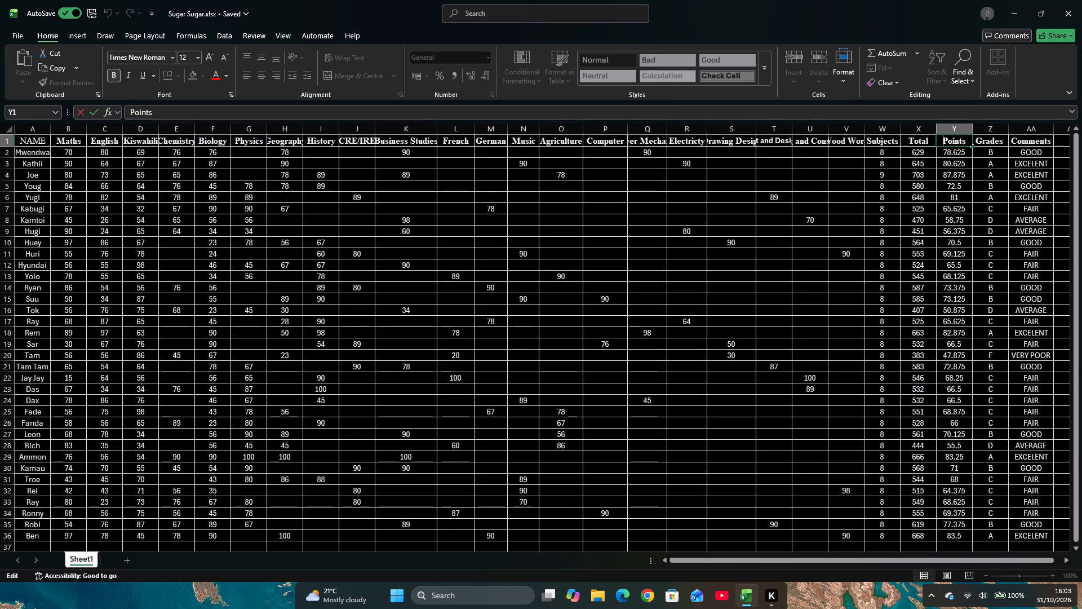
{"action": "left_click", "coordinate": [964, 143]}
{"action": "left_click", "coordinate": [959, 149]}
Sort the student rows by the Points column (Y1:Y36) from largest to smallest, expanding the selection to include the adjacent data.
{"action": "left_click", "coordinate": [959, 142]}
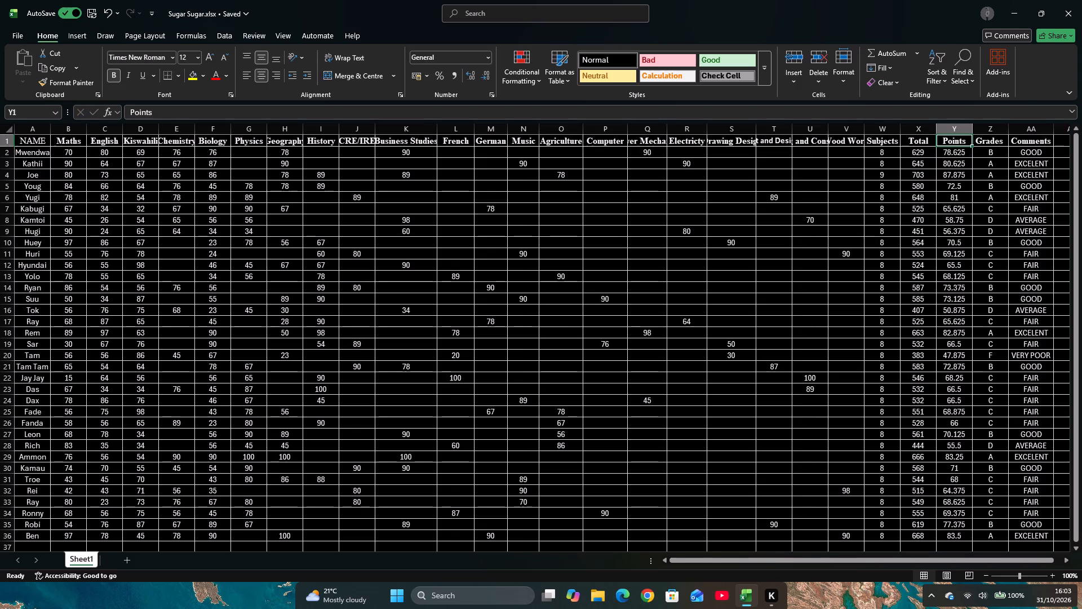
{"action": "left_click_drag", "start_coordinate": [959, 142], "coordinate": [969, 540]}
{"action": "right_click", "coordinate": [949, 430]}
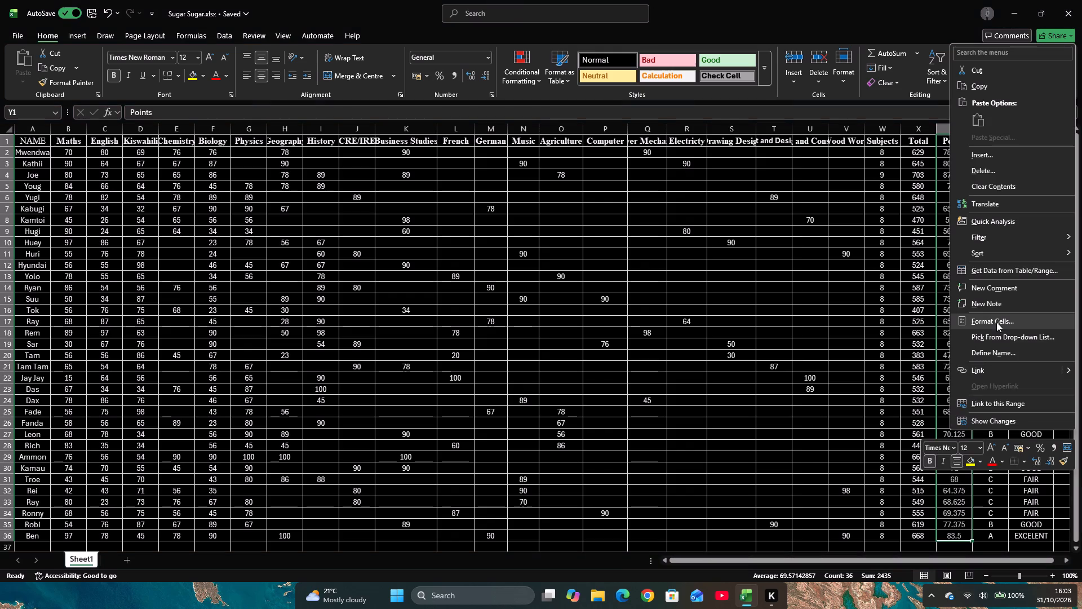
{"action": "left_click", "coordinate": [1001, 250]}
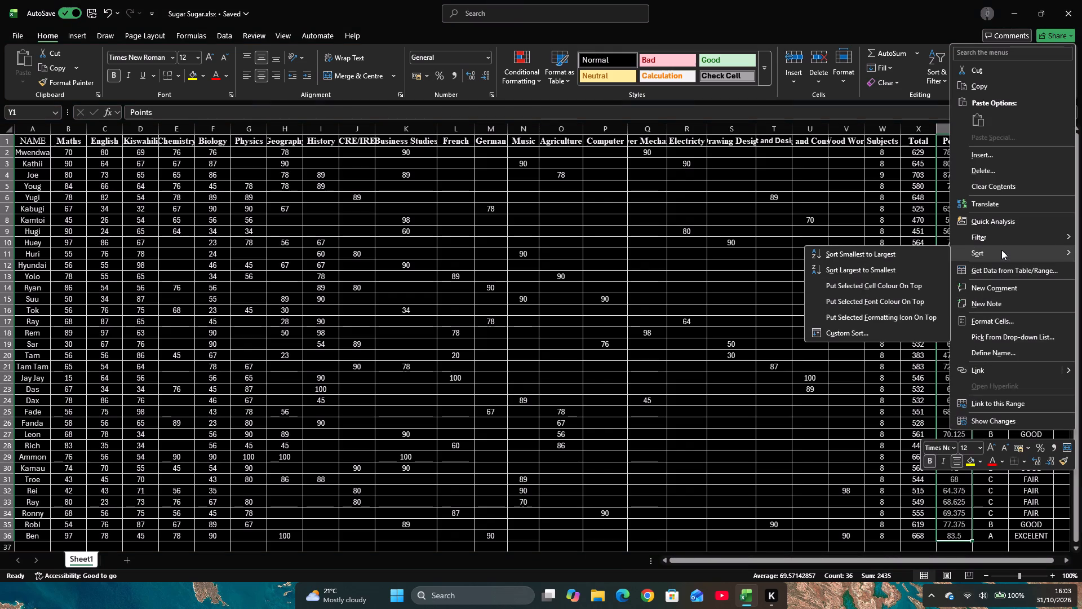
{"action": "left_click", "coordinate": [897, 267]}
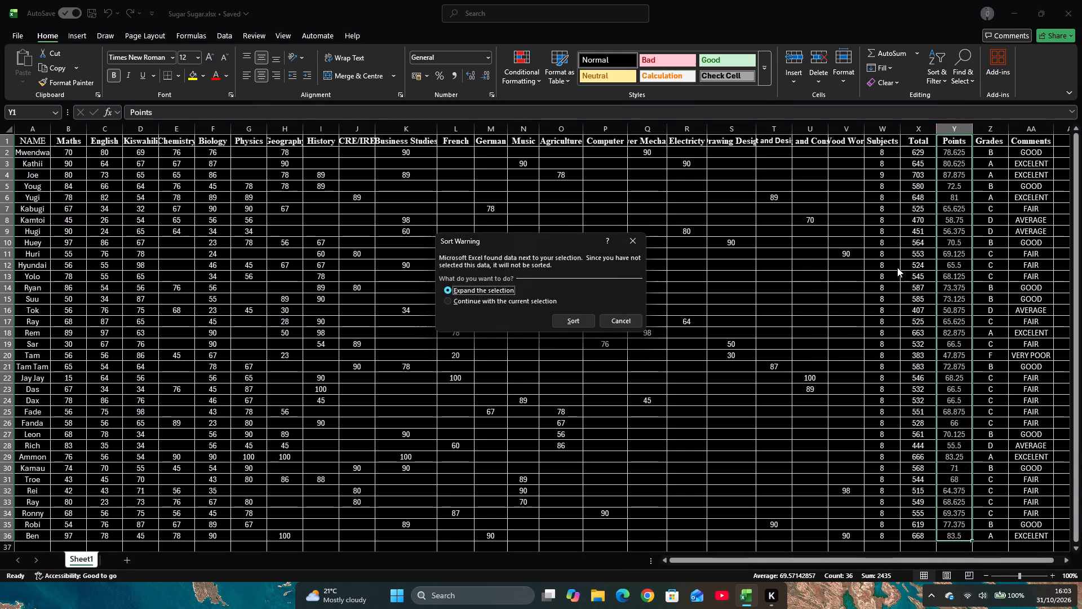
{"action": "left_click", "coordinate": [595, 319]}
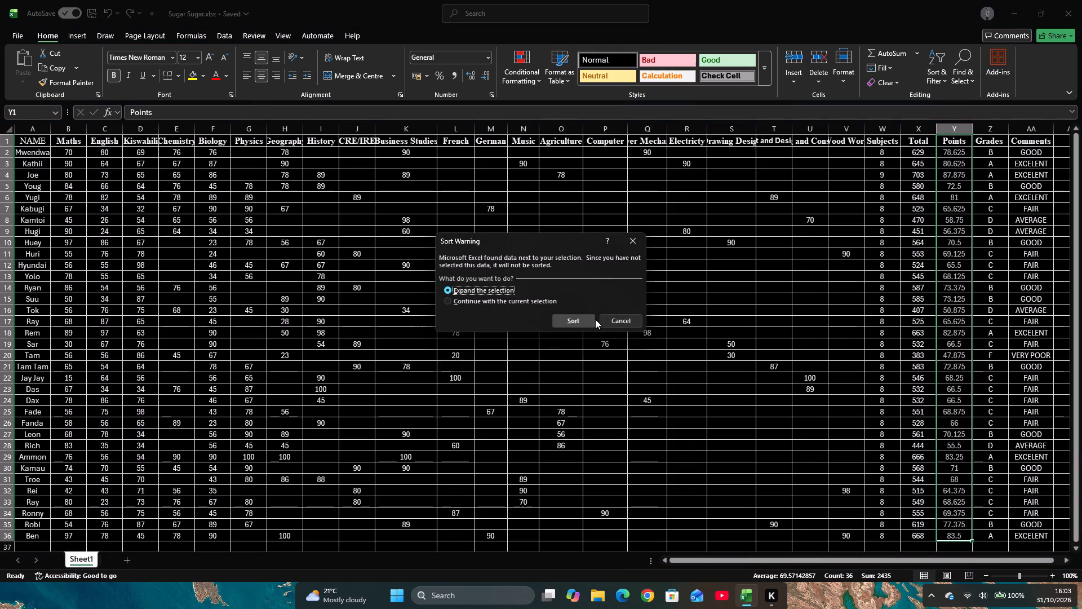
{"action": "left_click", "coordinate": [586, 320]}
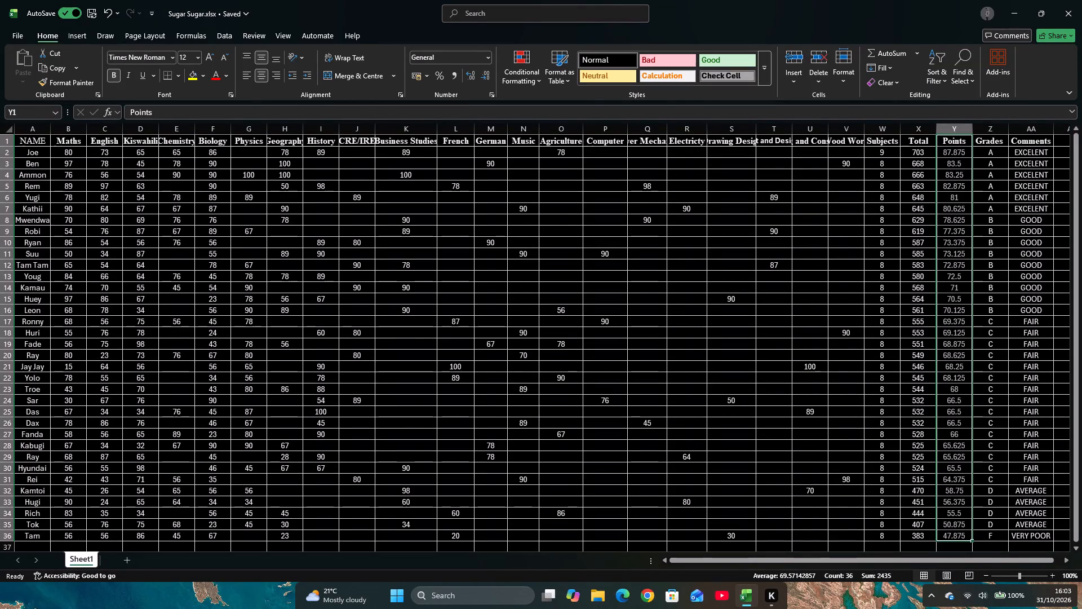
Review the sorted marks sheet from first to last student, checking the order of Total, Points, Grades and Comments.
{"action": "left_click", "coordinate": [926, 385]}
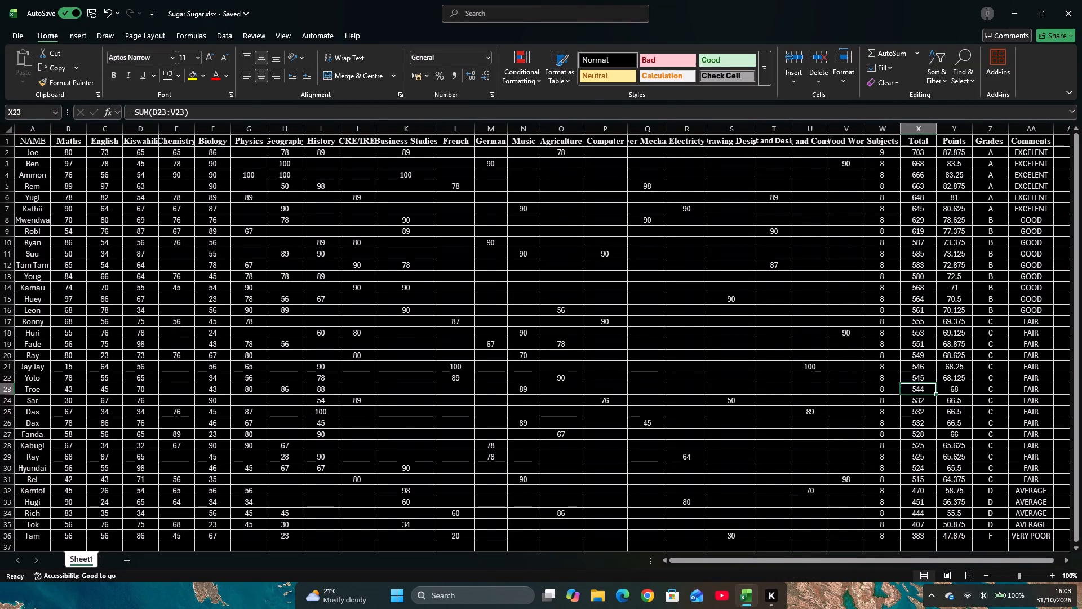
{"action": "scroll", "coordinate": [573, 423], "scroll_direction": "down", "scroll_amount": 2}
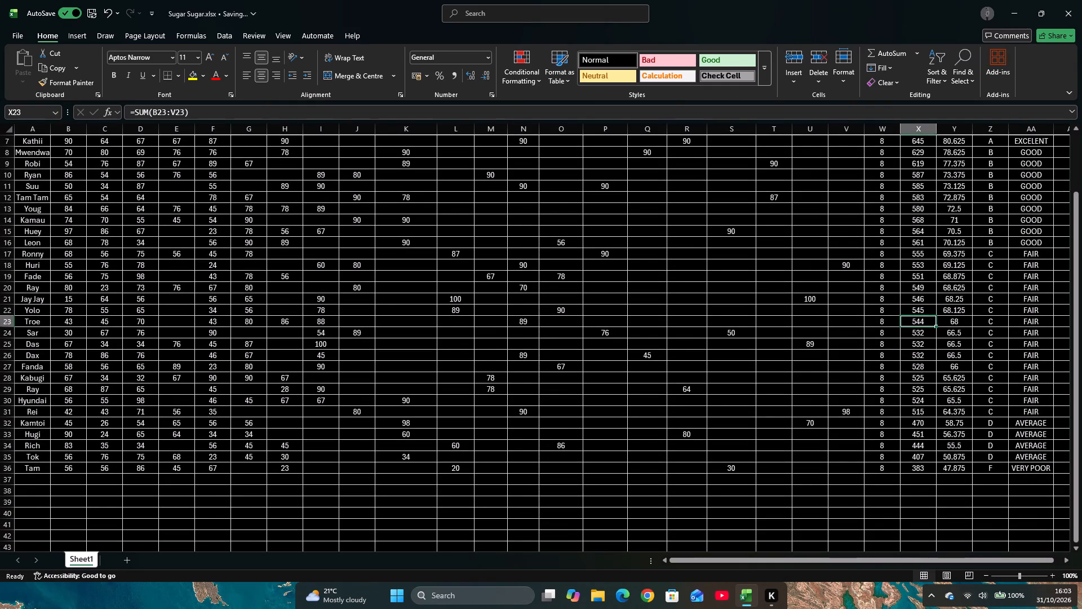
{"action": "scroll", "coordinate": [729, 464], "scroll_direction": "up", "scroll_amount": 1}
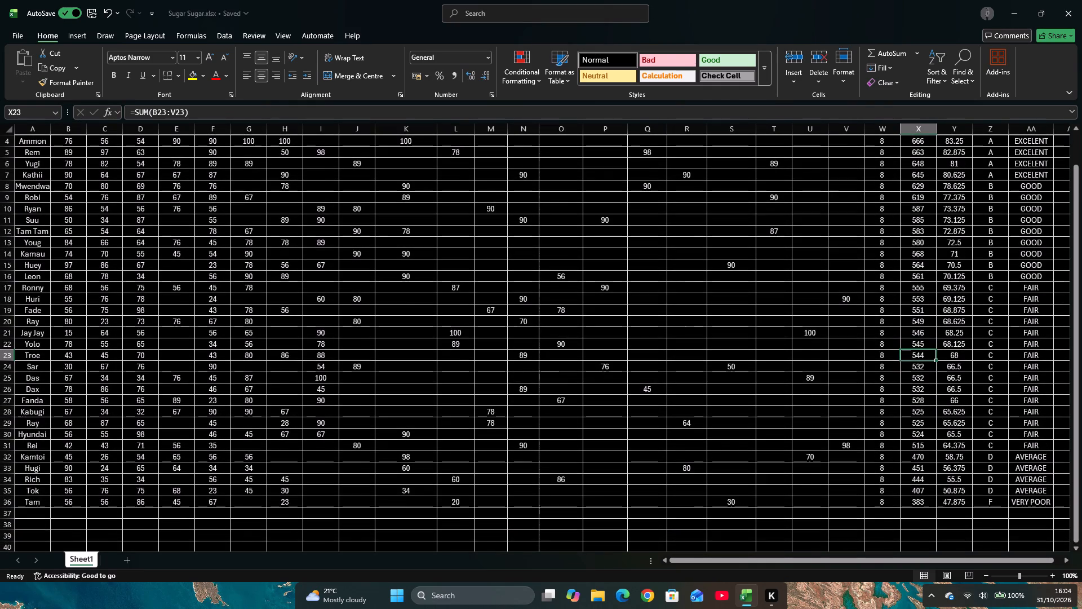
{"action": "scroll", "coordinate": [728, 466], "scroll_direction": "up", "scroll_amount": 1}
{"action": "scroll", "coordinate": [728, 466], "scroll_direction": "down", "scroll_amount": 1}
{"action": "scroll", "coordinate": [728, 466], "scroll_direction": "up", "scroll_amount": 1}
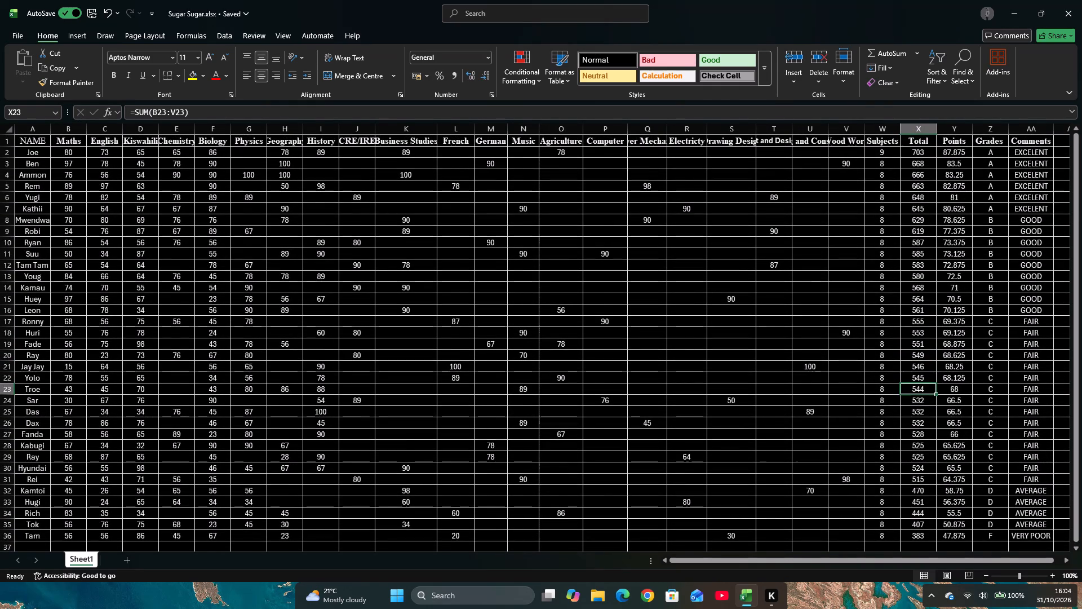
{"action": "scroll", "coordinate": [728, 466], "scroll_direction": "down", "scroll_amount": 1}
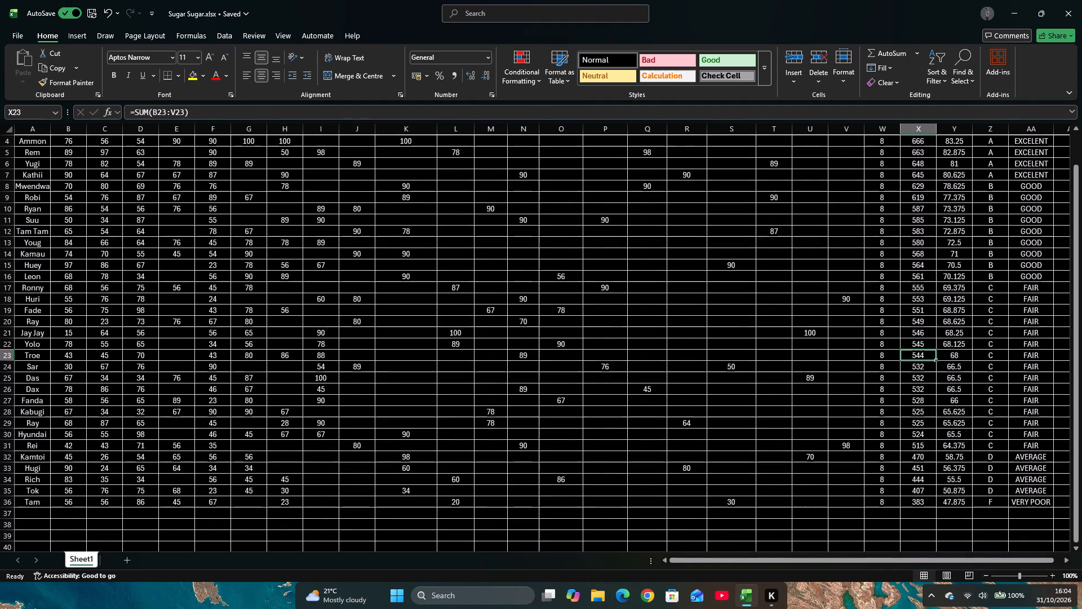
{"action": "scroll", "coordinate": [1021, 456], "scroll_direction": "down", "scroll_amount": 1}
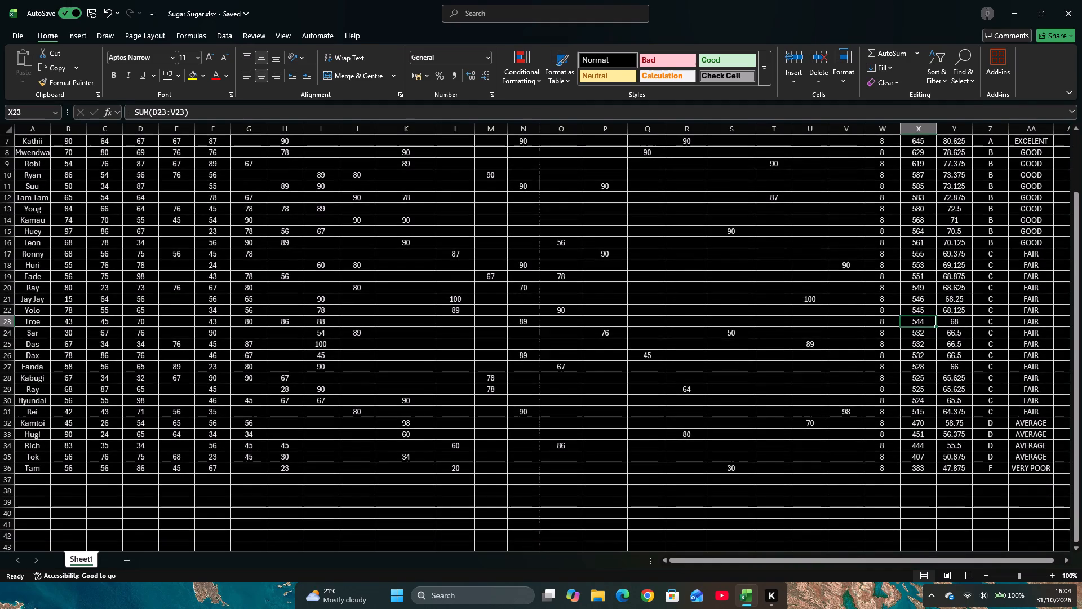
{"action": "scroll", "coordinate": [1021, 456], "scroll_direction": "up", "scroll_amount": 1}
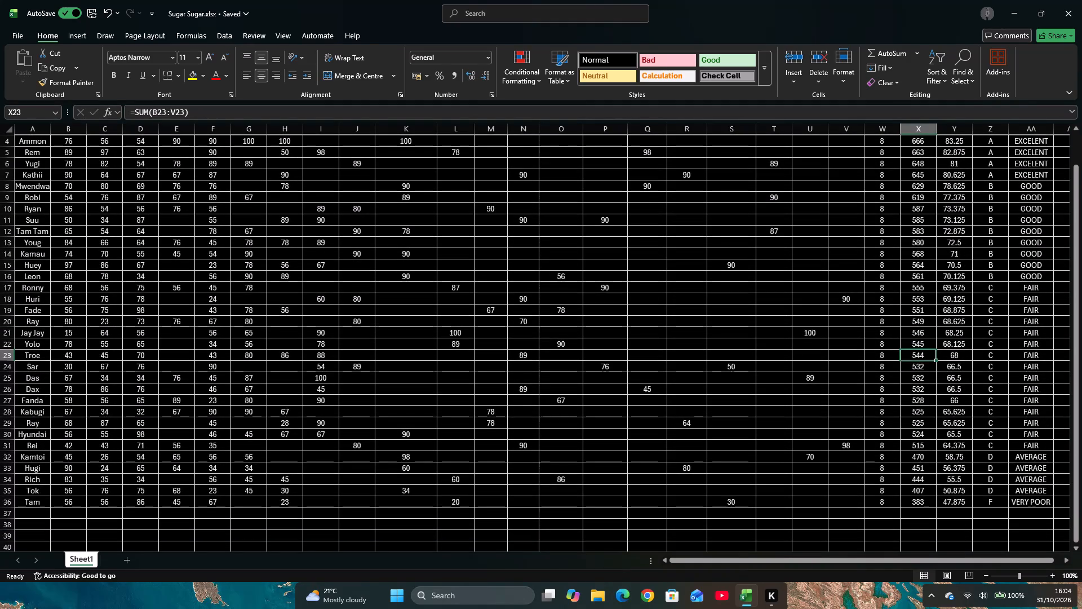
{"action": "scroll", "coordinate": [1046, 450], "scroll_direction": "down", "scroll_amount": 1}
{"action": "scroll", "coordinate": [1046, 450], "scroll_direction": "up", "scroll_amount": 1}
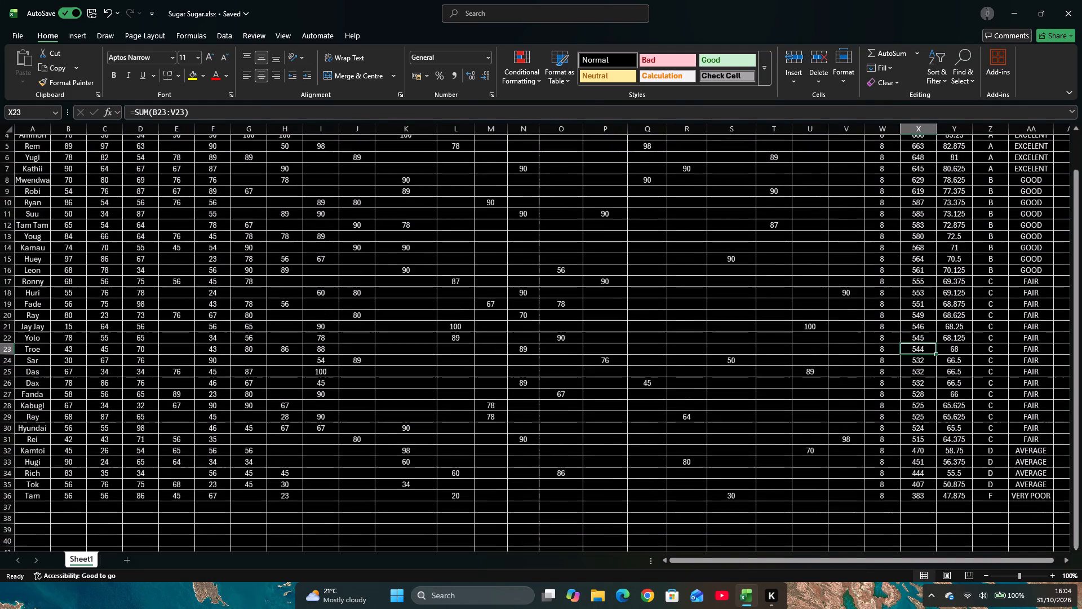
{"action": "scroll", "coordinate": [1046, 450], "scroll_direction": "up", "scroll_amount": 5}
{"action": "scroll", "coordinate": [1046, 450], "scroll_direction": "down", "scroll_amount": 1}
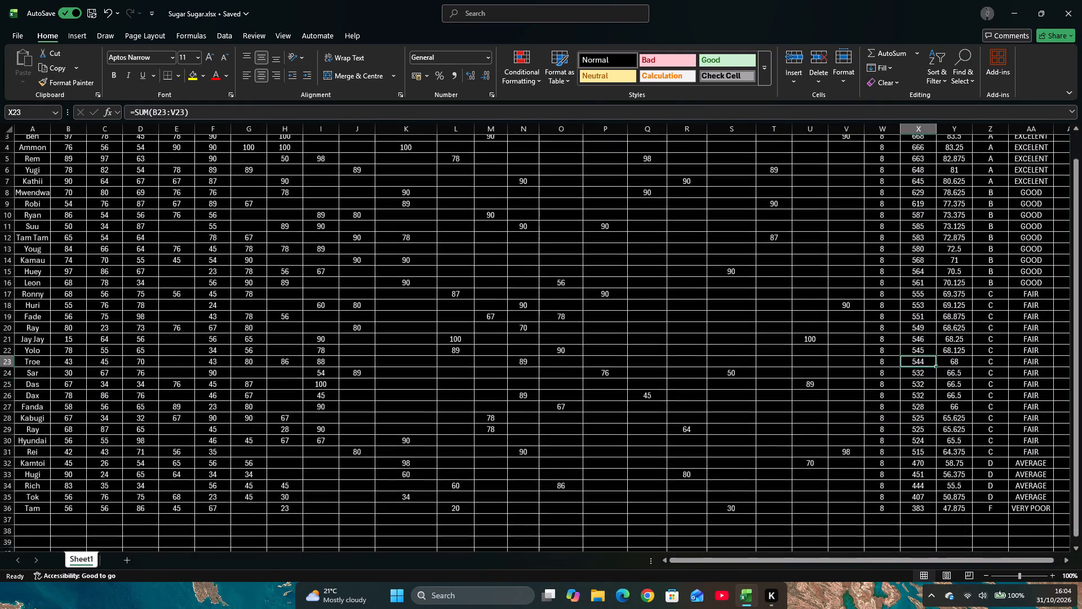
{"action": "scroll", "coordinate": [1046, 450], "scroll_direction": "up", "scroll_amount": 1}
{"action": "scroll", "coordinate": [1046, 450], "scroll_direction": "down", "scroll_amount": 2}
{"action": "scroll", "coordinate": [1046, 450], "scroll_direction": "up", "scroll_amount": 2}
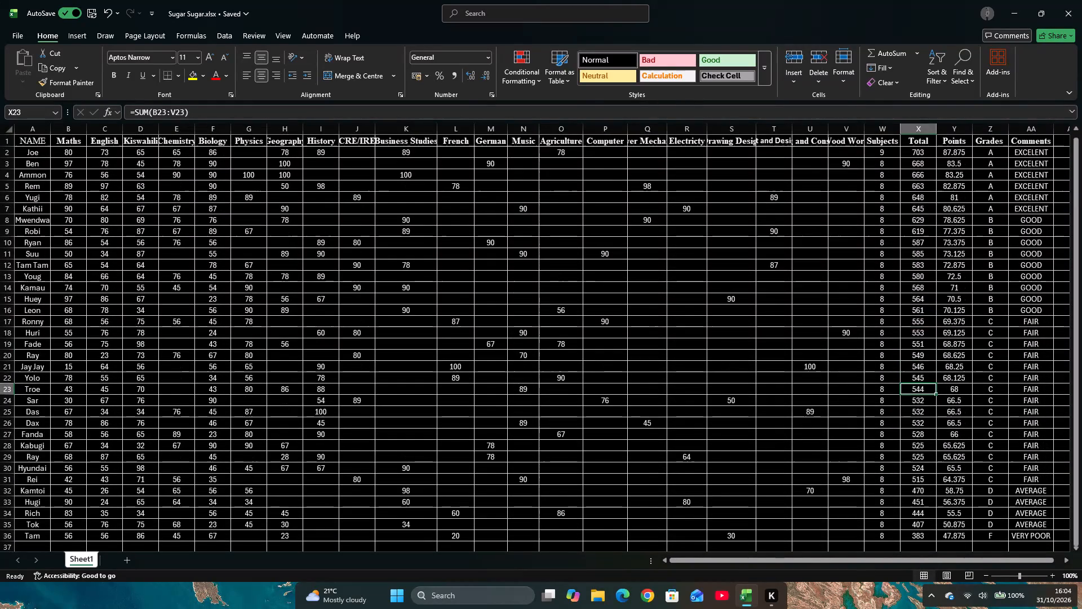
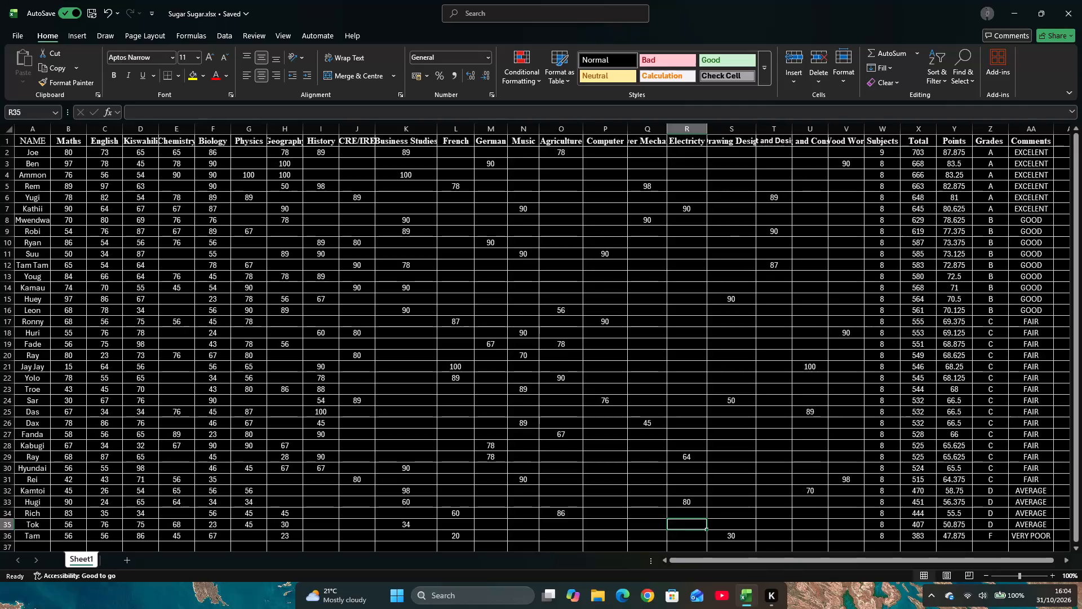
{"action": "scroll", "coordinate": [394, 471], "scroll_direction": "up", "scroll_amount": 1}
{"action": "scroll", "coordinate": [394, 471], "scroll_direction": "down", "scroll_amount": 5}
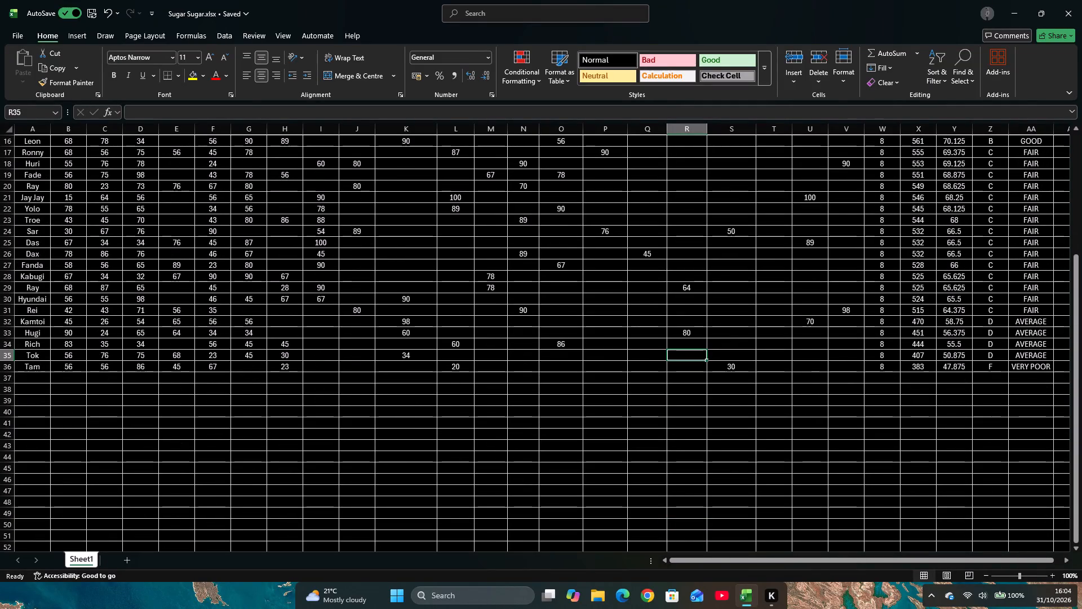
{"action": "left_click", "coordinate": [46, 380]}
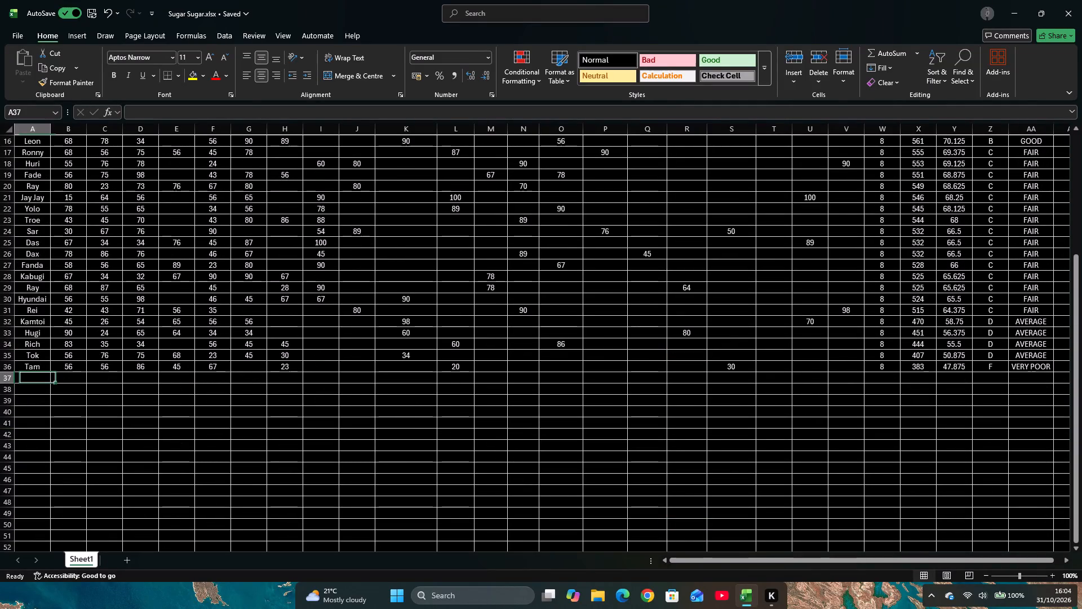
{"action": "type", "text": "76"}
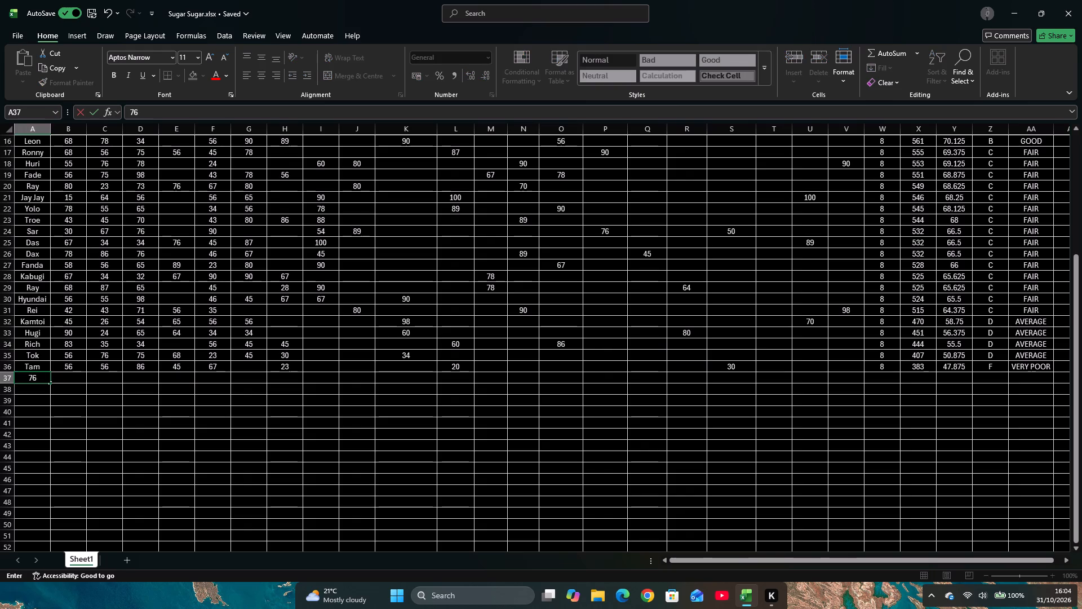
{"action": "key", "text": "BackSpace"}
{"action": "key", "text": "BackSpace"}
Enter the label TOTAL in cell A39, below the student list.
{"action": "scroll", "coordinate": [411, 457], "scroll_direction": "up", "scroll_amount": 2}
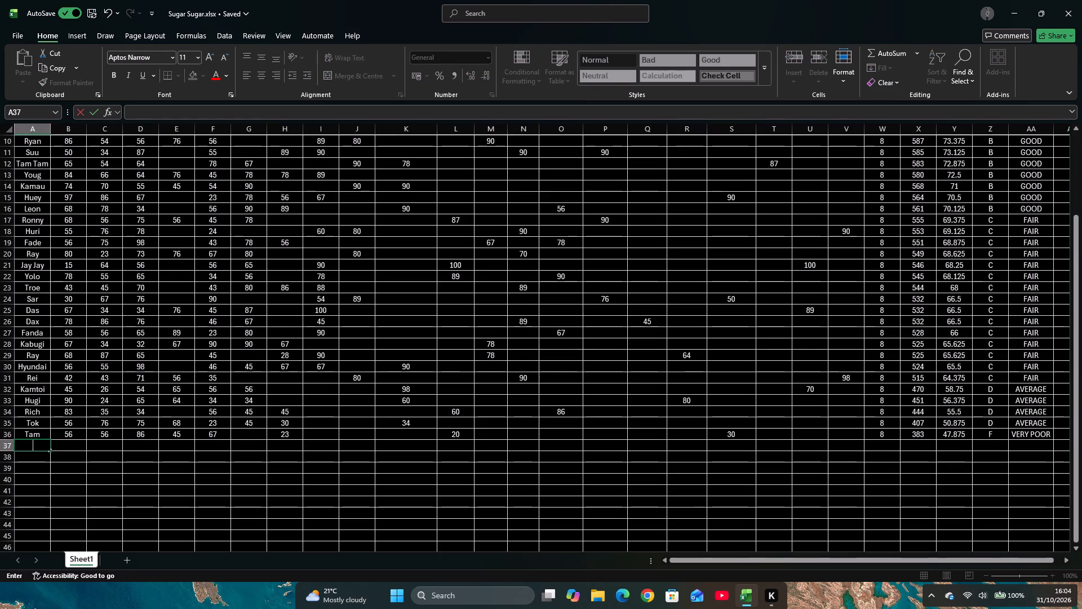
{"action": "scroll", "coordinate": [927, 264], "scroll_direction": "up", "scroll_amount": 1}
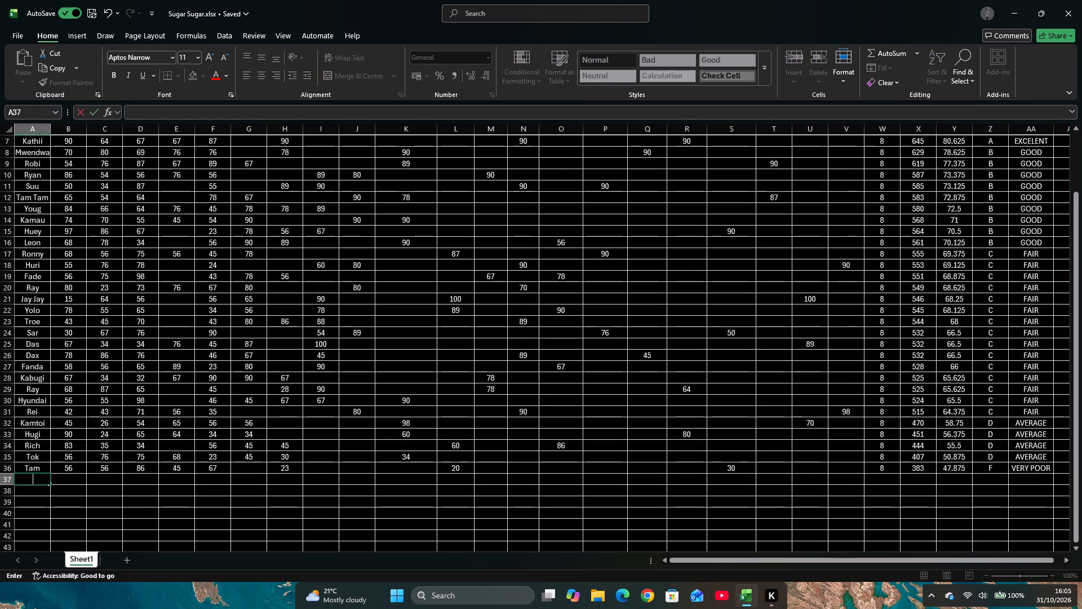
{"action": "left_click", "coordinate": [32, 506]}
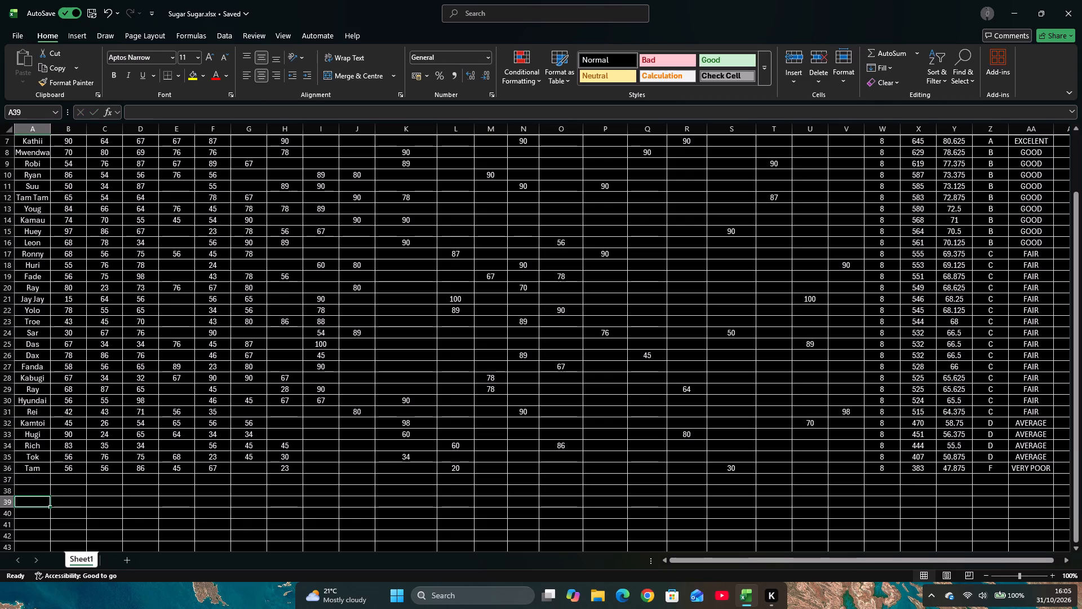
{"action": "key", "text": "shift+t"}
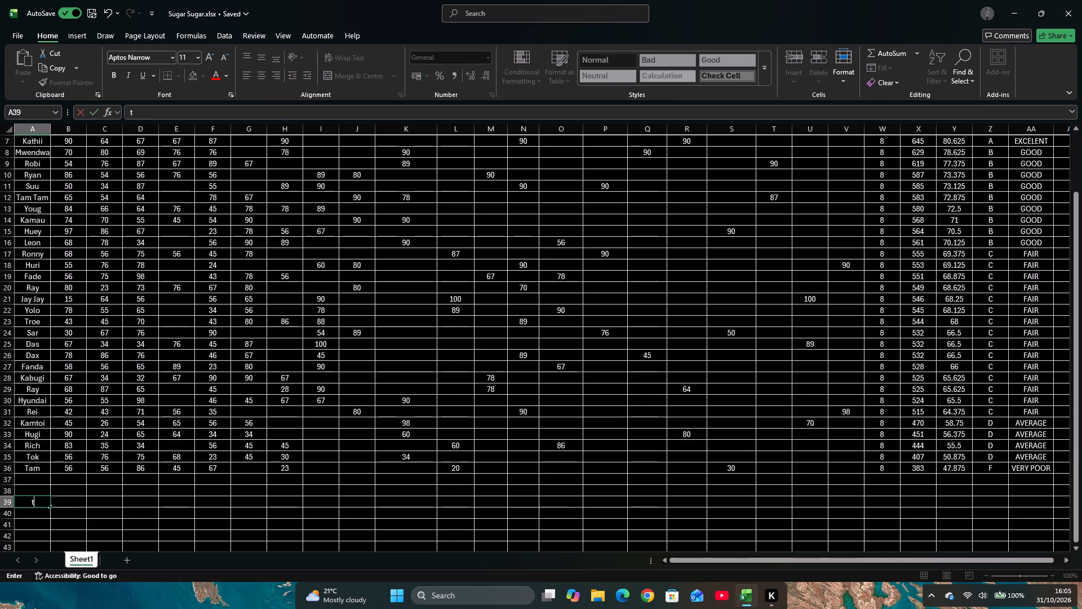
{"action": "key", "text": "BackSpace"}
{"action": "key", "text": "t"}
{"action": "type", "text": "OTAL"}
{"action": "left_click", "coordinate": [67, 502]}
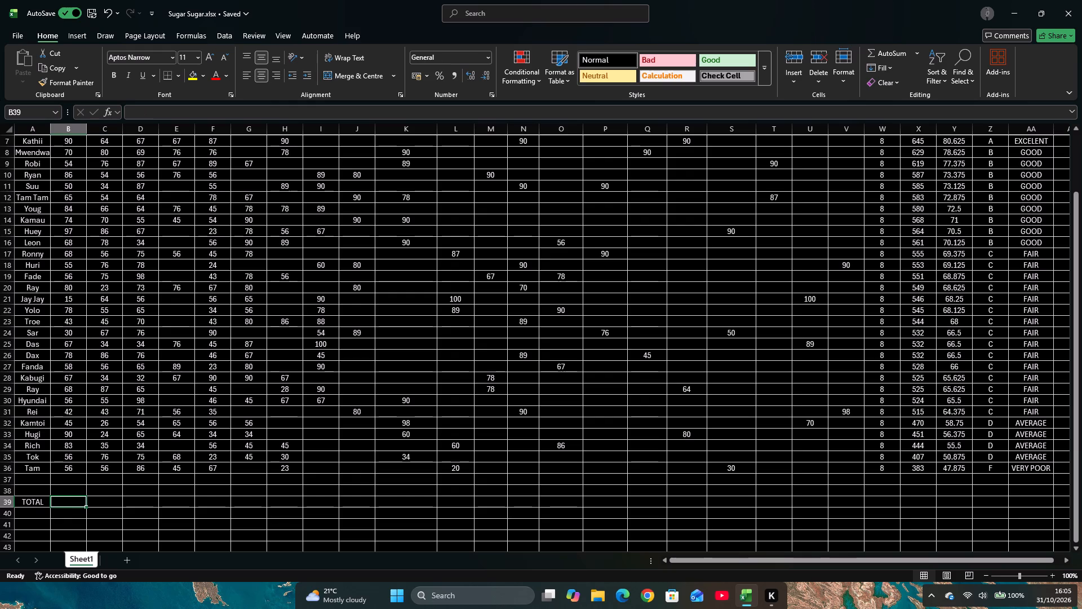
Insert a blank cell at A39 above the TOTAL label, shifting cells down.
{"action": "left_click", "coordinate": [38, 503]}
{"action": "right_click", "coordinate": [38, 503]}
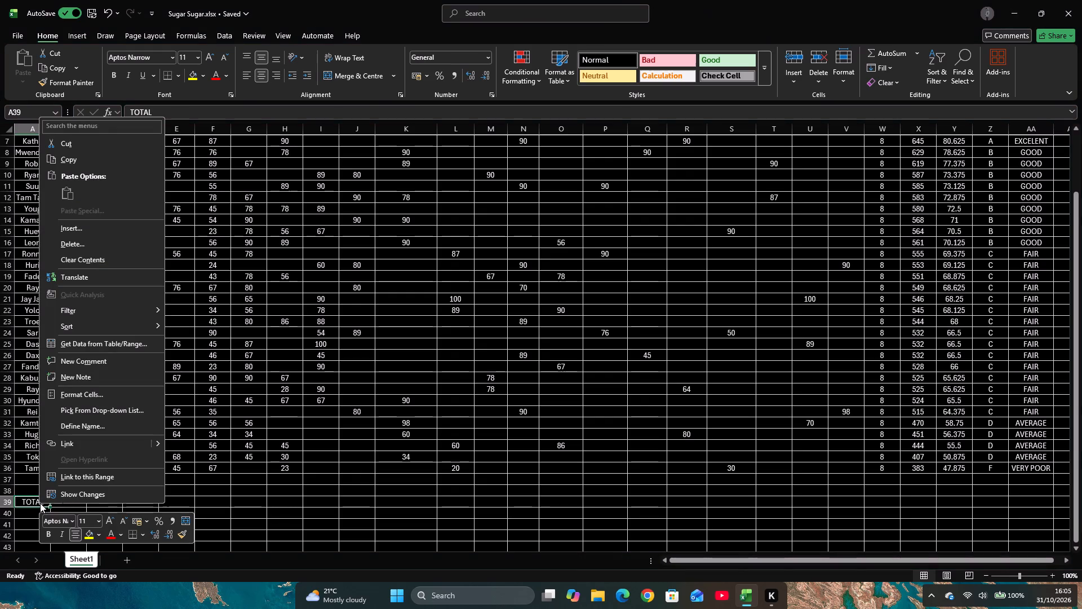
{"action": "left_click", "coordinate": [72, 225]}
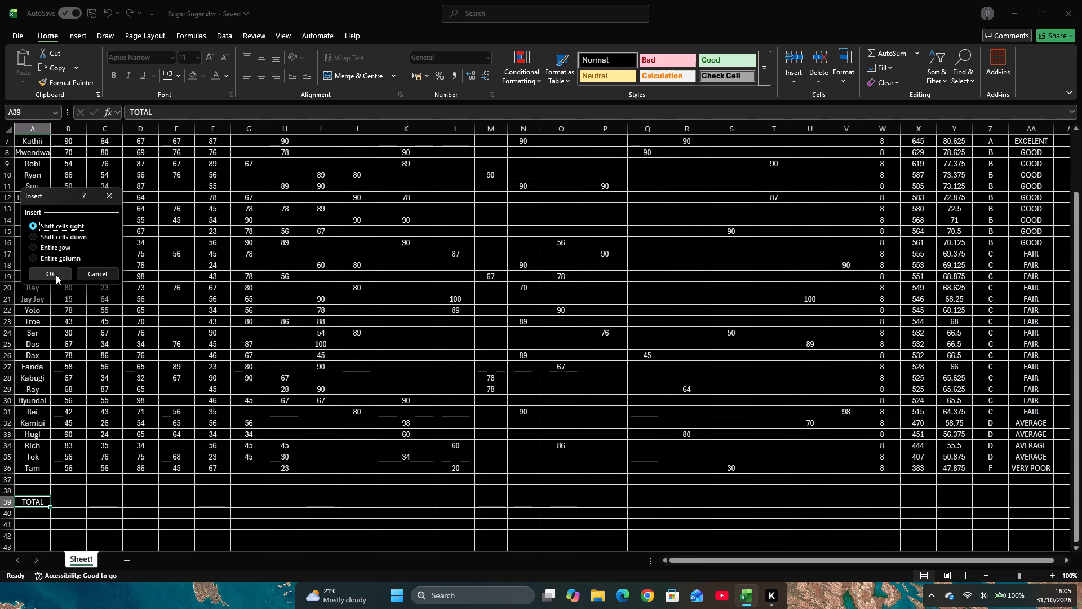
{"action": "left_click", "coordinate": [57, 242]}
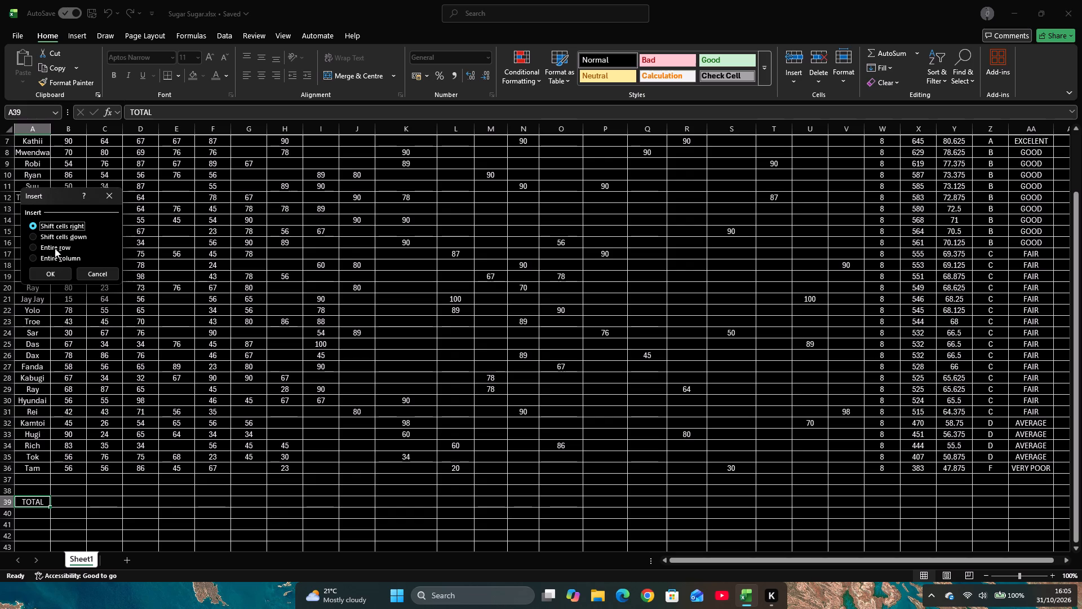
{"action": "left_click", "coordinate": [51, 240]}
{"action": "left_click", "coordinate": [53, 274]}
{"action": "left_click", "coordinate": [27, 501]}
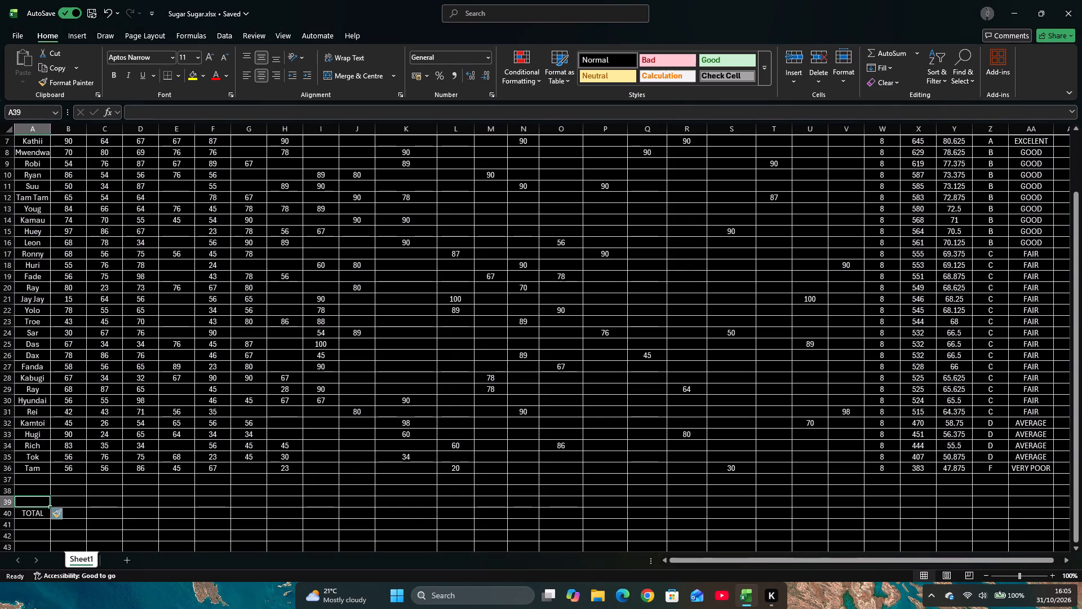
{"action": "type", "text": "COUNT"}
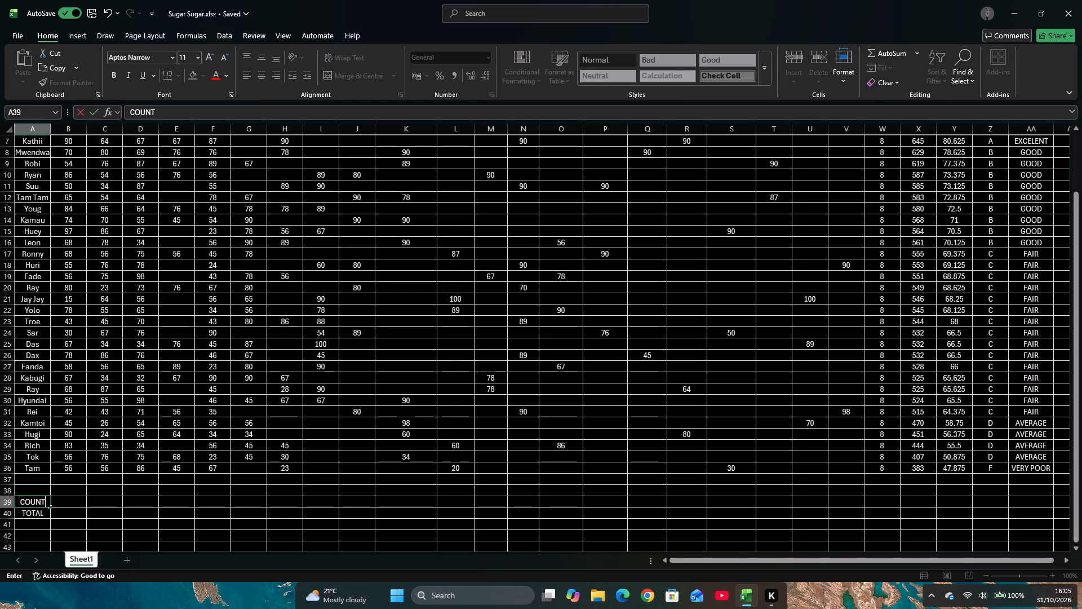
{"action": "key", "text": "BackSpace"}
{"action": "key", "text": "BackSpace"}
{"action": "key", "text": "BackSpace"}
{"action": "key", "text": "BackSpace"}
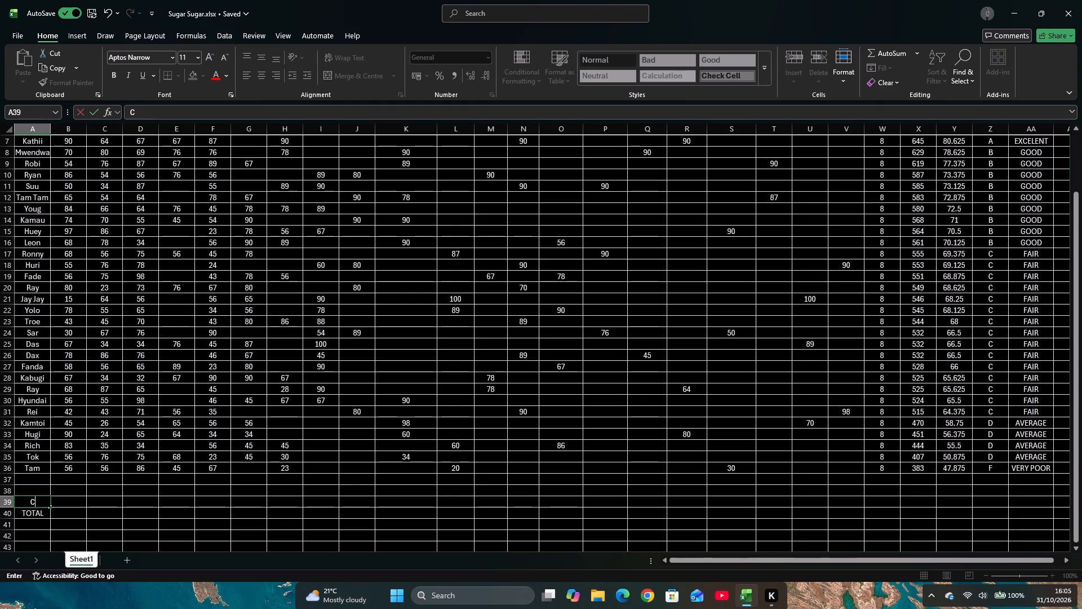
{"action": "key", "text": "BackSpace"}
Enter the label STUDENTS in the blank cell A39 above TOTAL.
{"action": "key", "text": "s"}
{"action": "type", "text": "TUDENT"}
{"action": "key", "text": "s"}
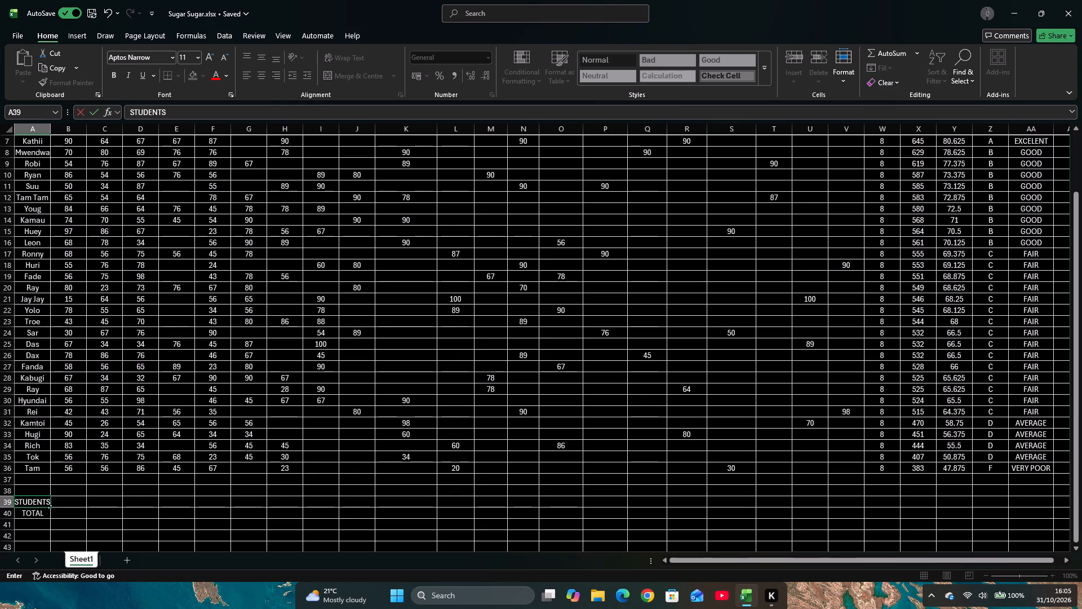
Enter the formula =COUNT(B2:B36) in cell B39 to count the students with Maths marks.
{"action": "left_click", "coordinate": [69, 501]}
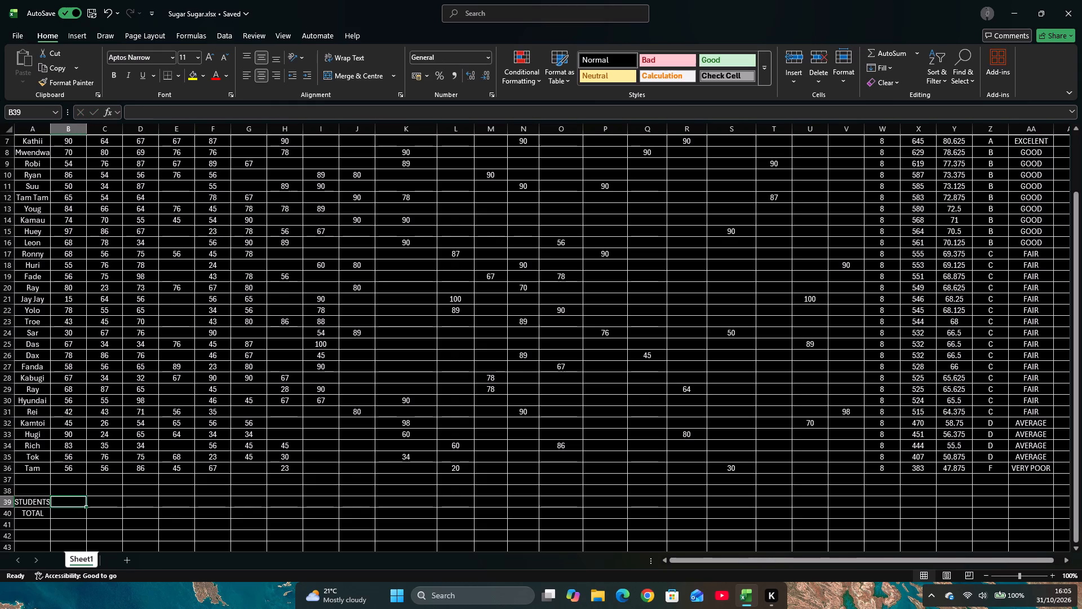
{"action": "left_click", "coordinate": [136, 110]}
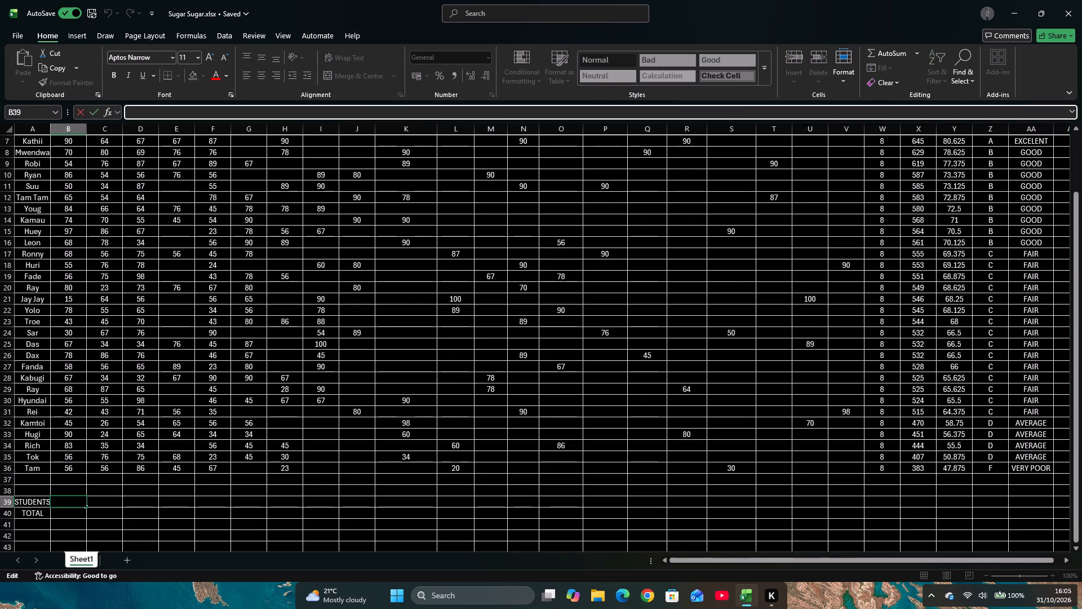
{"action": "type", "text": "=COUNT"}
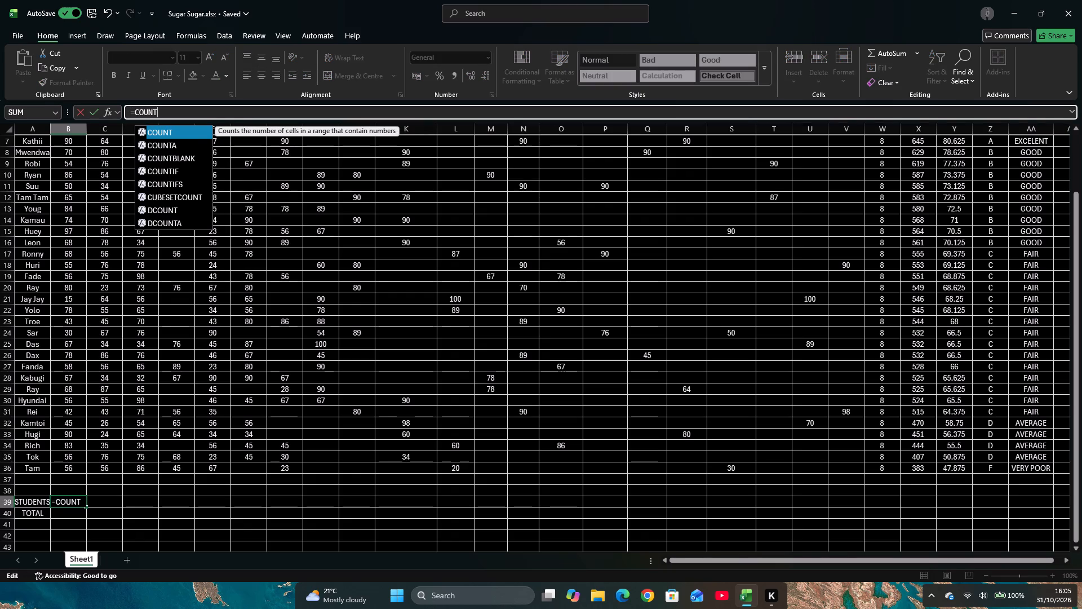
{"action": "type", "text": "B2"}
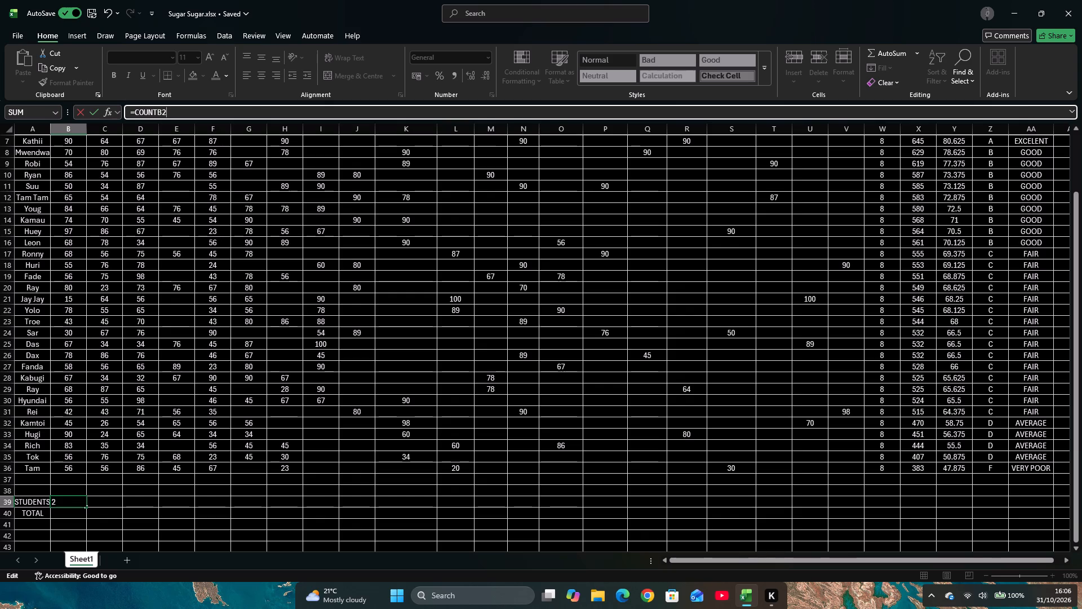
{"action": "key", "text": "BackSpace"}
{"action": "key", "text": "BackSpace"}
{"action": "key", "text": "shift+parenleft"}
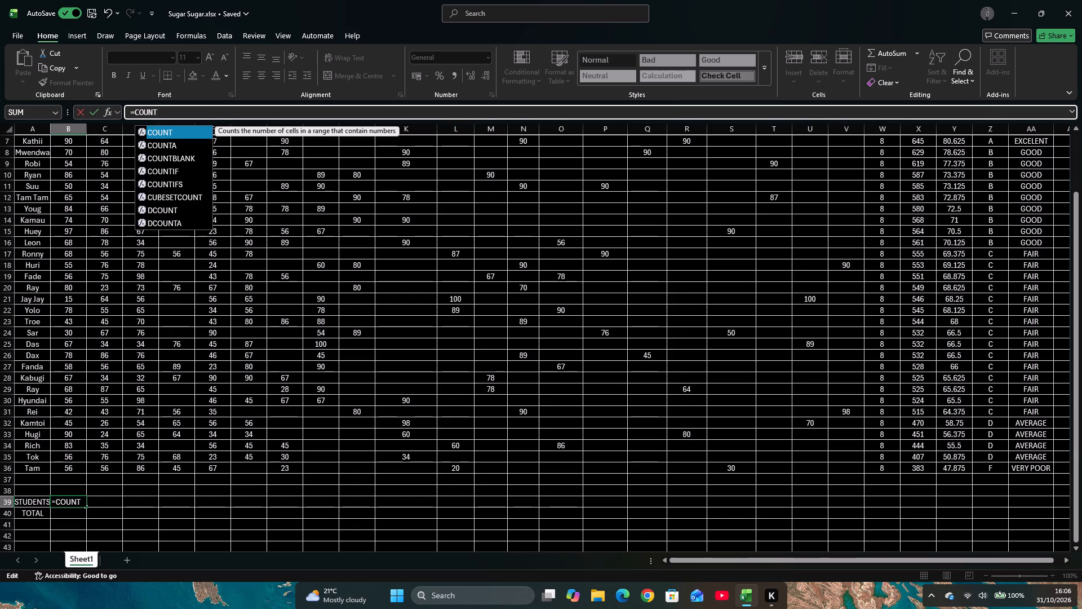
{"action": "type", "text": "B2"}
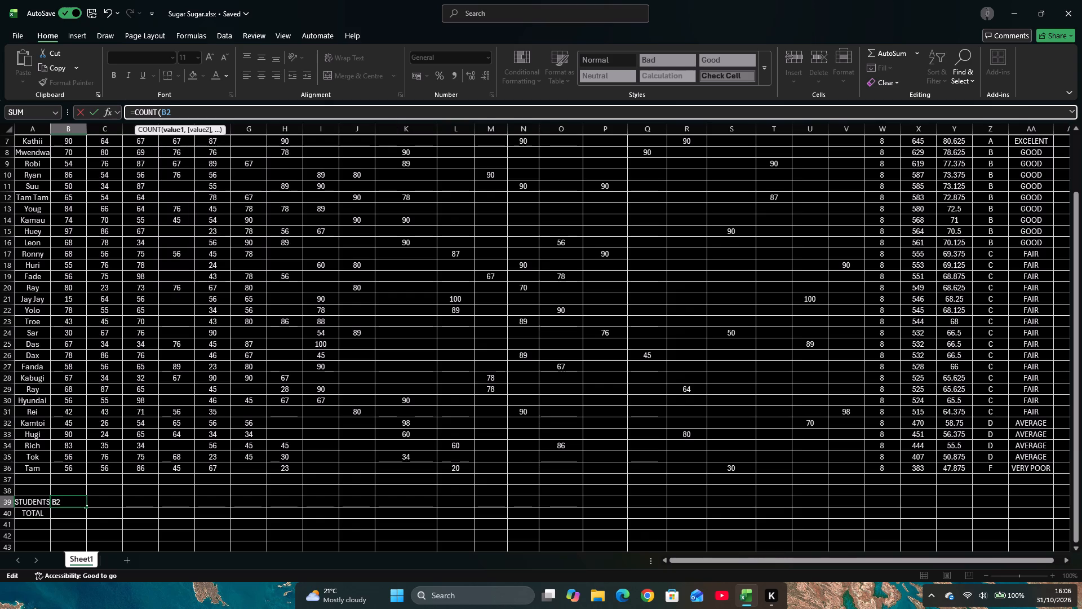
{"action": "key", "text": "shift+colon"}
{"action": "key", "text": "b"}
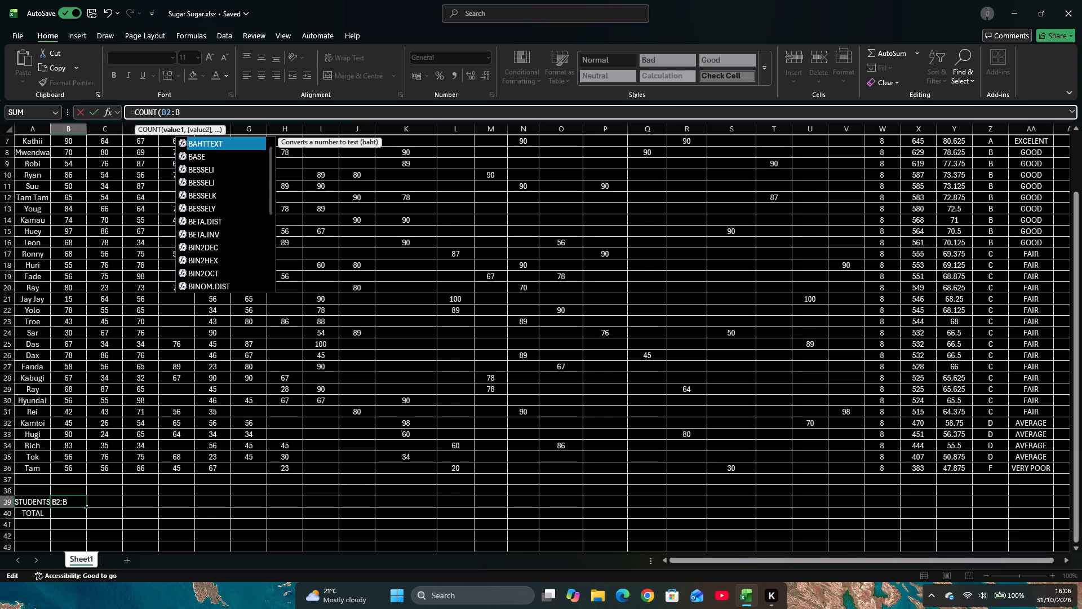
{"action": "type", "text": "36"}
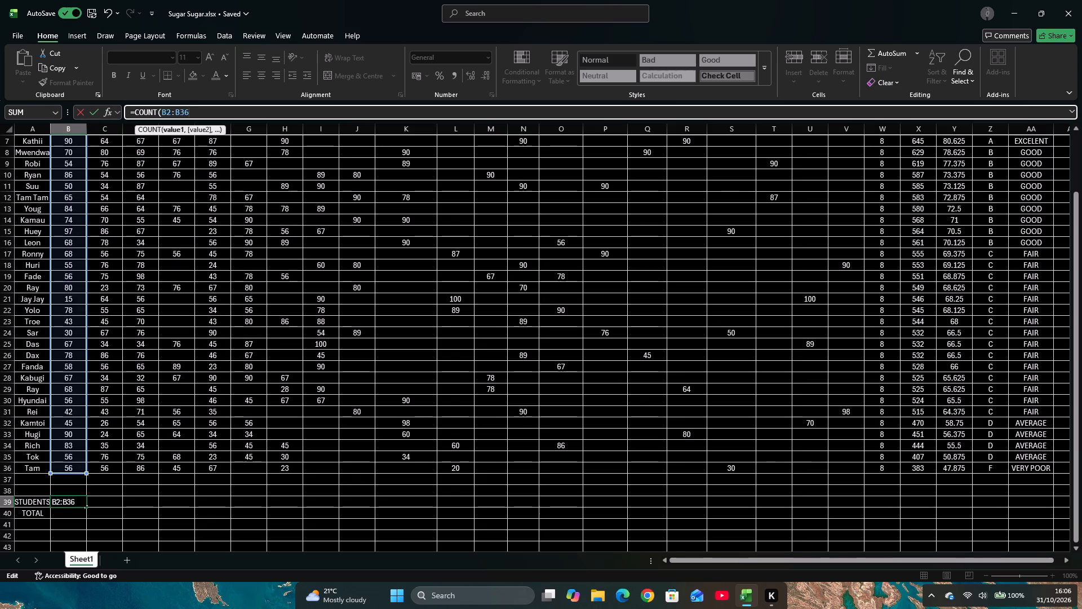
{"action": "key", "text": "shift+parenright"}
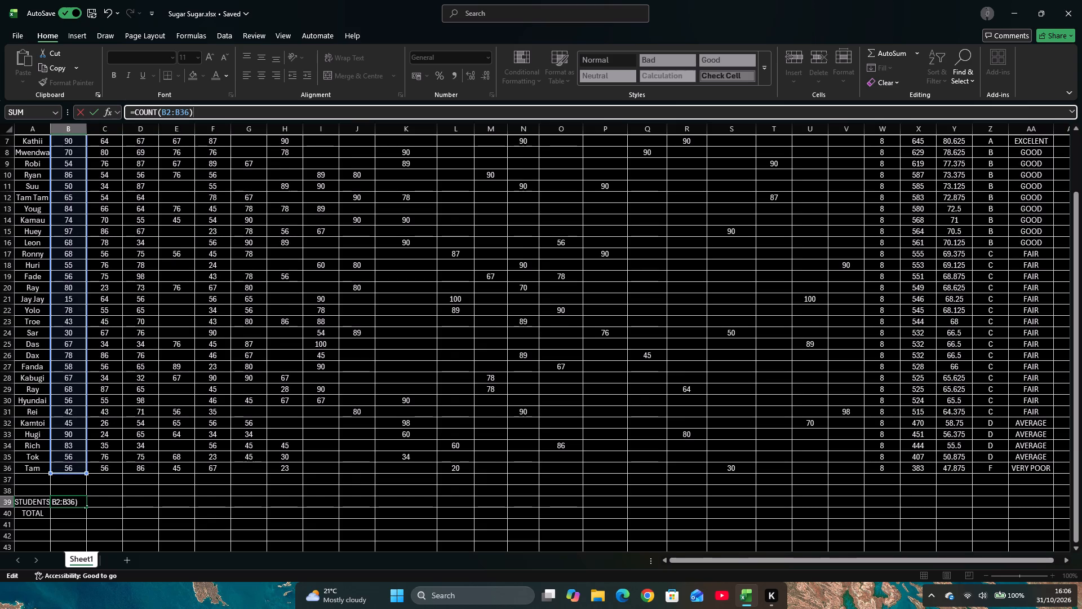
{"action": "key", "text": "Return"}
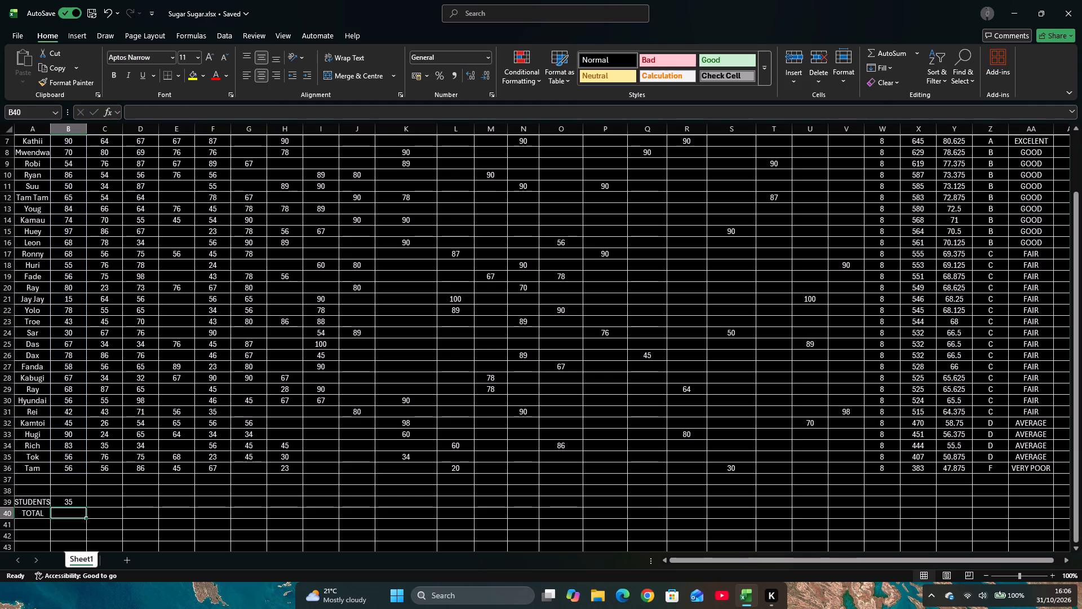
Fill the student-count formula from B39 across row 39 to column V, covering every subject.
{"action": "left_click", "coordinate": [66, 502]}
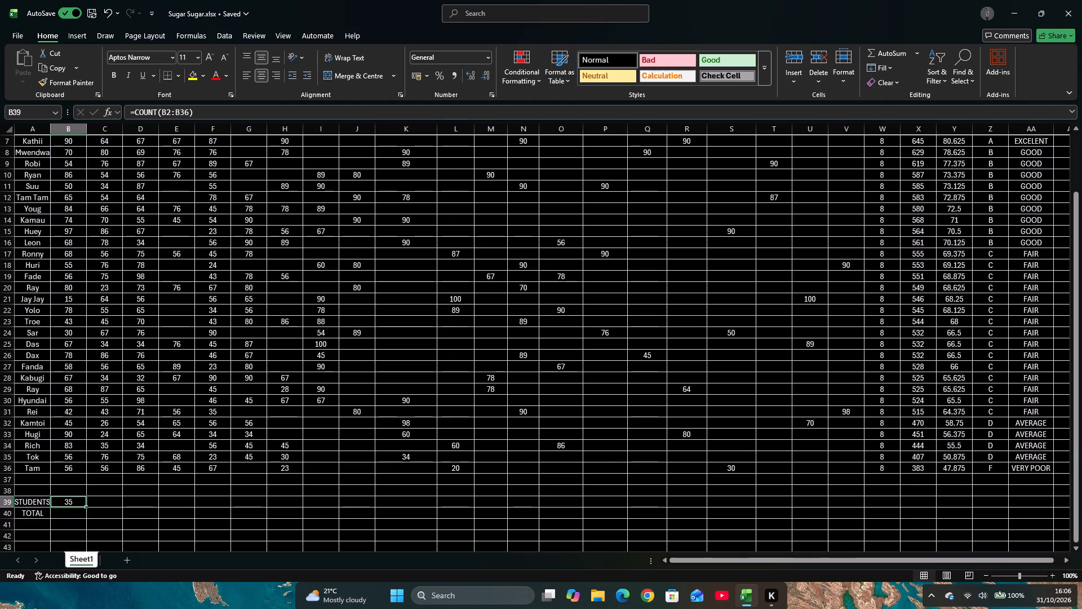
{"action": "left_click_drag", "start_coordinate": [85, 506], "coordinate": [477, 495]}
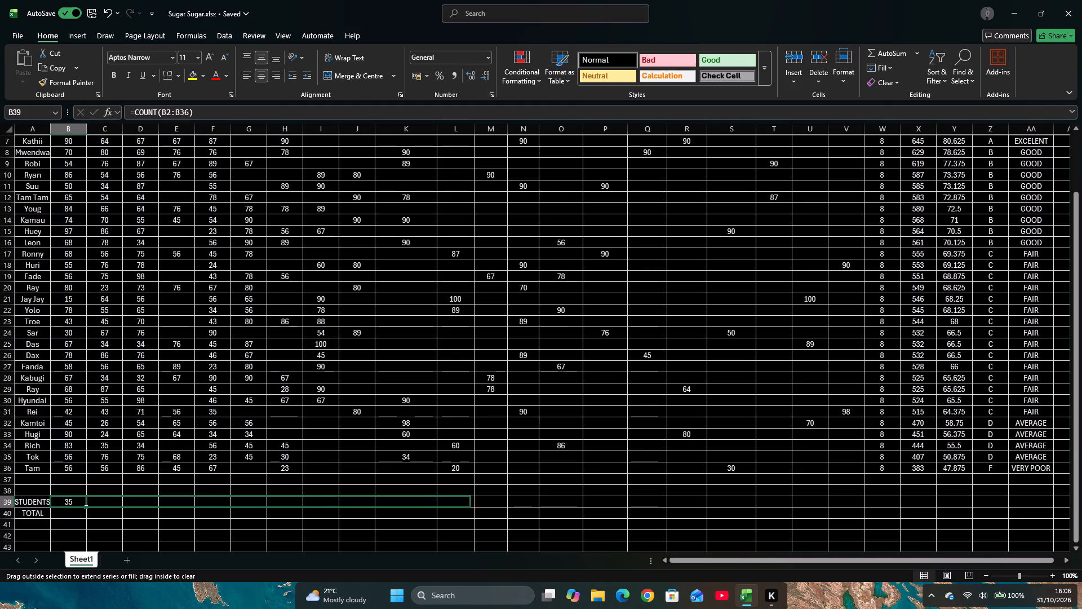
{"action": "left_click_drag", "start_coordinate": [477, 495], "coordinate": [1022, 501]}
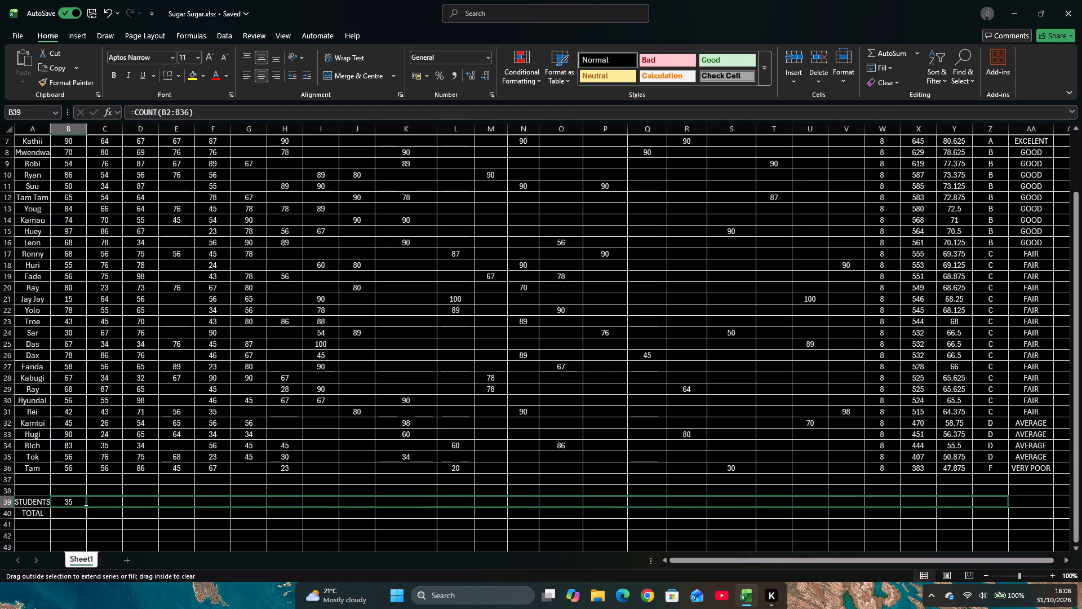
{"action": "left_click_drag", "start_coordinate": [1022, 501], "coordinate": [891, 519]}
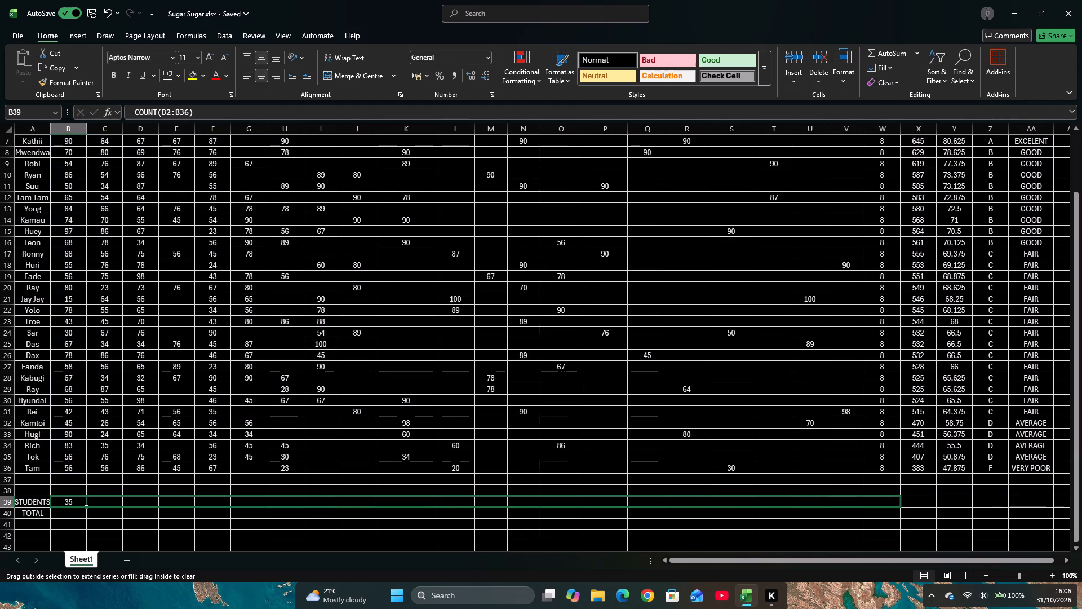
{"action": "left_click_drag", "start_coordinate": [891, 519], "coordinate": [868, 520]}
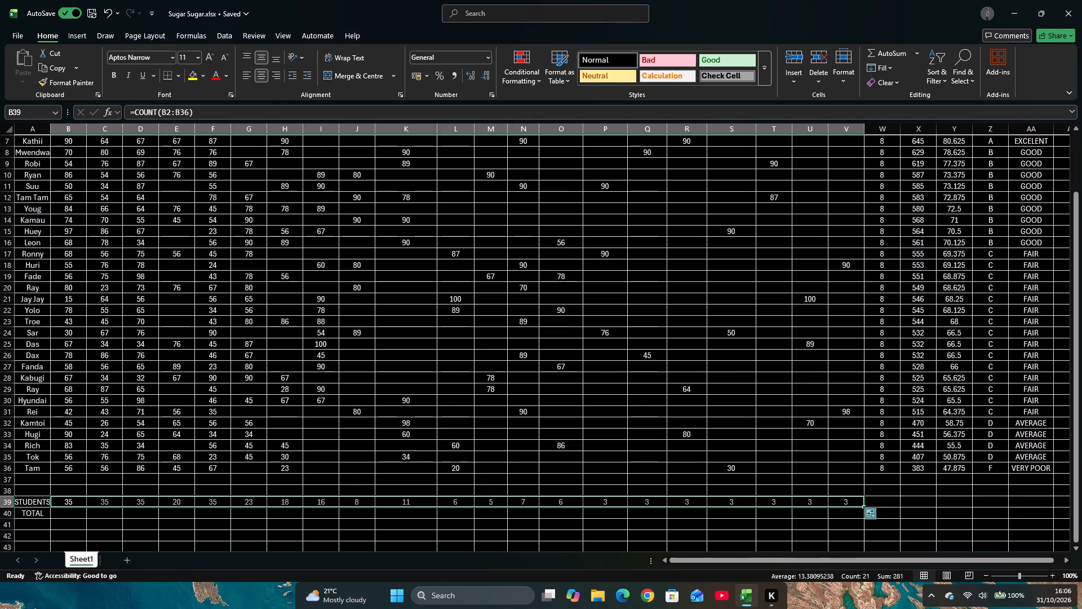
Review the student counts in row 39 against the subject columns of the marks table.
{"action": "left_click", "coordinate": [564, 518]}
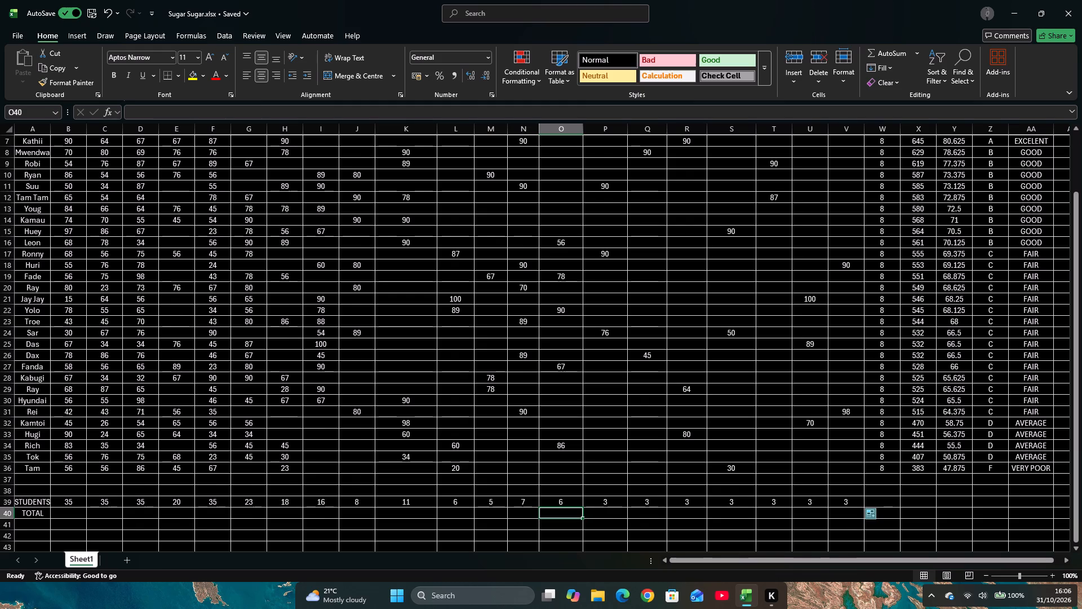
{"action": "scroll", "coordinate": [427, 505], "scroll_direction": "up", "scroll_amount": 5}
{"action": "scroll", "coordinate": [427, 505], "scroll_direction": "down", "scroll_amount": 5}
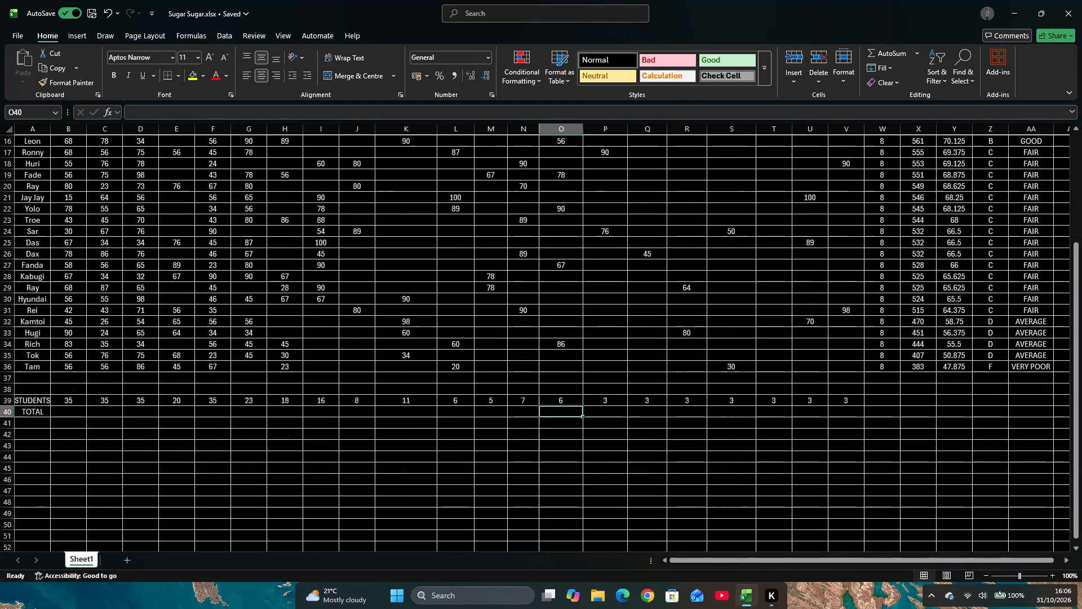
{"action": "scroll", "coordinate": [427, 505], "scroll_direction": "down", "scroll_amount": 1}
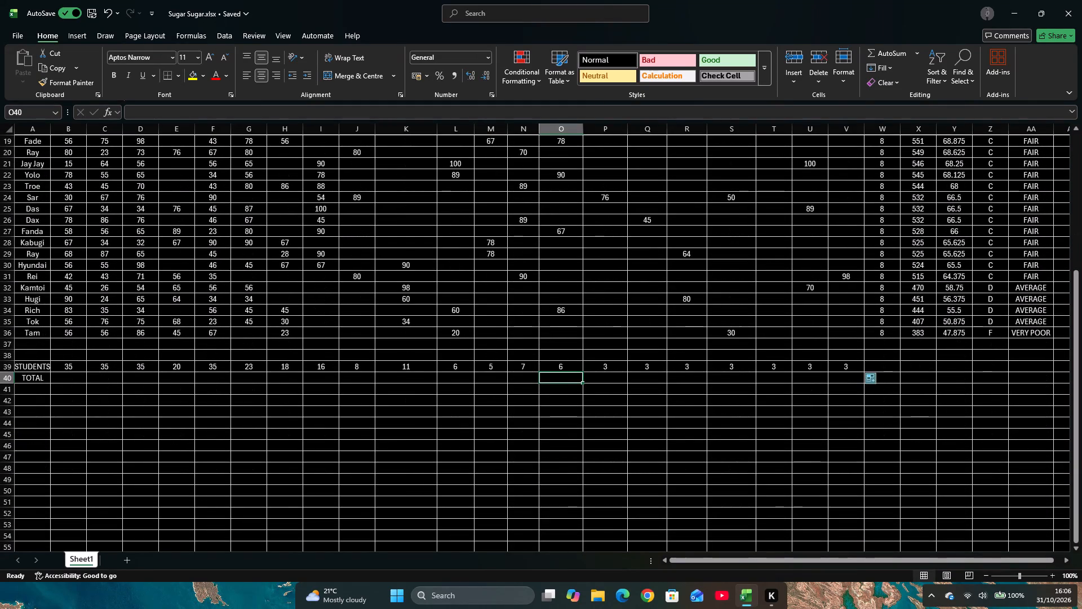
{"action": "scroll", "coordinate": [333, 418], "scroll_direction": "up", "scroll_amount": 2}
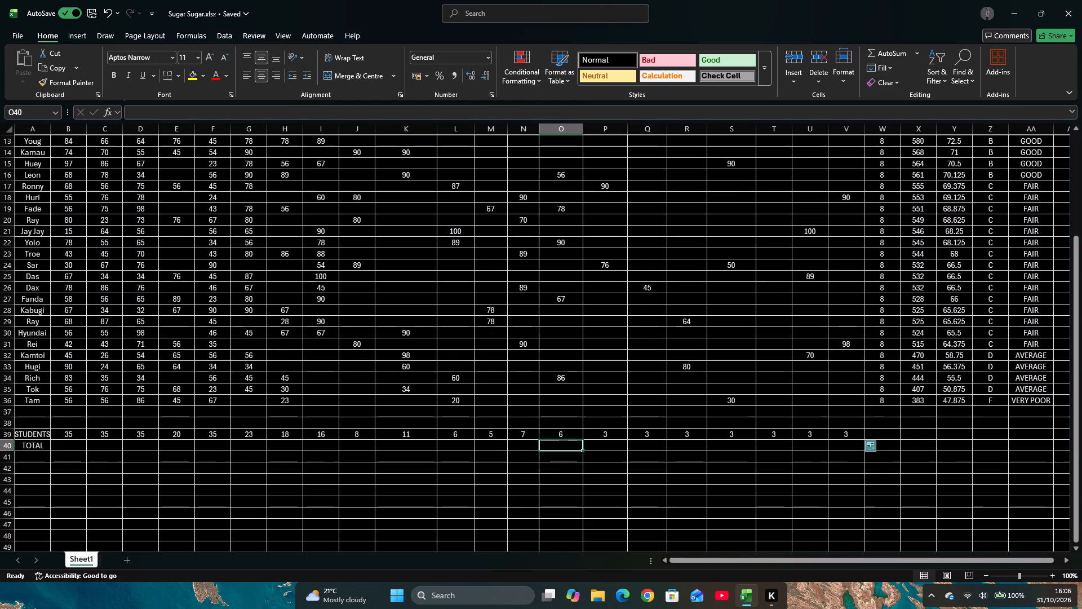
{"action": "scroll", "coordinate": [287, 434], "scroll_direction": "up", "scroll_amount": 1}
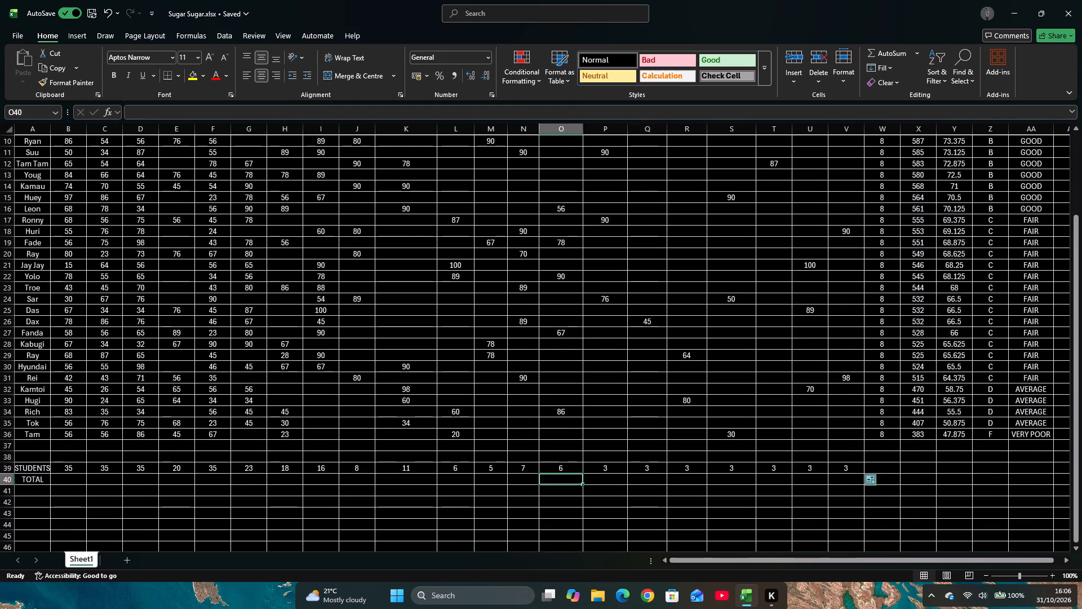
{"action": "scroll", "coordinate": [180, 467], "scroll_direction": "up", "scroll_amount": 4}
{"action": "scroll", "coordinate": [180, 467], "scroll_direction": "down", "scroll_amount": 2}
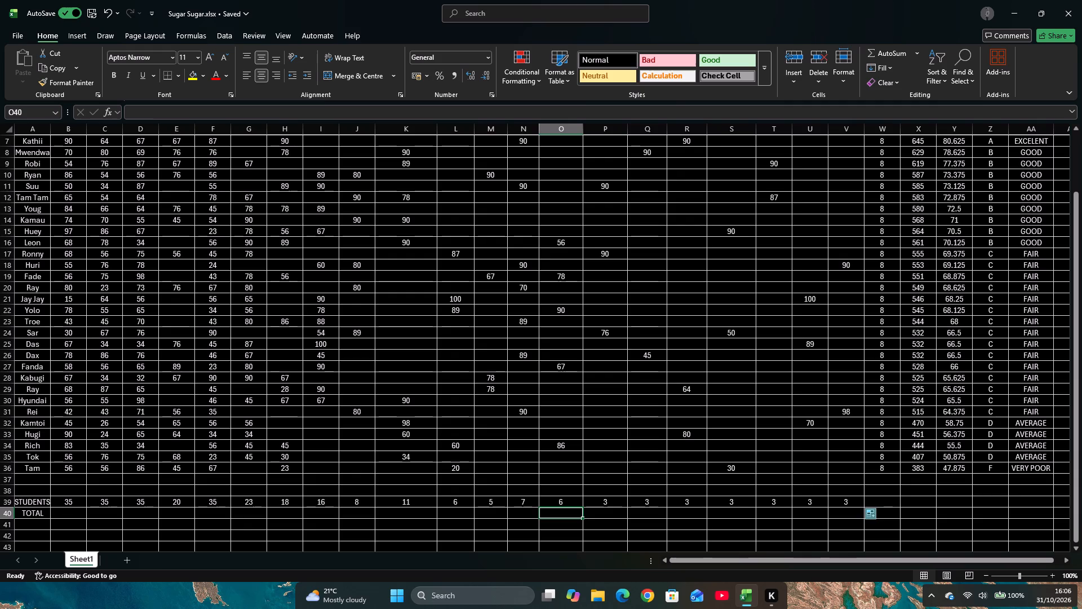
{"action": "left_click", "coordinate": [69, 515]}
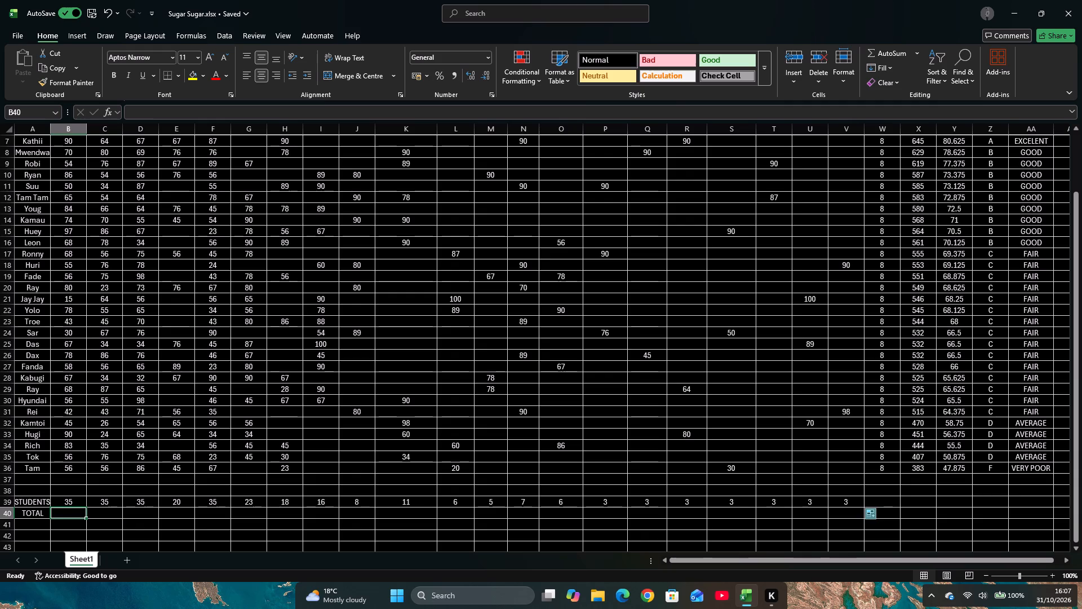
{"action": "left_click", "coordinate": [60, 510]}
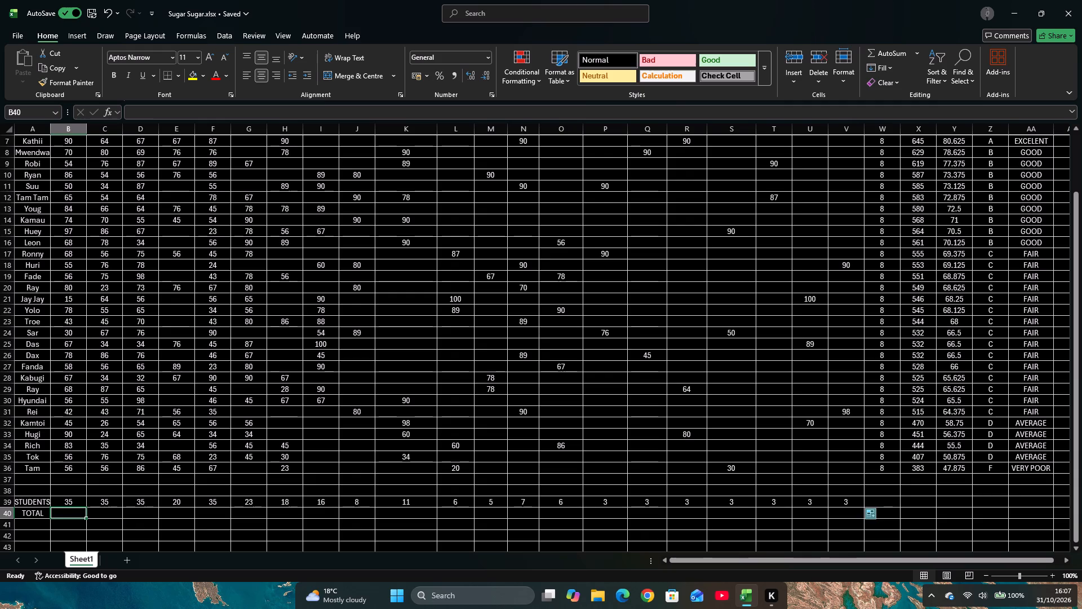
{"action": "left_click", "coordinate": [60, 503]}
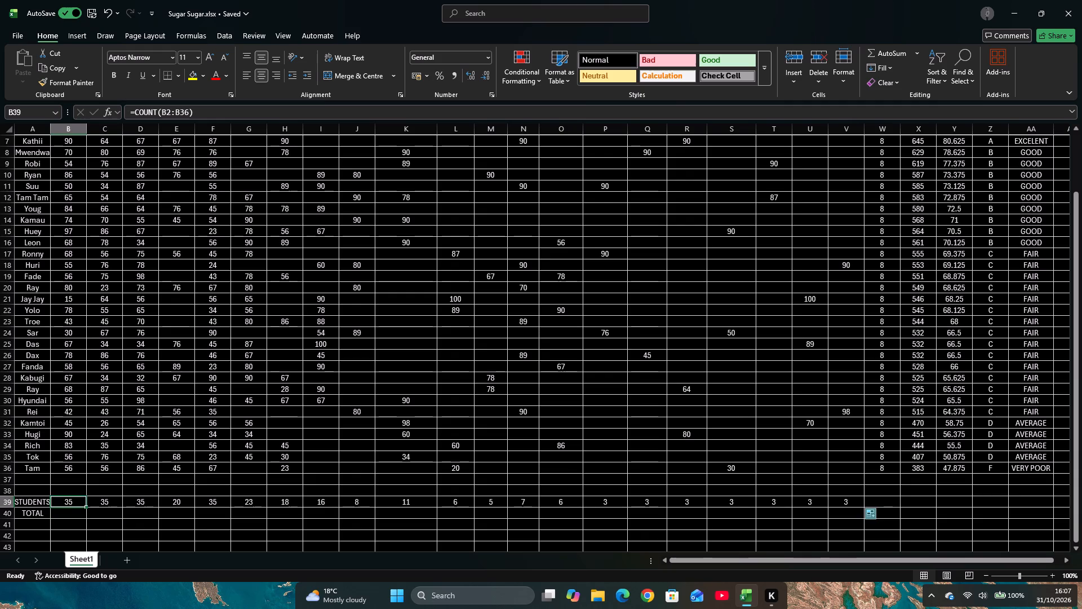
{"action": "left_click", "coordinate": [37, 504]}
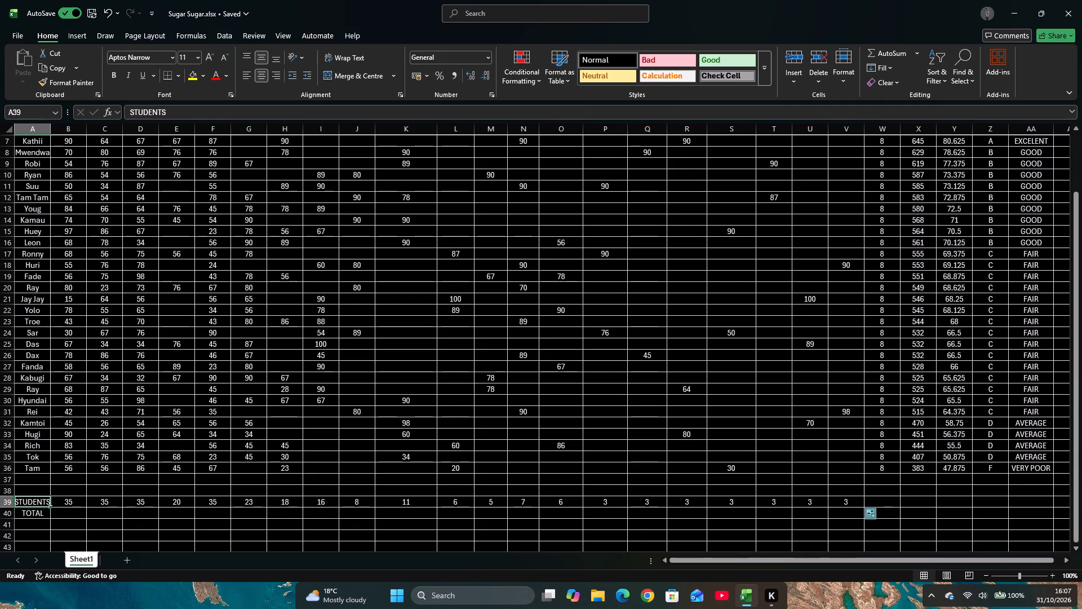
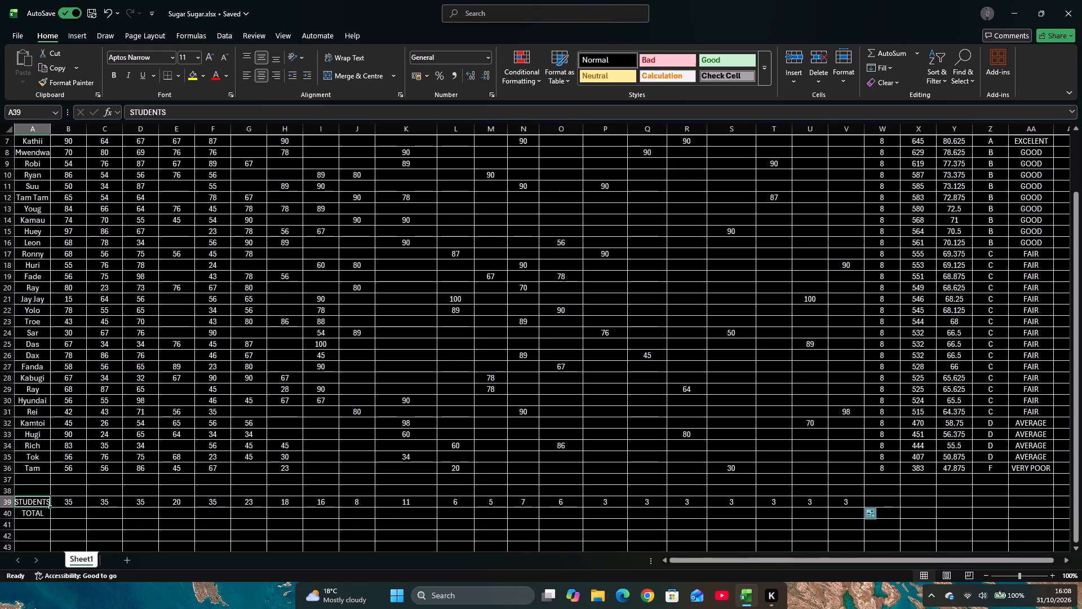
Enter the formula =SUM(B2:B36) in cell B40 to total the Maths marks.
{"action": "left_click", "coordinate": [69, 511]}
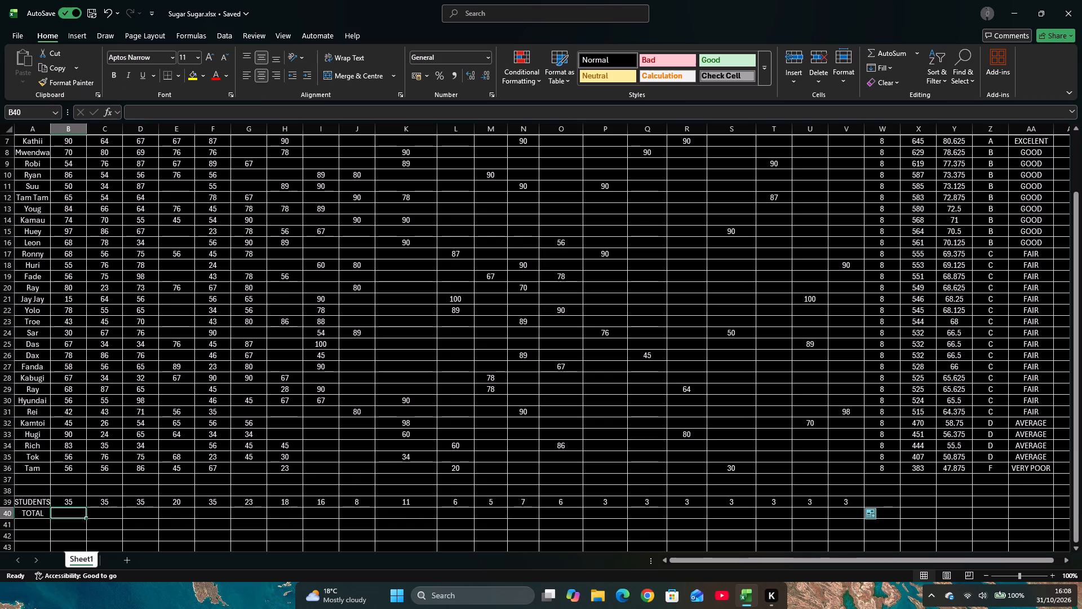
{"action": "left_click", "coordinate": [136, 111]}
{"action": "key", "text": "equal"}
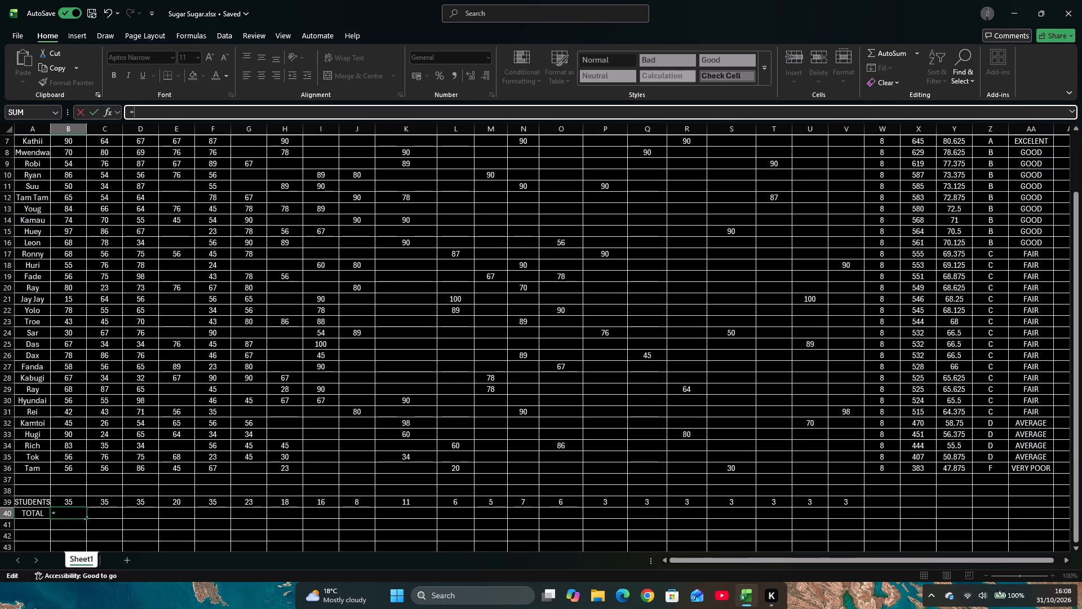
{"action": "key", "text": "BackSpace"}
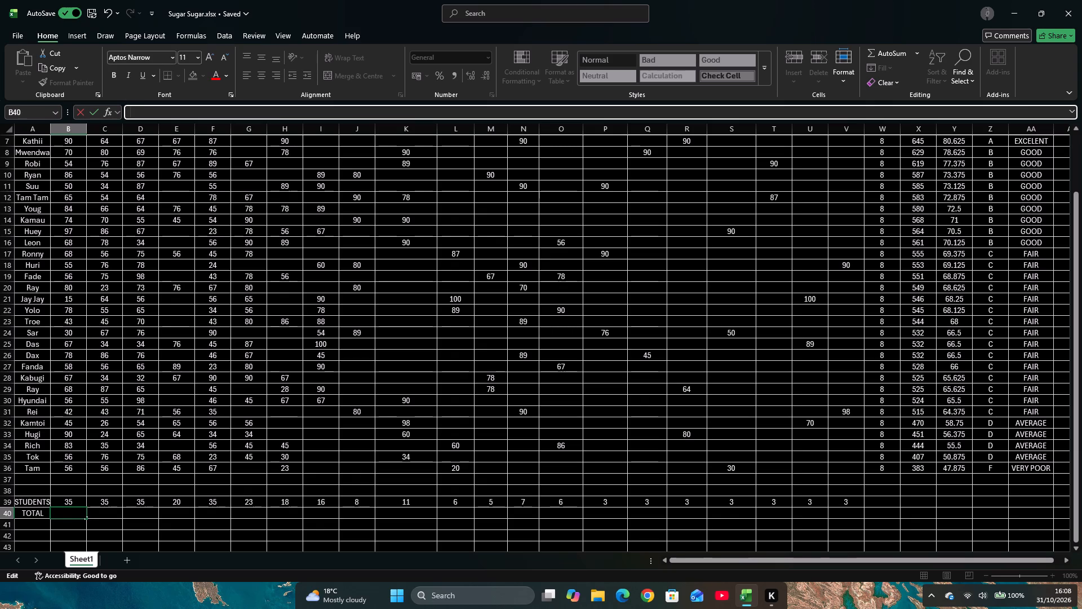
{"action": "key", "text": "equal"}
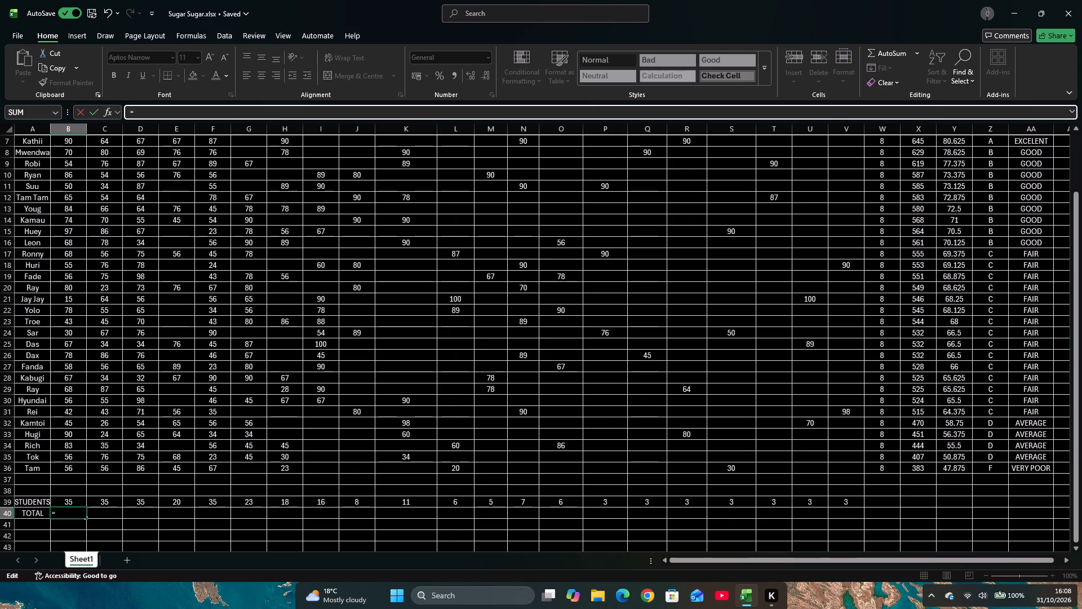
{"action": "type", "text": "SUM"}
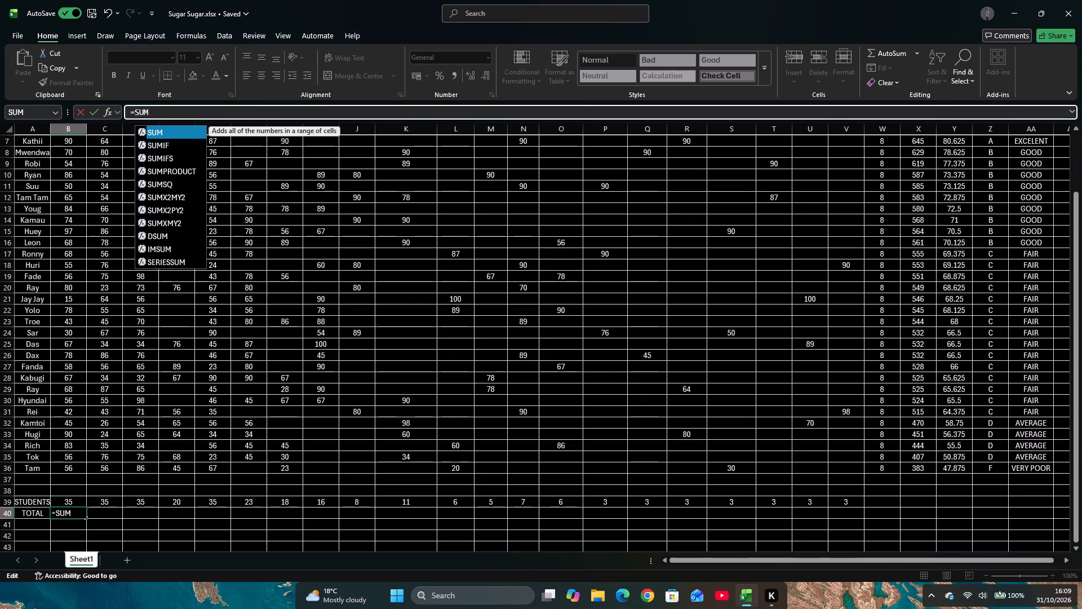
{"action": "key", "text": "shift+parenleft"}
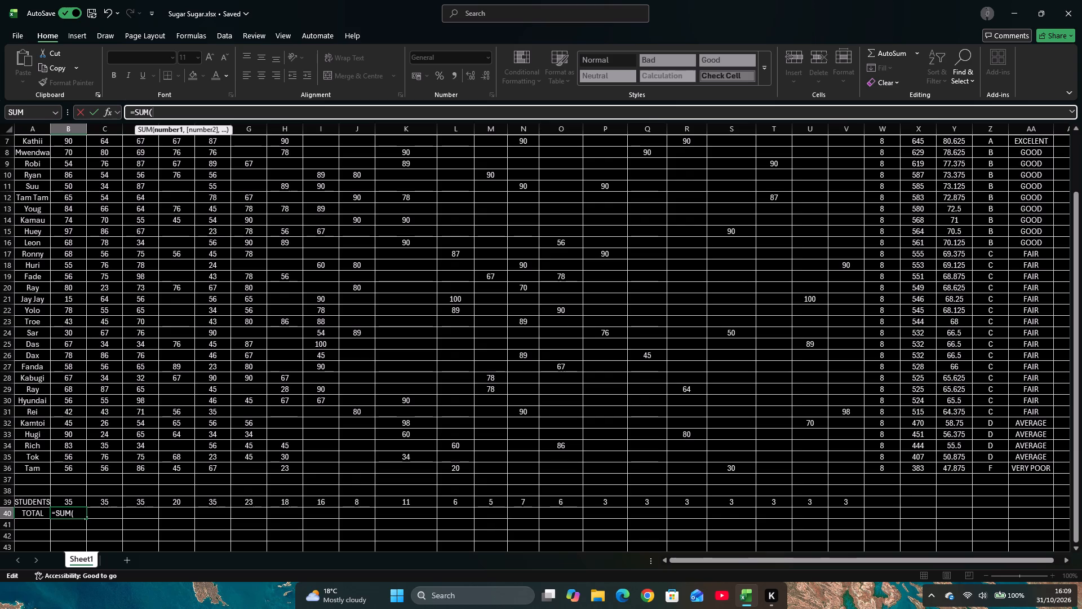
{"action": "key", "text": "b"}
{"action": "key", "text": "2"}
{"action": "key", "text": "b"}
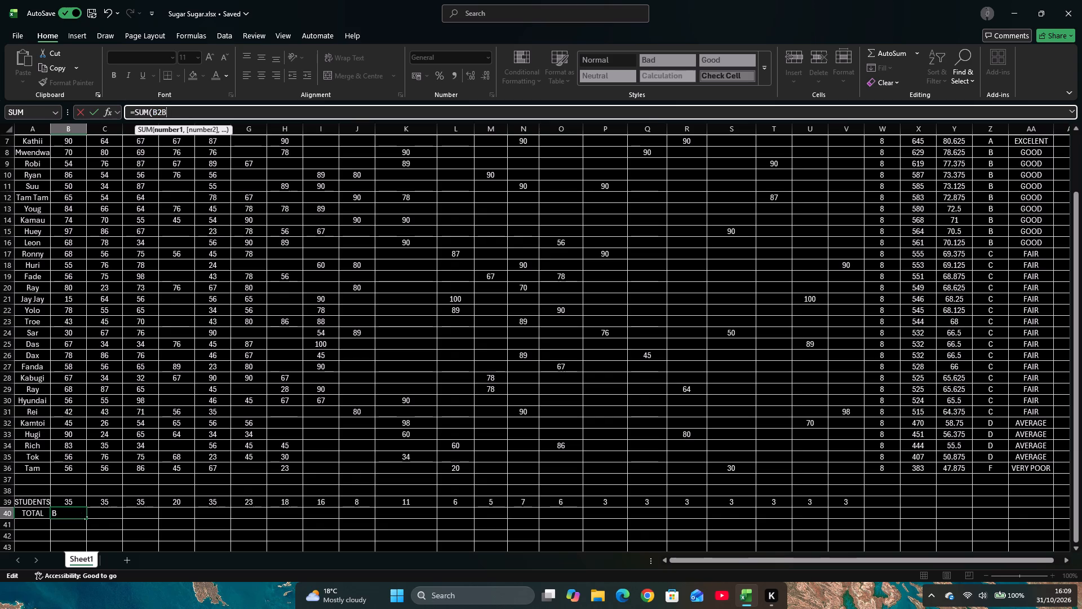
{"action": "key", "text": "BackSpace"}
{"action": "key", "text": "shift+colon"}
{"action": "key", "text": "b"}
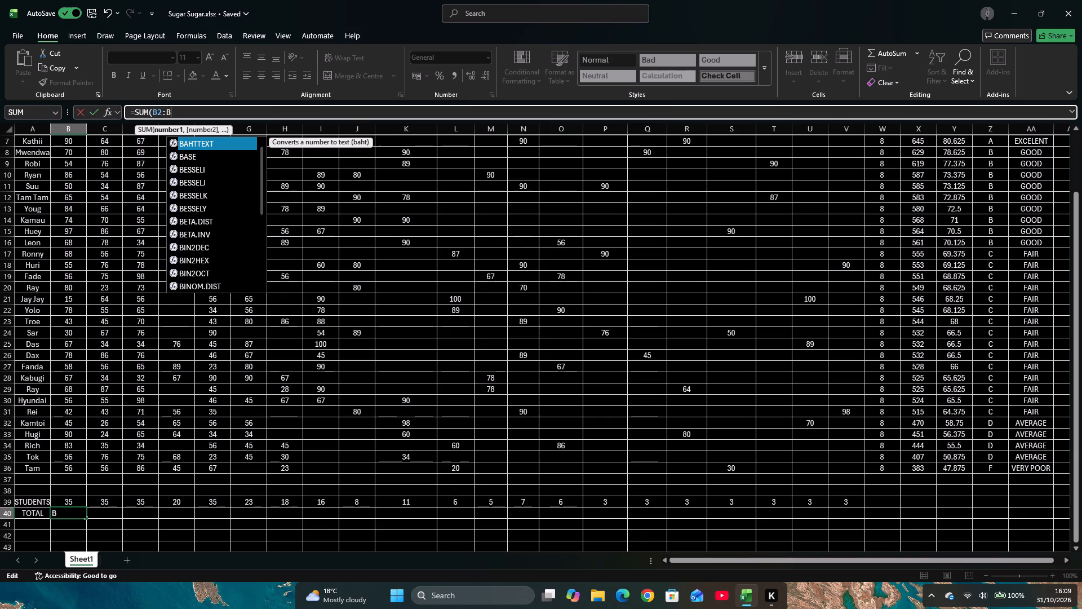
{"action": "type", "text": "36"}
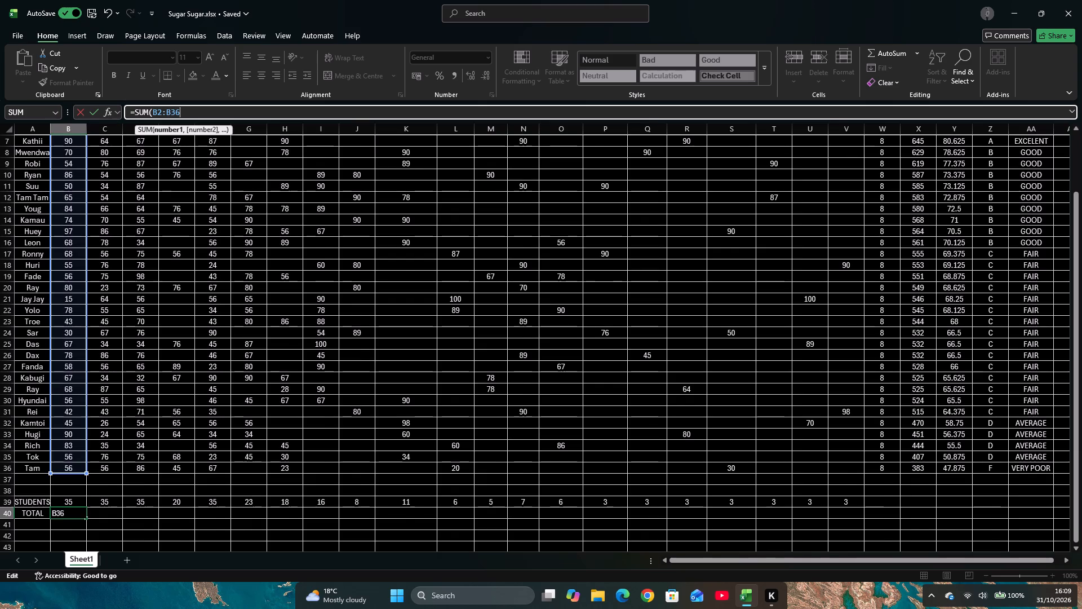
{"action": "scroll", "coordinate": [129, 216], "scroll_direction": "up", "scroll_amount": 2}
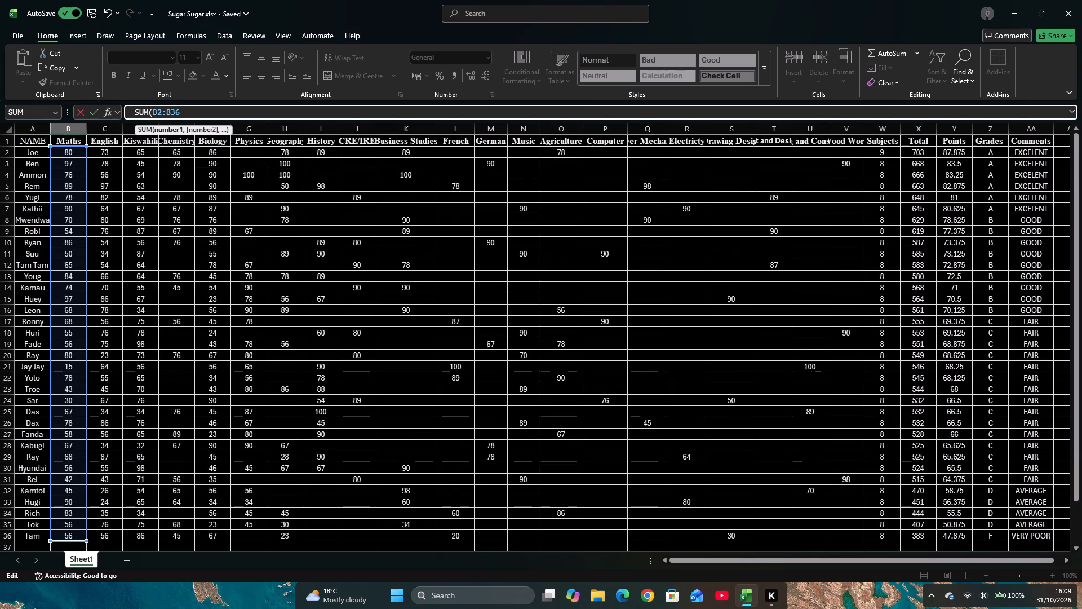
{"action": "key", "text": "shift+parenright"}
{"action": "key", "text": "Return"}
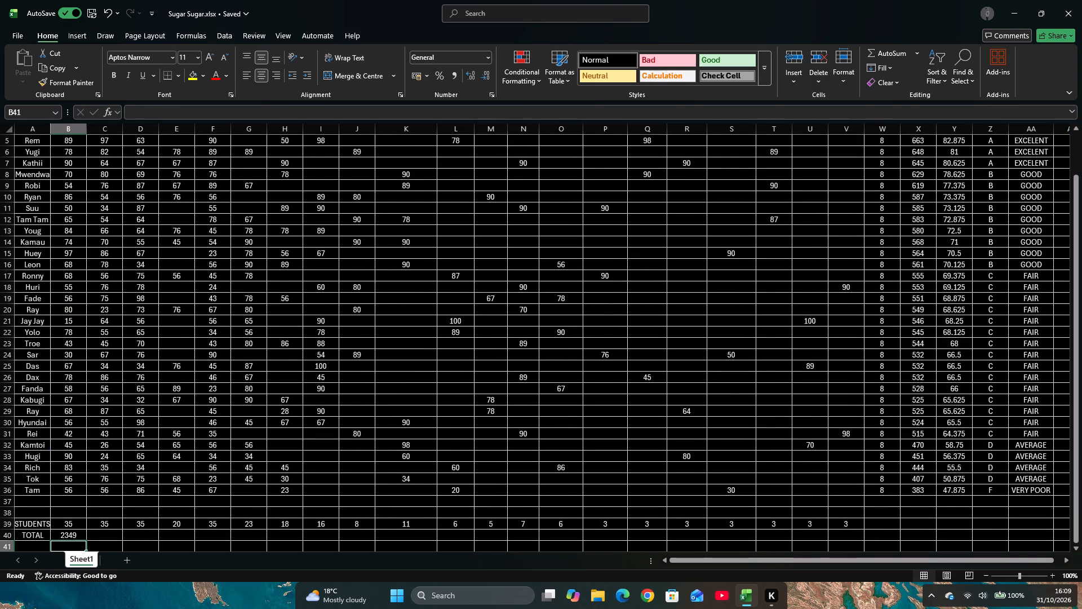
Fill the total formula from B40 across row 40 to column Y, covering every subject plus the Subjects, Total and Points columns.
{"action": "left_click", "coordinate": [68, 541]}
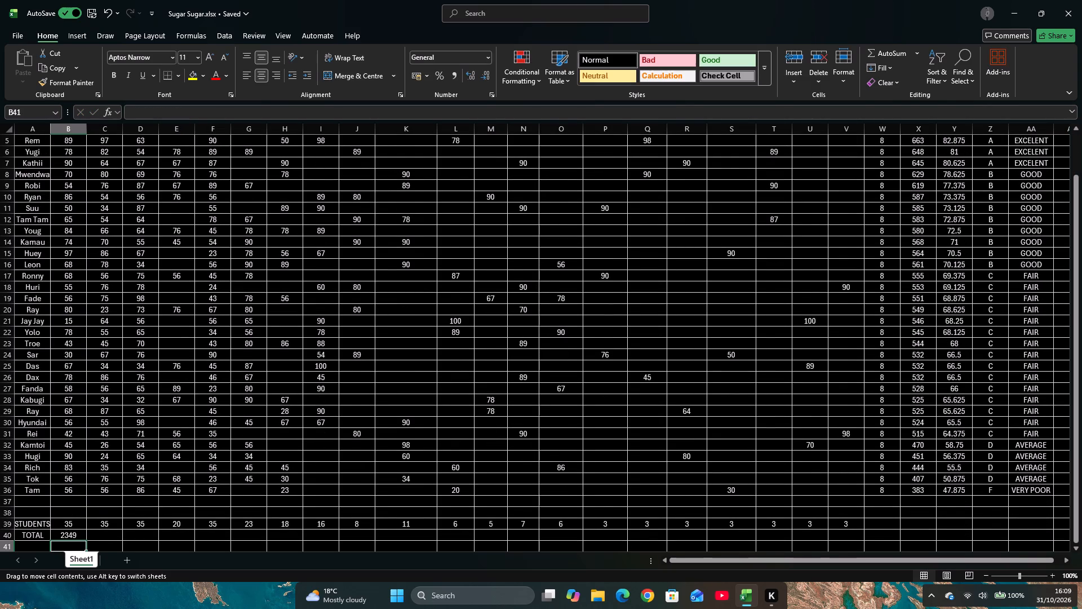
{"action": "left_click", "coordinate": [68, 537]}
{"action": "left_click_drag", "start_coordinate": [85, 541], "coordinate": [159, 540]}
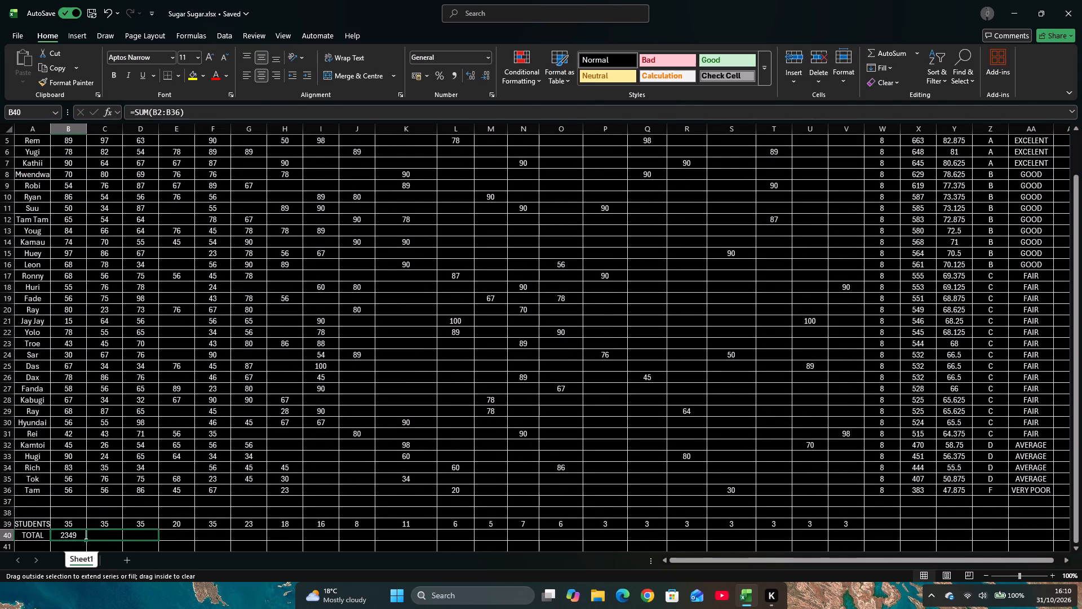
{"action": "left_click_drag", "start_coordinate": [159, 540], "coordinate": [856, 531]}
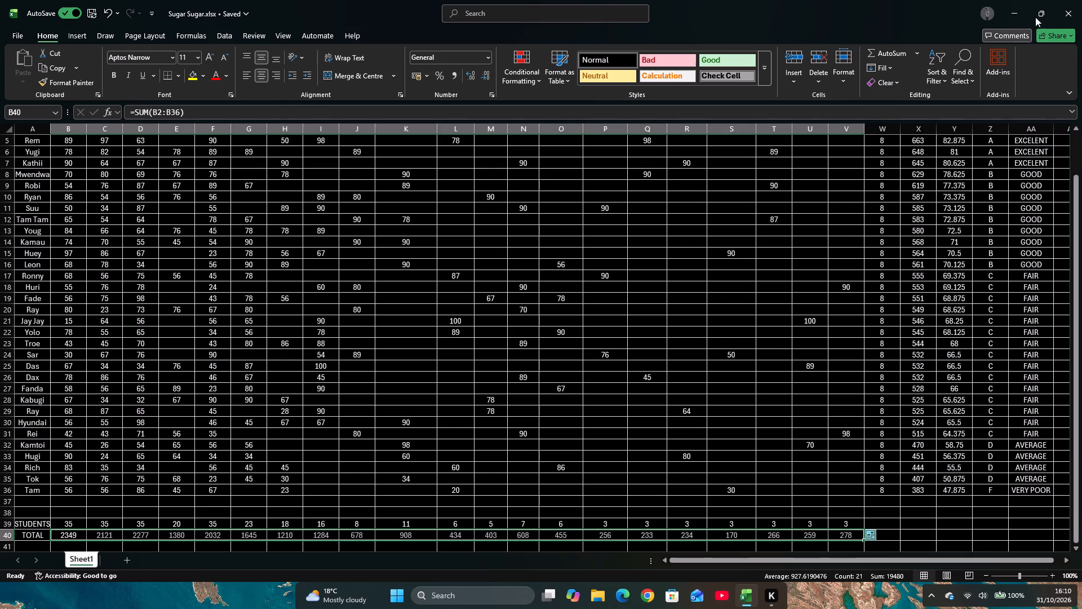
{"action": "left_click_drag", "start_coordinate": [863, 539], "coordinate": [870, 539]}
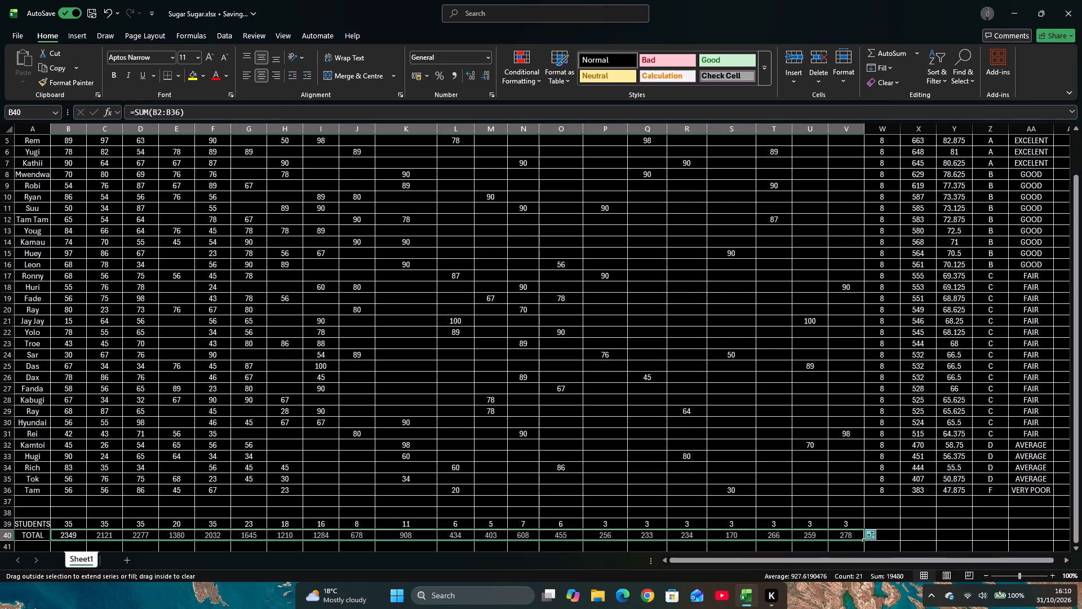
{"action": "left_click_drag", "start_coordinate": [870, 539], "coordinate": [957, 530]}
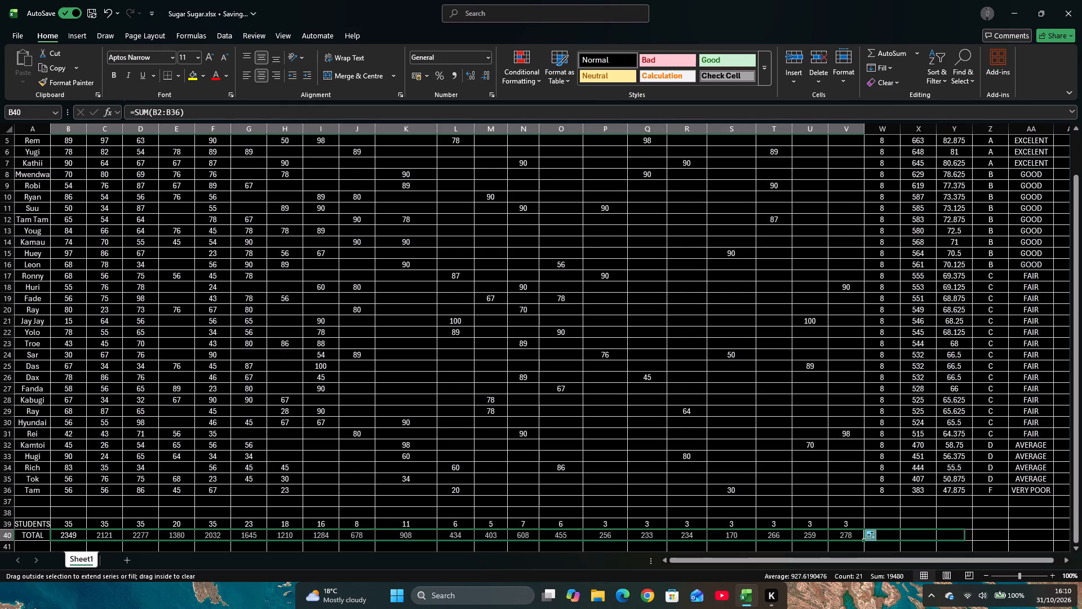
{"action": "left_click_drag", "start_coordinate": [957, 530], "coordinate": [966, 531]}
Extend the student-count formula from V39 across row 39 to column Y.
{"action": "scroll", "coordinate": [948, 471], "scroll_direction": "down", "scroll_amount": 3}
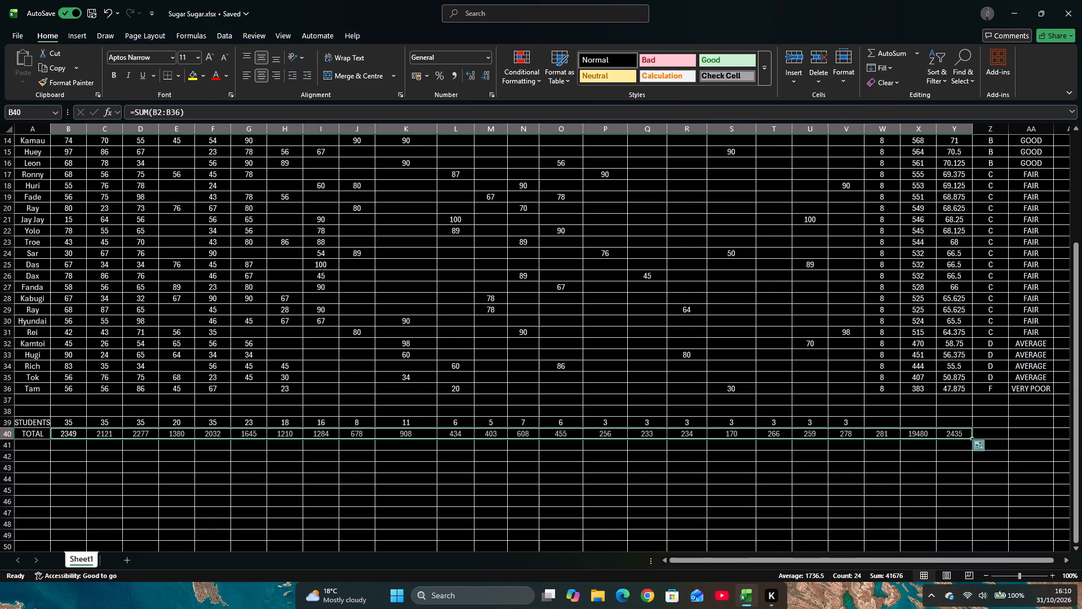
{"action": "left_click", "coordinate": [859, 422]}
{"action": "left_click_drag", "start_coordinate": [867, 427], "coordinate": [917, 433]}
{"action": "left_click", "coordinate": [861, 424]}
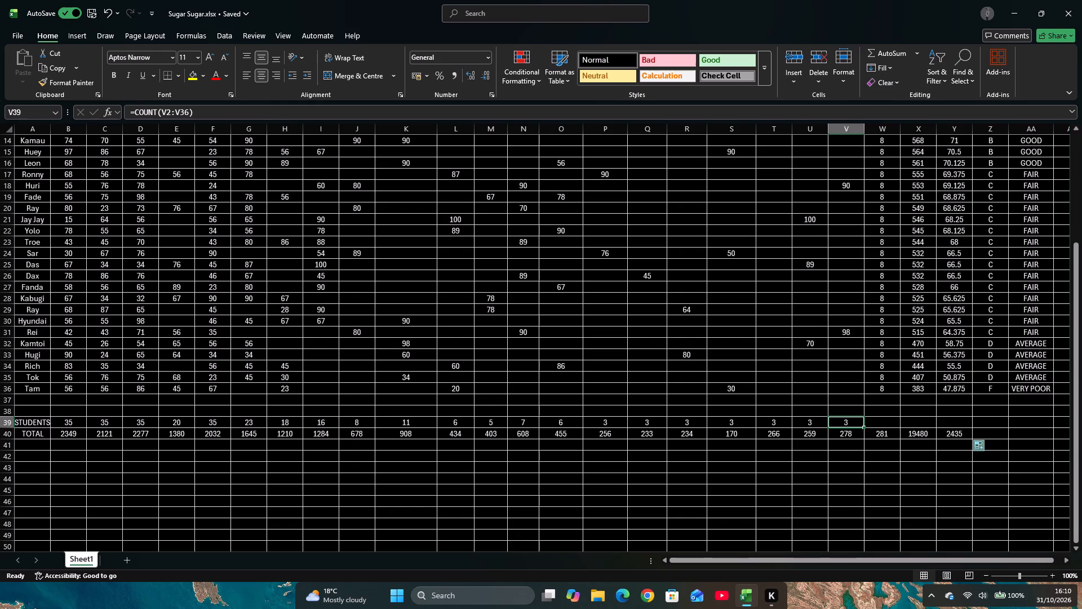
{"action": "left_click_drag", "start_coordinate": [864, 425], "coordinate": [968, 434]}
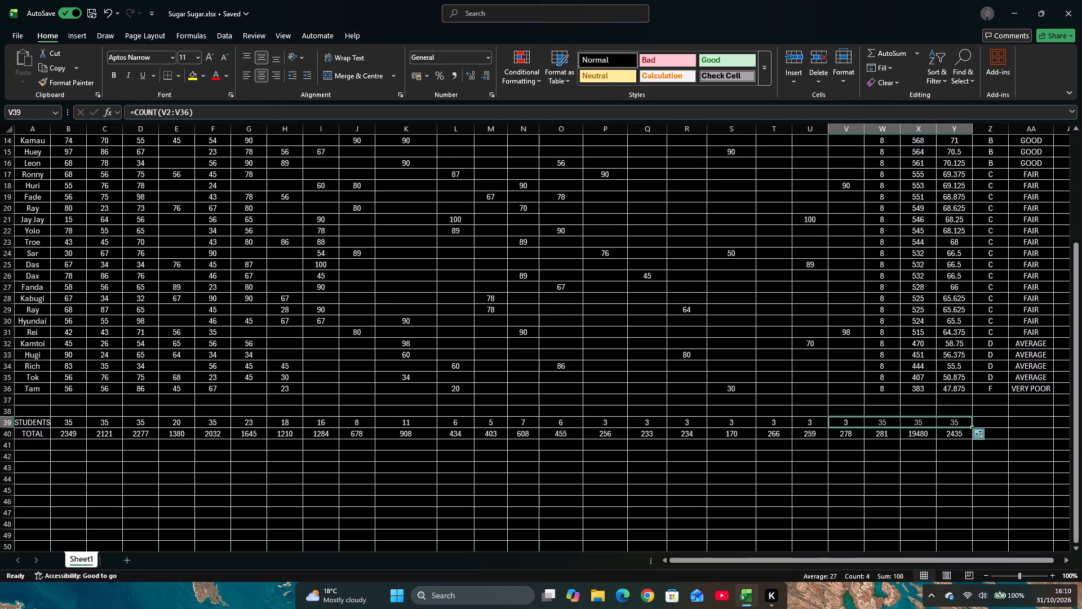
Clear the student count in cell W39 beneath the Subjects column.
{"action": "left_click", "coordinate": [886, 423]}
{"action": "key", "text": "BackSpace"}
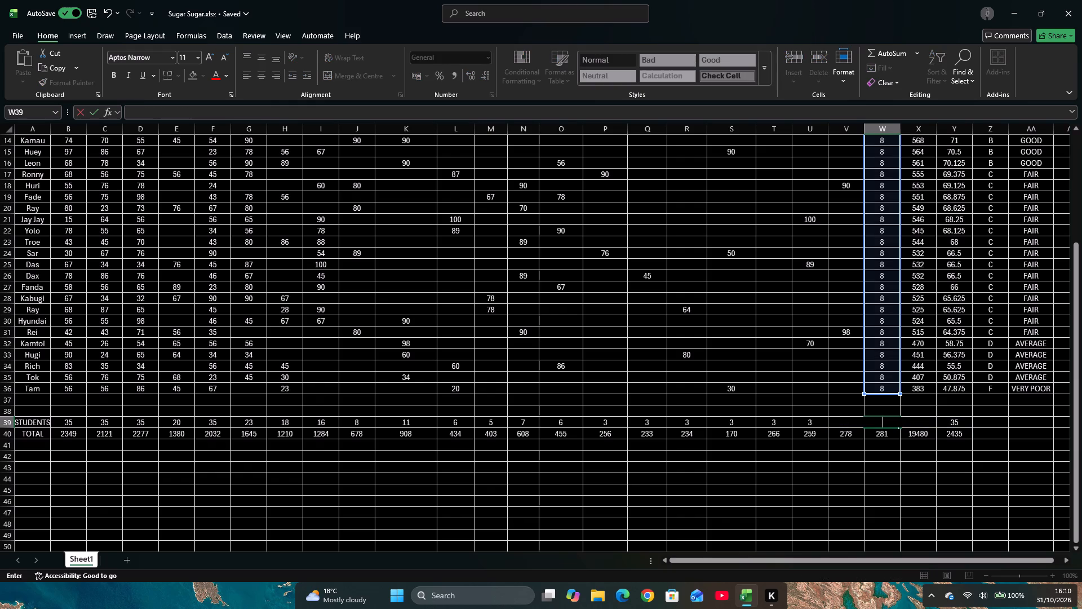
{"action": "left_click", "coordinate": [921, 421]}
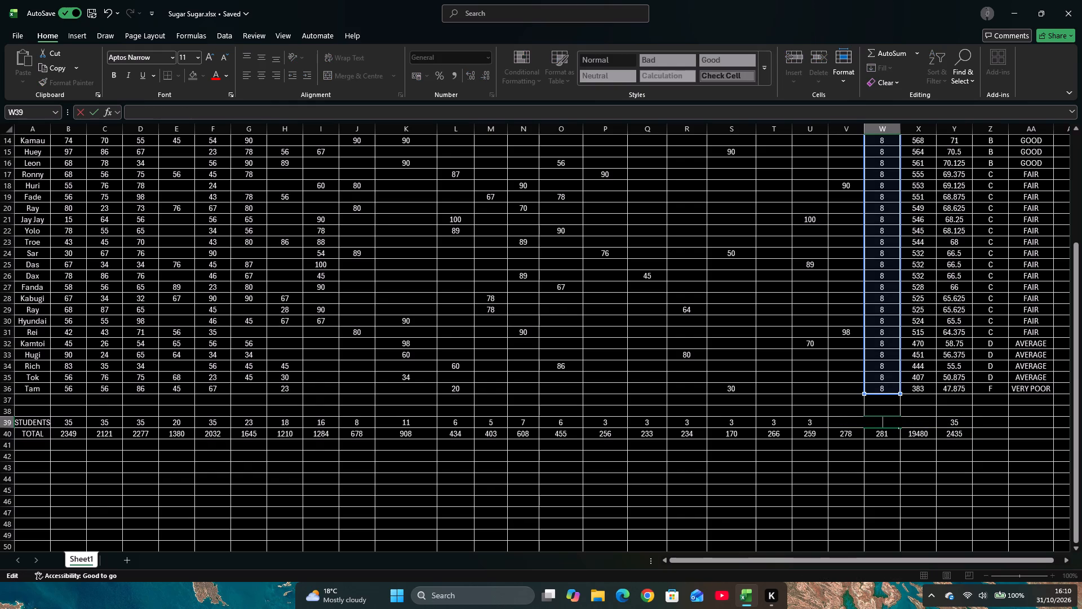
{"action": "left_click", "coordinate": [962, 422]}
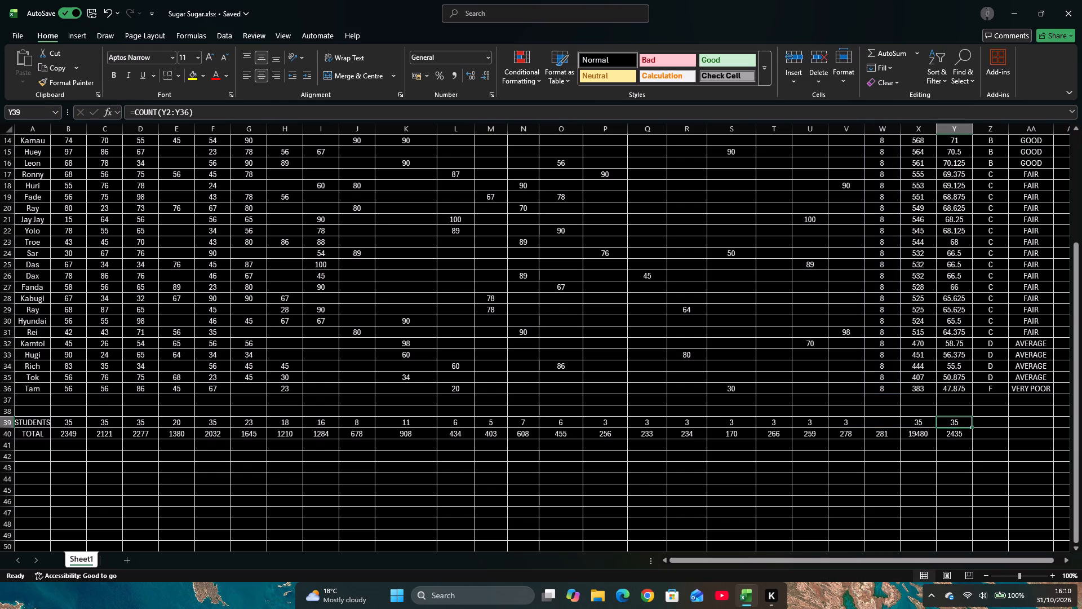
Enter the label MEAN in cell A41 below TOTAL.
{"action": "left_click", "coordinate": [36, 446]}
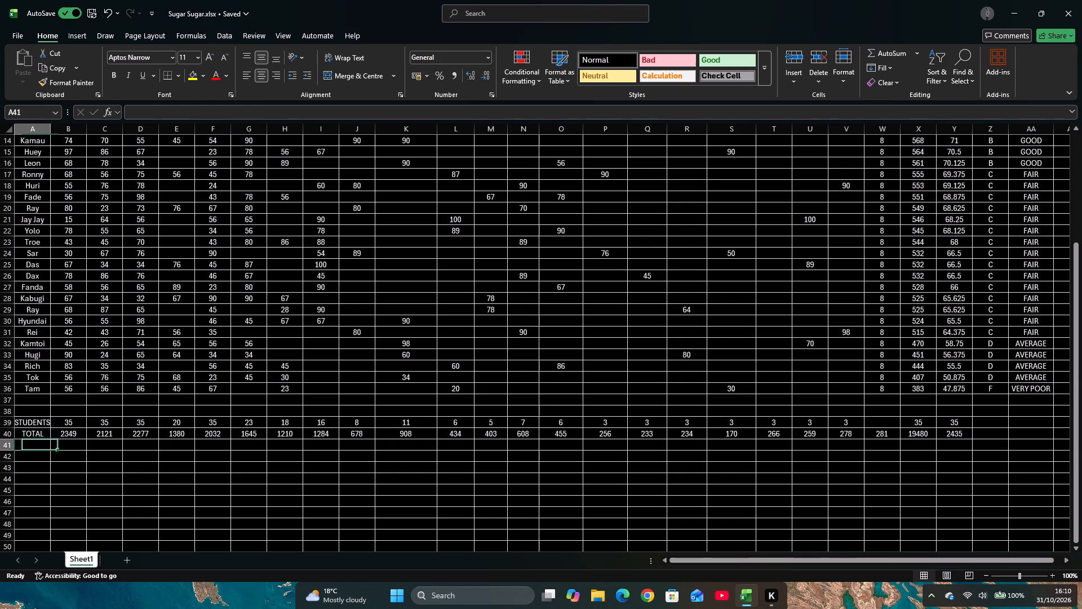
{"action": "type", "text": "mEAN"}
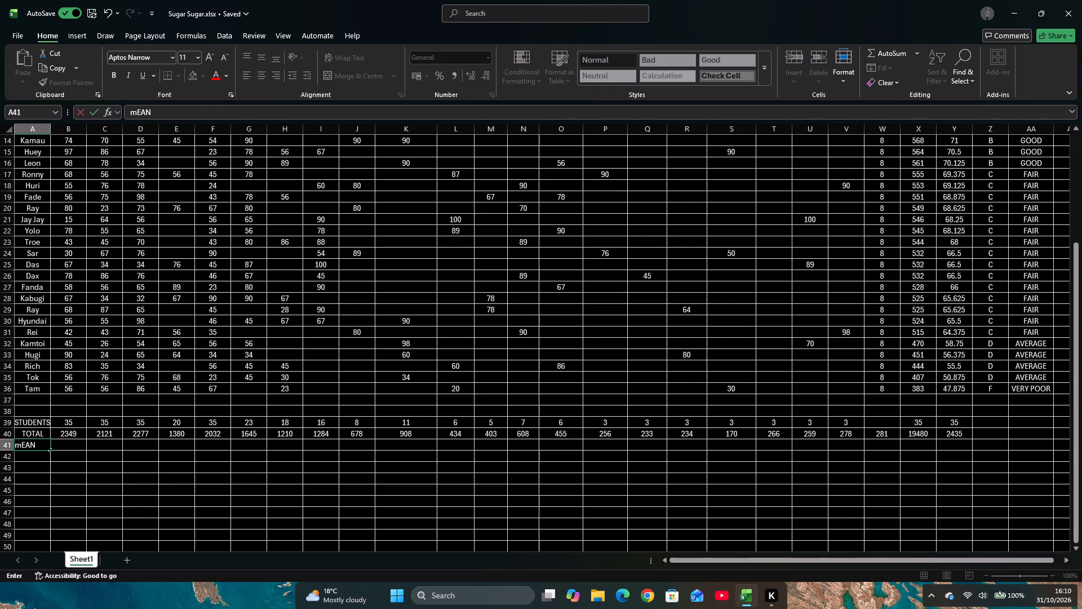
{"action": "key", "text": "BackSpace"}
{"action": "key", "text": "BackSpace"}
{"action": "key", "text": "BackSpace"}
{"action": "key", "text": "BackSpace"}
{"action": "type", "text": "MEA"}
{"action": "key", "text": "n"}
{"action": "key", "text": "Right"}
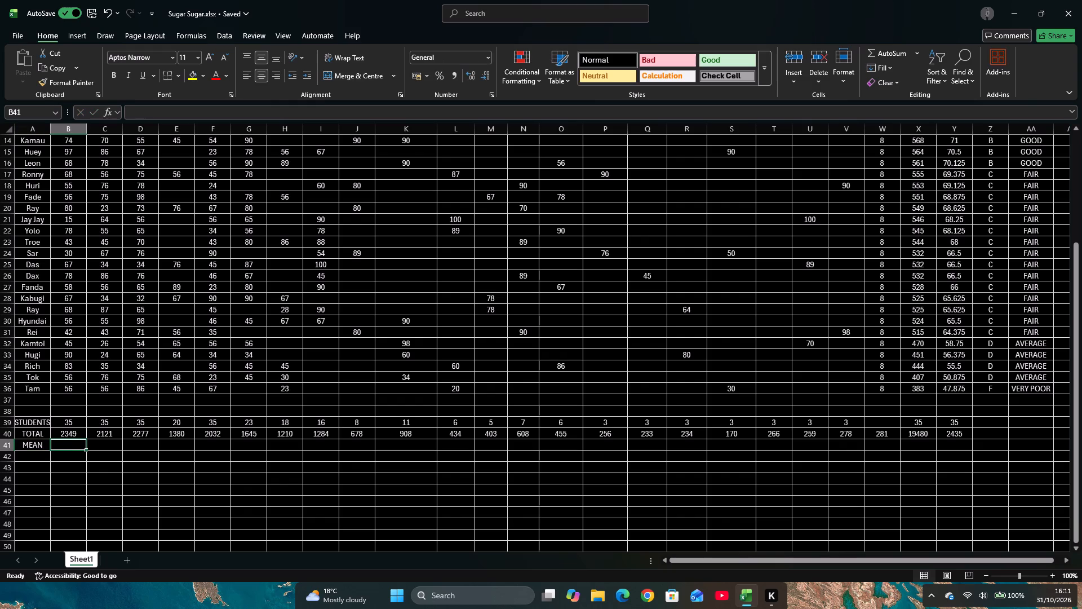
Enter the formula =B40/B39 in cell B41 to calculate the Maths mean.
{"action": "key", "text": "equal"}
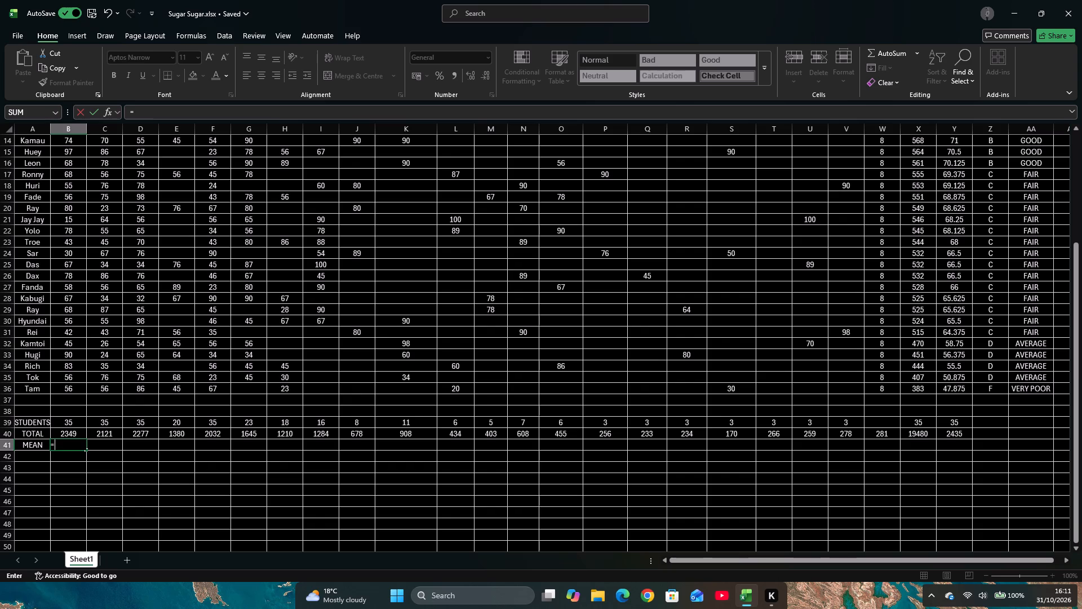
{"action": "key", "text": "b"}
{"action": "key", "text": "4"}
{"action": "key", "text": "0"}
{"action": "key", "text": "slash"}
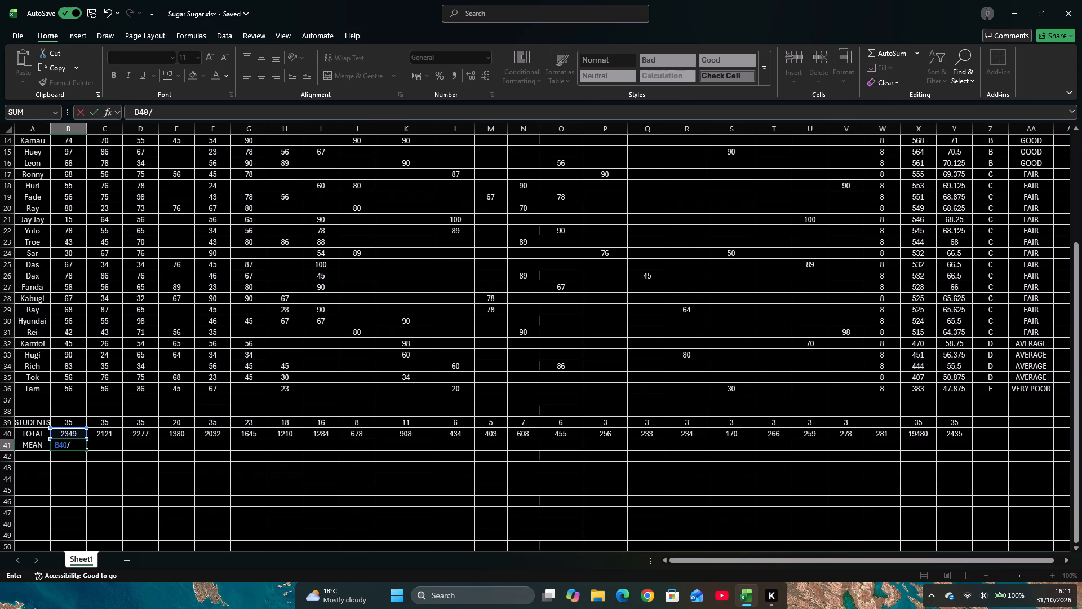
{"action": "type", "text": "B39"}
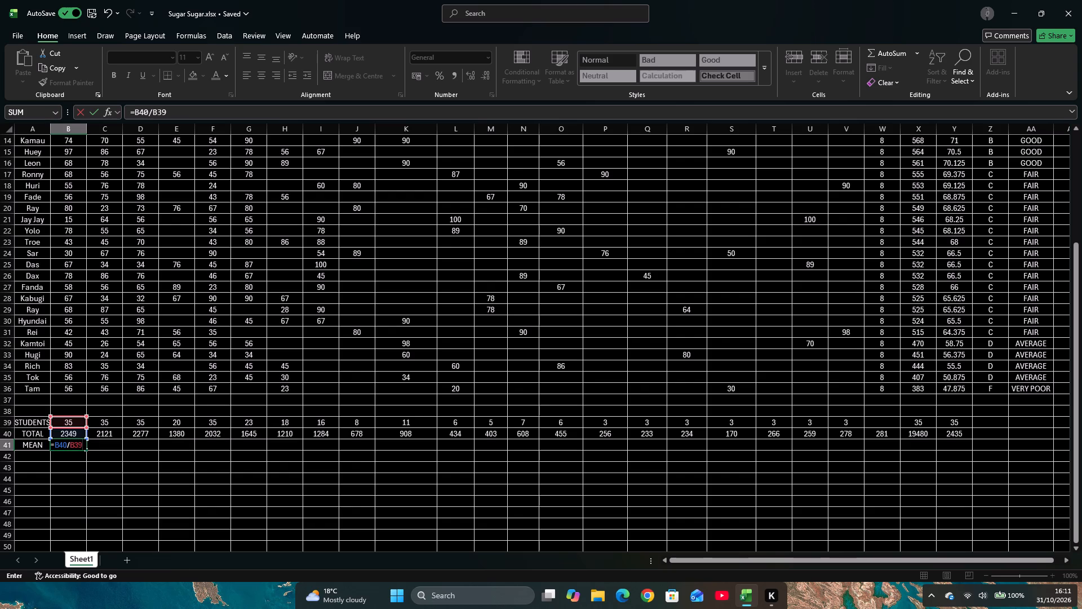
{"action": "key", "text": "Return"}
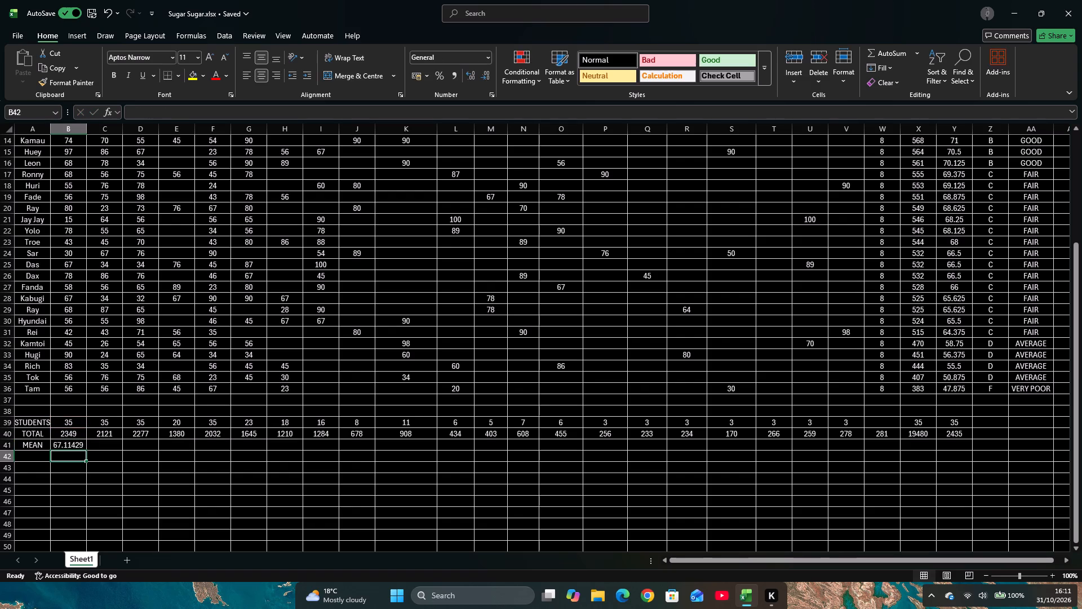
Extend the mean formula from B41 across row 41 to column Y.
{"action": "left_click", "coordinate": [78, 445]}
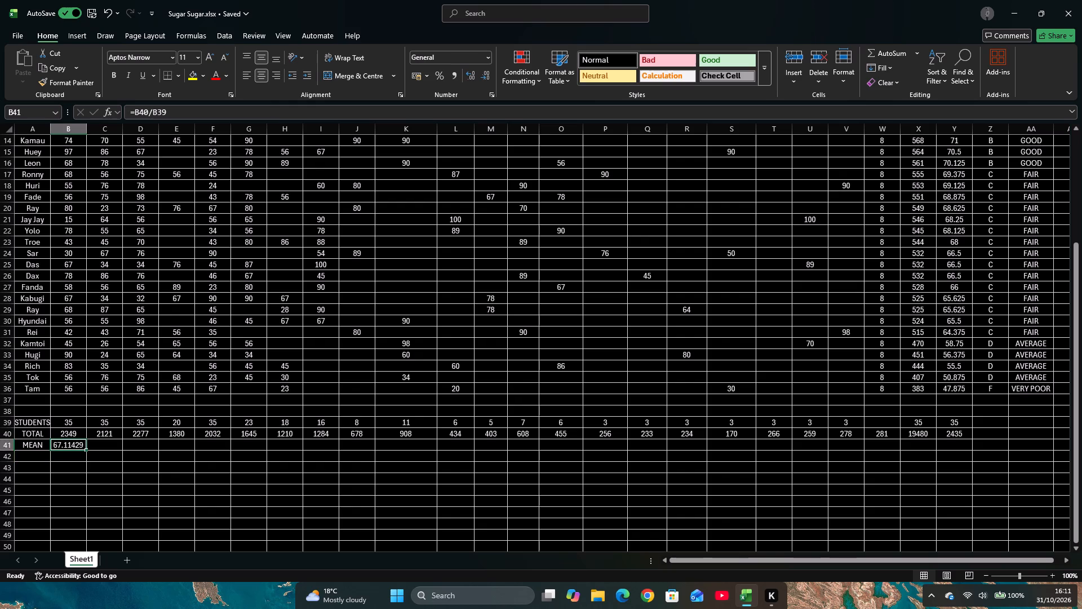
{"action": "left_click_drag", "start_coordinate": [84, 450], "coordinate": [862, 478]}
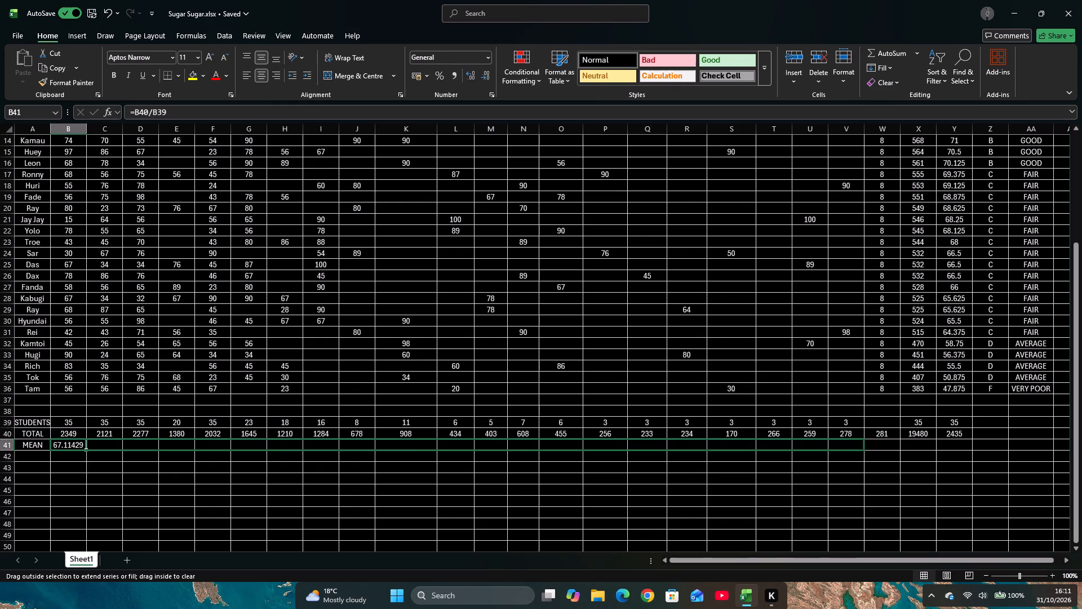
{"action": "left_click_drag", "start_coordinate": [862, 478], "coordinate": [1005, 464]}
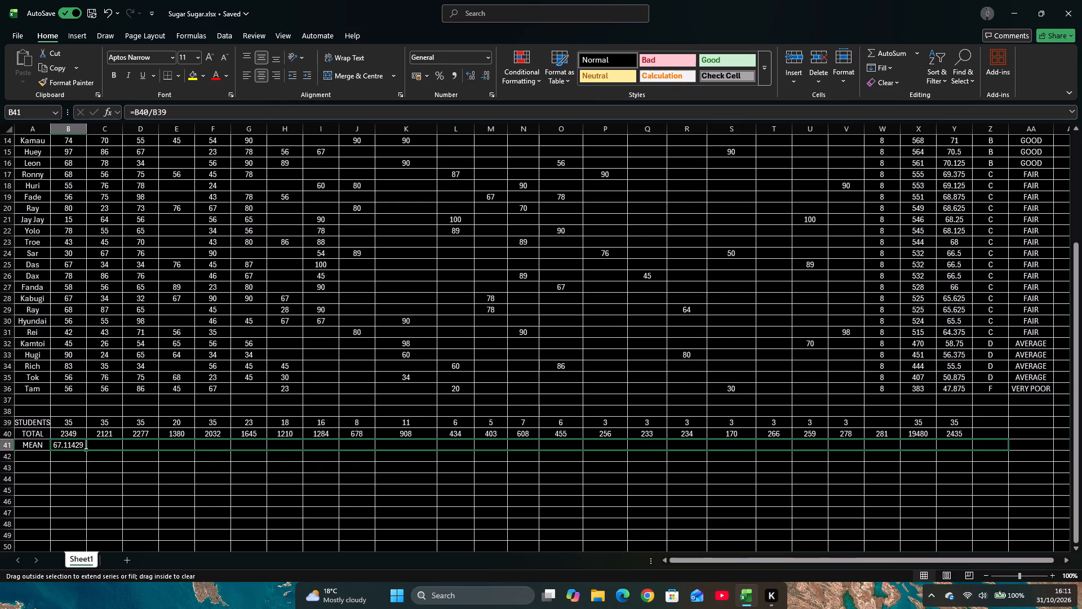
{"action": "left_click_drag", "start_coordinate": [1005, 464], "coordinate": [978, 465]}
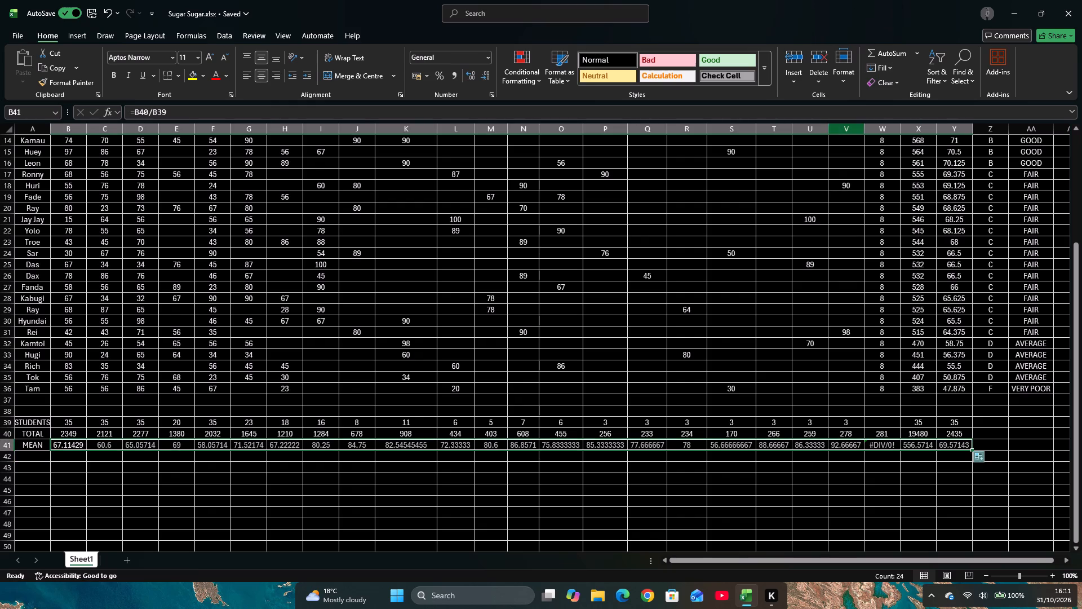
Clear the mean in cell W41 beneath the Subjects column.
{"action": "left_click", "coordinate": [892, 446]}
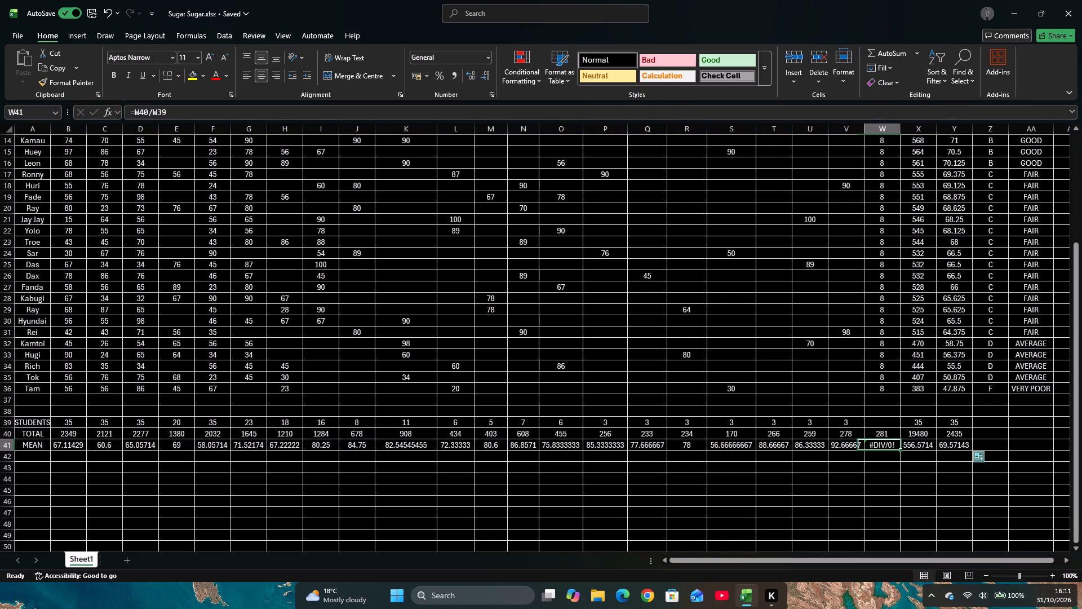
{"action": "key", "text": "BackSpace"}
{"action": "left_click", "coordinate": [858, 396]}
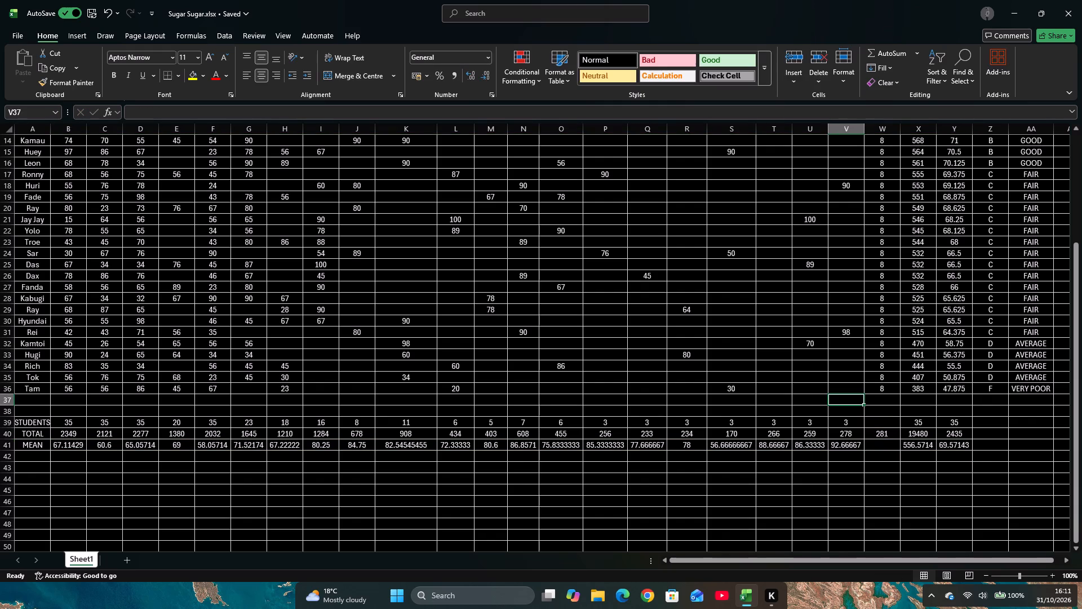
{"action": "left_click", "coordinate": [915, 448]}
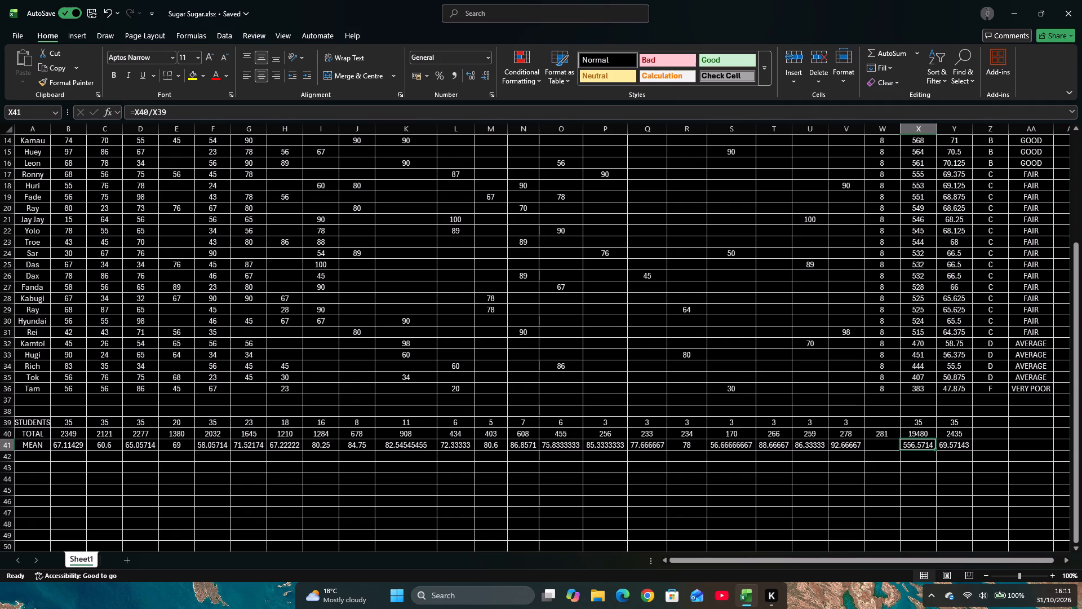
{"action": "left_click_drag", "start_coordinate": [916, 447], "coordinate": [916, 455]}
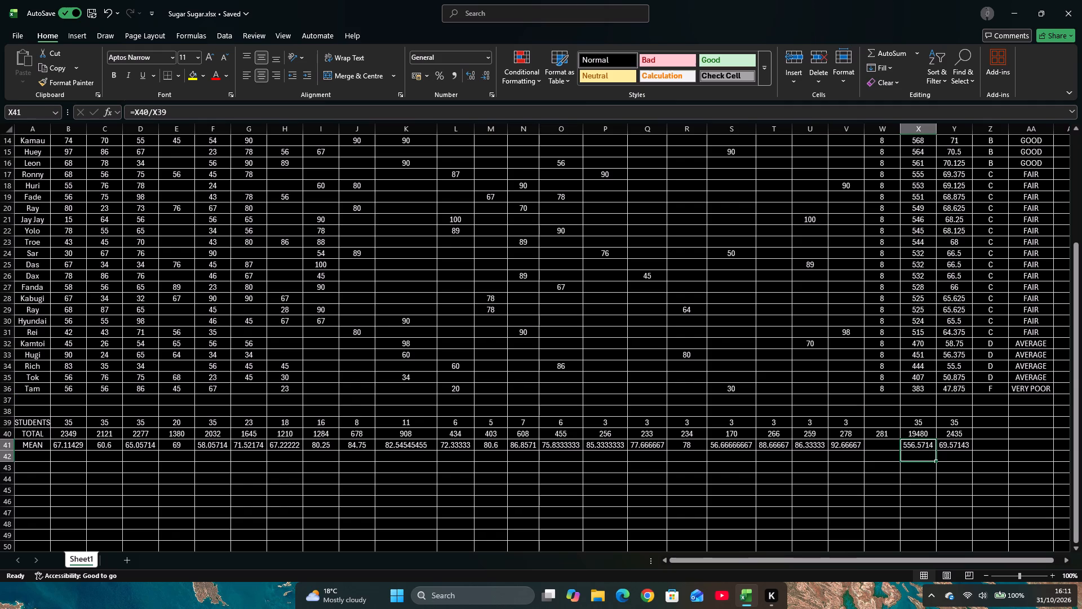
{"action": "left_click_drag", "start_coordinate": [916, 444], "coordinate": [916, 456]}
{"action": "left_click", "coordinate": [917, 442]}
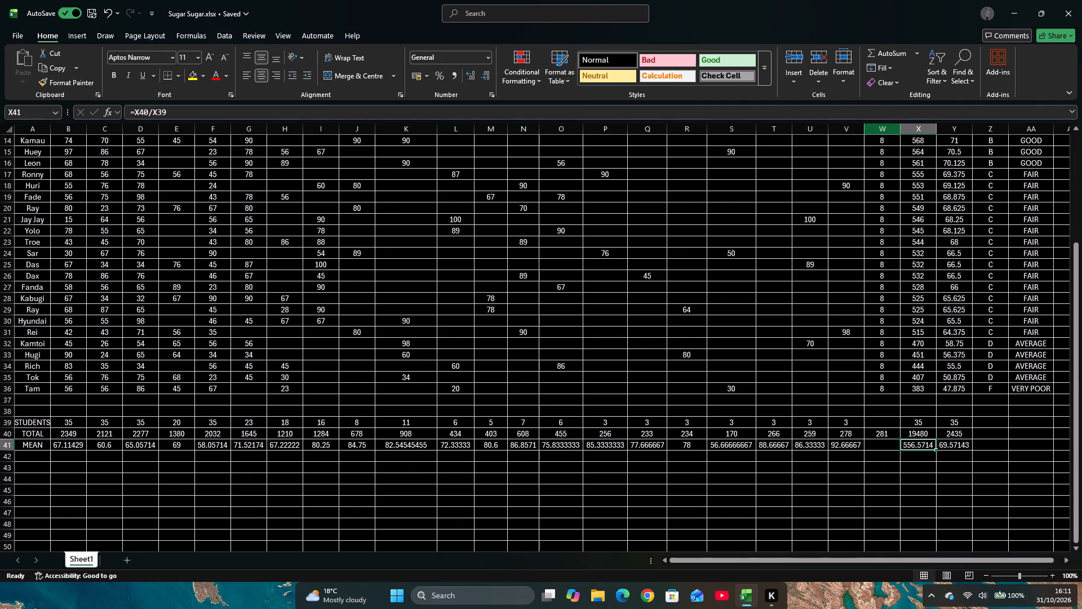
Extend the grade formula from Z36 down column Z to the MEAN row, cell Z41.
{"action": "left_click", "coordinate": [990, 399]}
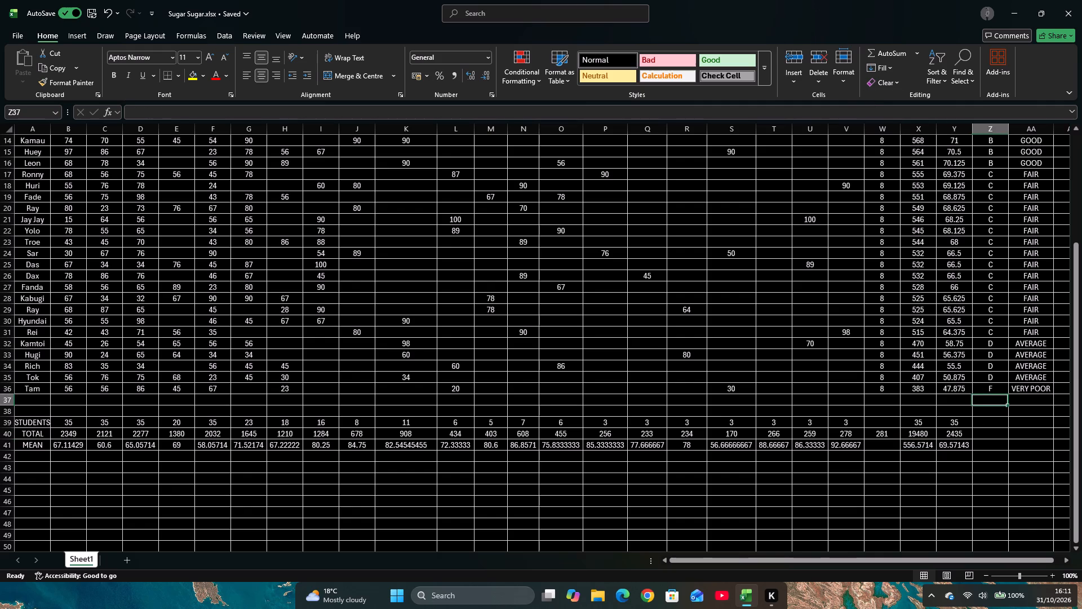
{"action": "left_click", "coordinate": [1005, 384]}
{"action": "left_click_drag", "start_coordinate": [1007, 394], "coordinate": [1006, 401]}
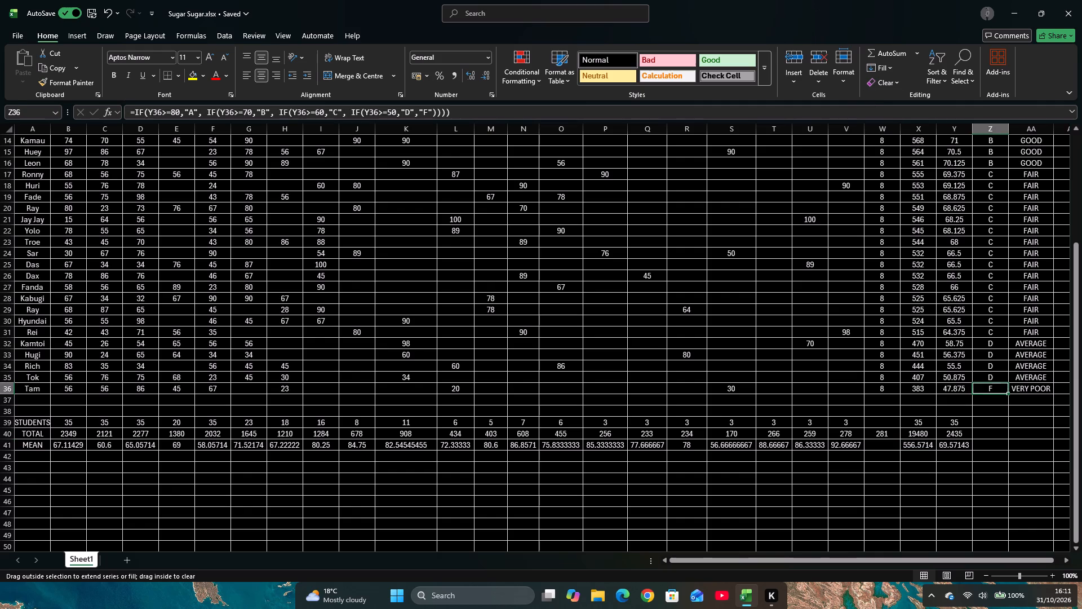
{"action": "left_click_drag", "start_coordinate": [1006, 401], "coordinate": [1013, 450]}
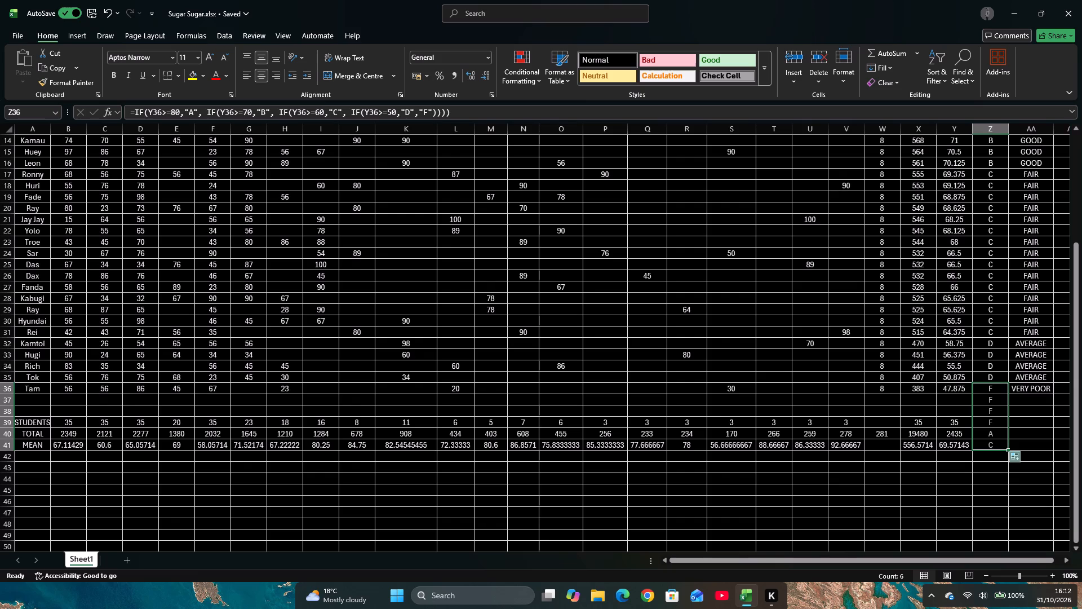
Clear the surplus grades in cells Z37 to Z40, keeping only the grade in the MEAN row.
{"action": "left_click", "coordinate": [1000, 435]}
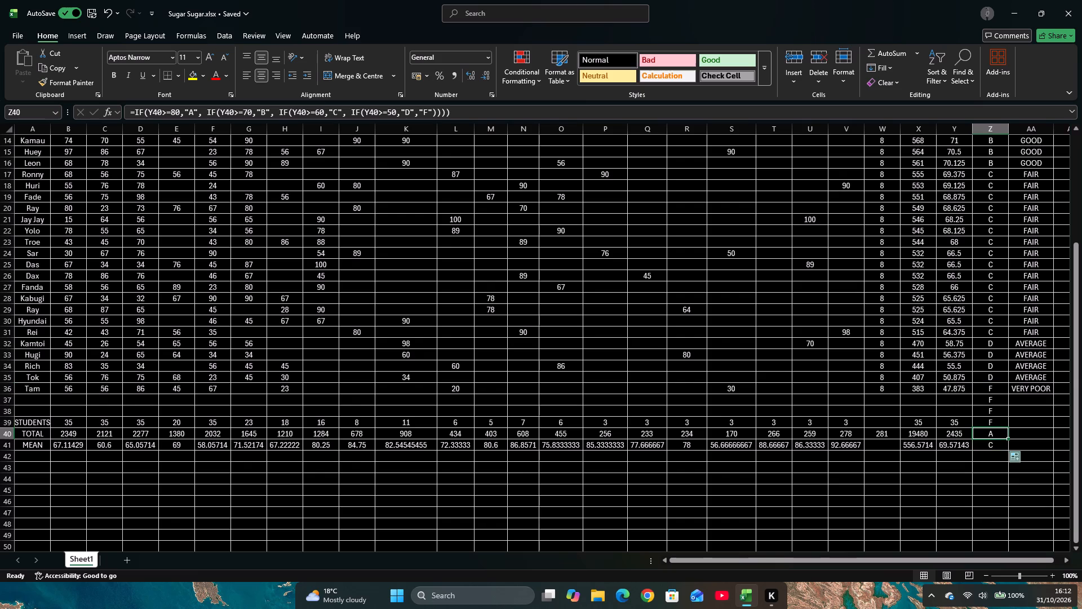
{"action": "key", "text": "BackSpace"}
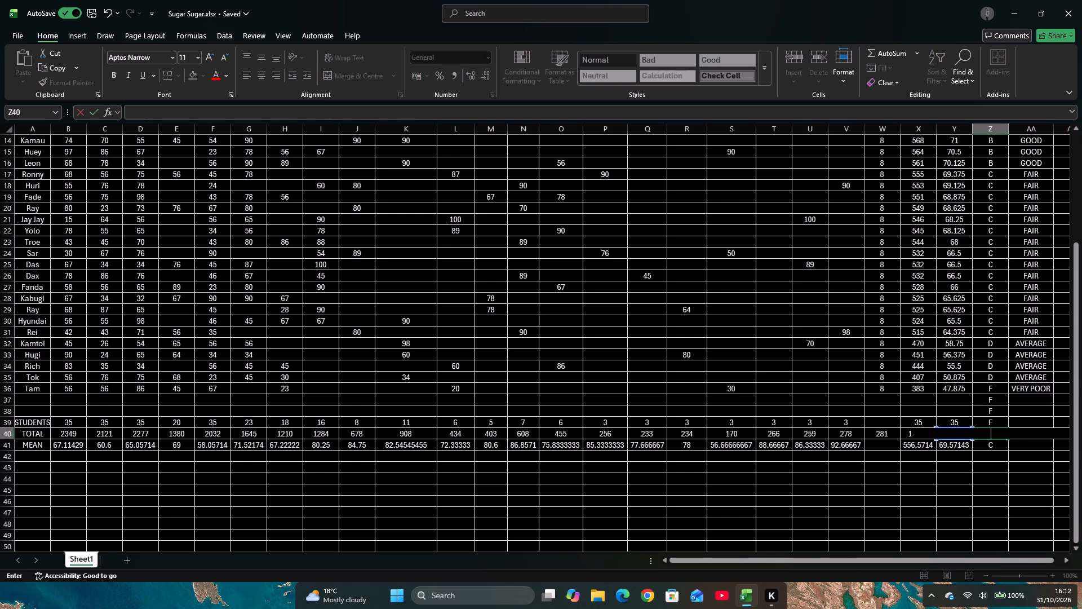
{"action": "left_click", "coordinate": [998, 423]}
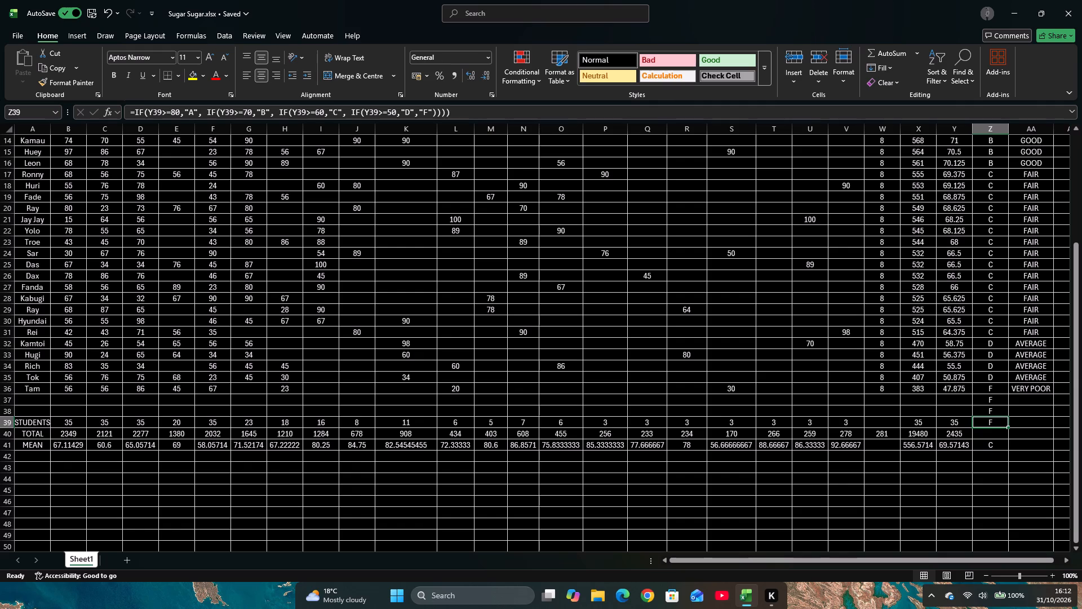
{"action": "key", "text": "BackSpace"}
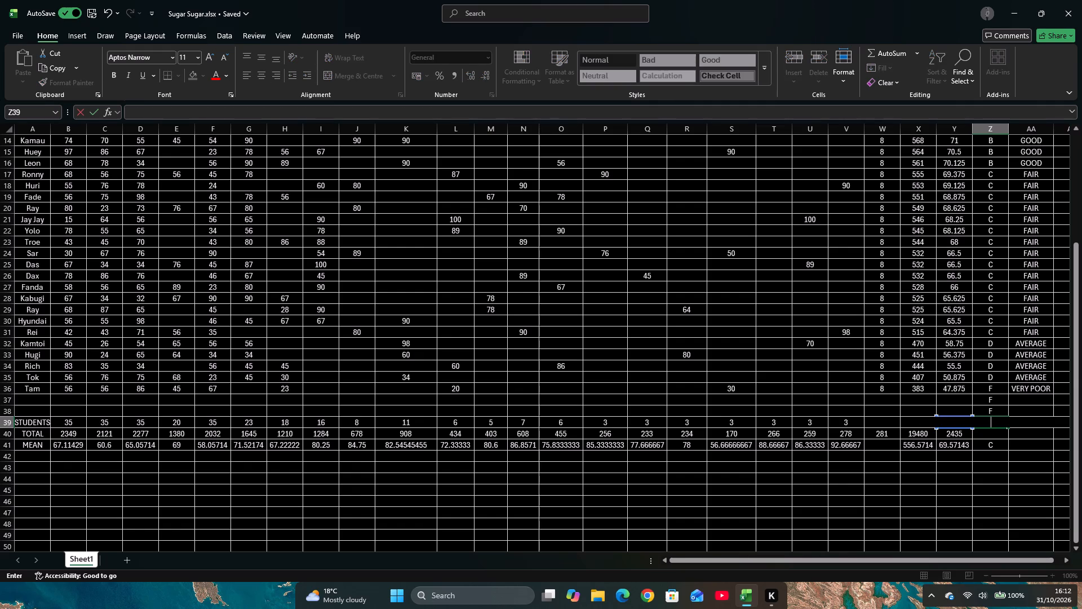
{"action": "key", "text": "Up"}
{"action": "key", "text": "BackSpace"}
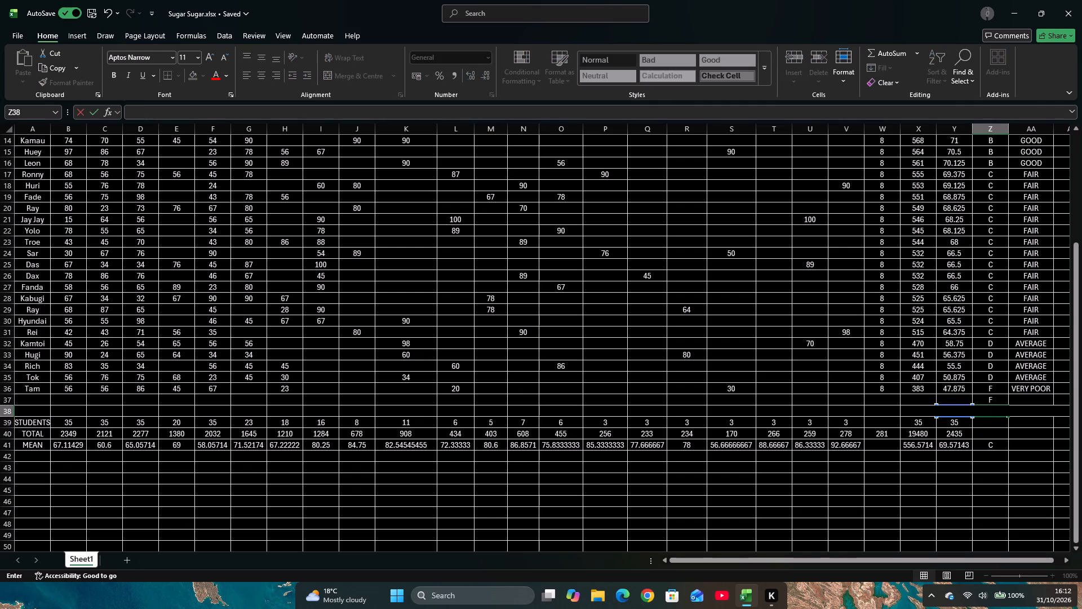
{"action": "key", "text": "Up"}
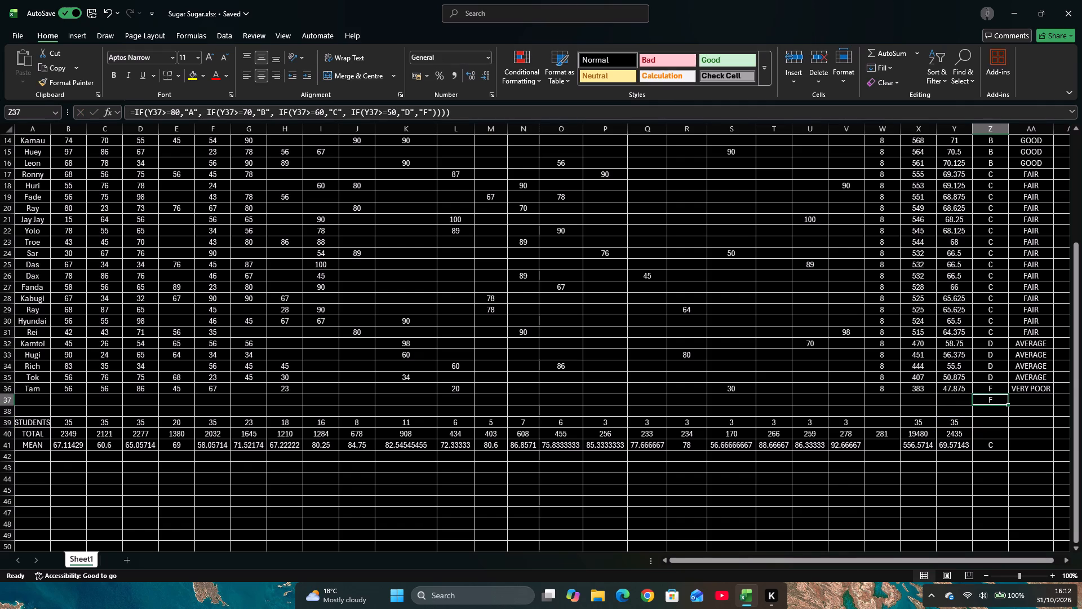
{"action": "key", "text": "BackSpace"}
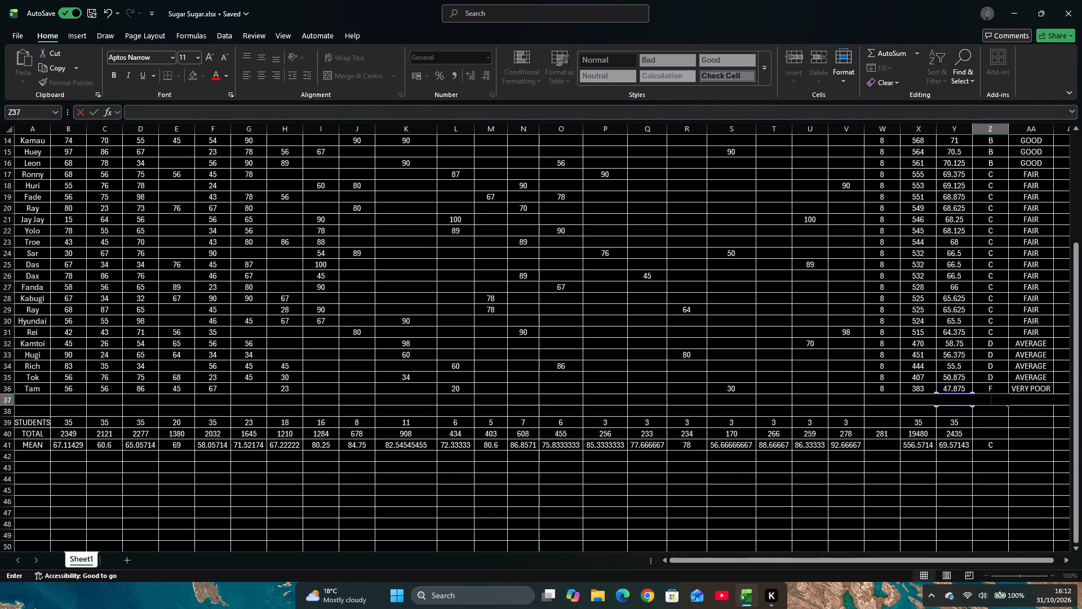
{"action": "left_click", "coordinate": [880, 399]}
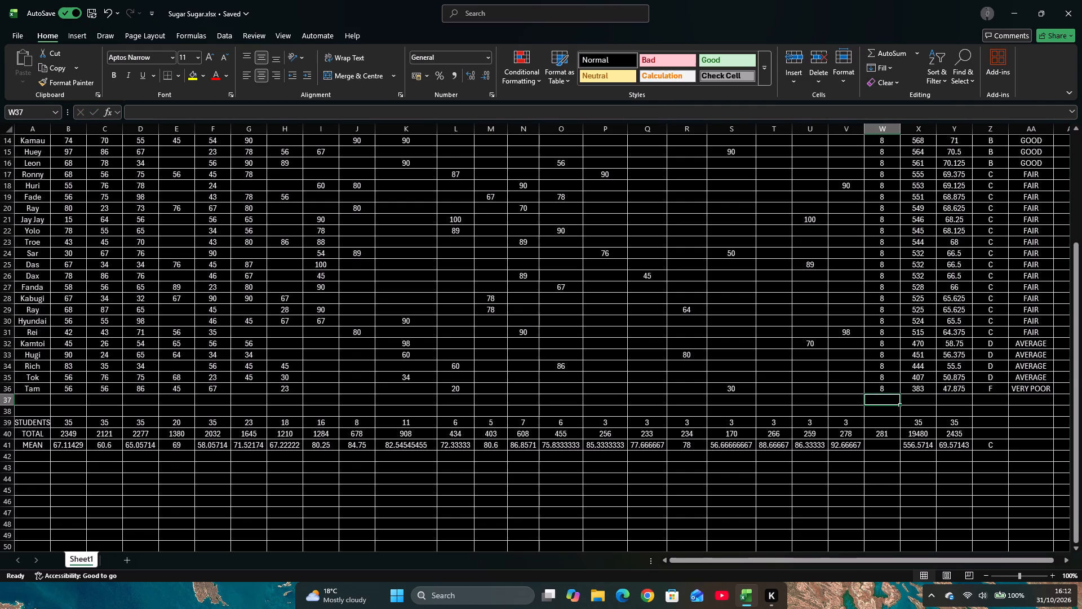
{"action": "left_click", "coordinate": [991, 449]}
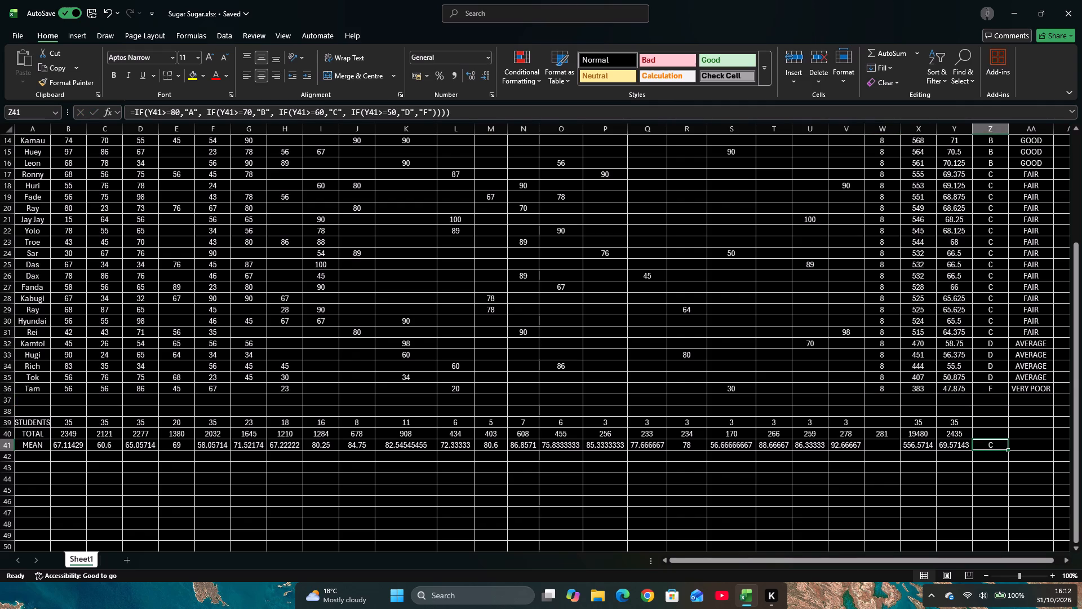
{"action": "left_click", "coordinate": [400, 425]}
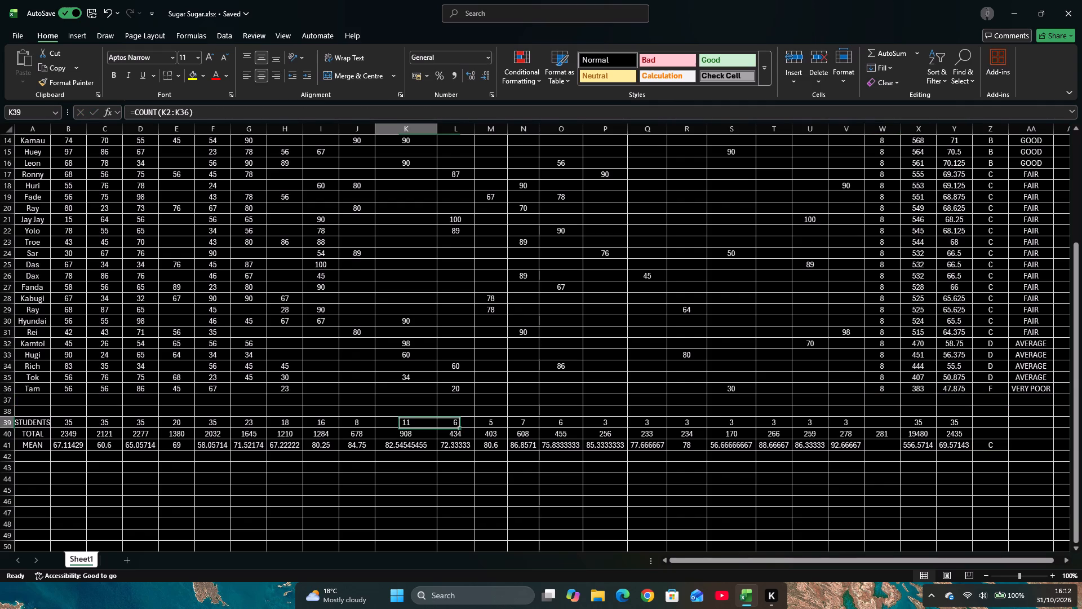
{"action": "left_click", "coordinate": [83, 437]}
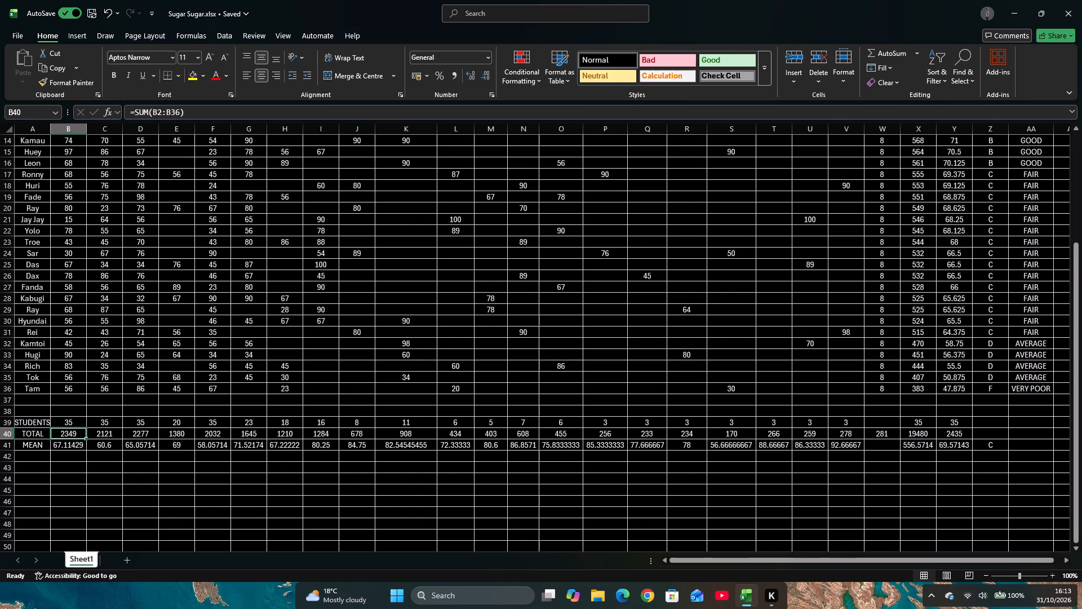
Clear the total in cell W40 beneath the Subjects column.
{"action": "left_click", "coordinate": [892, 432]}
{"action": "key", "text": "BackSpace"}
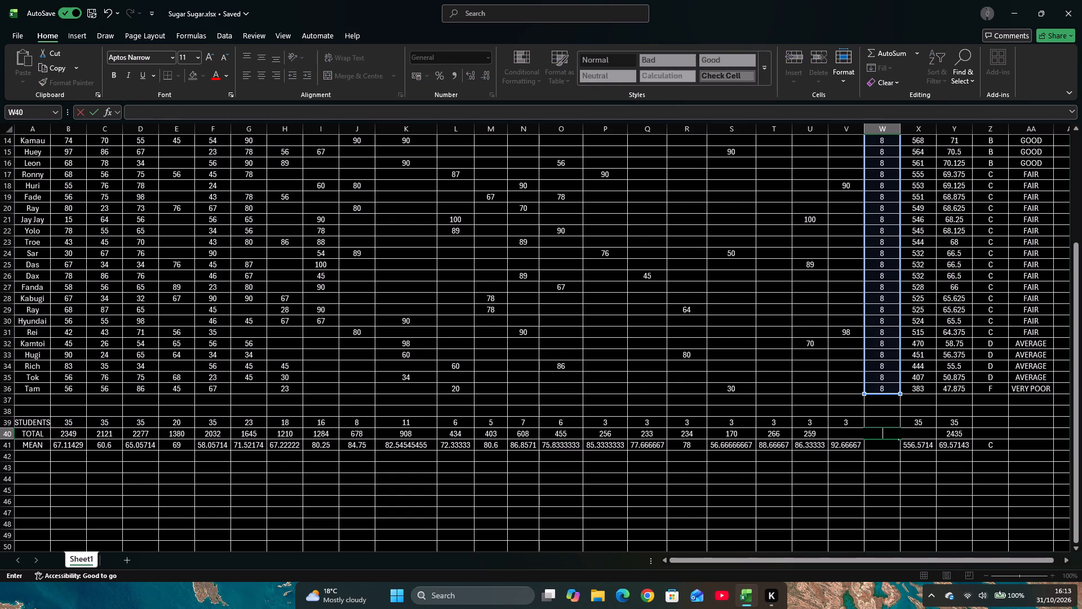
{"action": "left_click", "coordinate": [930, 426]}
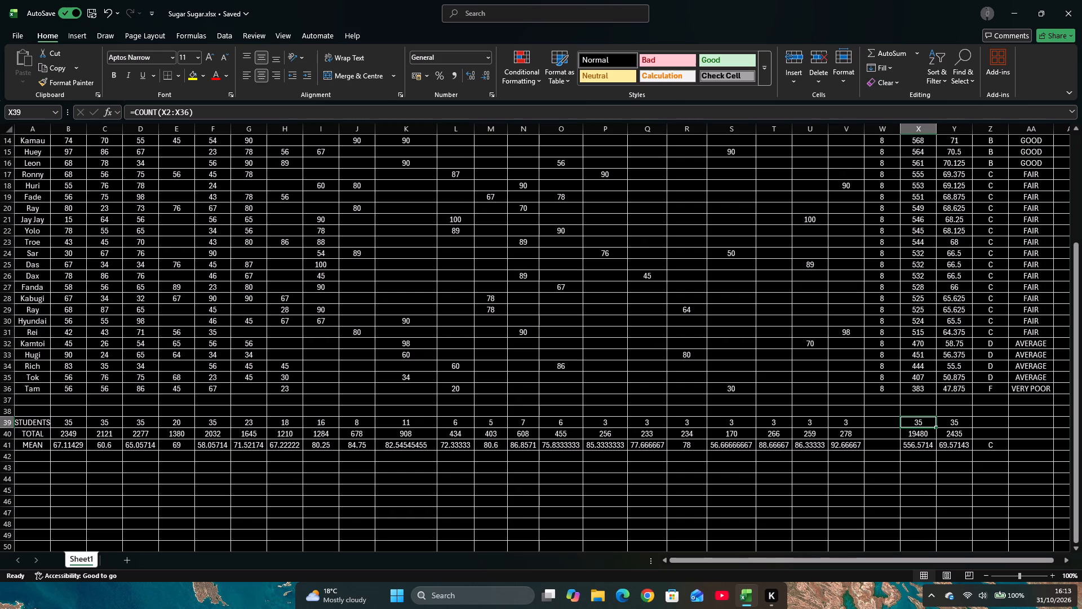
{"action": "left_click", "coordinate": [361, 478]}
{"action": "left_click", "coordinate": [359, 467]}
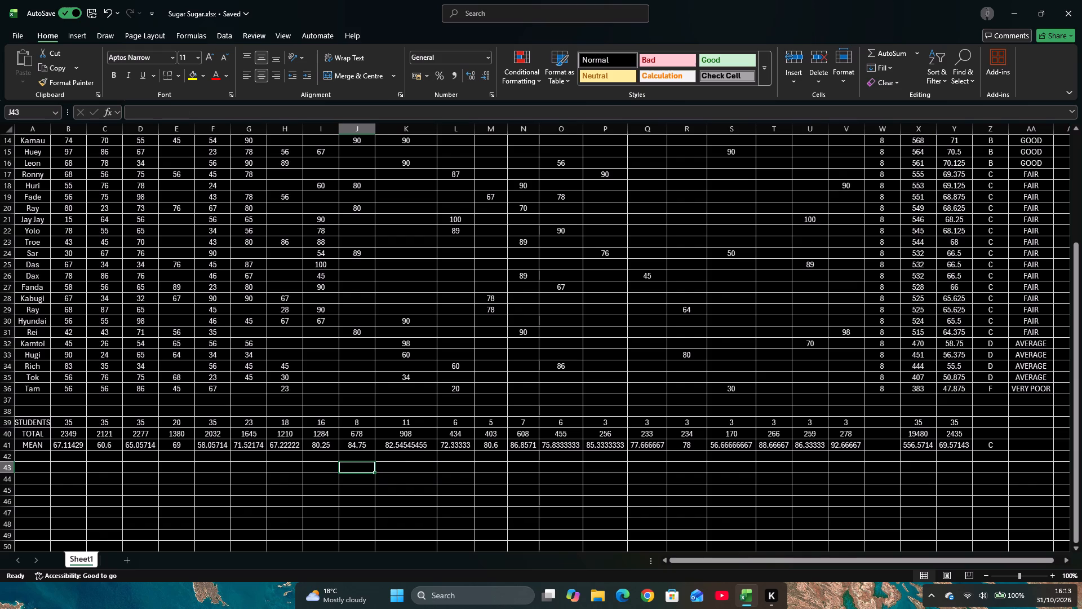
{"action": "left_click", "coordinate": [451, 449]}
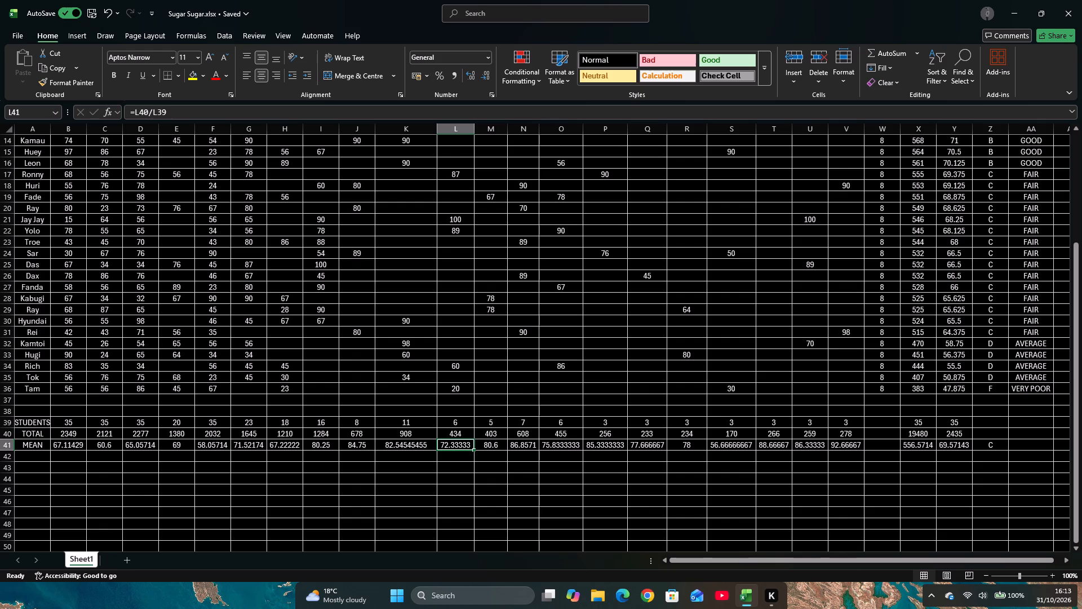
Enter the column heading Max in cell AB1, beside the Comments heading.
{"action": "scroll", "coordinate": [1010, 168], "scroll_direction": "left", "scroll_amount": 5}
{"action": "scroll", "coordinate": [1010, 168], "scroll_direction": "up", "scroll_amount": 1}
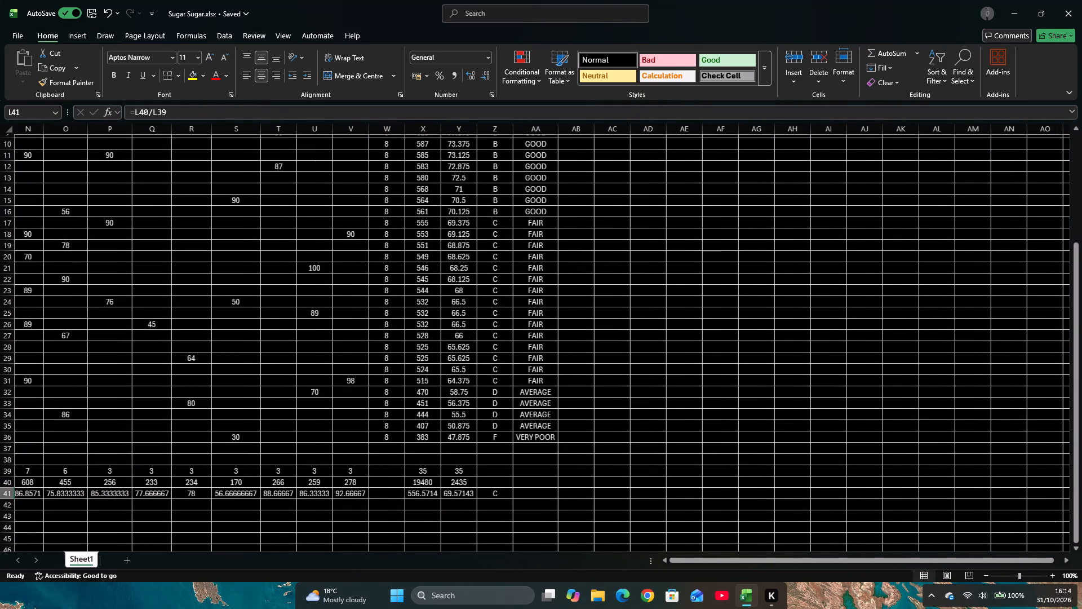
{"action": "scroll", "coordinate": [1010, 168], "scroll_direction": "up", "scroll_amount": 5}
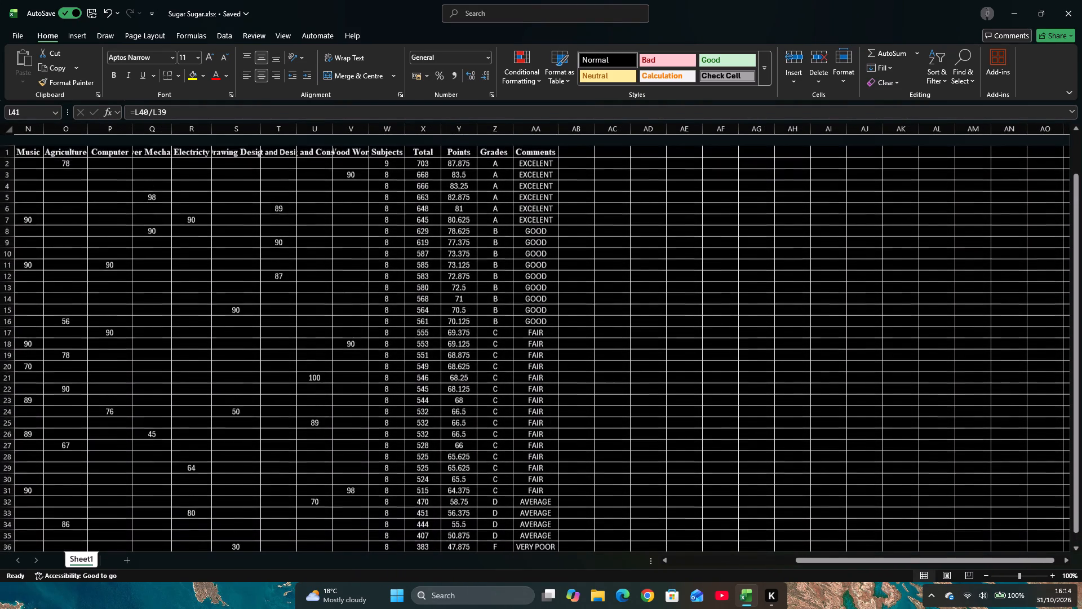
{"action": "scroll", "coordinate": [1010, 168], "scroll_direction": "up", "scroll_amount": 1}
{"action": "left_click", "coordinate": [591, 144]}
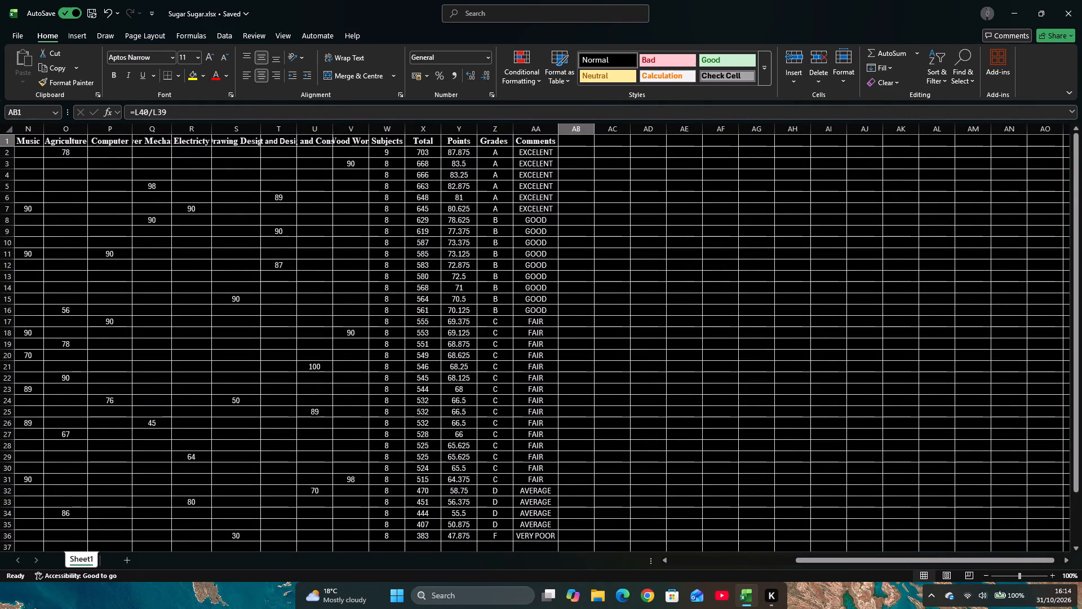
{"action": "type", "text": "MA"}
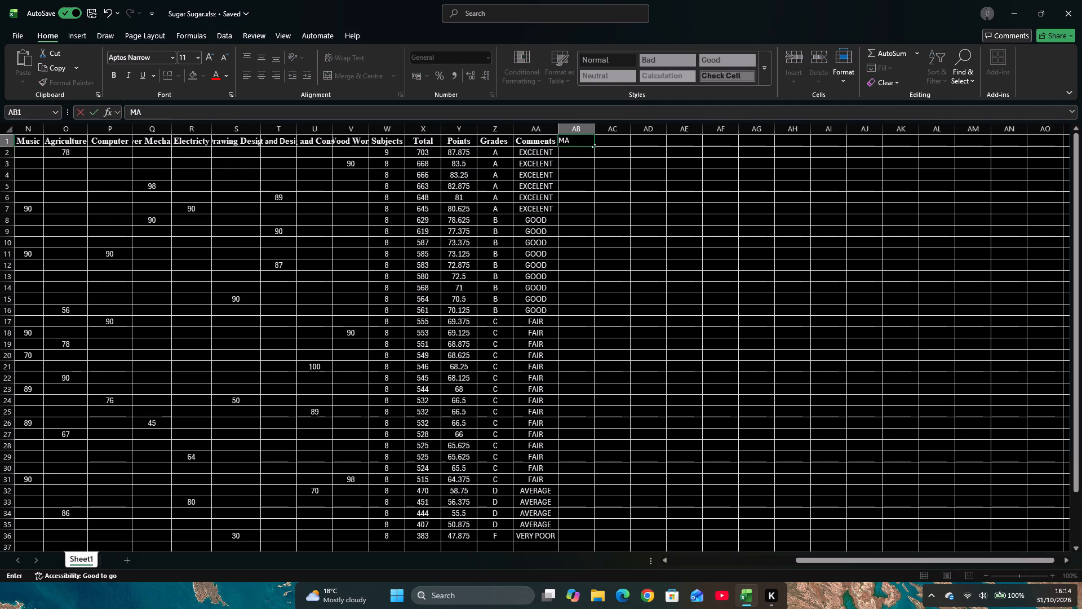
{"action": "key", "text": "x"}
{"action": "key", "text": "BackSpace"}
{"action": "key", "text": "BackSpace"}
{"action": "key", "text": "shift+a"}
{"action": "key", "text": "shift+x"}
{"action": "key", "text": "Right"}
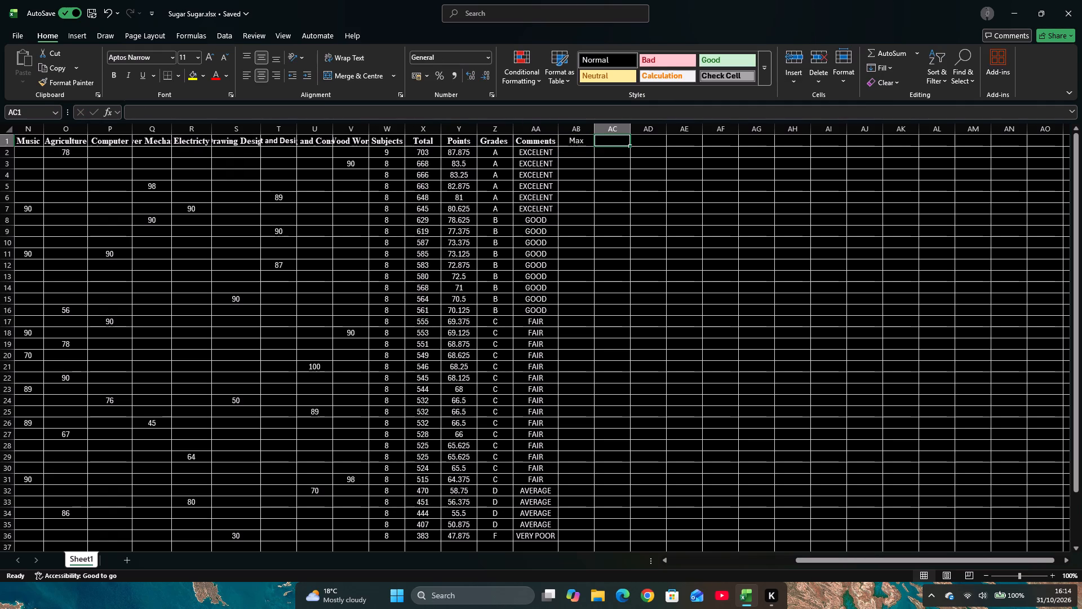
Enter the column heading Min in cell AC1, beside the Max heading.
{"action": "type", "text": "mI"}
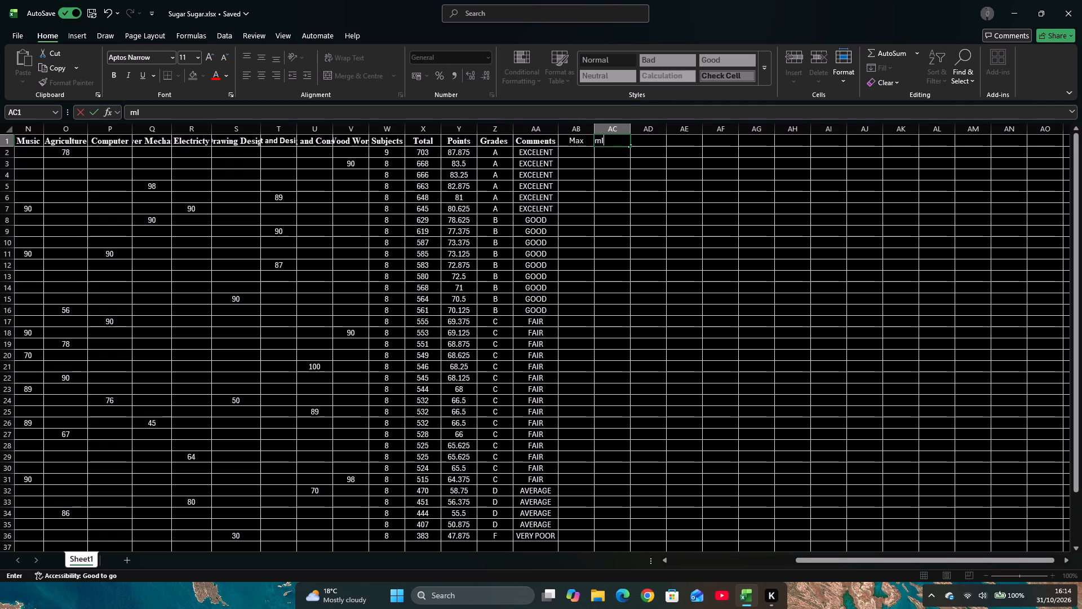
{"action": "key", "text": "BackSpace"}
{"action": "key", "text": "BackSpace"}
{"action": "key", "text": "m"}
{"action": "key", "text": "shift+i"}
{"action": "key", "text": "shift+n"}
{"action": "key", "text": "Left"}
Enter the formula =MAX(B2:V2) in cell AB2 to find the first student's highest mark.
{"action": "key", "text": "Down"}
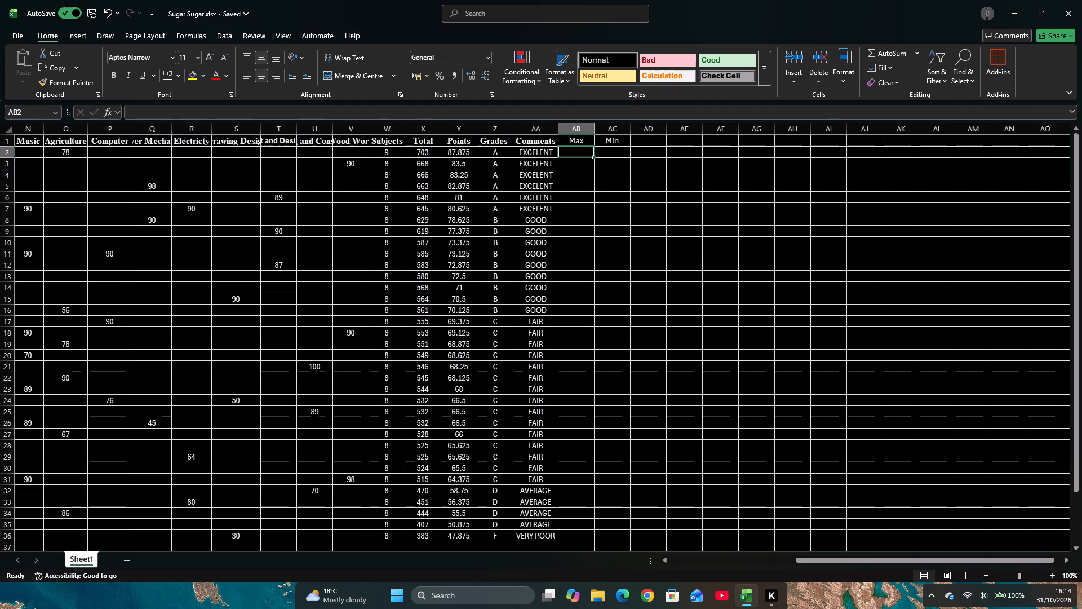
{"action": "key", "text": "equal"}
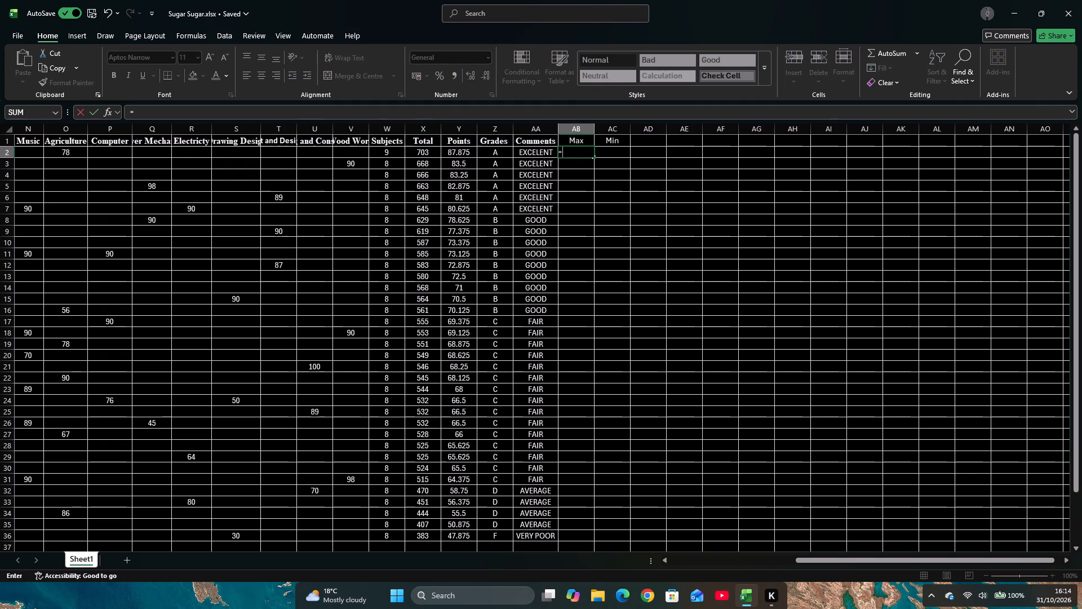
{"action": "key", "text": "m"}
{"action": "key", "text": "a"}
{"action": "key", "text": "x"}
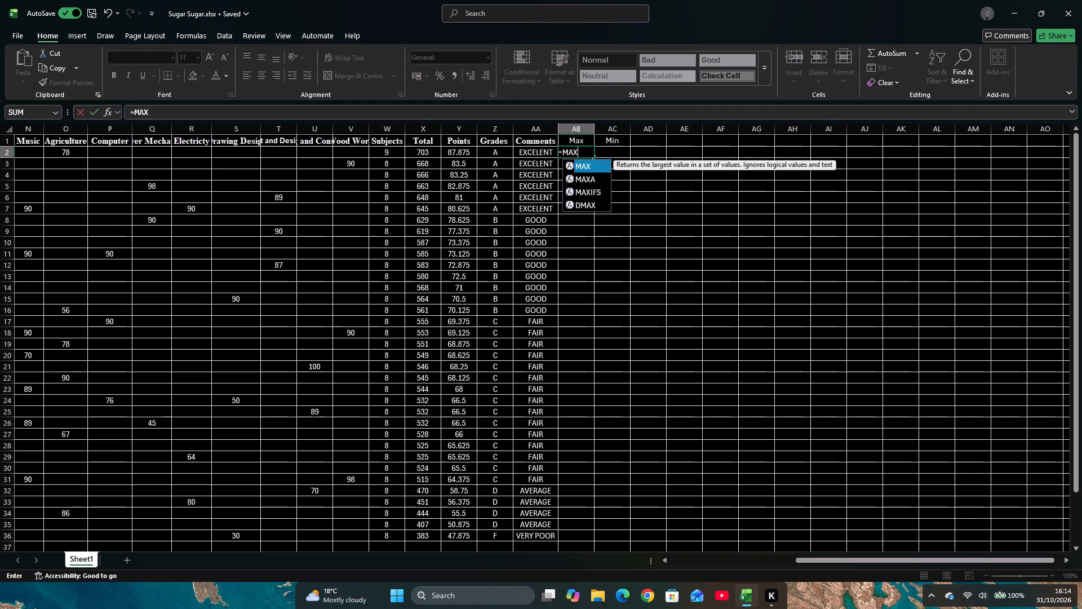
{"action": "key", "text": "b"}
{"action": "key", "text": "2"}
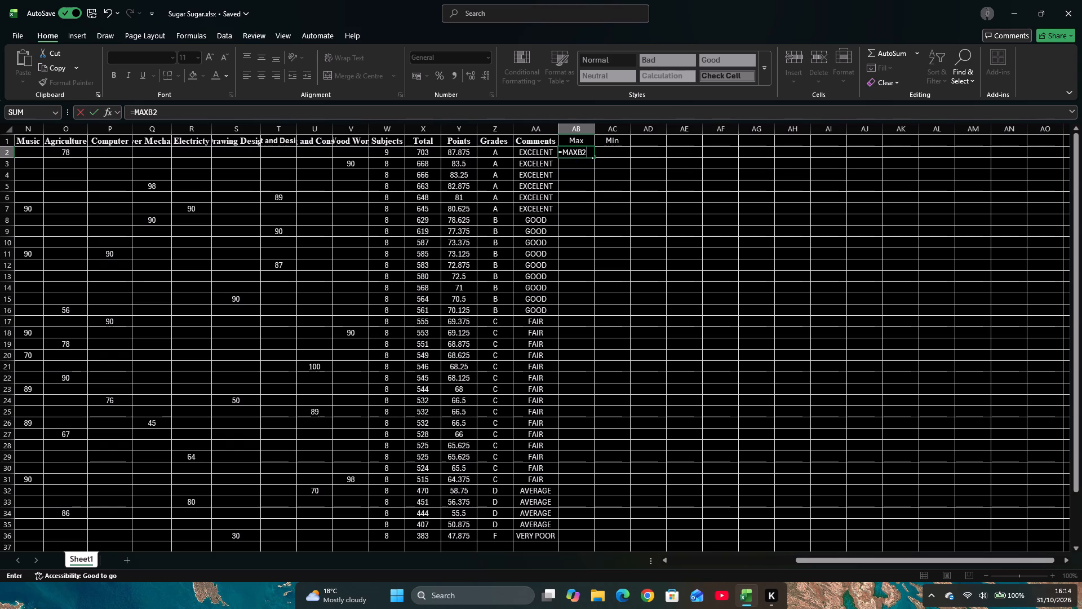
{"action": "key", "text": "BackSpace"}
{"action": "key", "text": "BackSpace"}
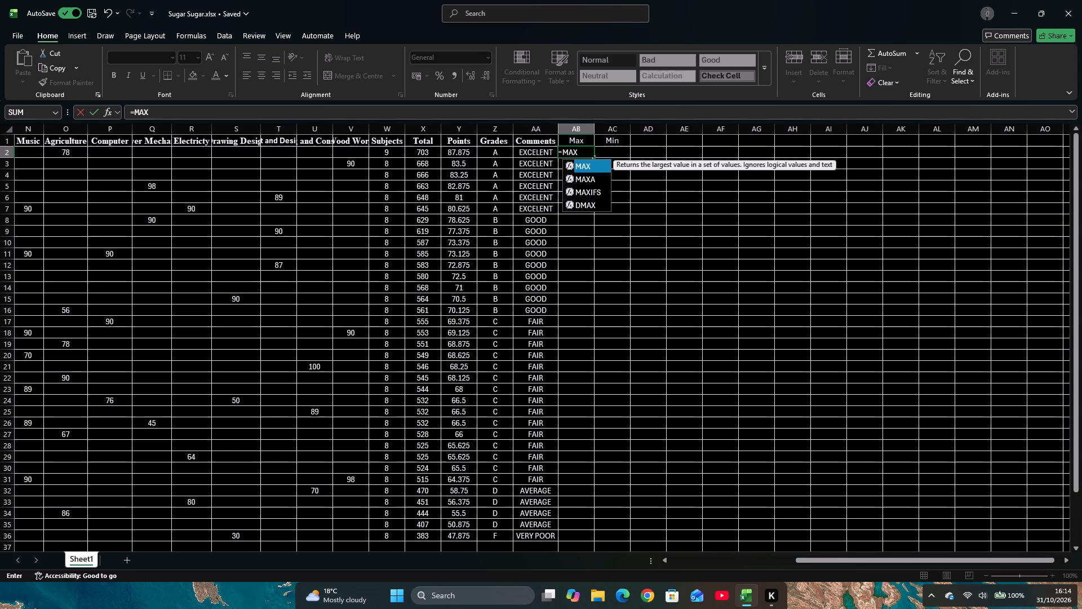
{"action": "type", "text": "(B"}
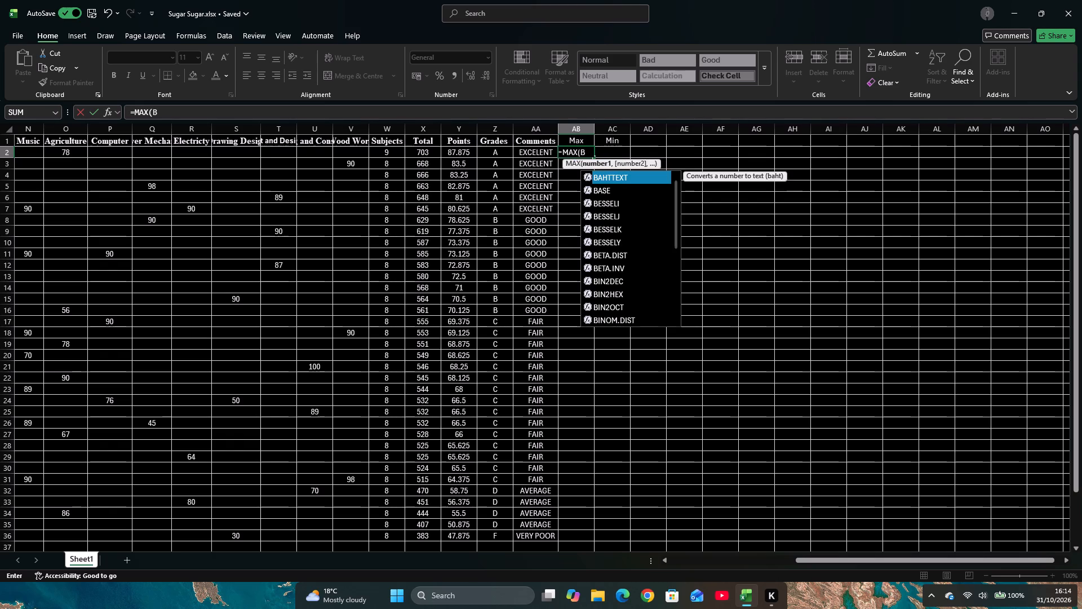
{"action": "key", "text": "2"}
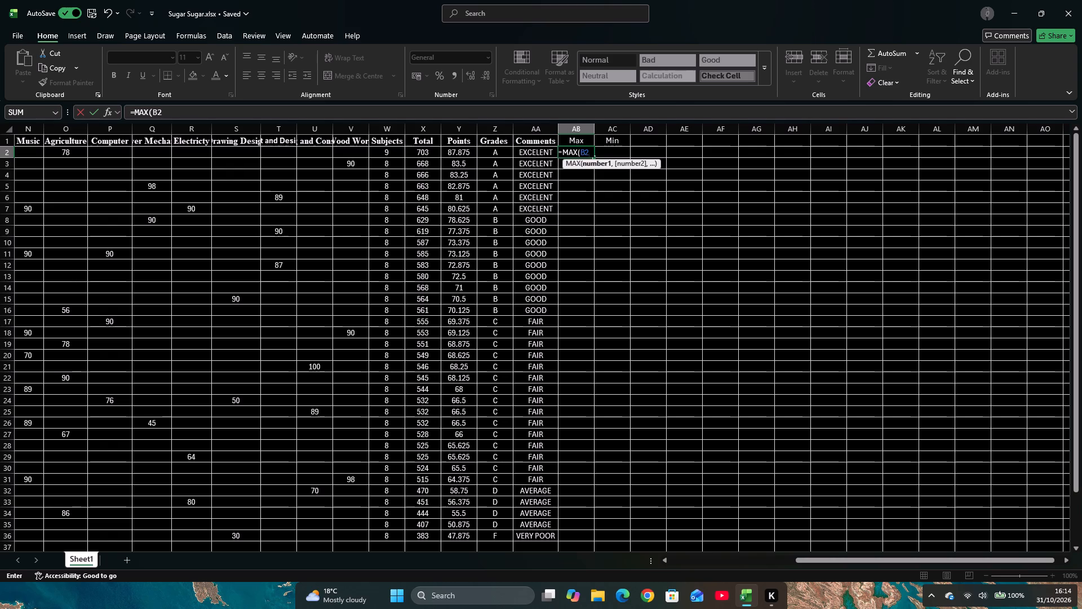
{"action": "key", "text": "shift+colon"}
{"action": "type", "text": "V2"}
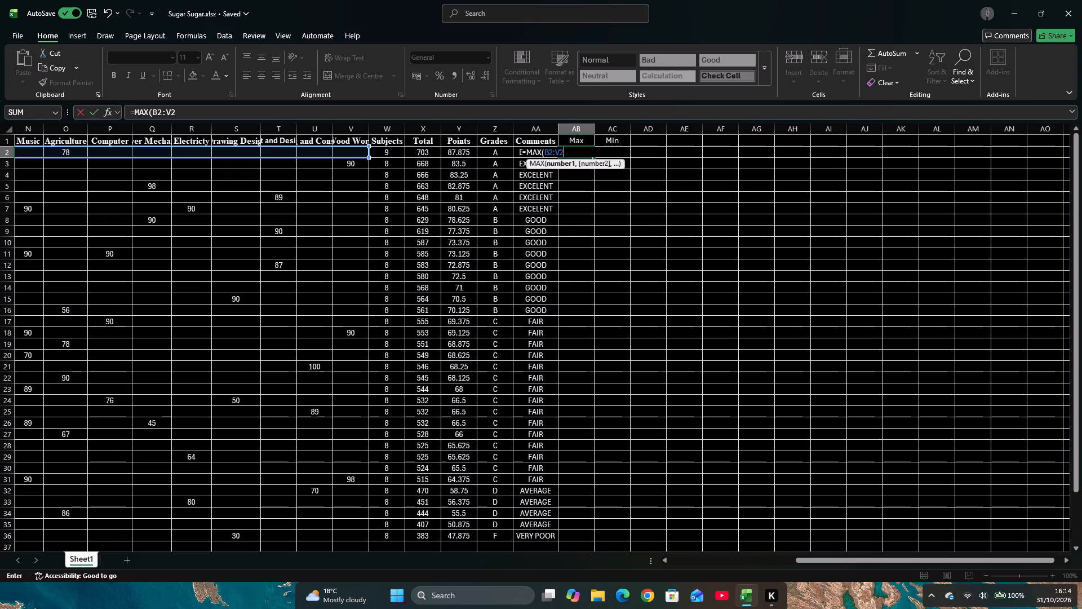
{"action": "key", "text": "shift+parenright"}
{"action": "key", "text": "Return"}
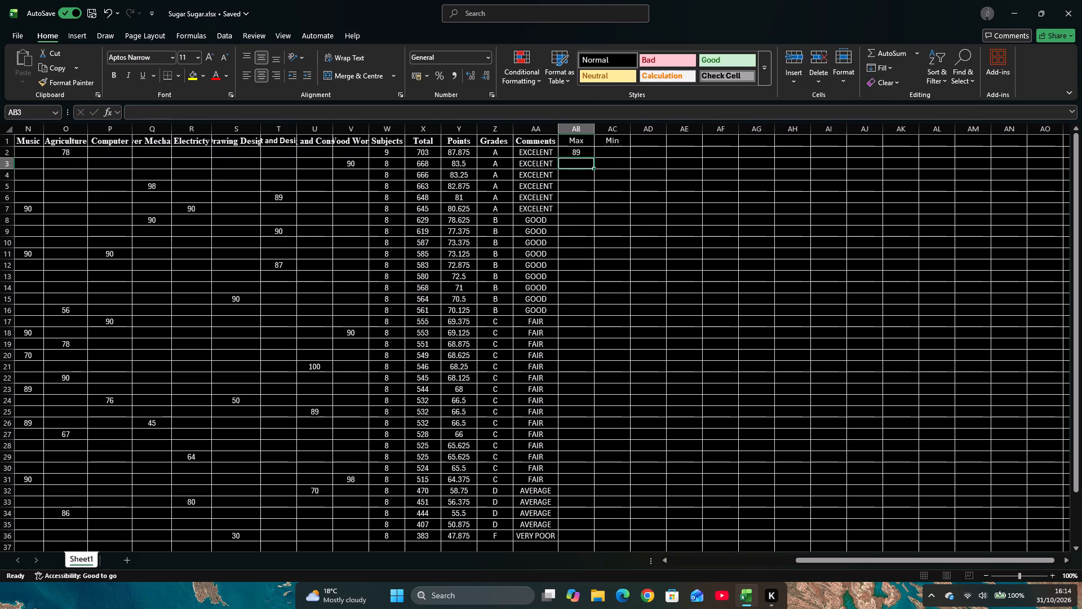
Extend the MAX formula from AB2 down the Max column to the last student, cell AB36.
{"action": "left_click", "coordinate": [590, 156]}
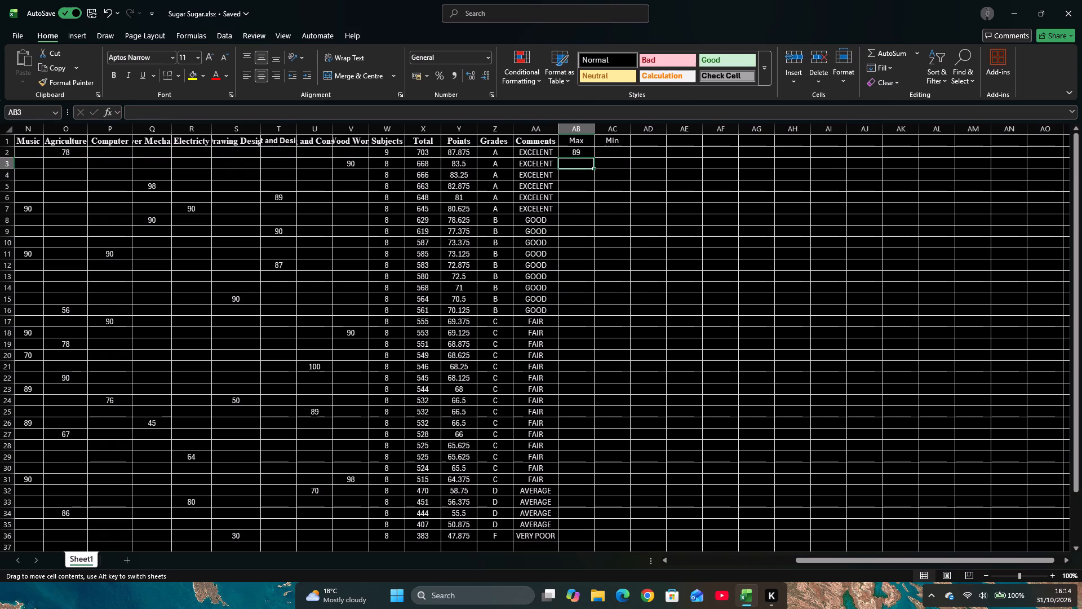
{"action": "left_click", "coordinate": [582, 153]}
{"action": "left_click_drag", "start_coordinate": [595, 156], "coordinate": [586, 540]}
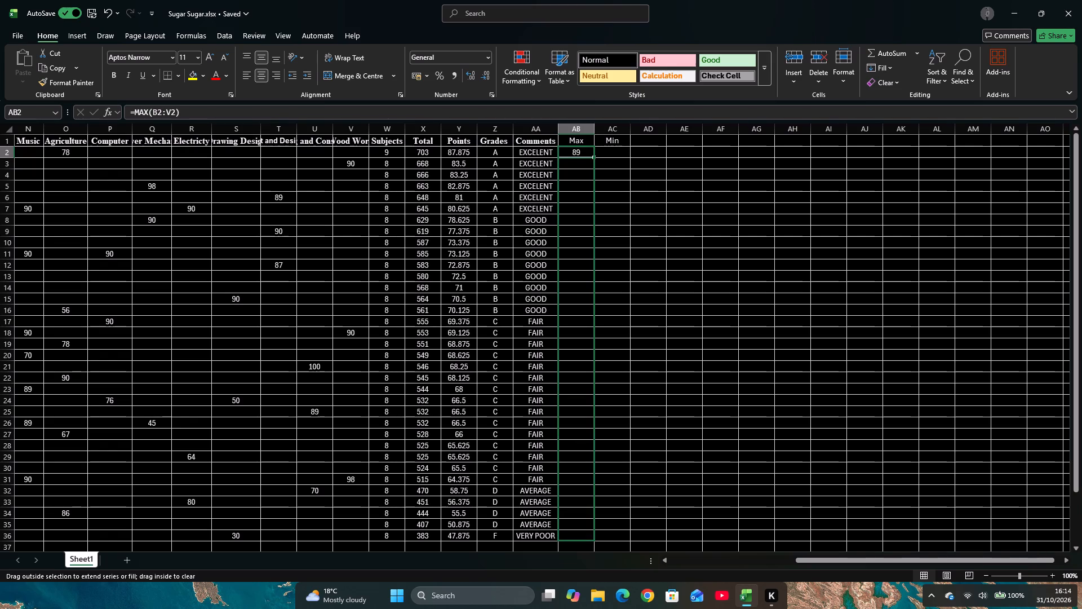
{"action": "left_click_drag", "start_coordinate": [586, 540], "coordinate": [592, 542]}
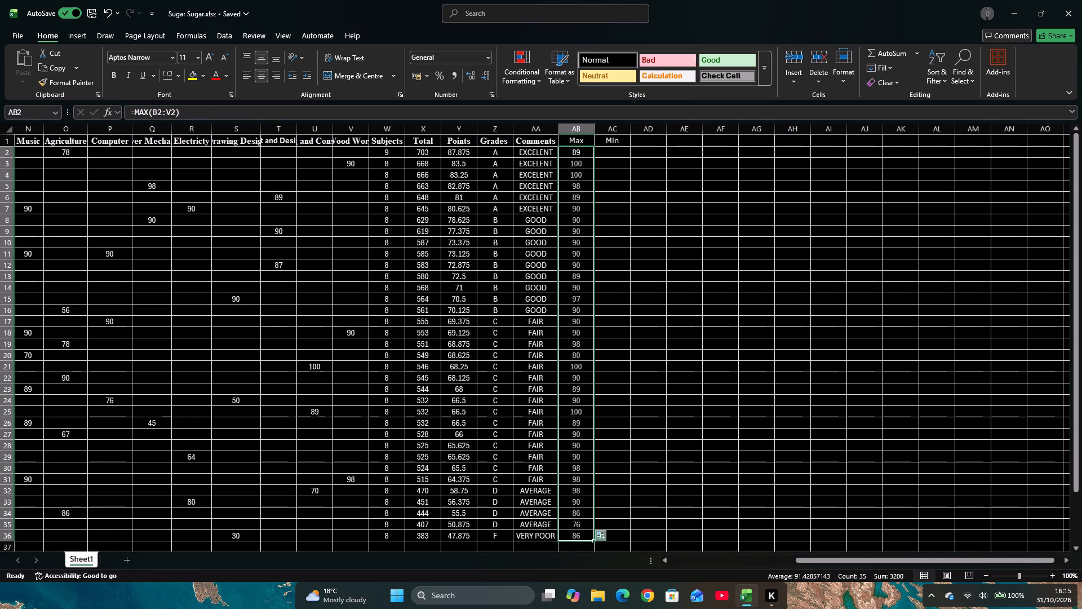
Enter the formula =MIN(B2:V2) in cell AC2 to find the first student's lowest mark.
{"action": "left_click", "coordinate": [619, 156]}
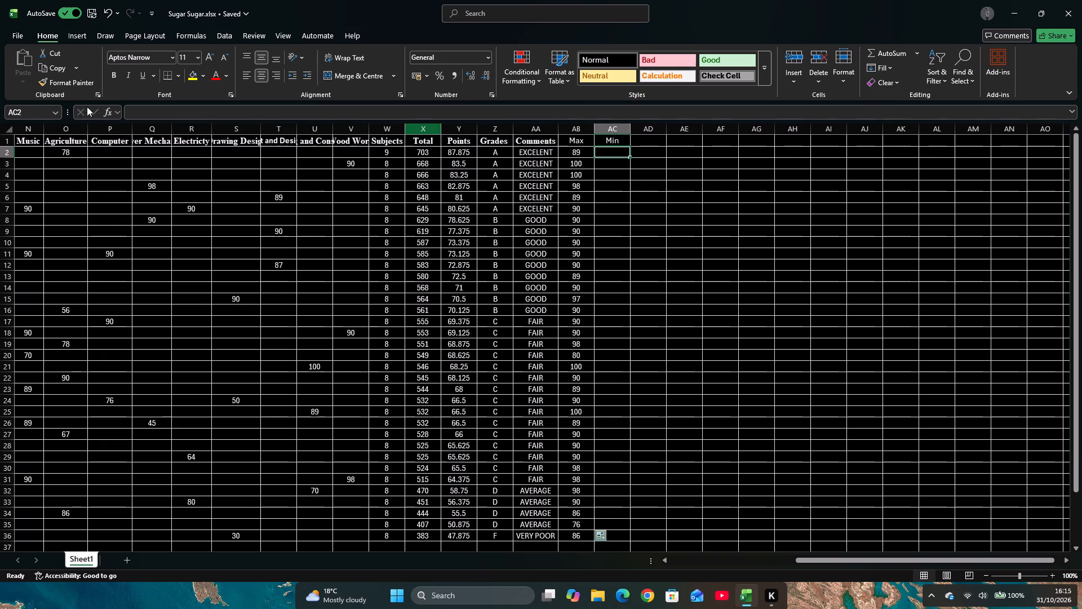
{"action": "left_click", "coordinate": [138, 109]}
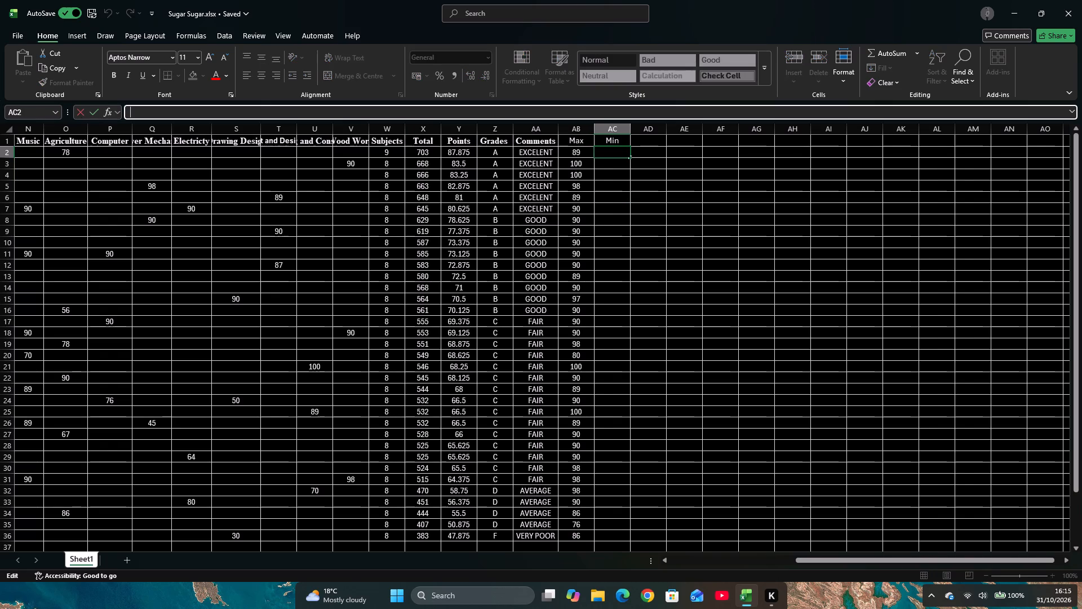
{"action": "key", "text": "equal"}
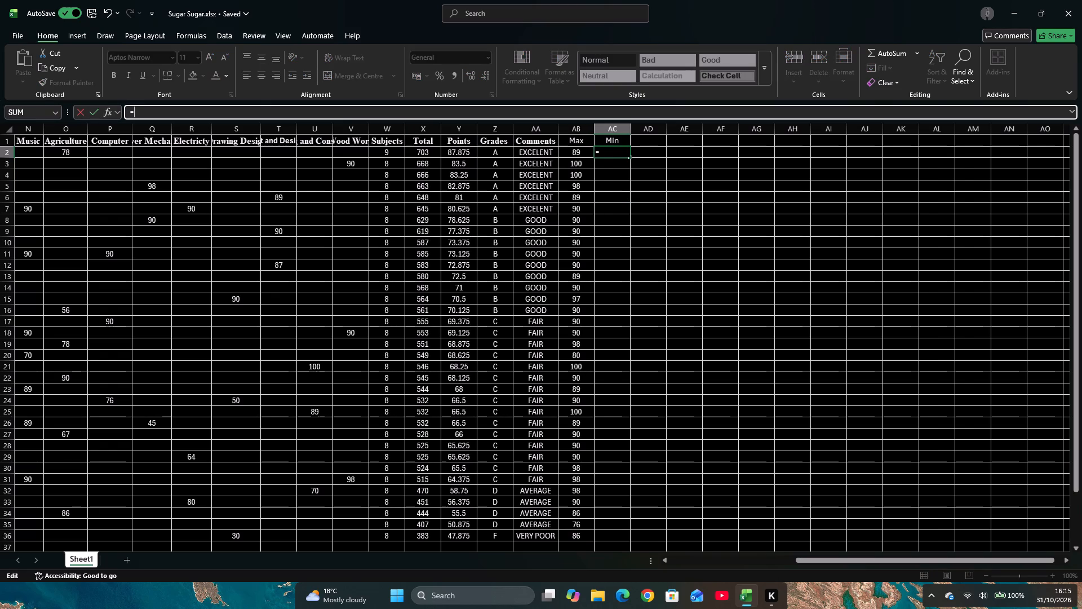
{"action": "key", "text": "shift+m"}
{"action": "key", "text": "BackSpace"}
{"action": "key", "text": "m"}
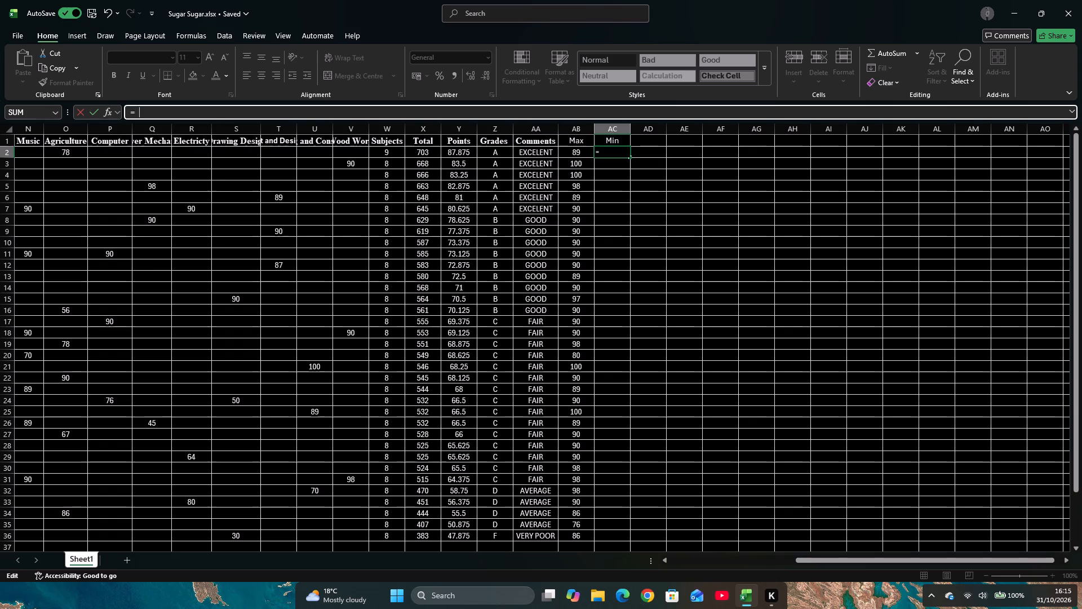
{"action": "type", "text": "iN"}
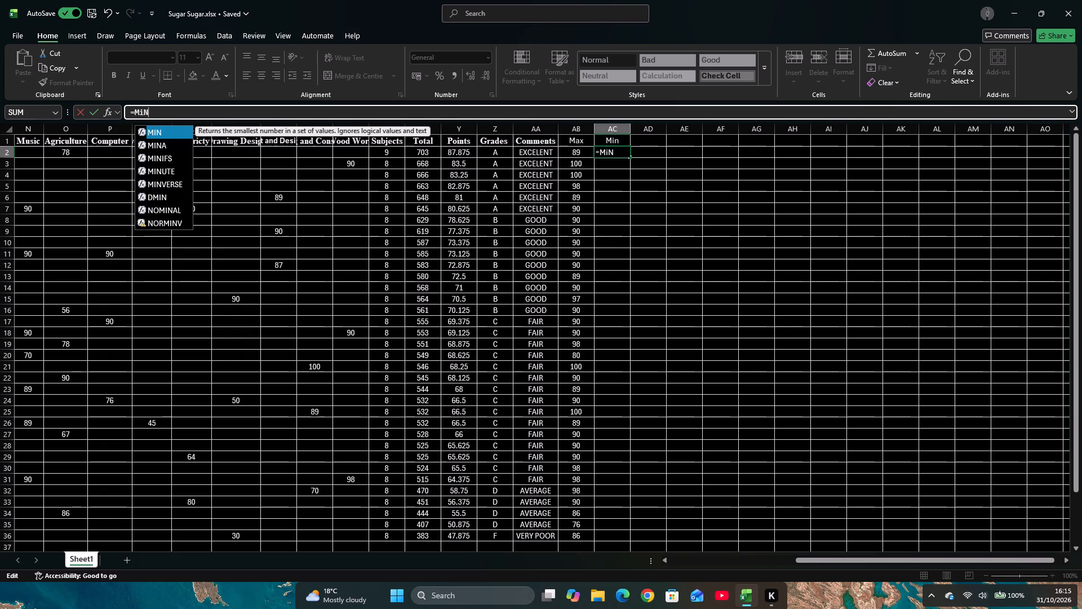
{"action": "key", "text": "BackSpace"}
{"action": "key", "text": "BackSpace"}
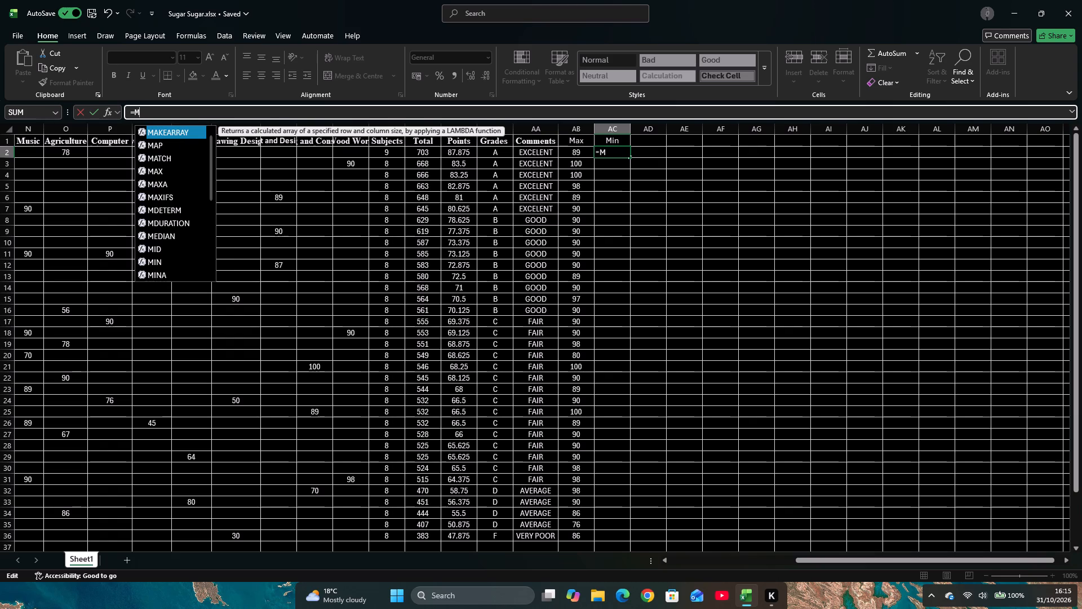
{"action": "key", "text": "shift+i"}
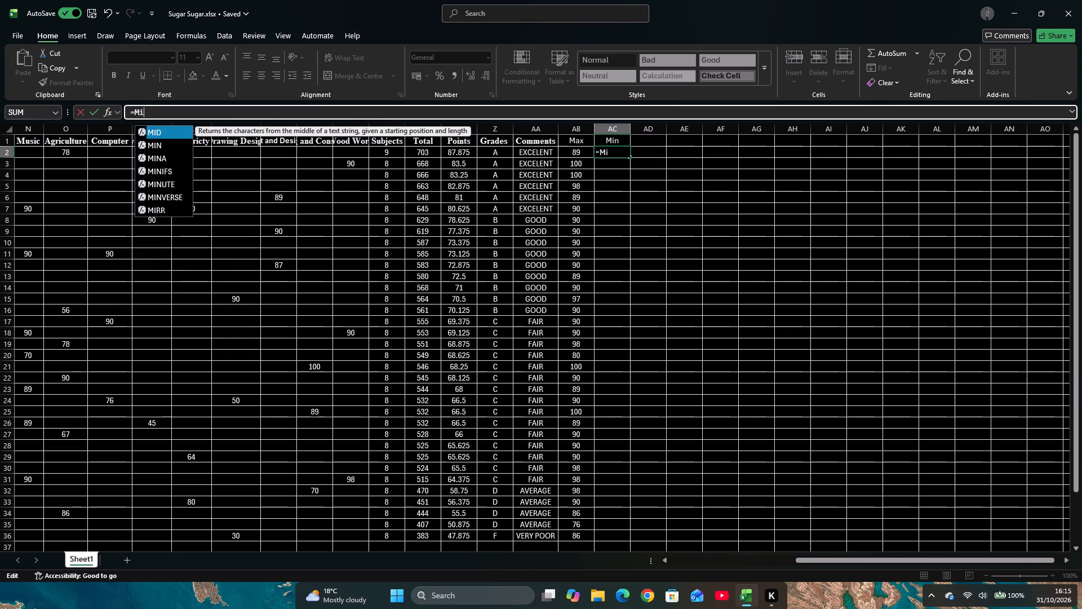
{"action": "key", "text": "n"}
{"action": "key", "text": "BackSpace"}
{"action": "key", "text": "shift+n"}
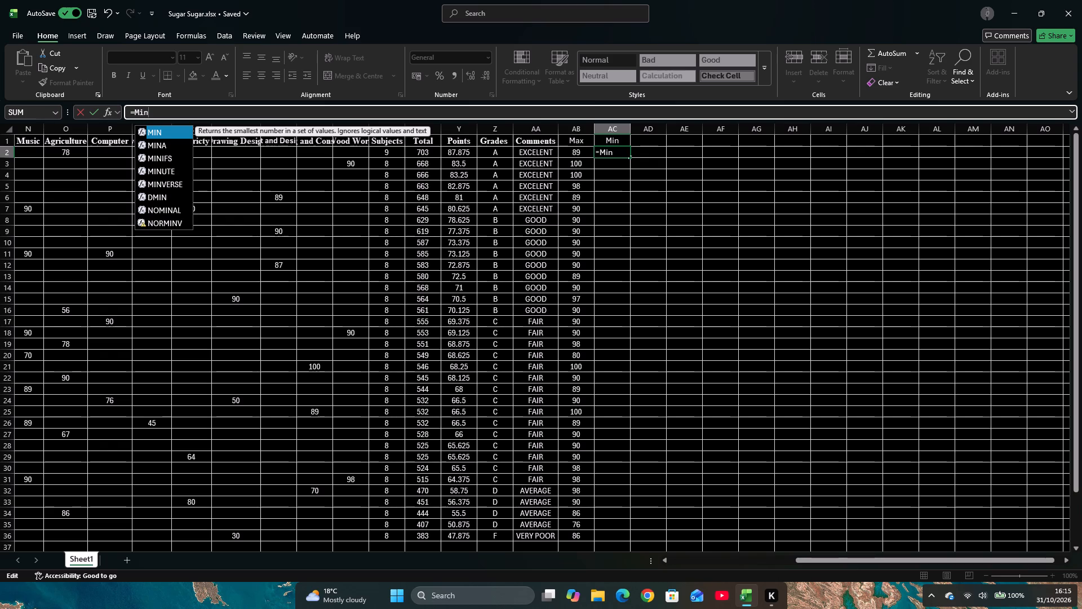
{"action": "key", "text": "BackSpace"}
{"action": "key", "text": "BackSpace"}
{"action": "type", "text": "IN"}
{"action": "key", "text": "shift+parenleft"}
{"action": "type", "text": "B2"}
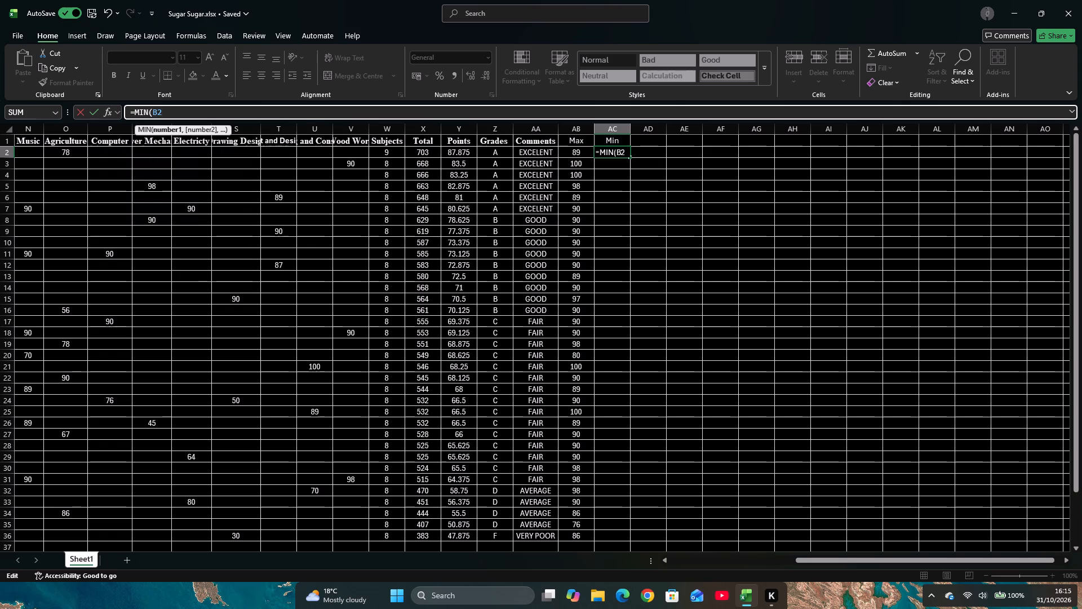
{"action": "type", "text": ":V2"}
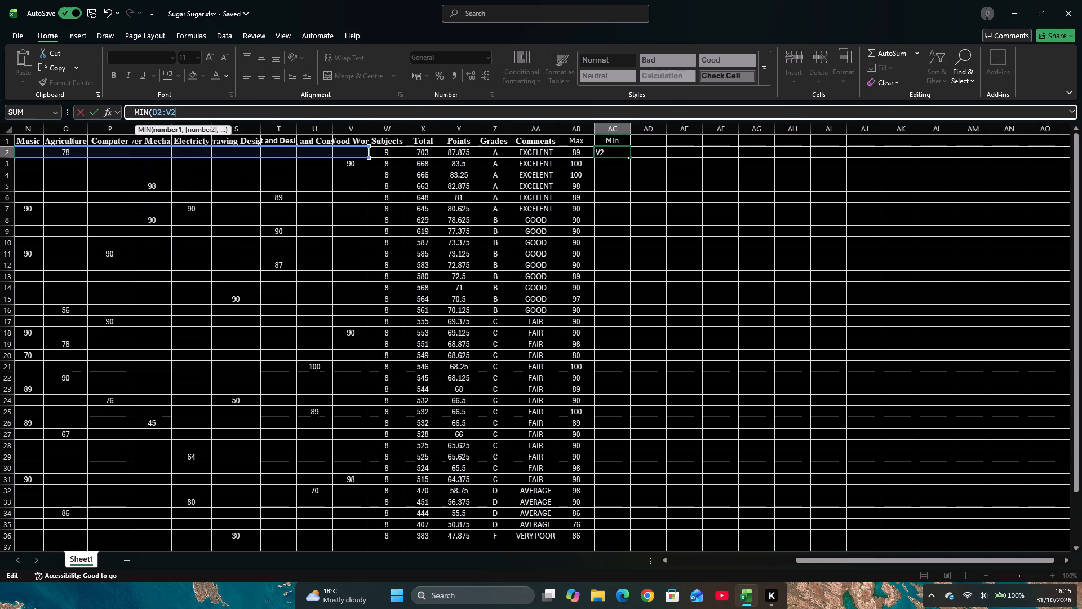
{"action": "key", "text": "shift+parenright"}
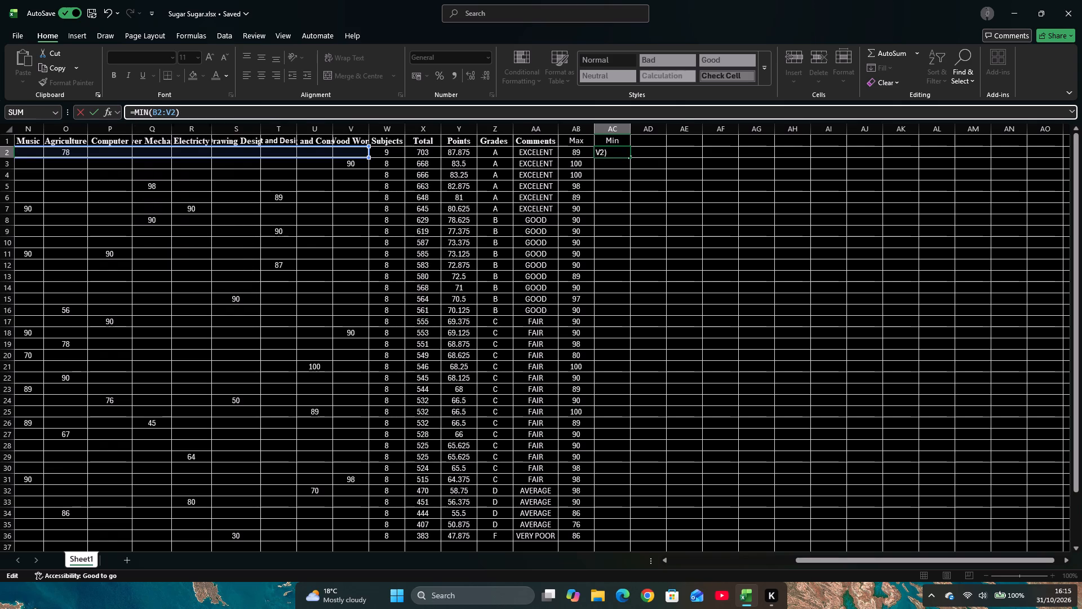
{"action": "key", "text": "Return"}
Extend the MIN formula from AC2 down the Min column to the last student, cell AC36.
{"action": "left_click", "coordinate": [613, 154]}
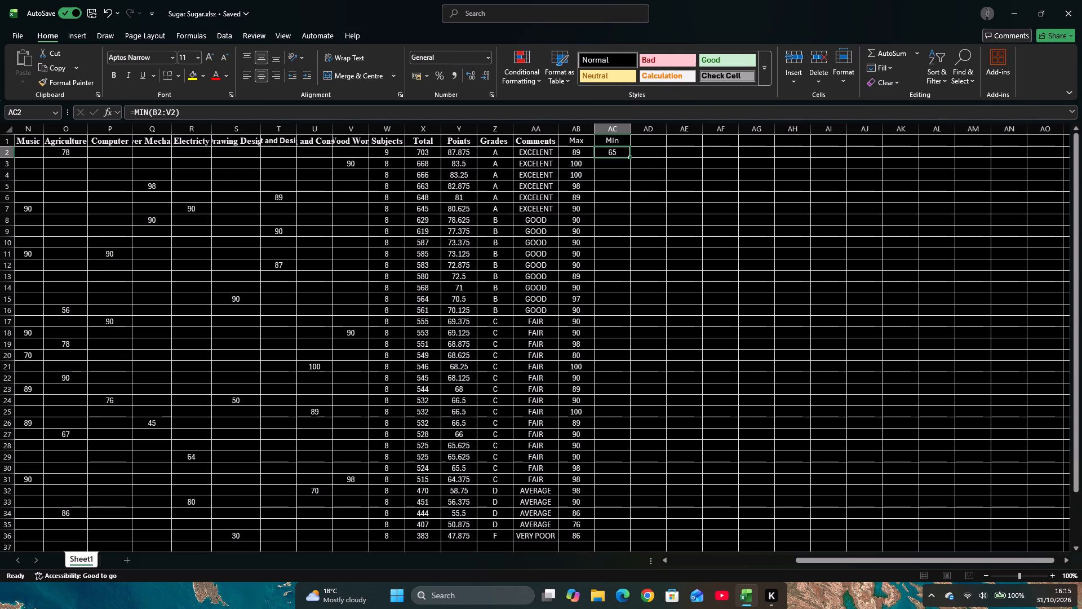
{"action": "left_click_drag", "start_coordinate": [628, 157], "coordinate": [628, 166]}
{"action": "left_click_drag", "start_coordinate": [628, 167], "coordinate": [628, 174]}
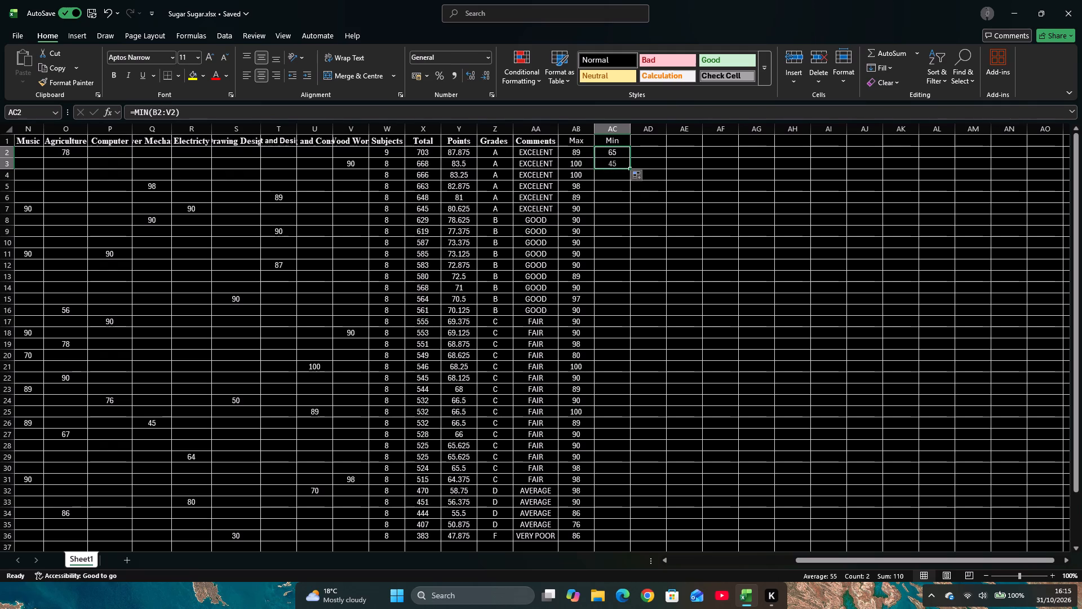
{"action": "left_click_drag", "start_coordinate": [630, 167], "coordinate": [640, 400]}
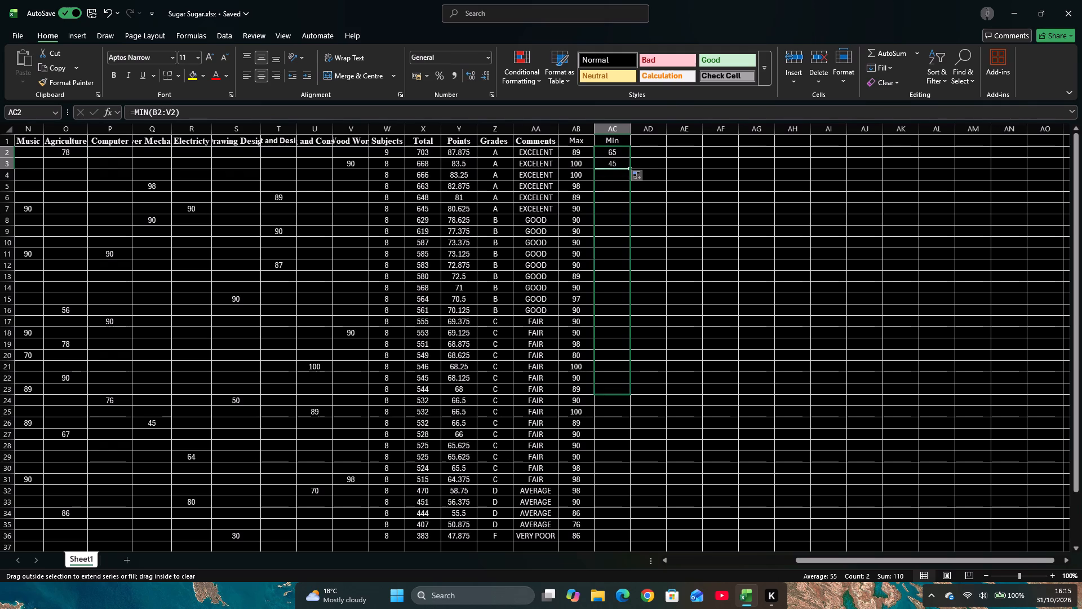
{"action": "left_click_drag", "start_coordinate": [640, 400], "coordinate": [642, 536]}
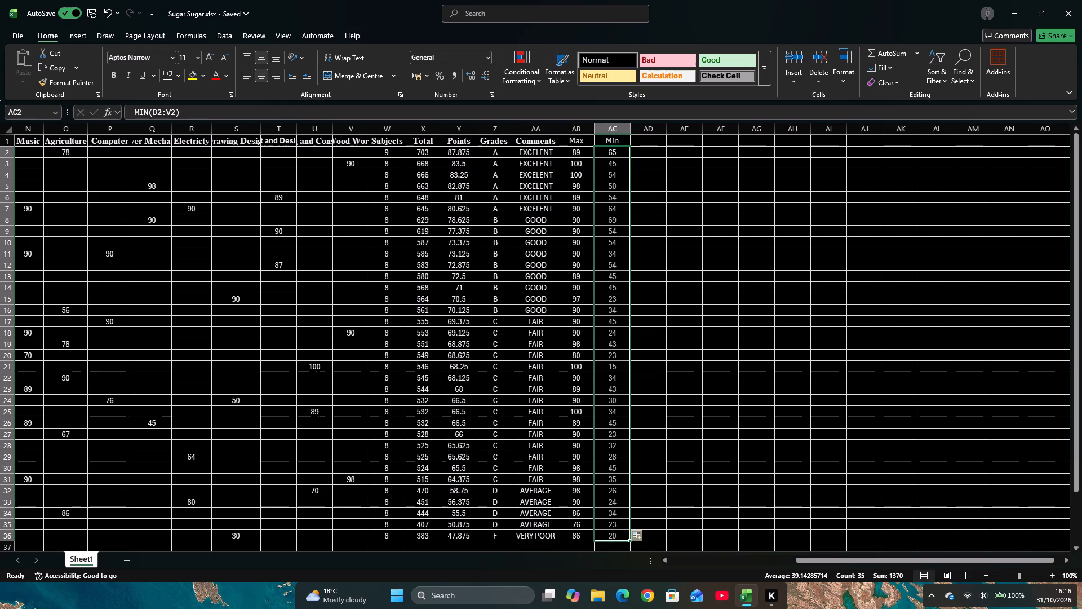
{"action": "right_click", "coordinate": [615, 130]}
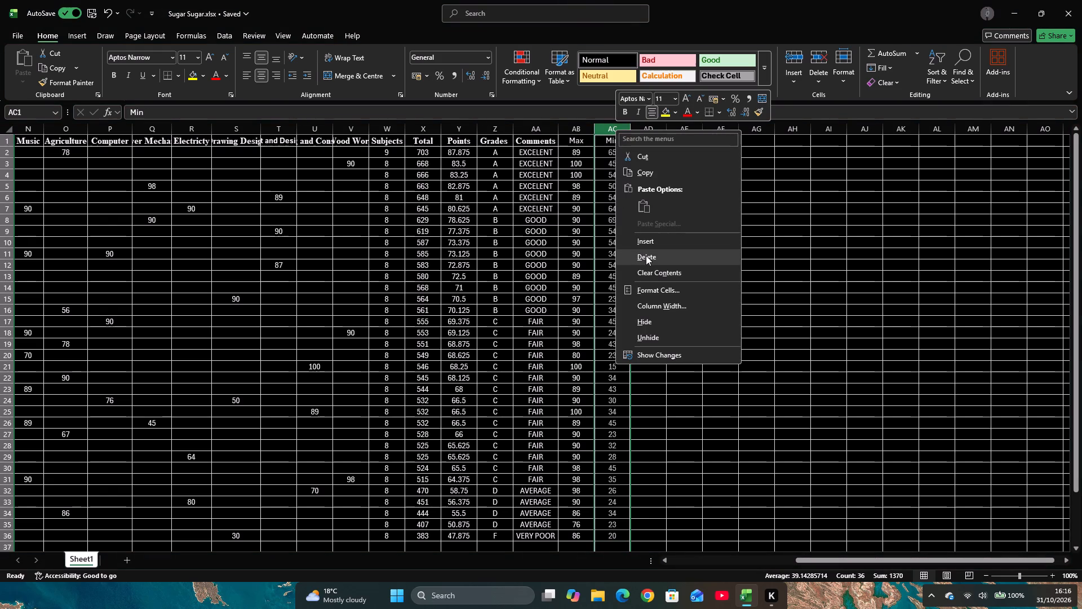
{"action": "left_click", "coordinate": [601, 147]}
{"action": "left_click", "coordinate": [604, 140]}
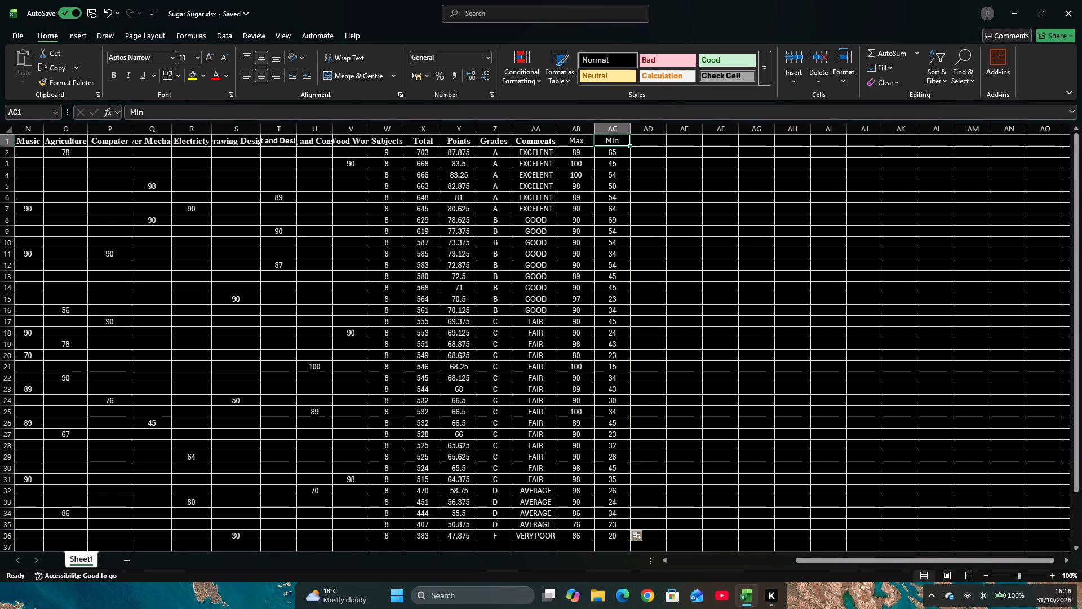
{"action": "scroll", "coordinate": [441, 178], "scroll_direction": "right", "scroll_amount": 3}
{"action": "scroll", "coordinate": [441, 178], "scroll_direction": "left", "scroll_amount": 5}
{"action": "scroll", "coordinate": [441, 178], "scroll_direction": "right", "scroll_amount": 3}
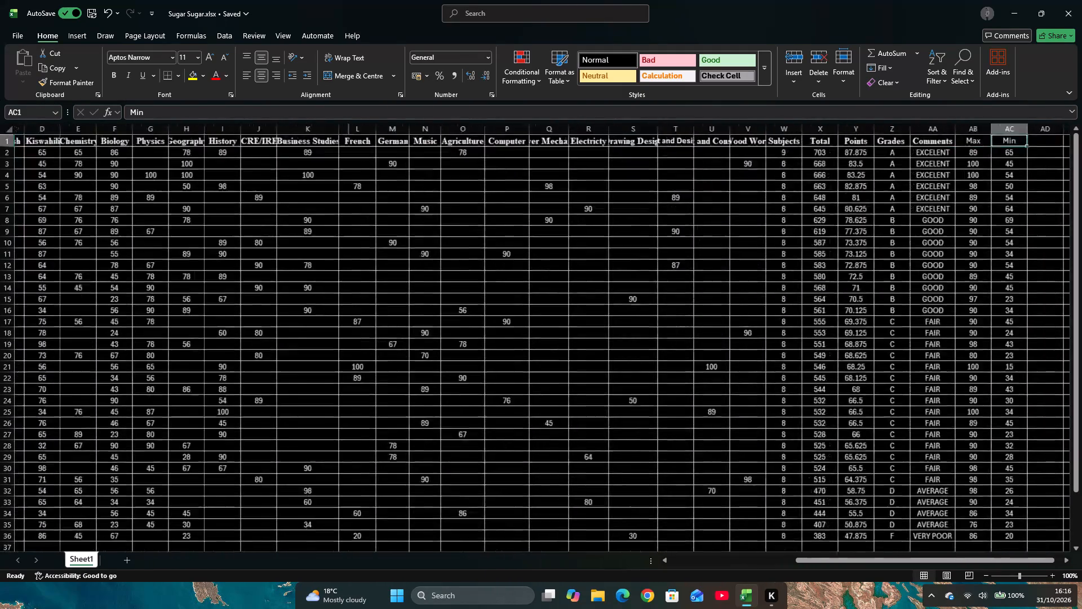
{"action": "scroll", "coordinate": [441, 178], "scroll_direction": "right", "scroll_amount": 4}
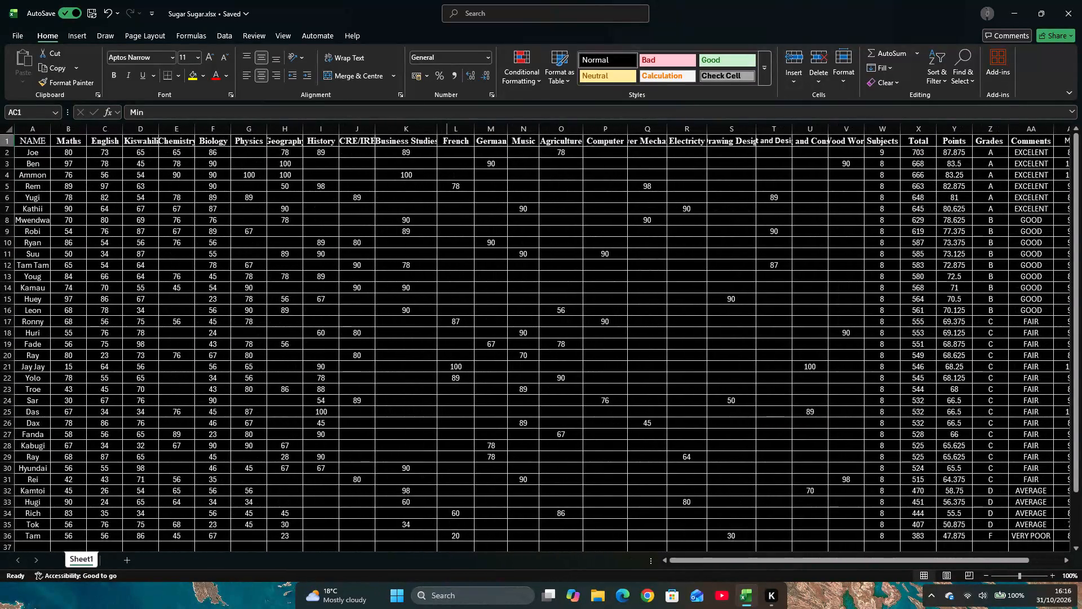
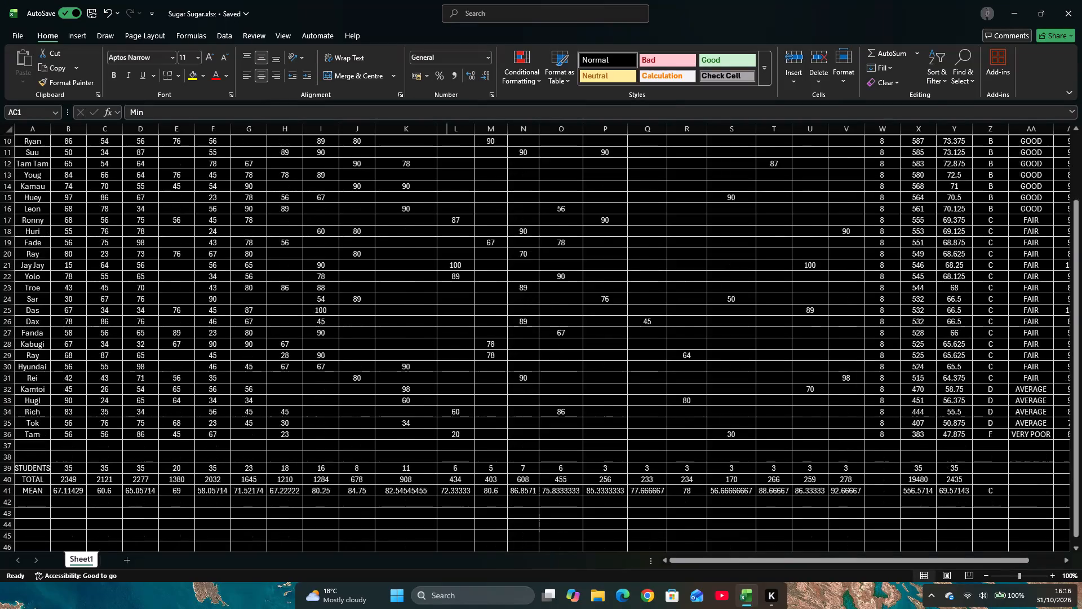
Review the student marks table from the first student down to the STUDENTS, TOTAL and MEAN rows beneath it.
{"action": "scroll", "coordinate": [573, 358], "scroll_direction": "down", "scroll_amount": 3}
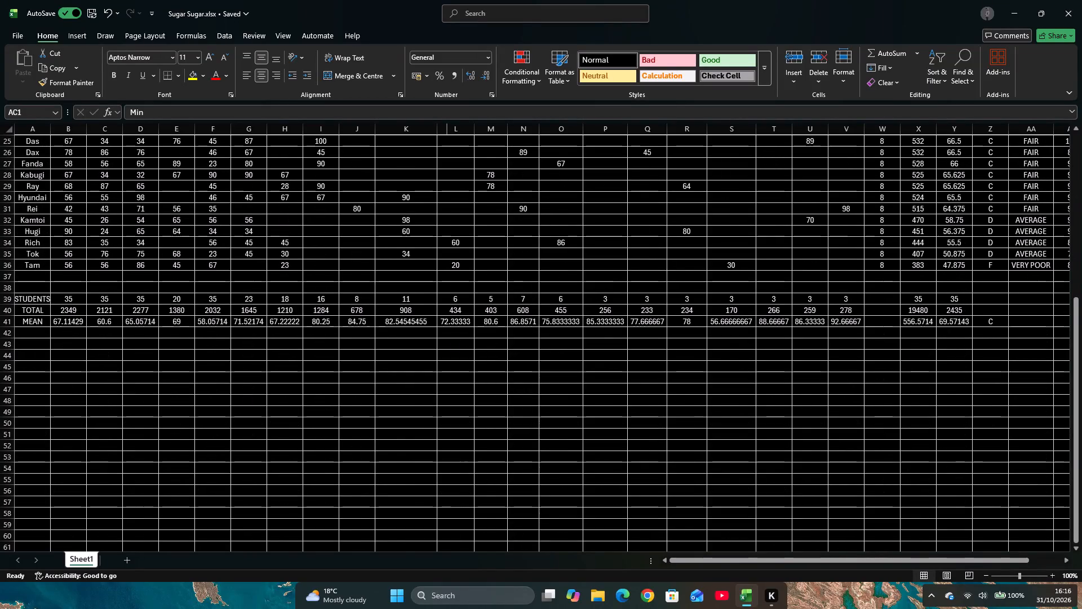
{"action": "left_click", "coordinate": [1019, 320]}
{"action": "left_click", "coordinate": [984, 313]}
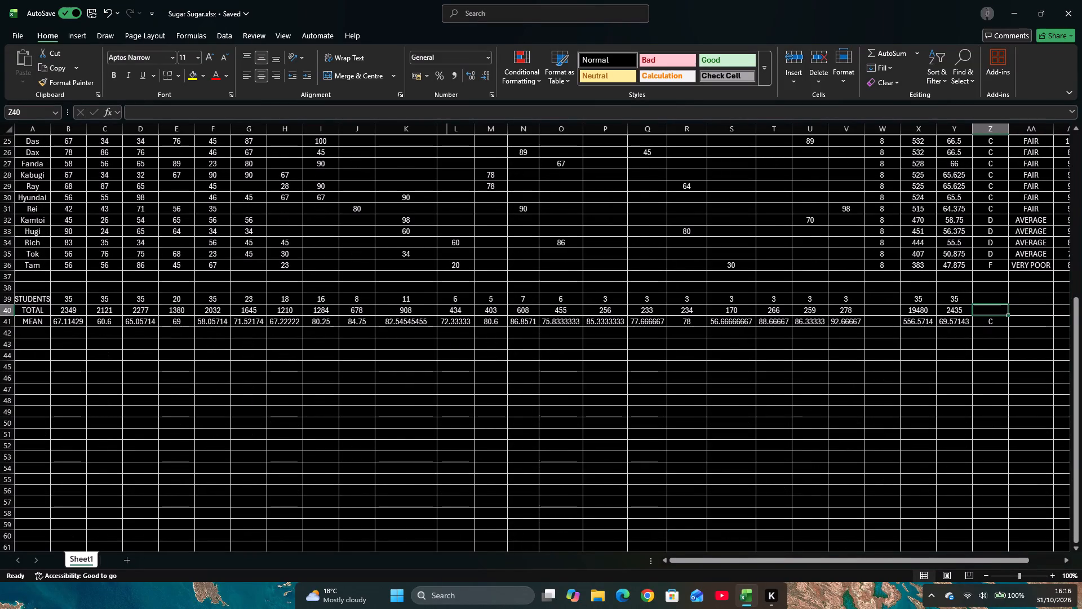
{"action": "left_click", "coordinate": [983, 292]}
{"action": "left_click", "coordinate": [983, 298]}
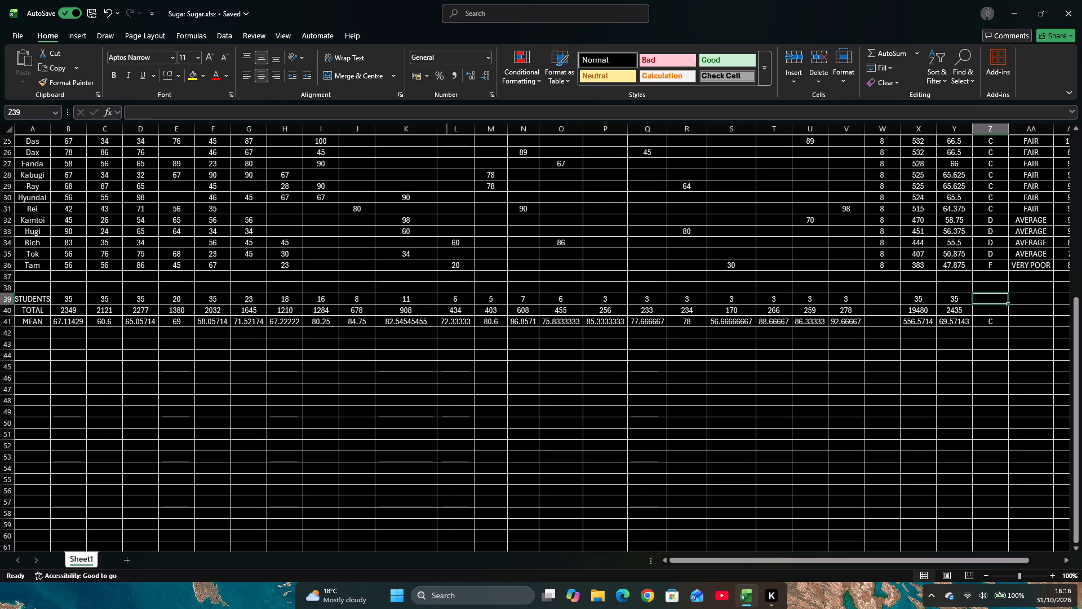
{"action": "left_click", "coordinate": [34, 330]}
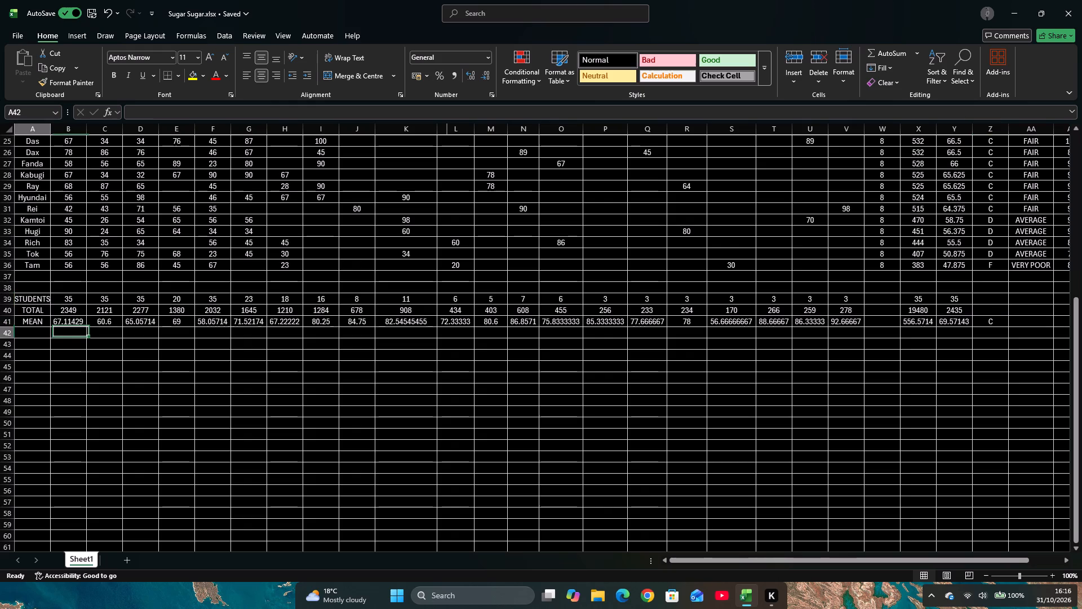
{"action": "scroll", "coordinate": [201, 327], "scroll_direction": "up", "scroll_amount": 1}
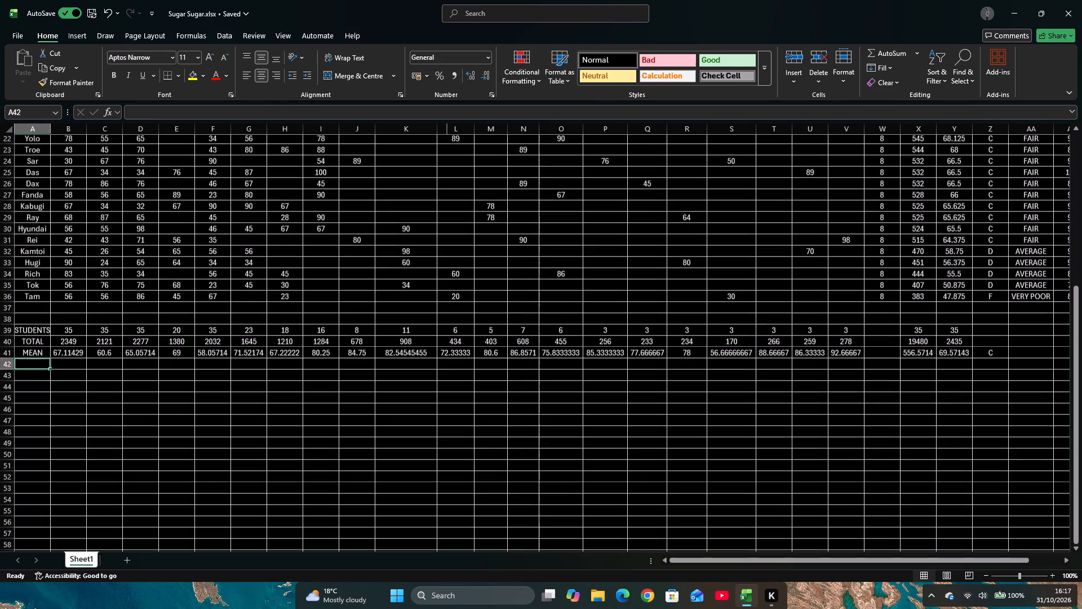
{"action": "scroll", "coordinate": [247, 340], "scroll_direction": "up", "scroll_amount": 3}
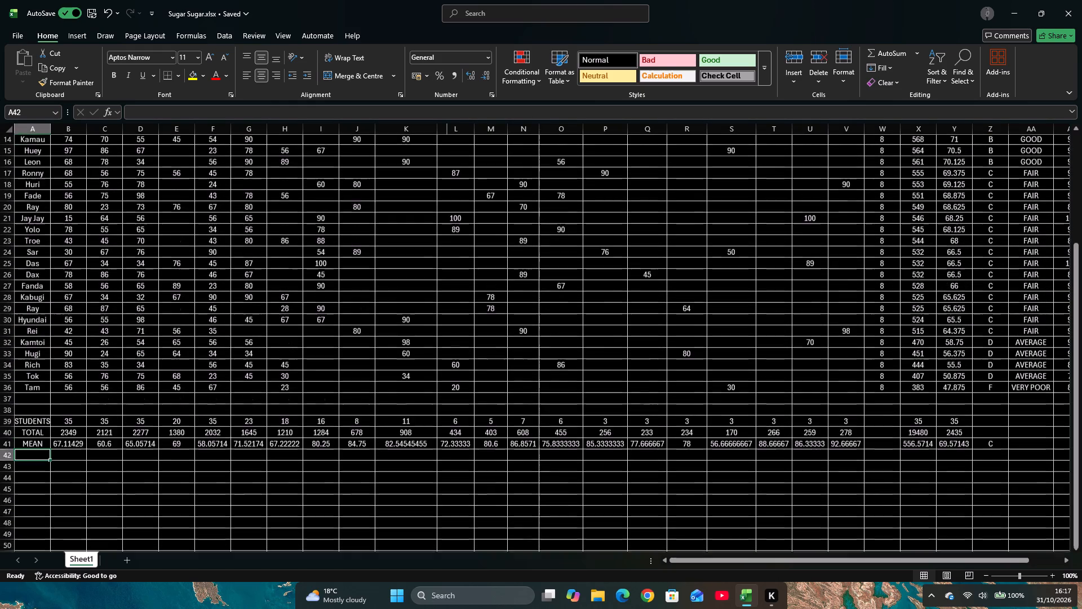
{"action": "scroll", "coordinate": [247, 341], "scroll_direction": "up", "scroll_amount": 5}
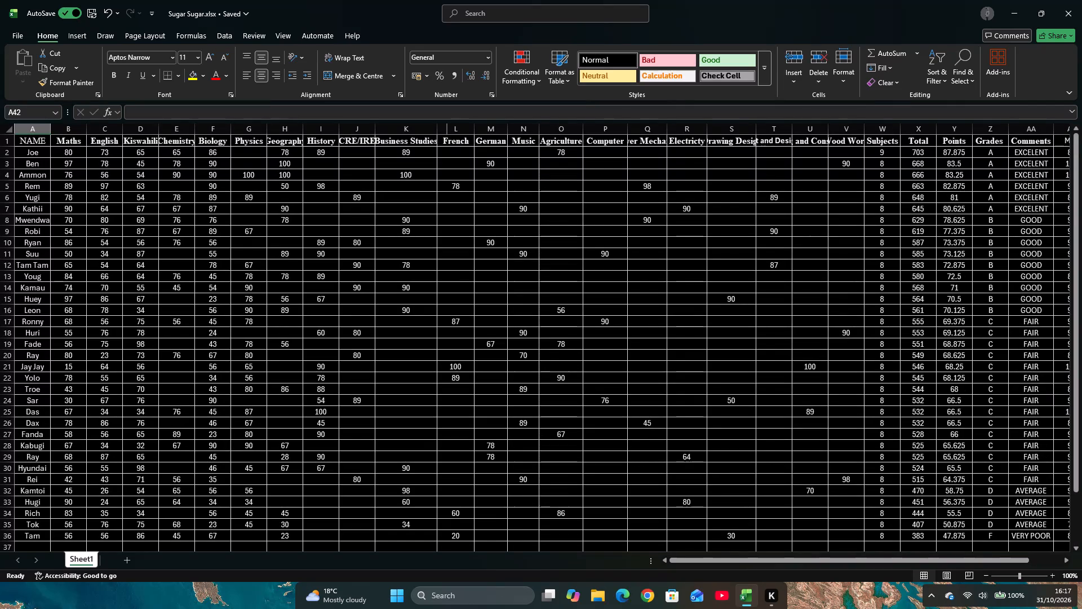
{"action": "scroll", "coordinate": [247, 341], "scroll_direction": "down", "scroll_amount": 1}
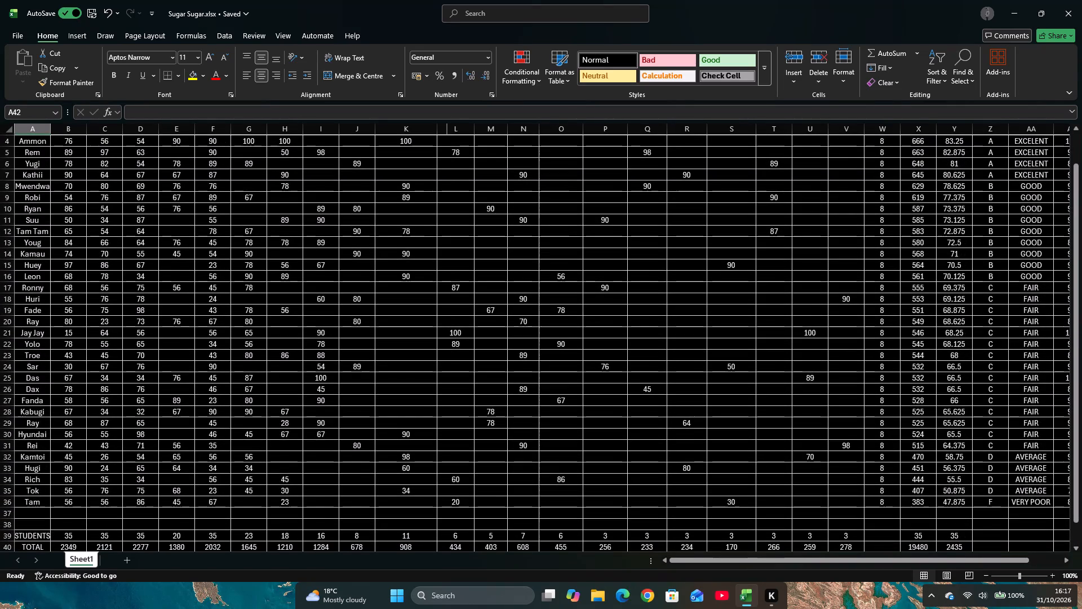
{"action": "scroll", "coordinate": [247, 341], "scroll_direction": "down", "scroll_amount": 2}
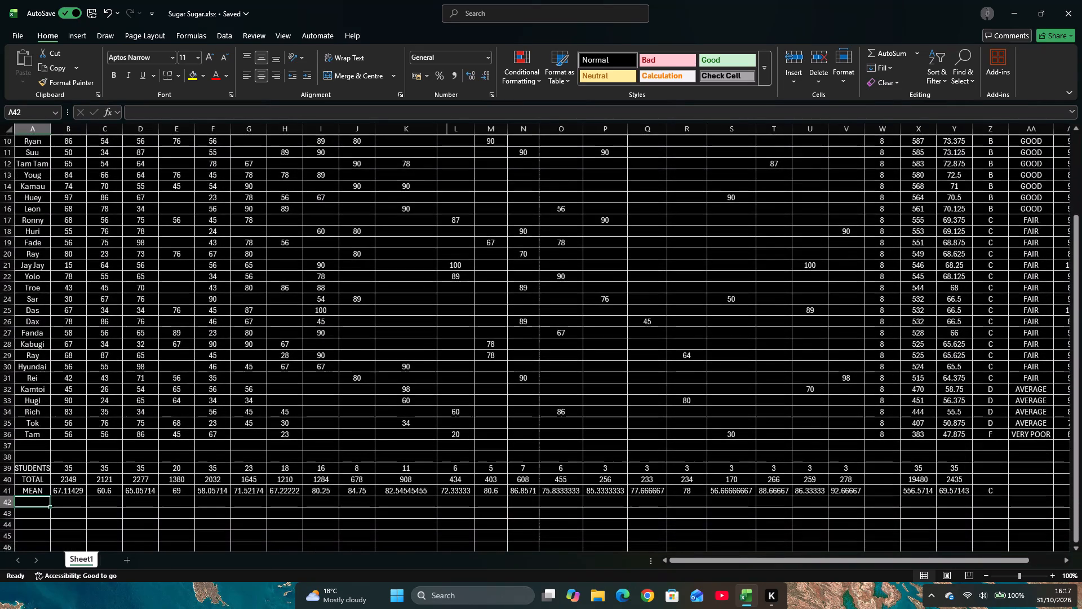
{"action": "scroll", "coordinate": [247, 341], "scroll_direction": "up", "scroll_amount": 5}
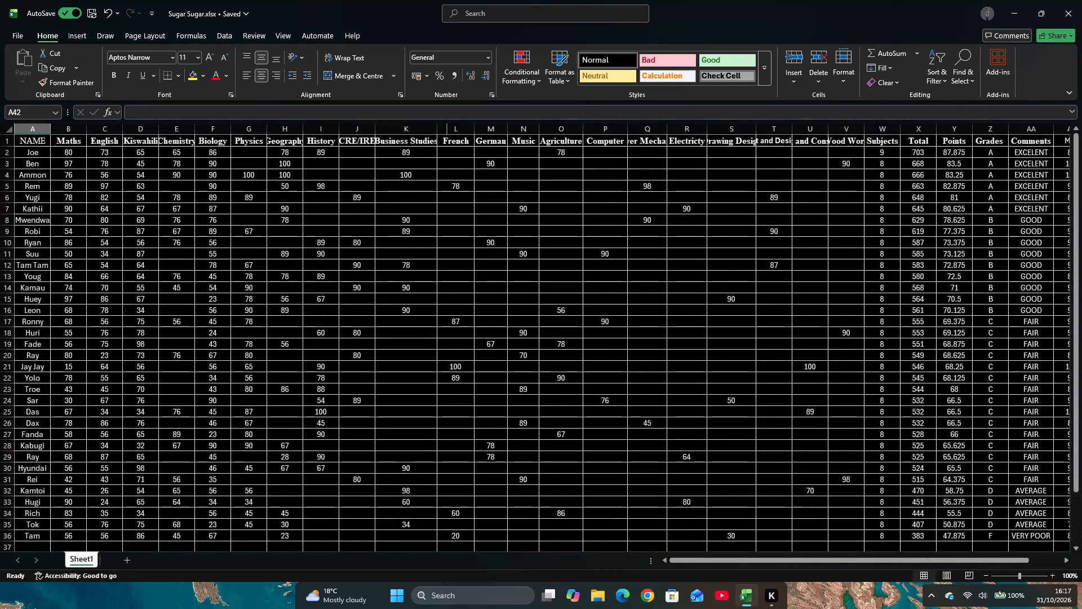
{"action": "scroll", "coordinate": [247, 341], "scroll_direction": "up", "scroll_amount": 2}
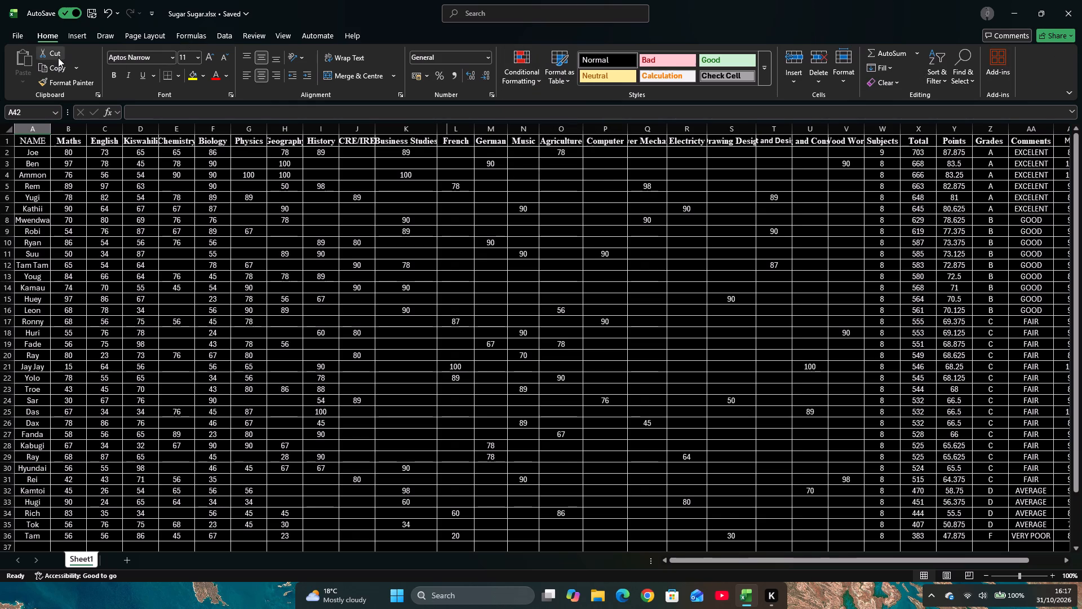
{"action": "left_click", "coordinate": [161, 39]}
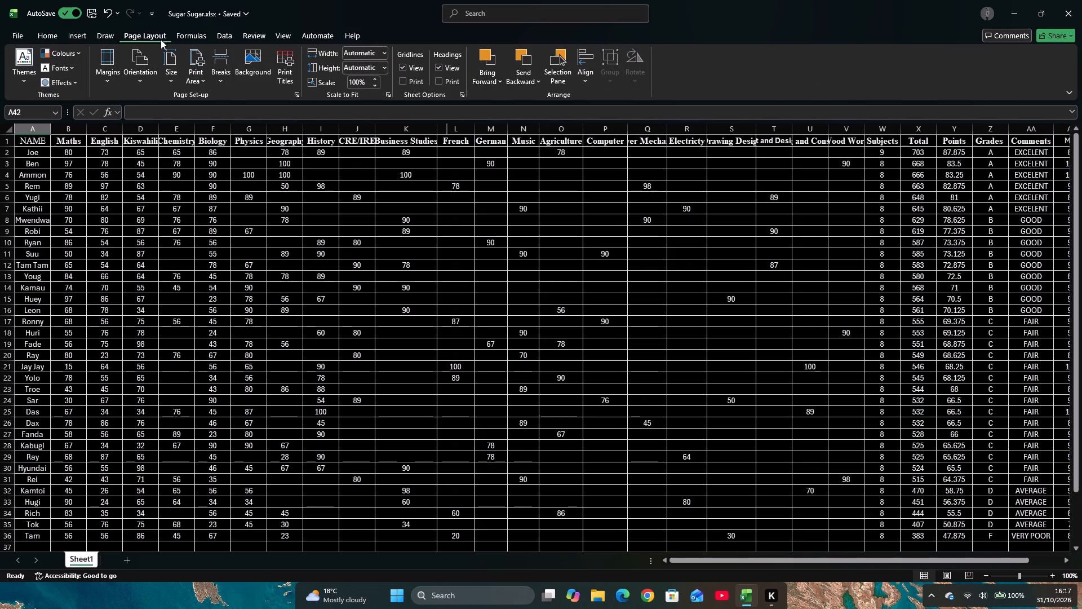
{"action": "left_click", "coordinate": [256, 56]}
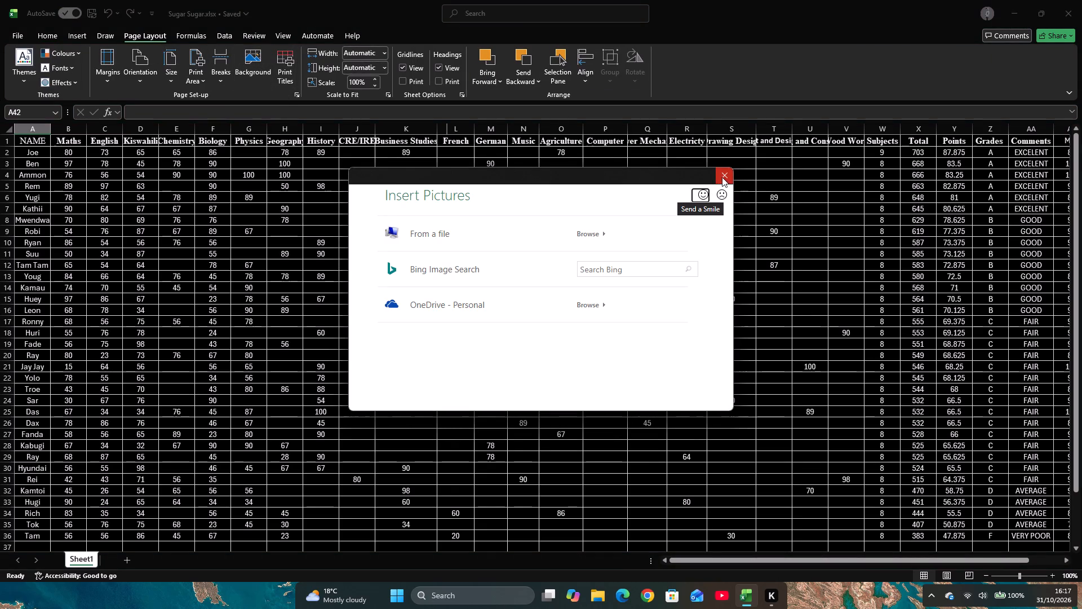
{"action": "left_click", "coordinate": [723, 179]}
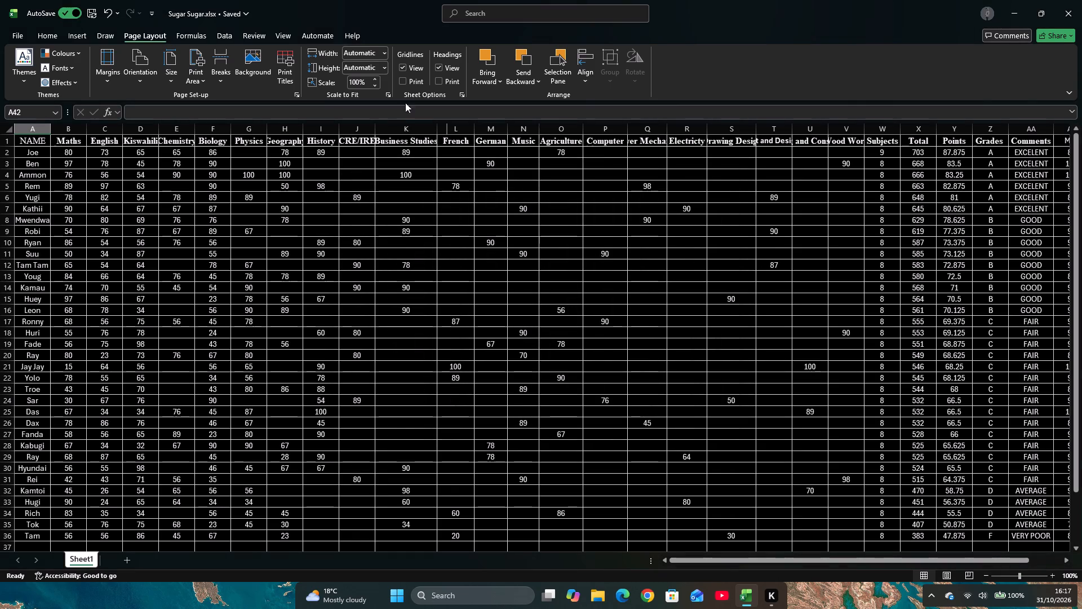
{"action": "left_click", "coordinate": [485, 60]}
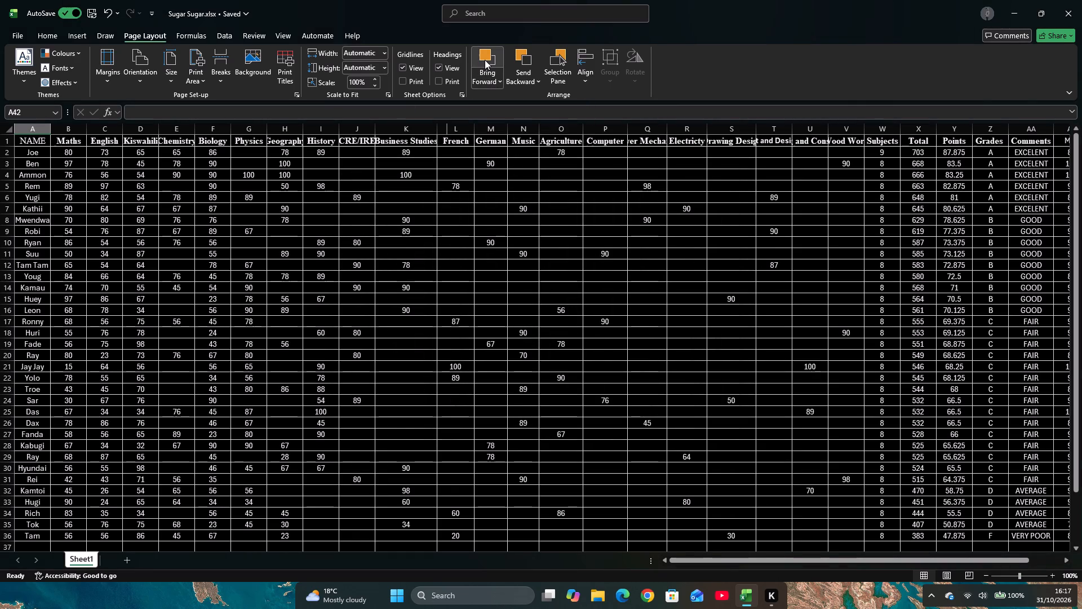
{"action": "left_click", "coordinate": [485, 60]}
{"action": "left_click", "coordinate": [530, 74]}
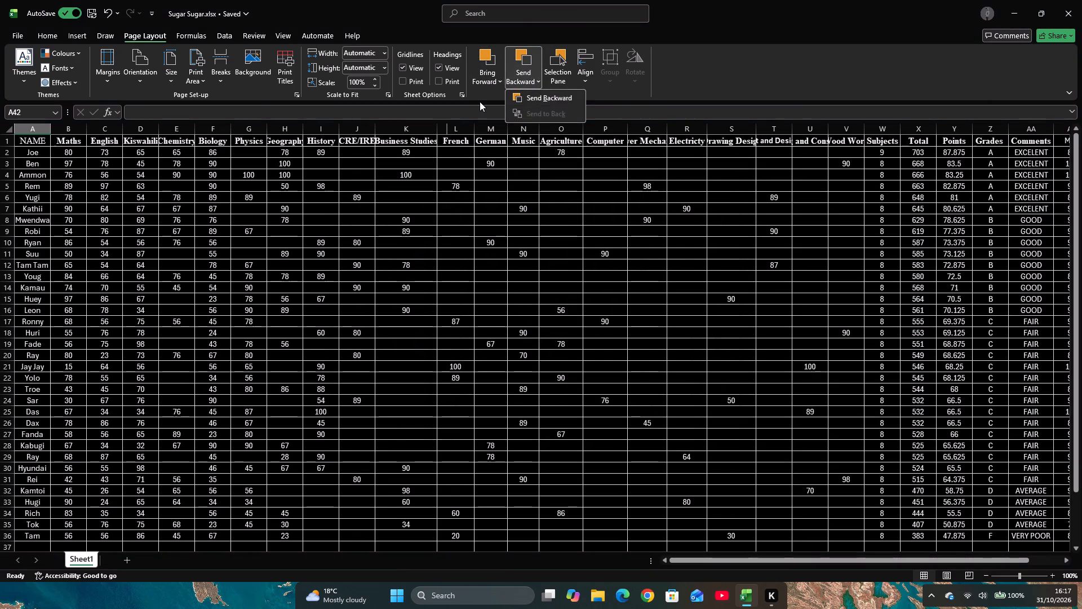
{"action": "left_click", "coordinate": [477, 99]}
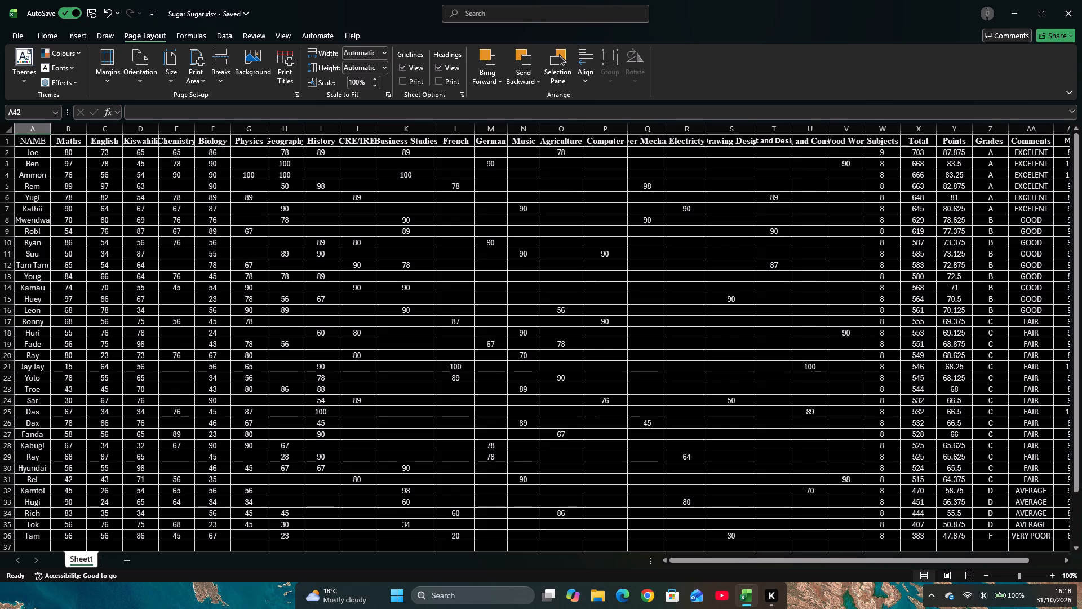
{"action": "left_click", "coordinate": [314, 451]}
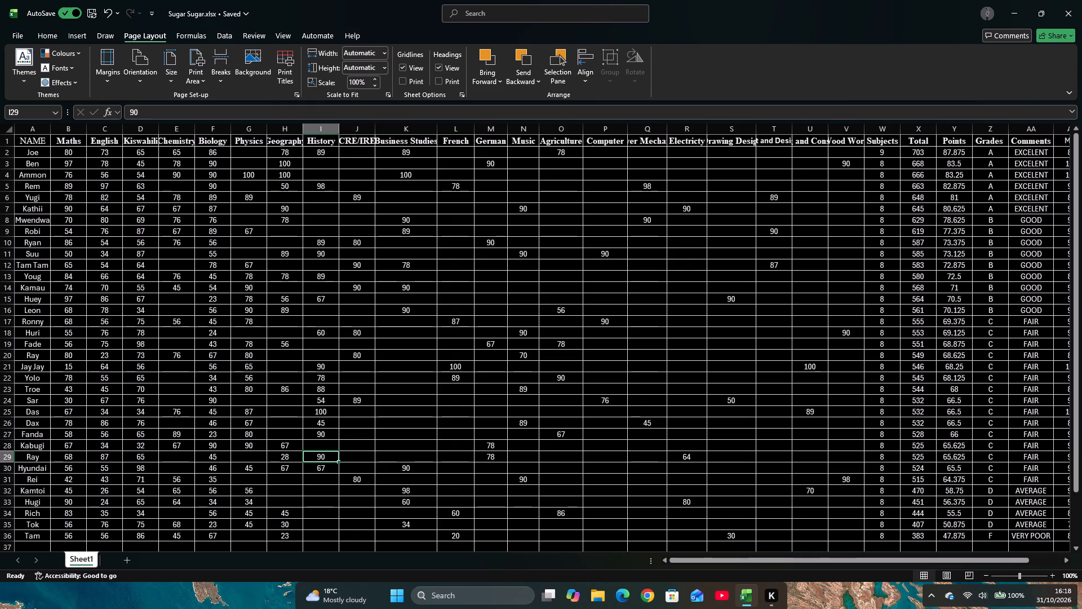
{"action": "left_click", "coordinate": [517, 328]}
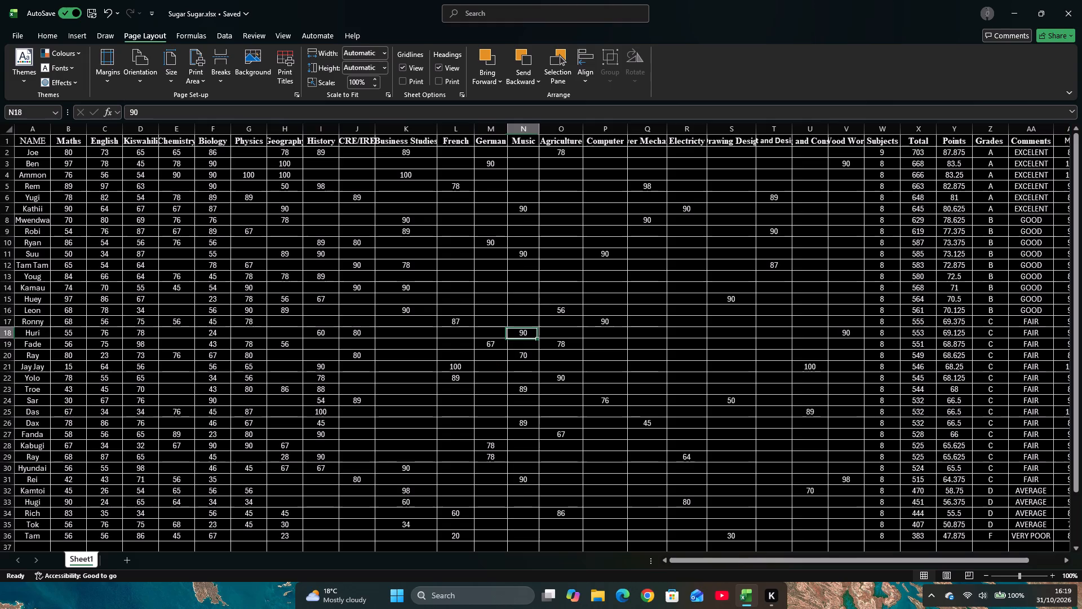
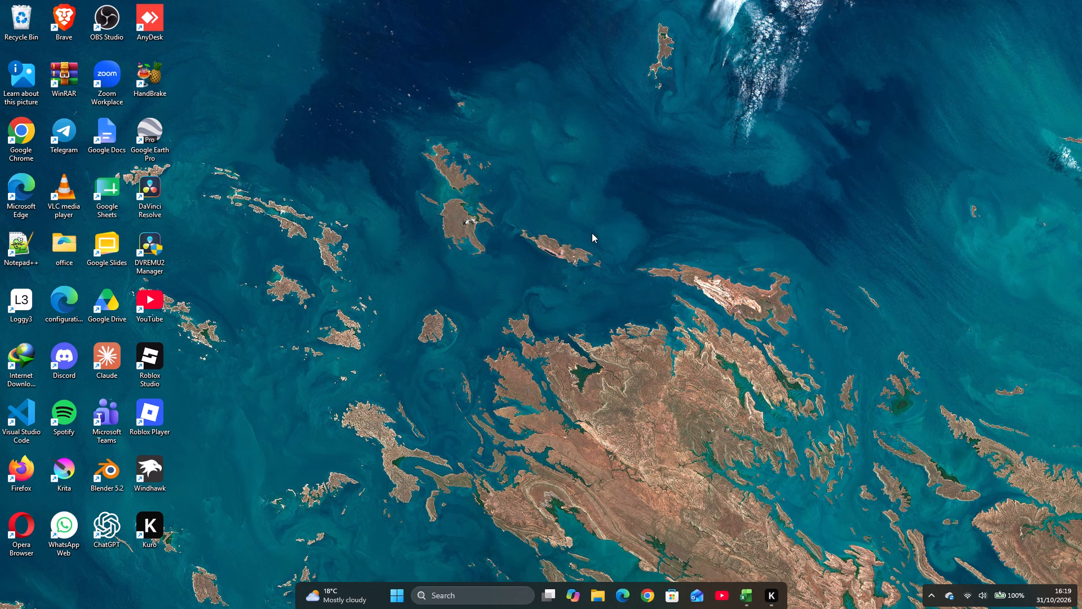
Switch back to the open spreadsheet window from the desktop.
{"action": "left_click", "coordinate": [747, 603]}
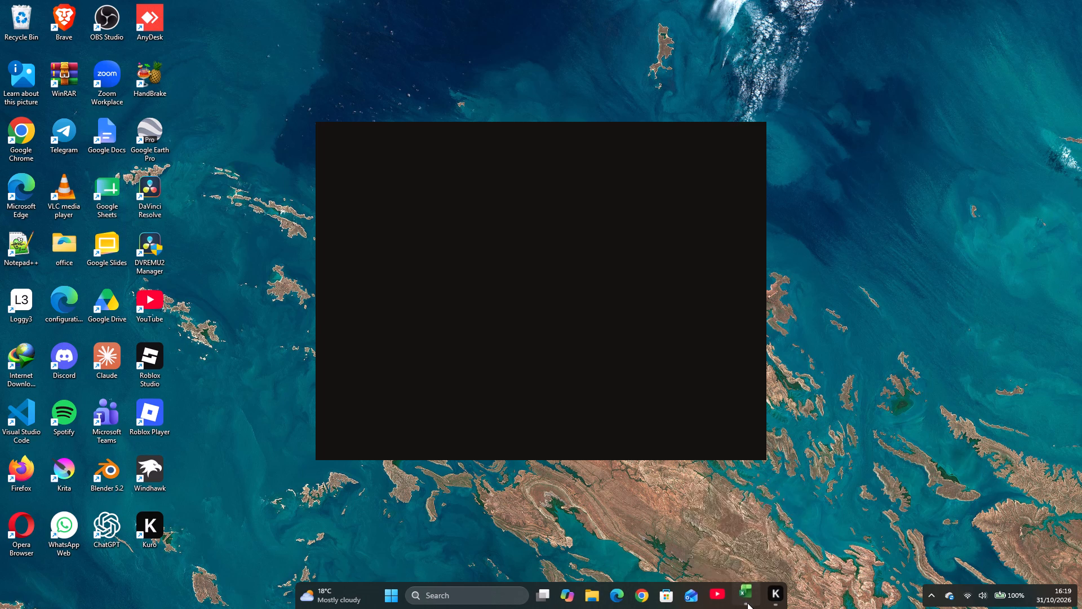
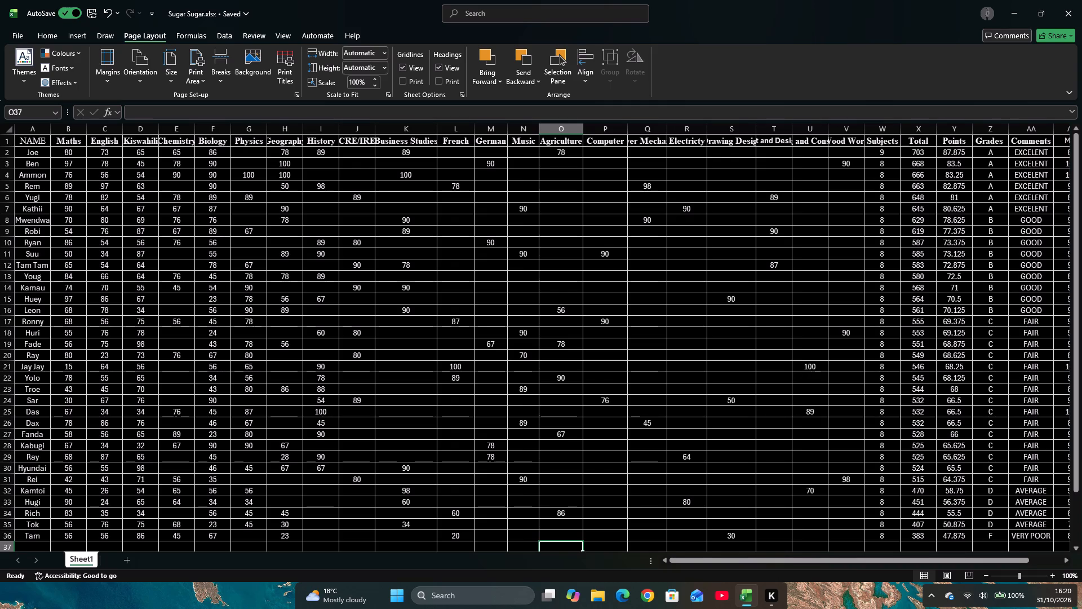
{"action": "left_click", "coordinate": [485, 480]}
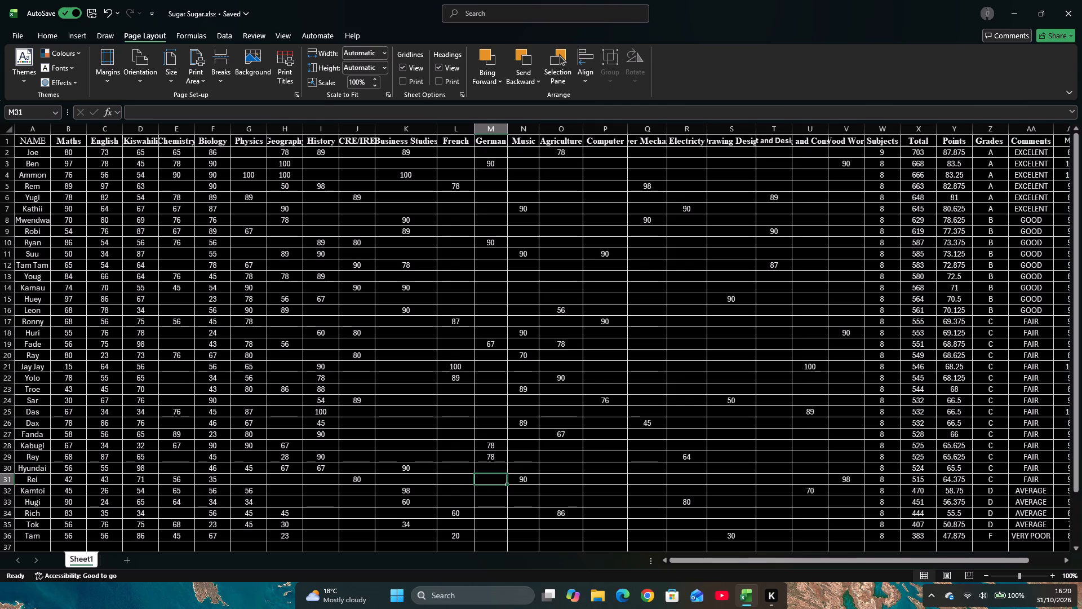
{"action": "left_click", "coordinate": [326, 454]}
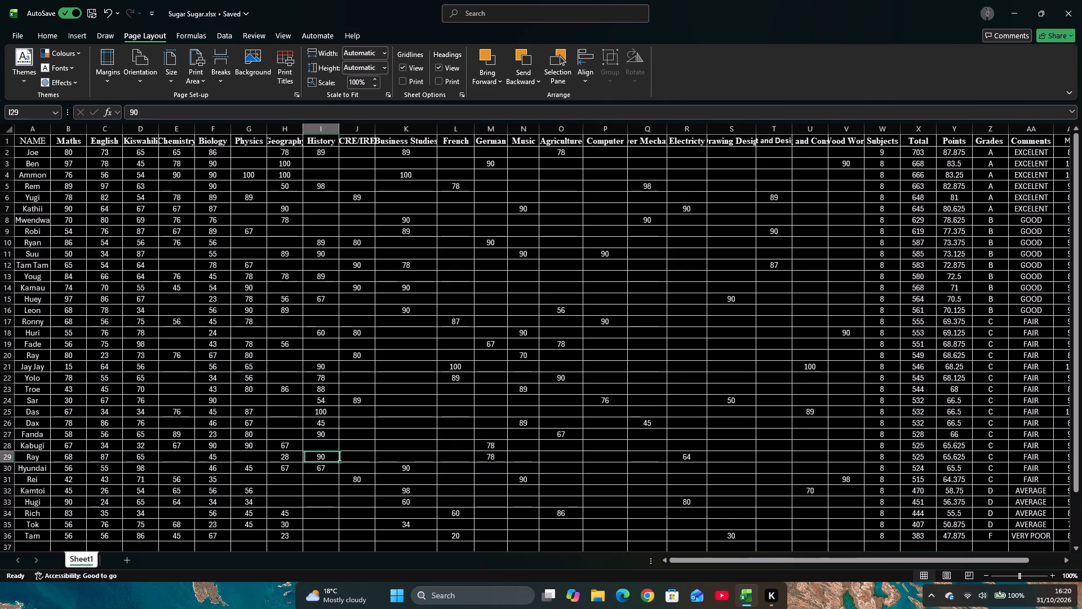